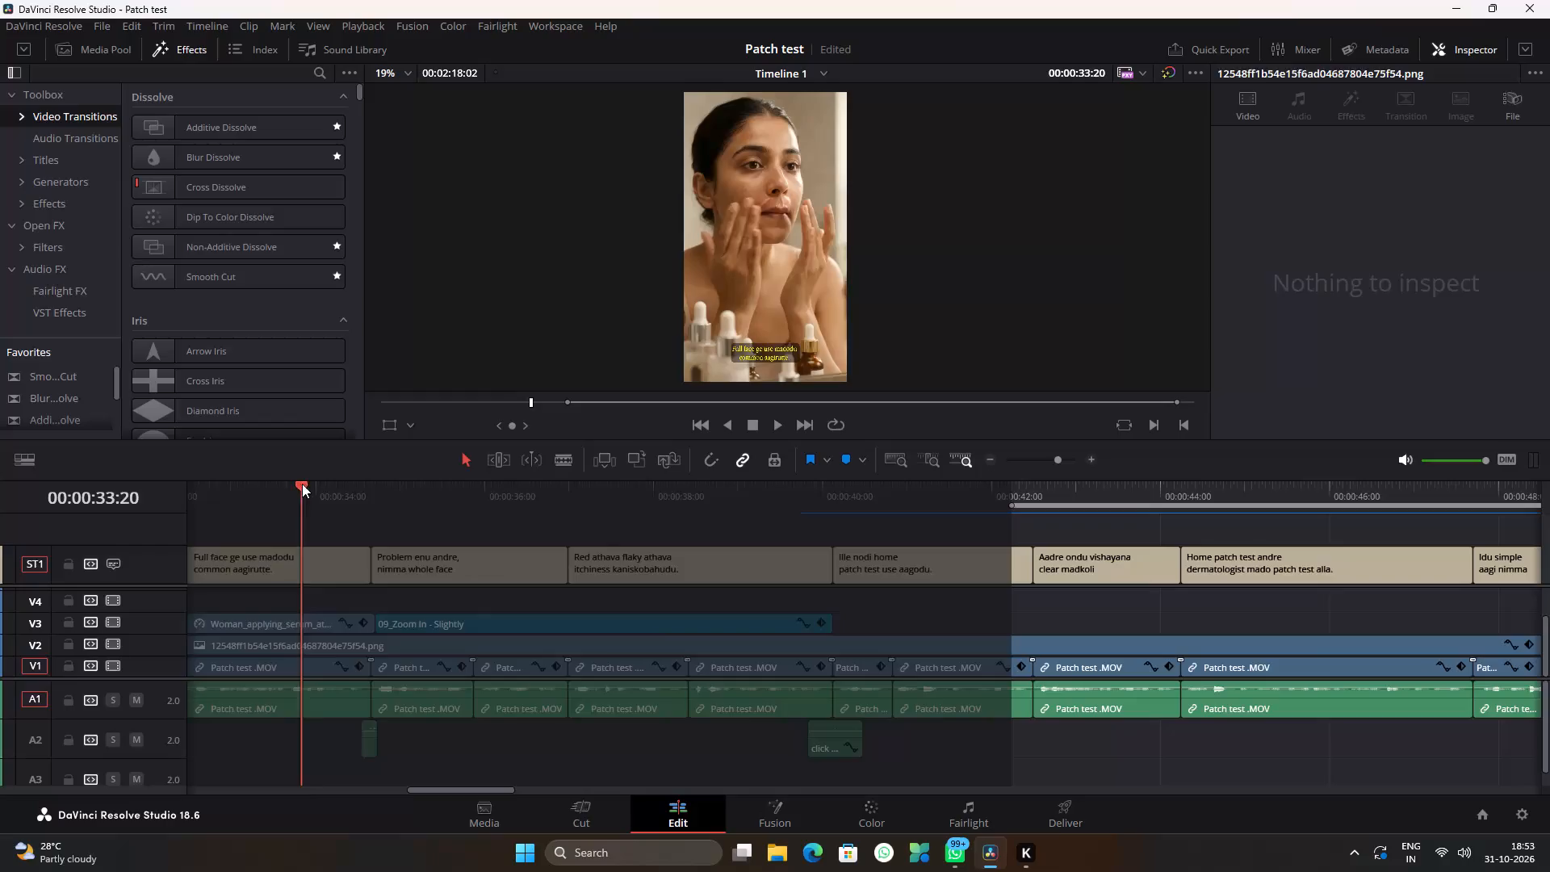
Play back the timeline from 00:00:33:20 to about 00:00:44:18 to review the existing B-roll and subtitles.
key(space)
alt+scroll(522, 566, up, 3)
ctrl+scroll(777, 623, down, 6)
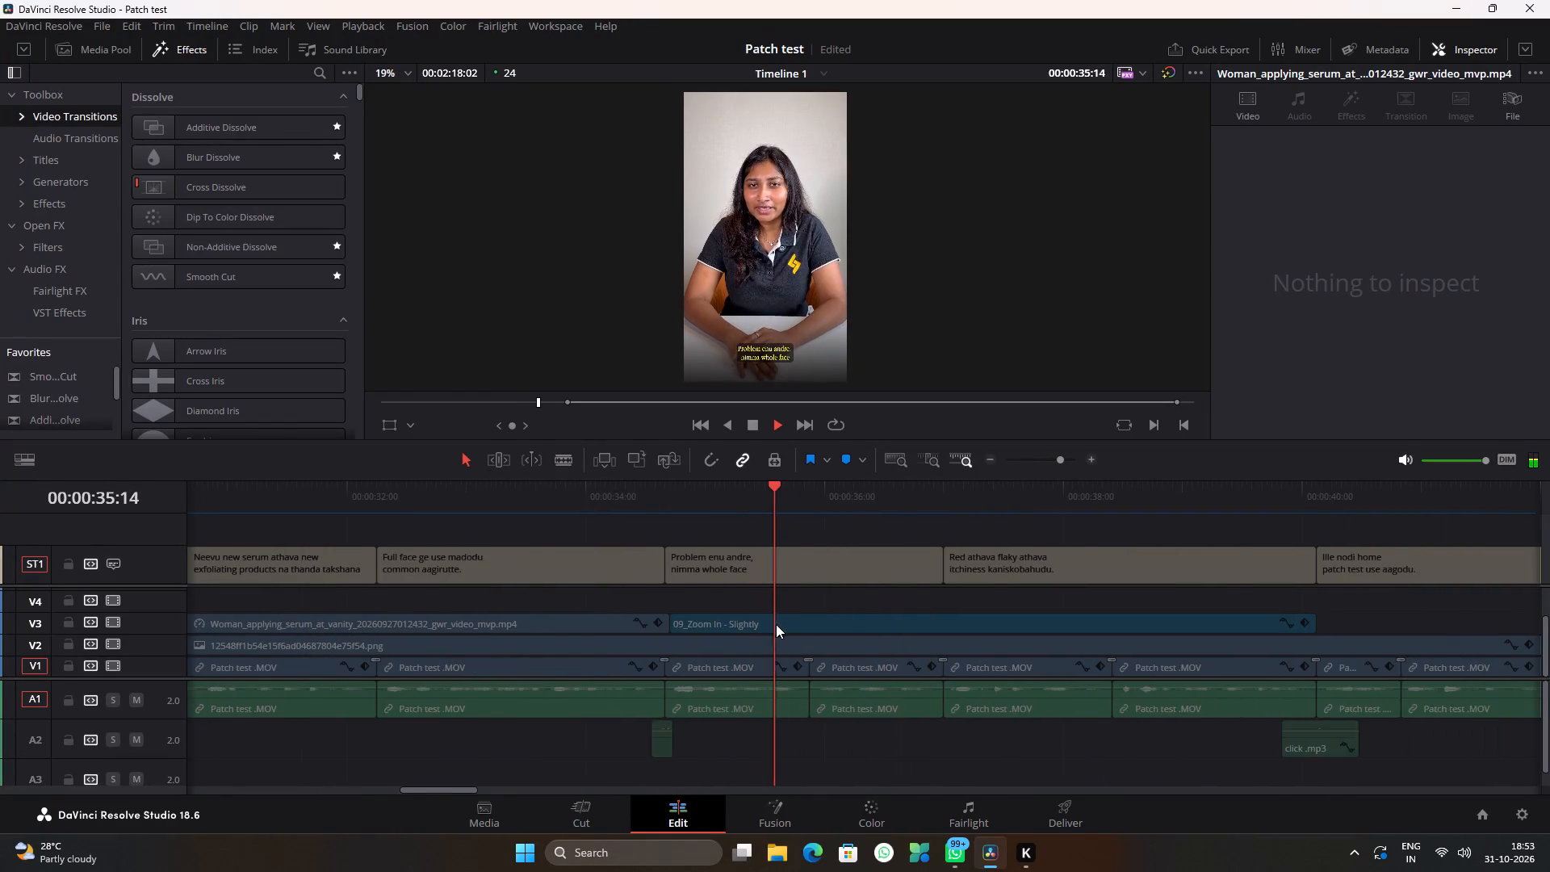
ctrl+scroll(776, 624, down, 9)
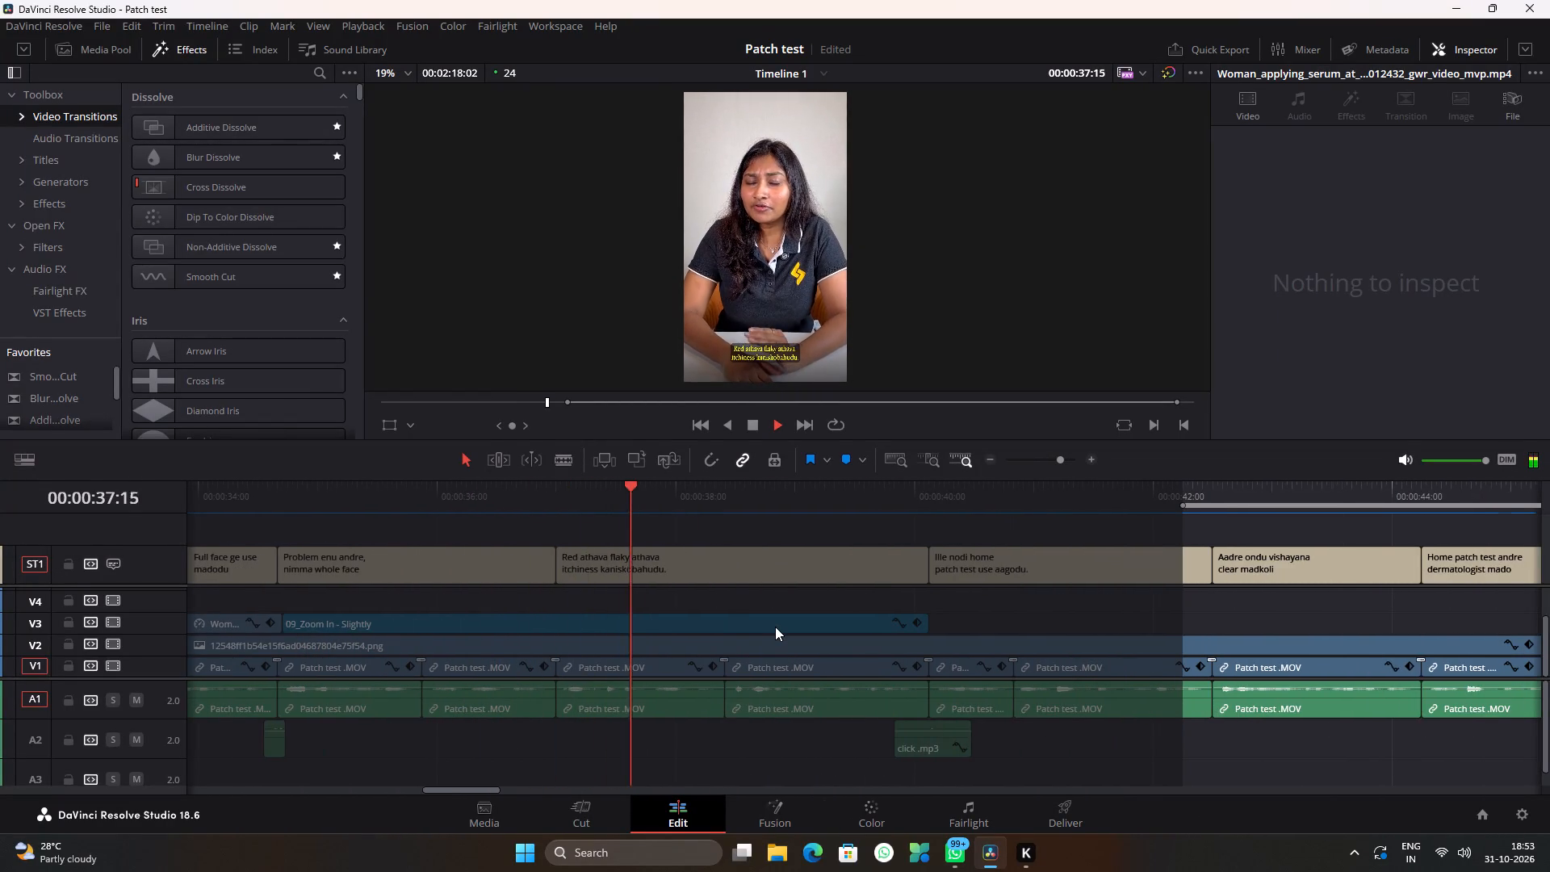
ctrl+scroll(775, 627, down, 1)
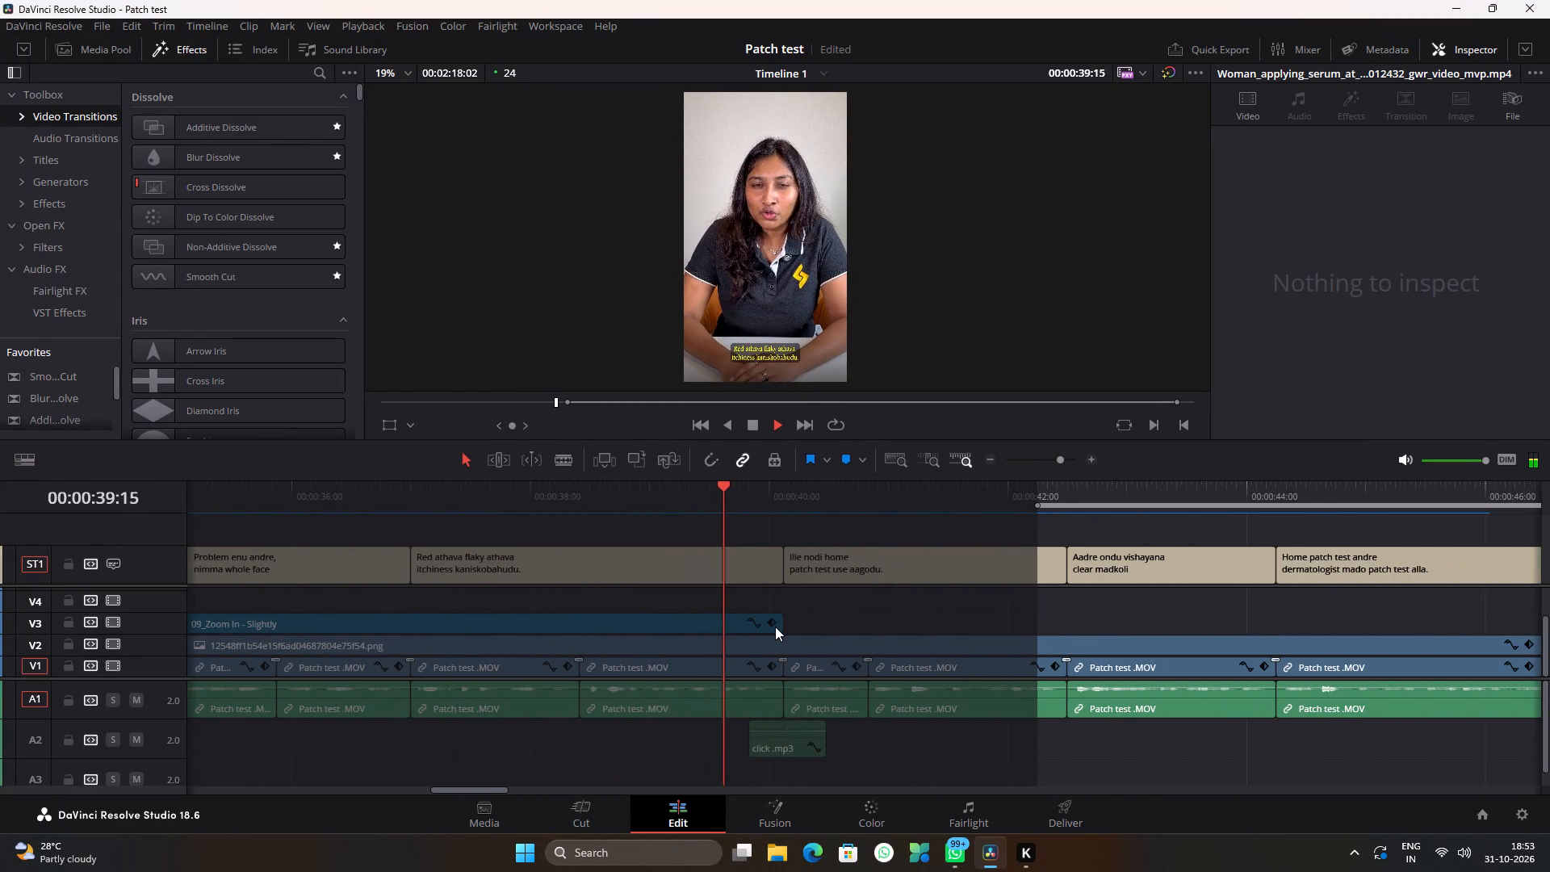
alt+scroll(771, 629, up, 3)
ctrl+scroll(771, 629, down, 5)
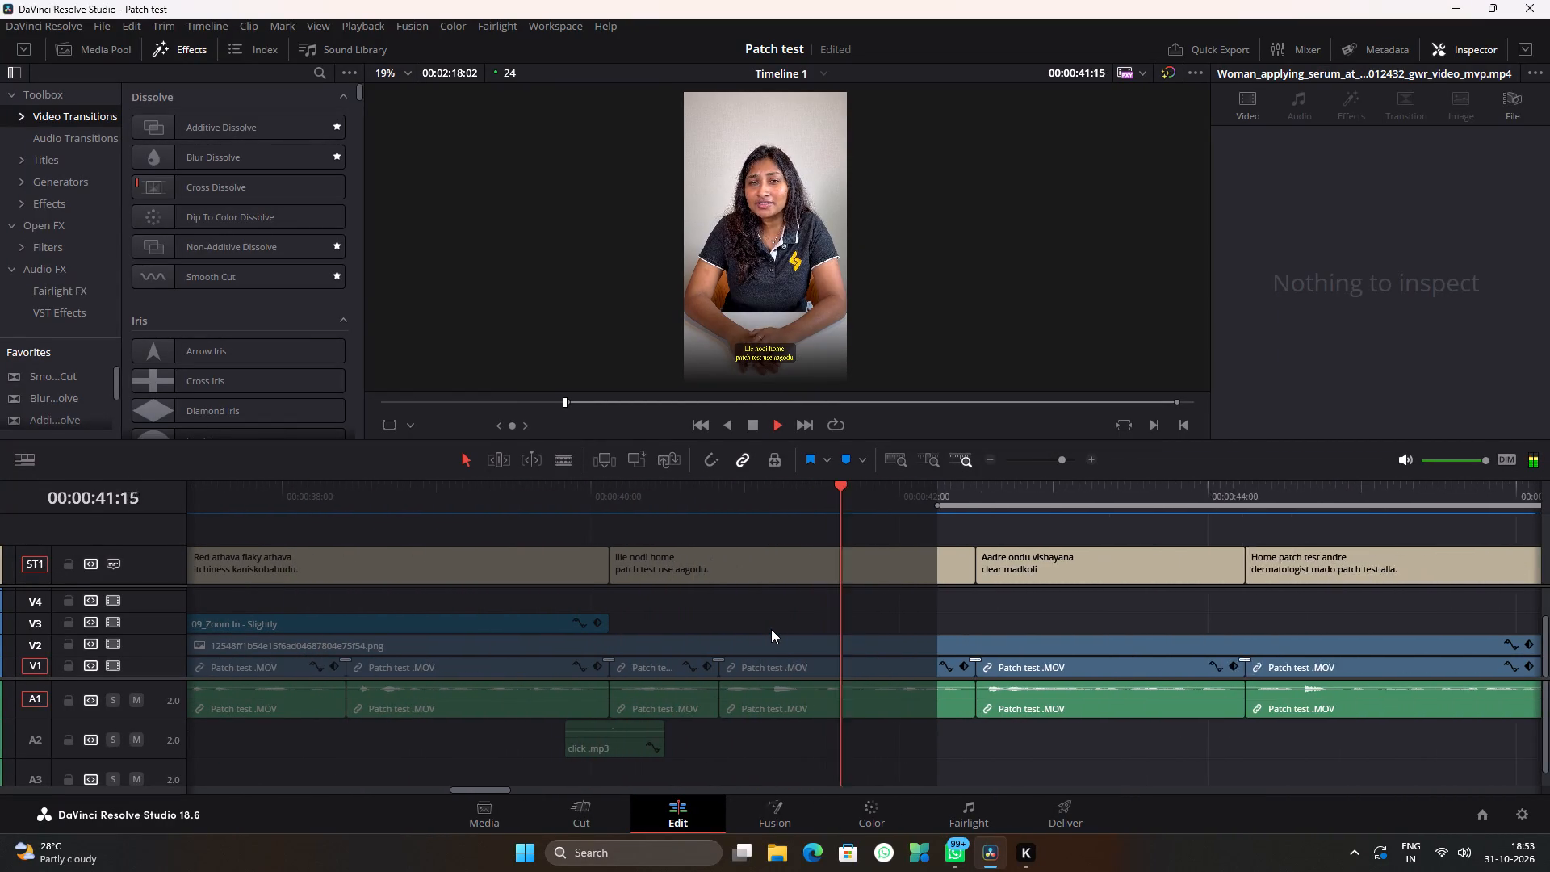
ctrl+scroll(771, 629, down, 6)
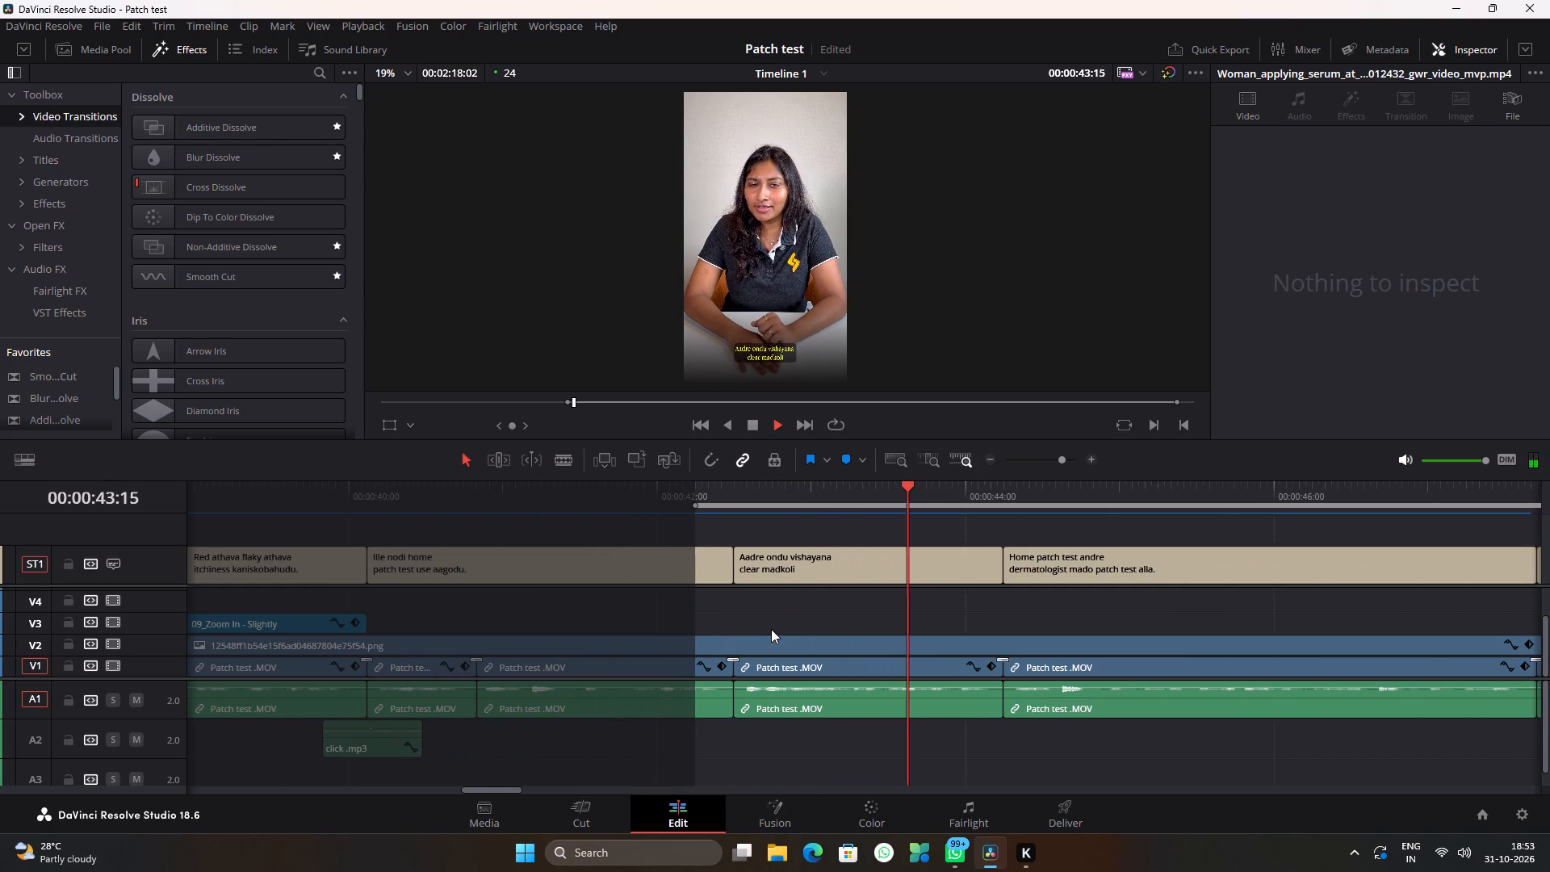
key(space)
ctrl+scroll(912, 627, down, 4)
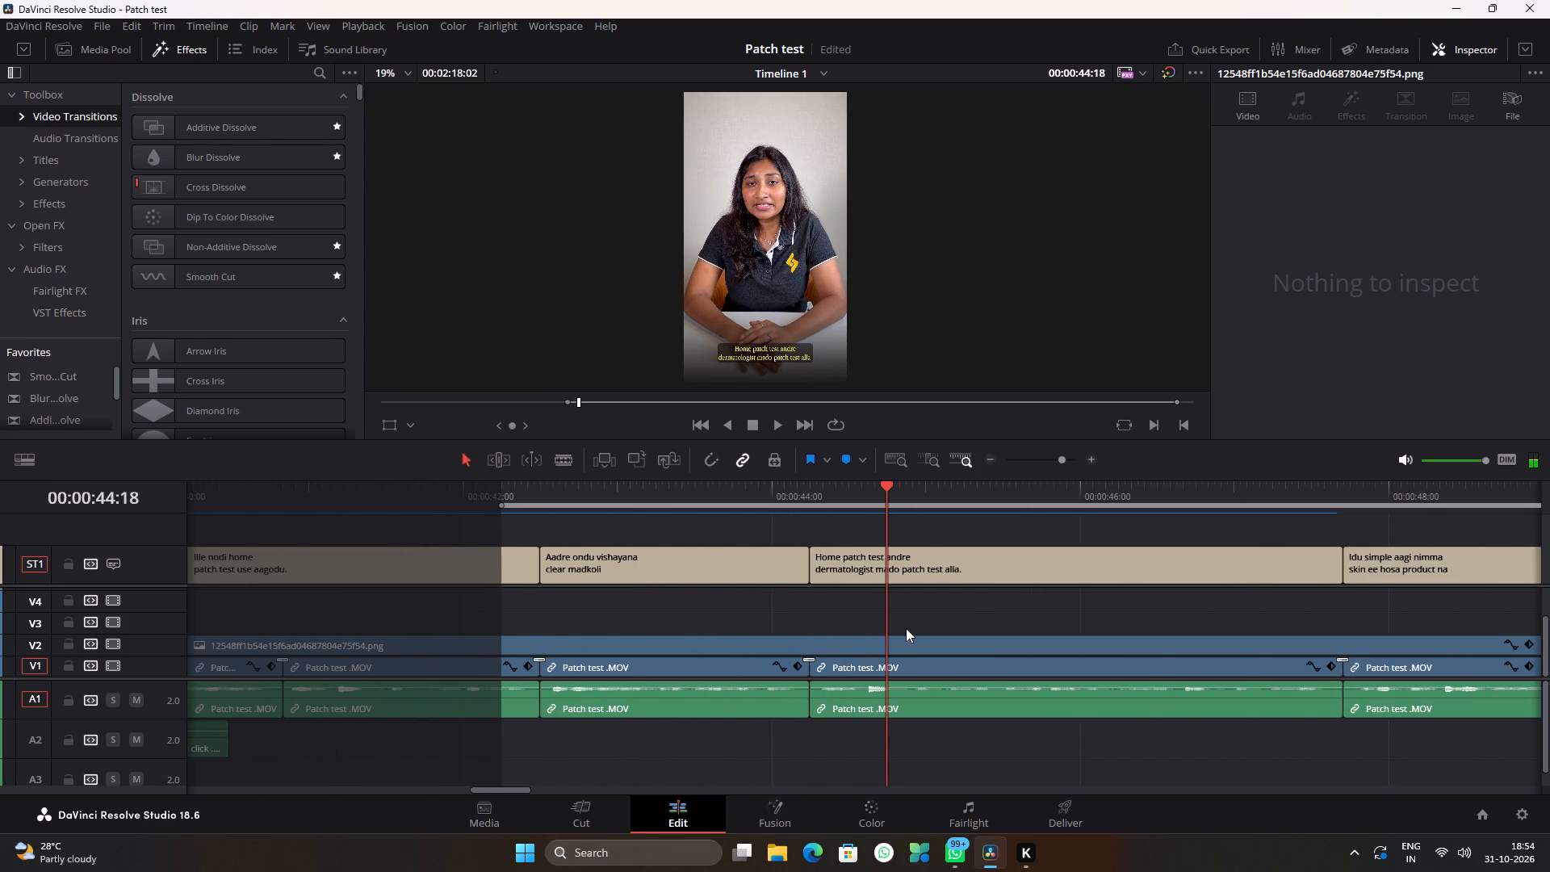
Add the Woman_receiving_skincare_consult clip from the B Roll's Skincare secrets folder to track V4 at about 00:00:42:05.
click(775, 849)
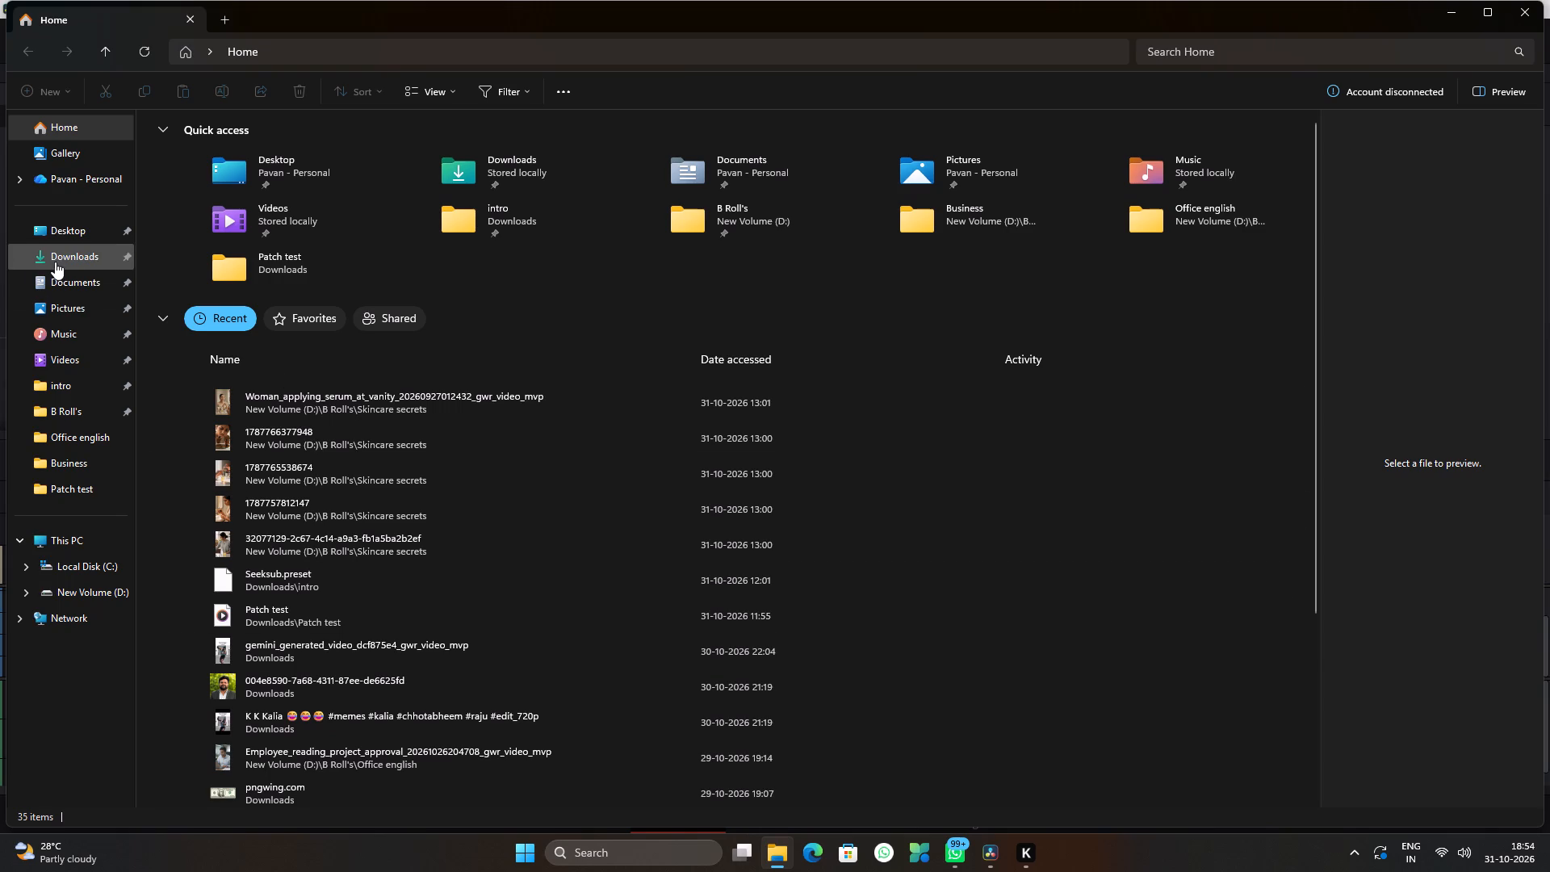
click(71, 413)
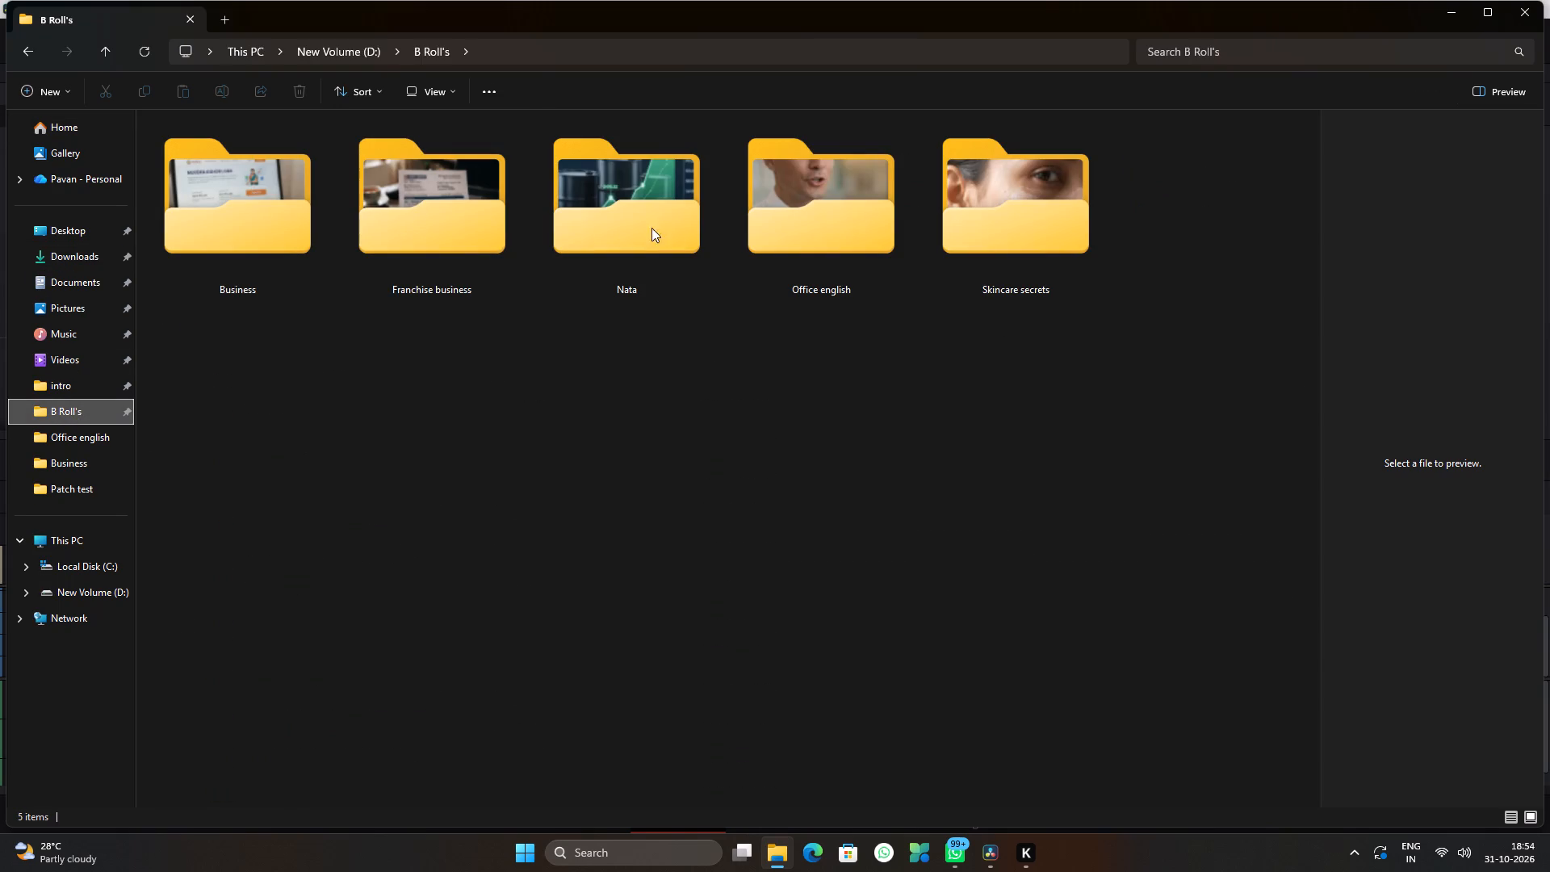
double_click(1025, 232)
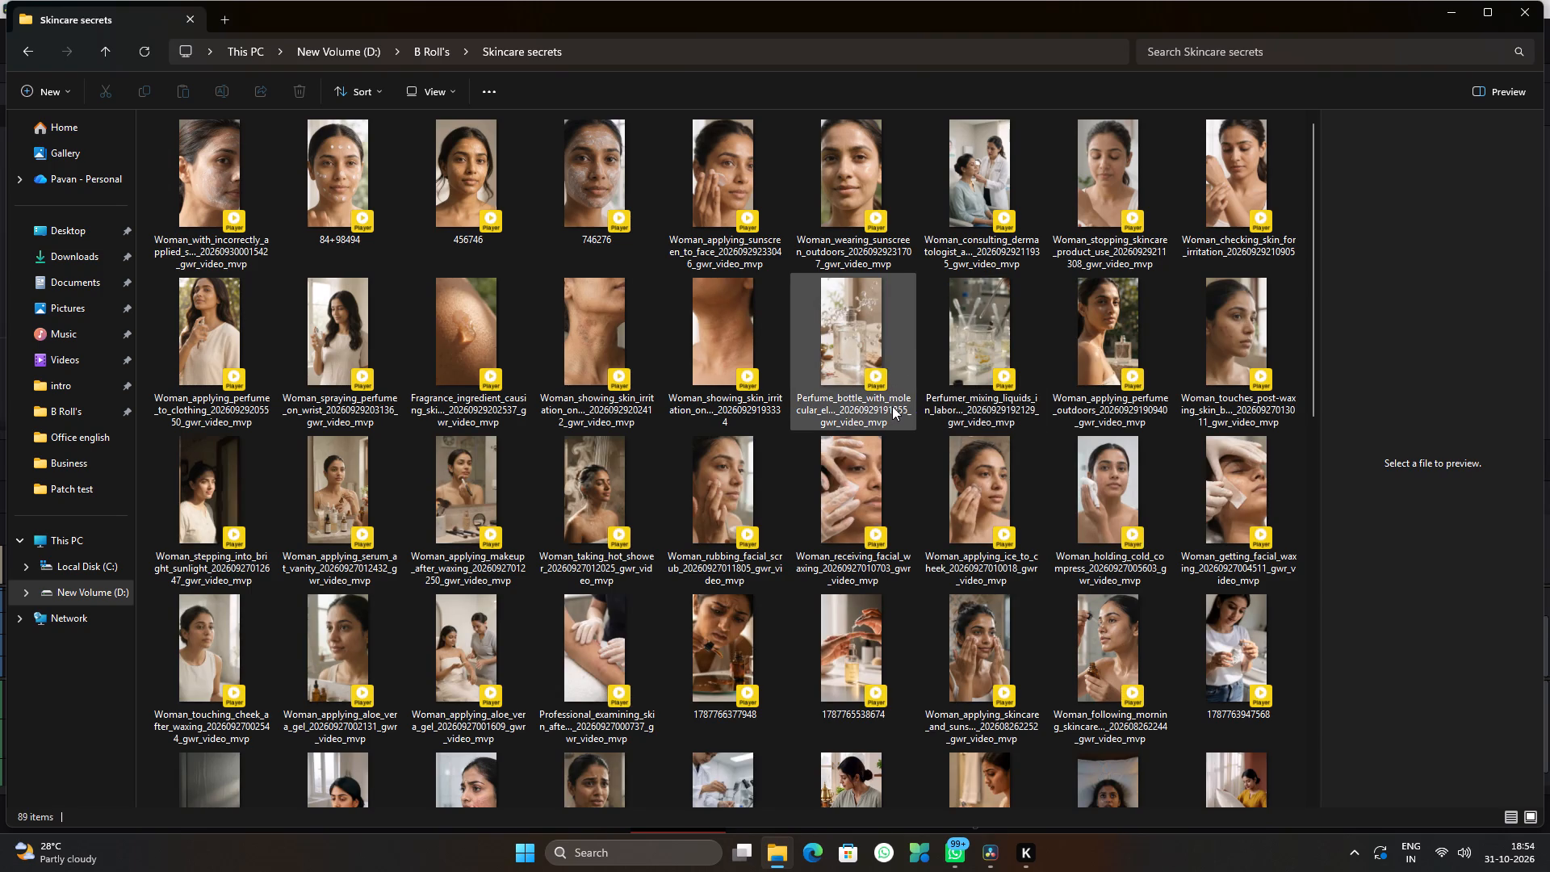
scroll(891, 413, down, 7)
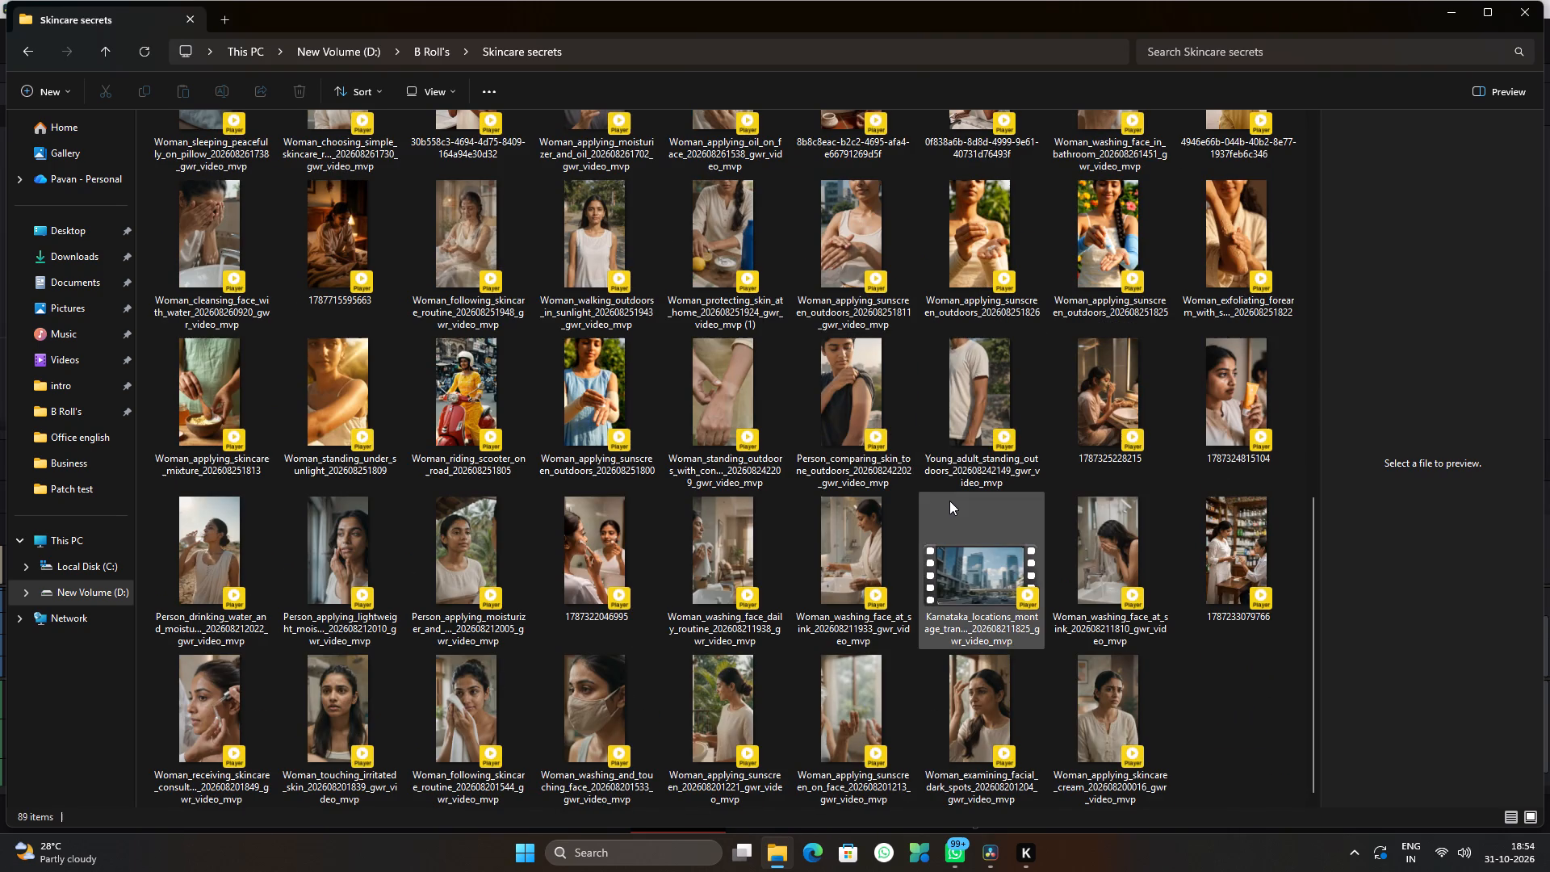
scroll(949, 501, down, 3)
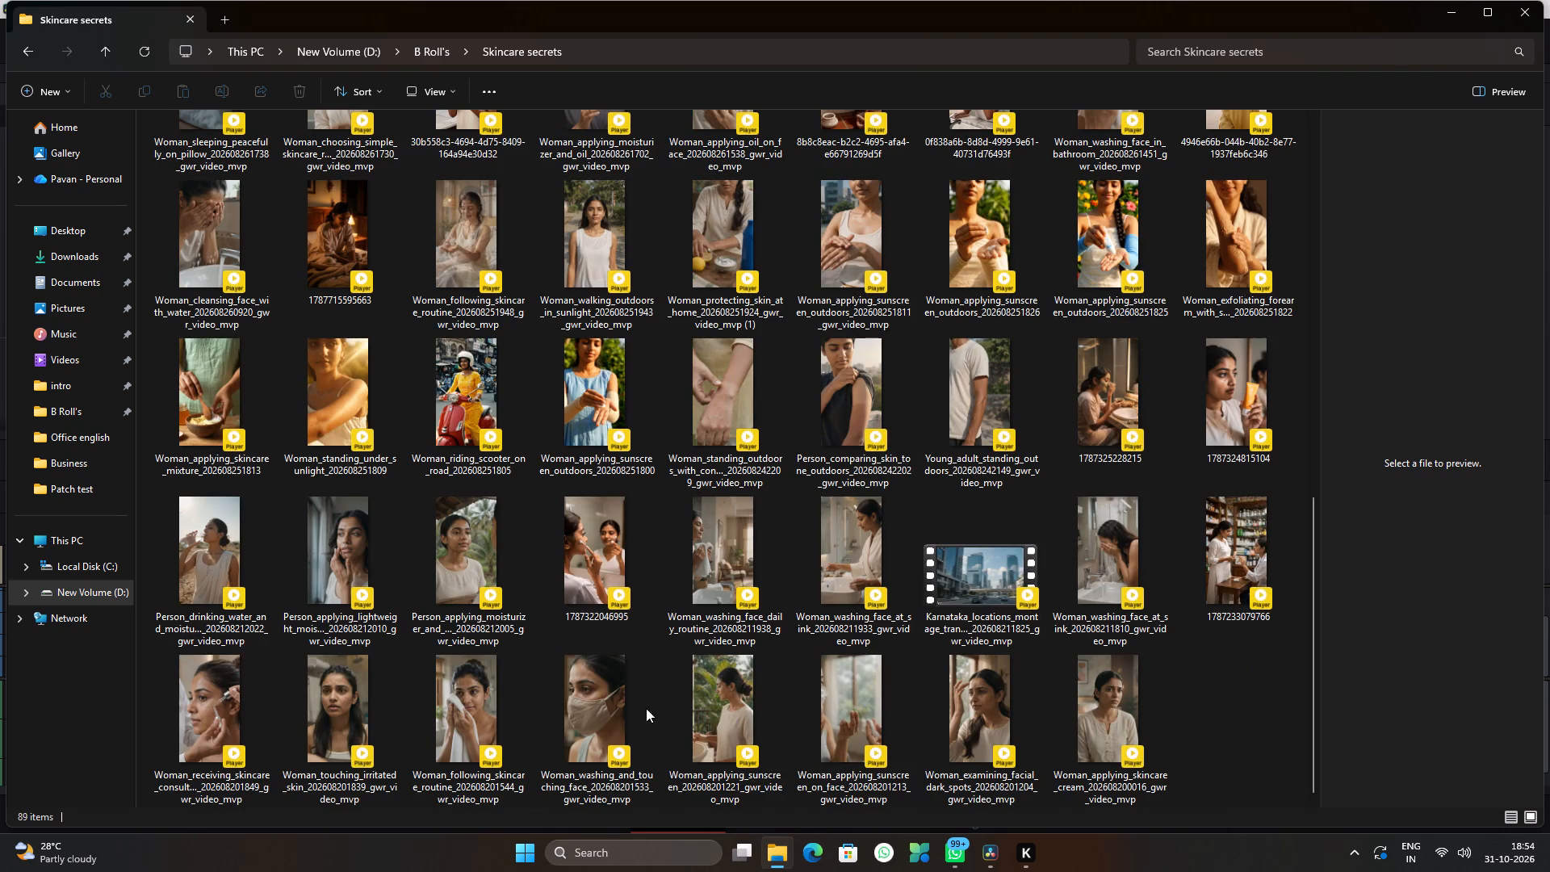
click(212, 713)
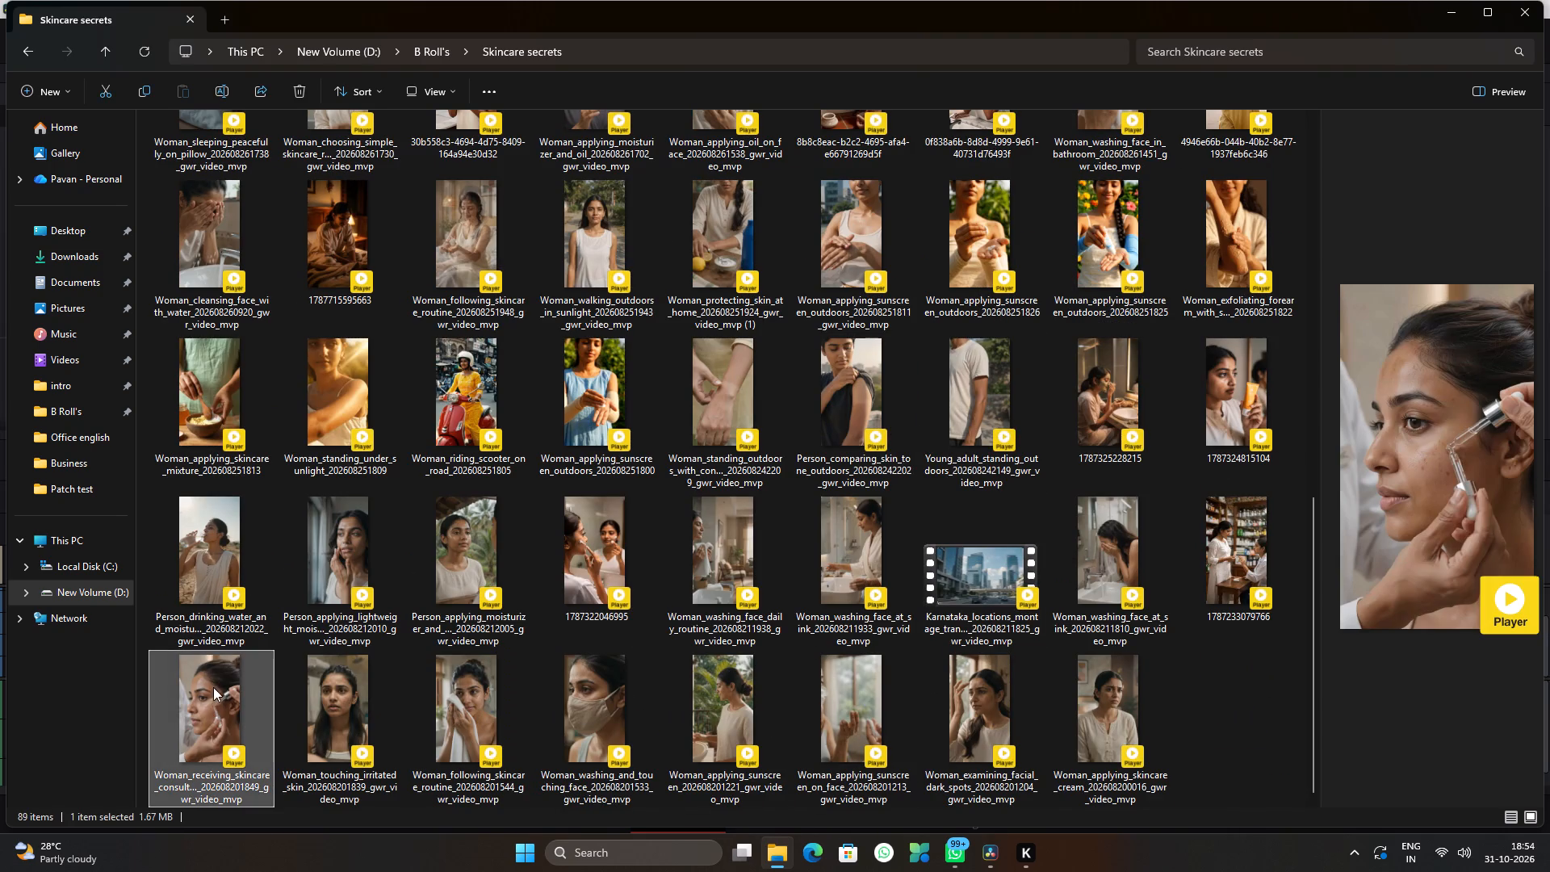
drag(213, 687, 446, 611)
key(alt+Tab)
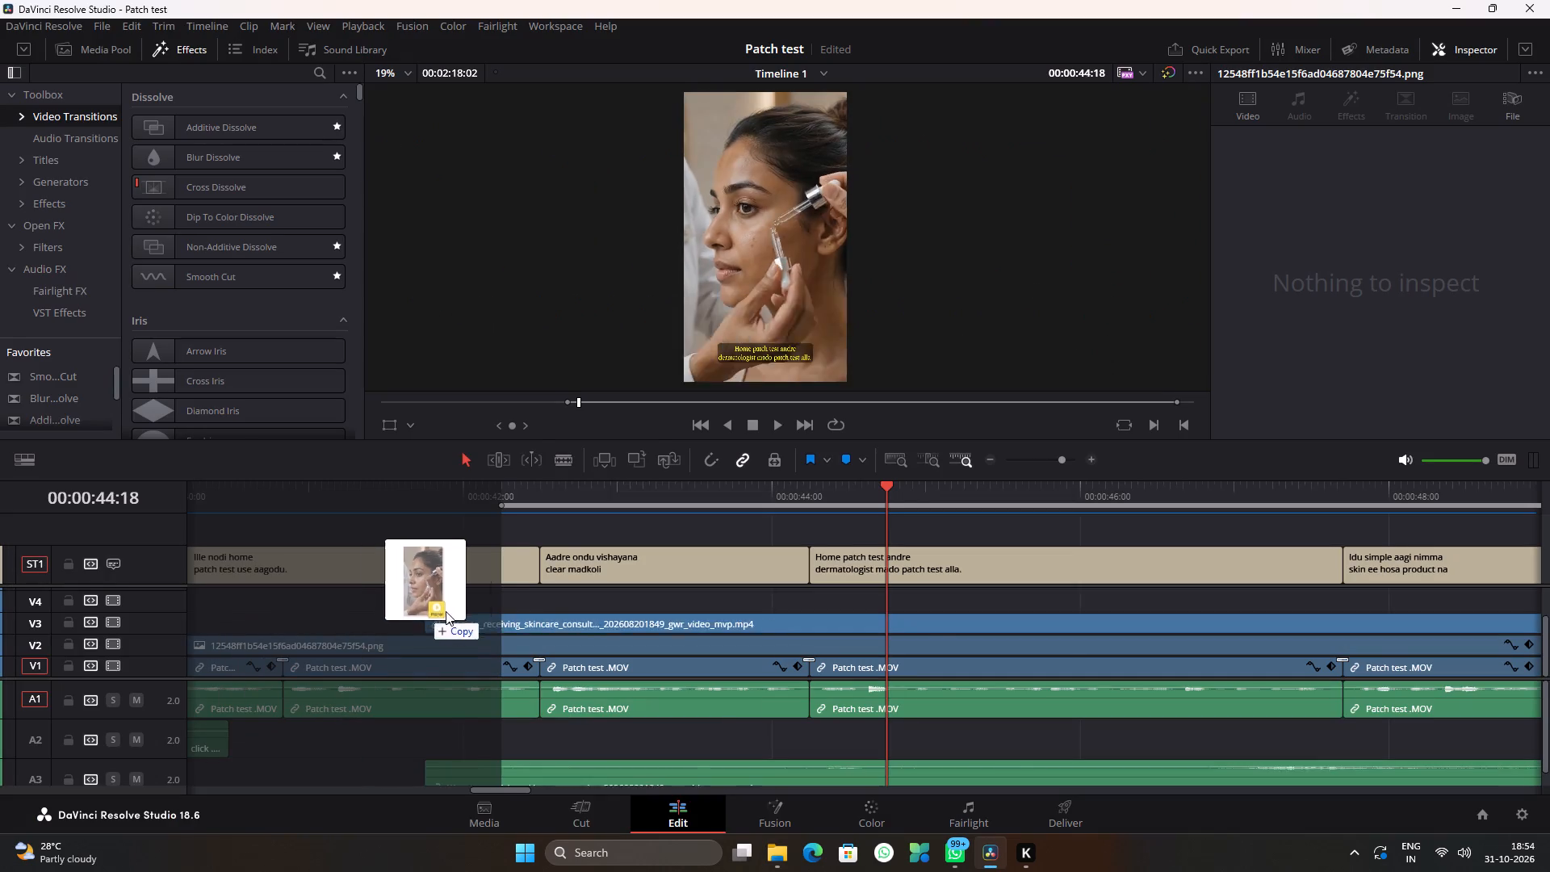
drag(446, 611, 494, 617)
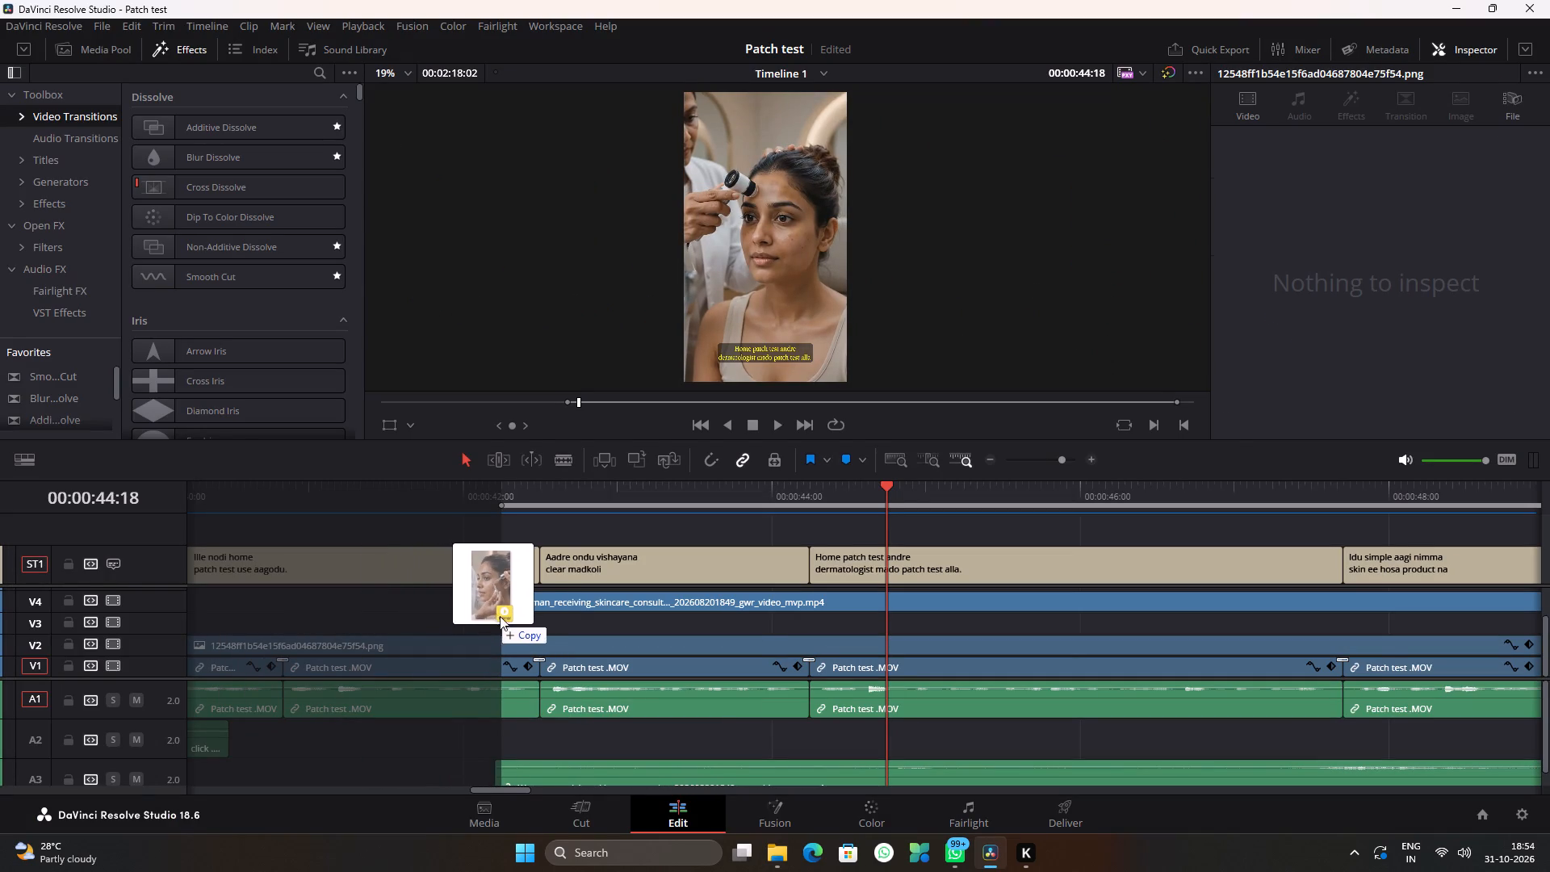
Unlink the added skincare consultation clip's audio from its video and delete the audio on track A3.
click(526, 605)
right_click(526, 605)
click(559, 599)
click(572, 617)
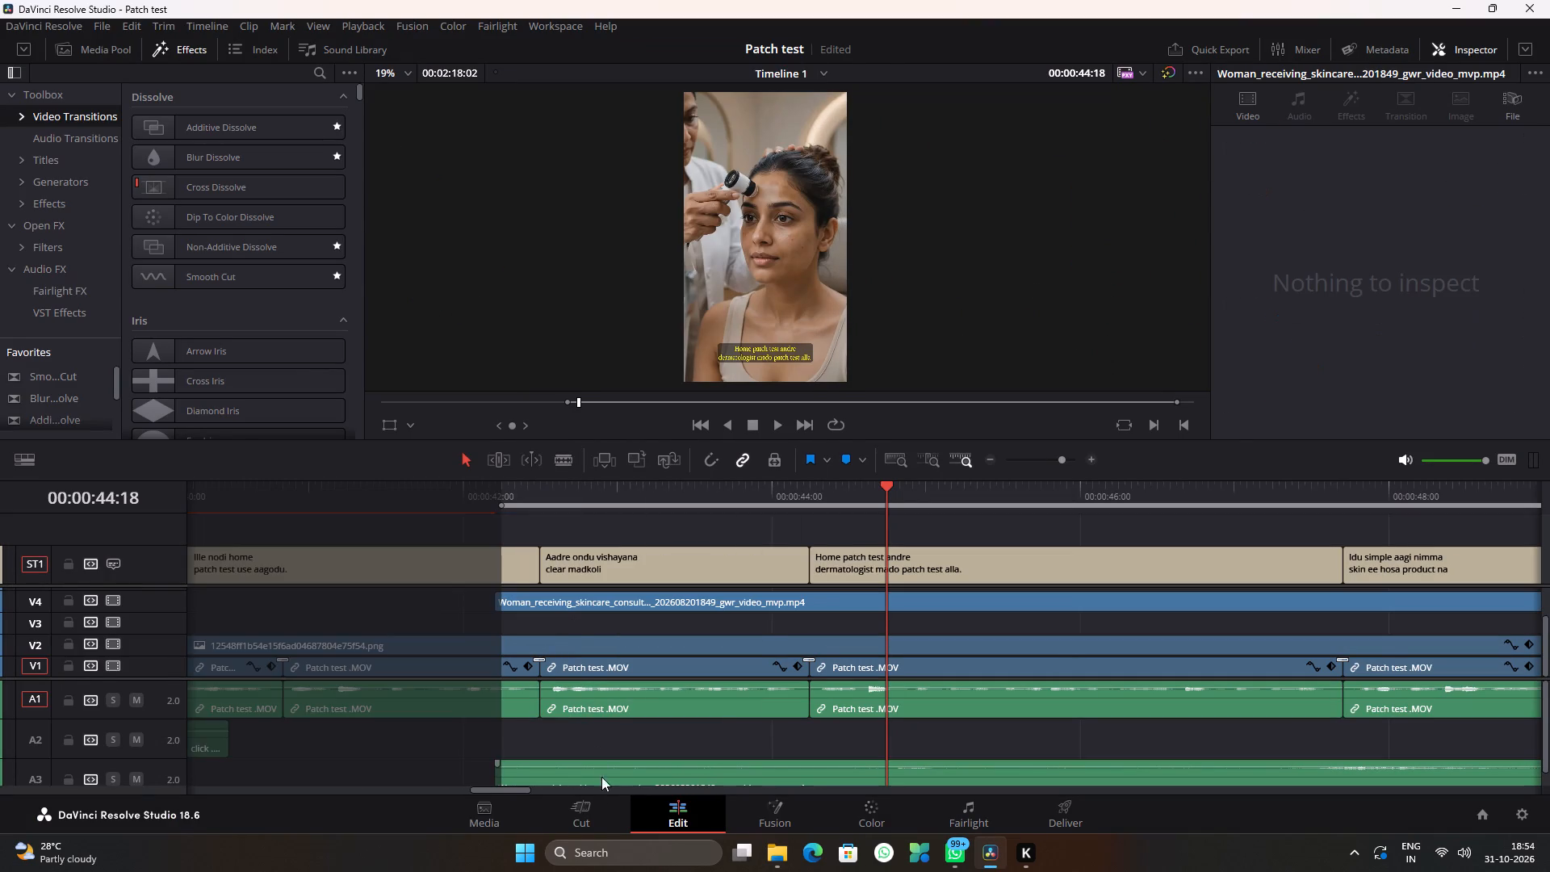
click(605, 777)
key(BackSpace)
Move the skincare consultation clip down to track V3, starting near the beginning of the "Aadre ondu vishayana" subtitle.
drag(517, 602, 582, 613)
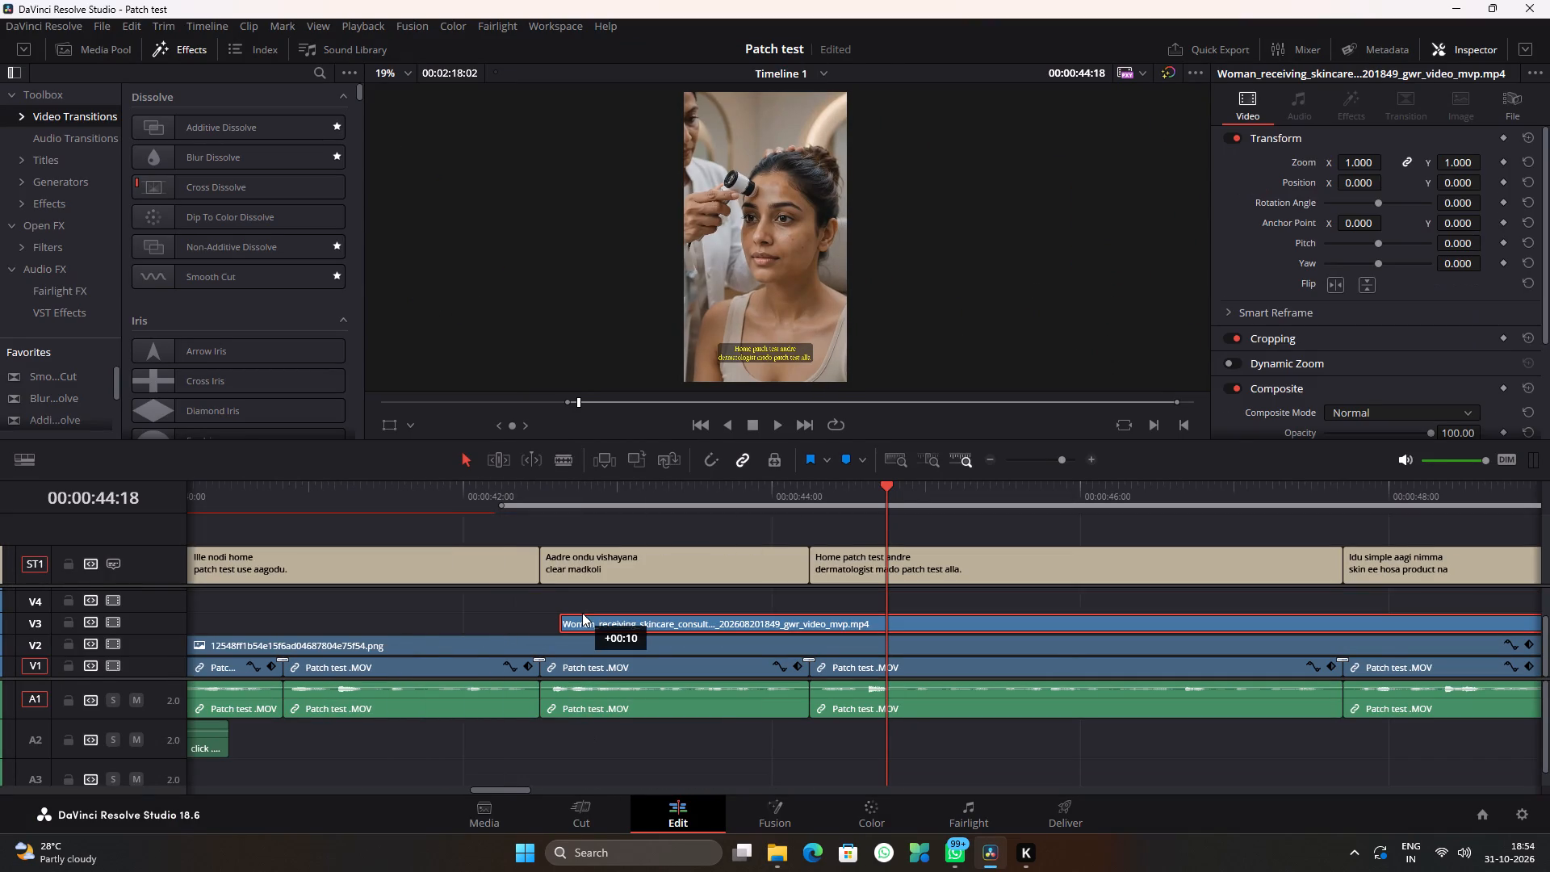
drag(582, 613, 560, 618)
Play back from 00:00:41:16 to about 00:00:54:18 to check the skincare consultation clip against the speech and subtitles.
click(412, 496)
key(space)
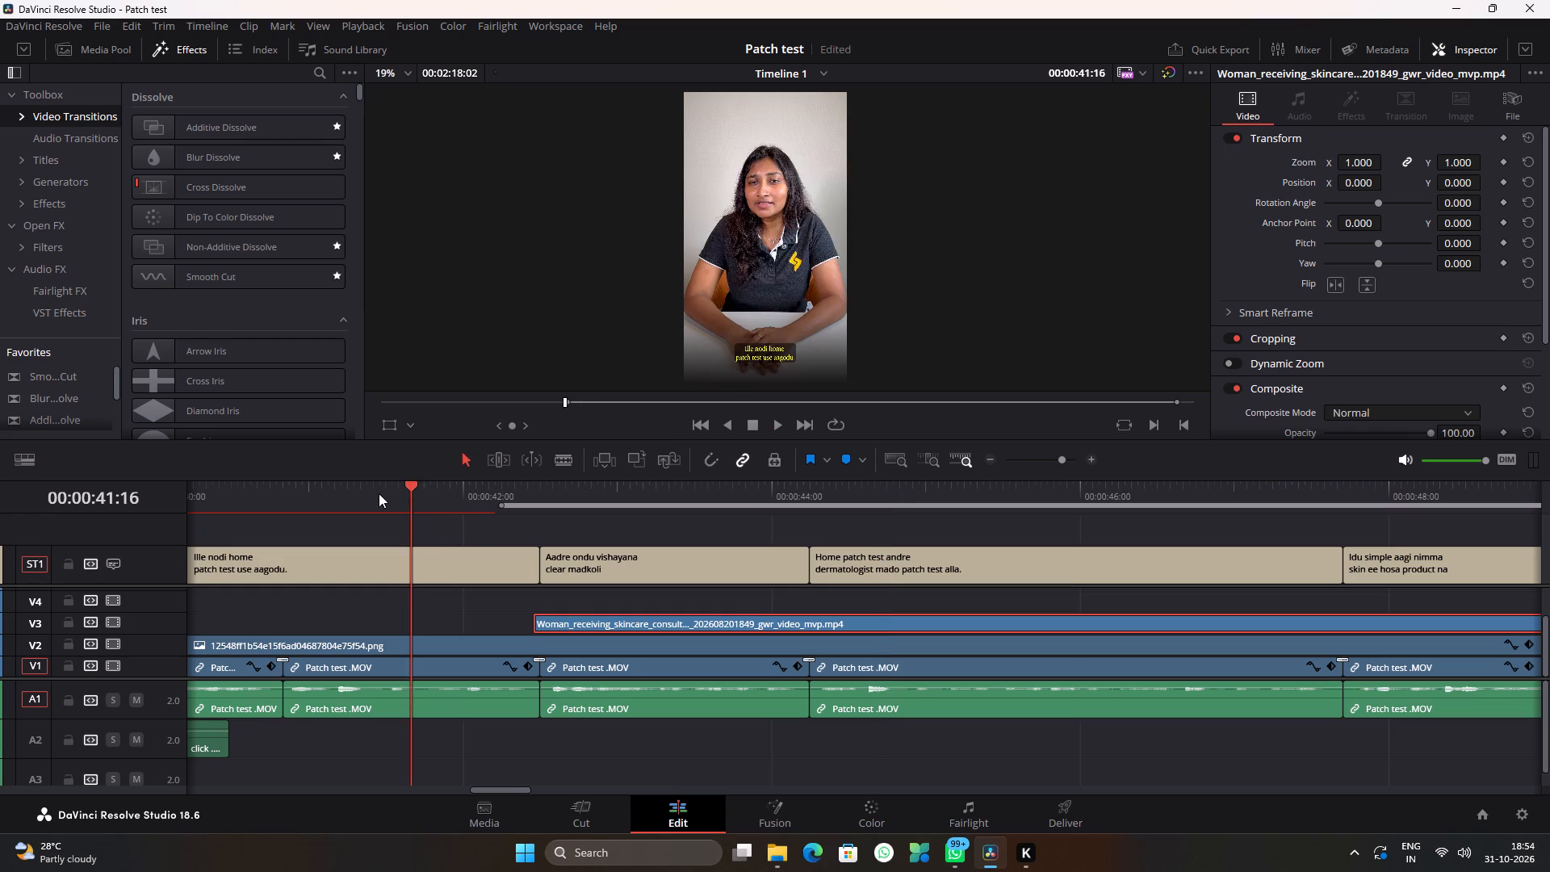
alt+scroll(473, 543, down, 3)
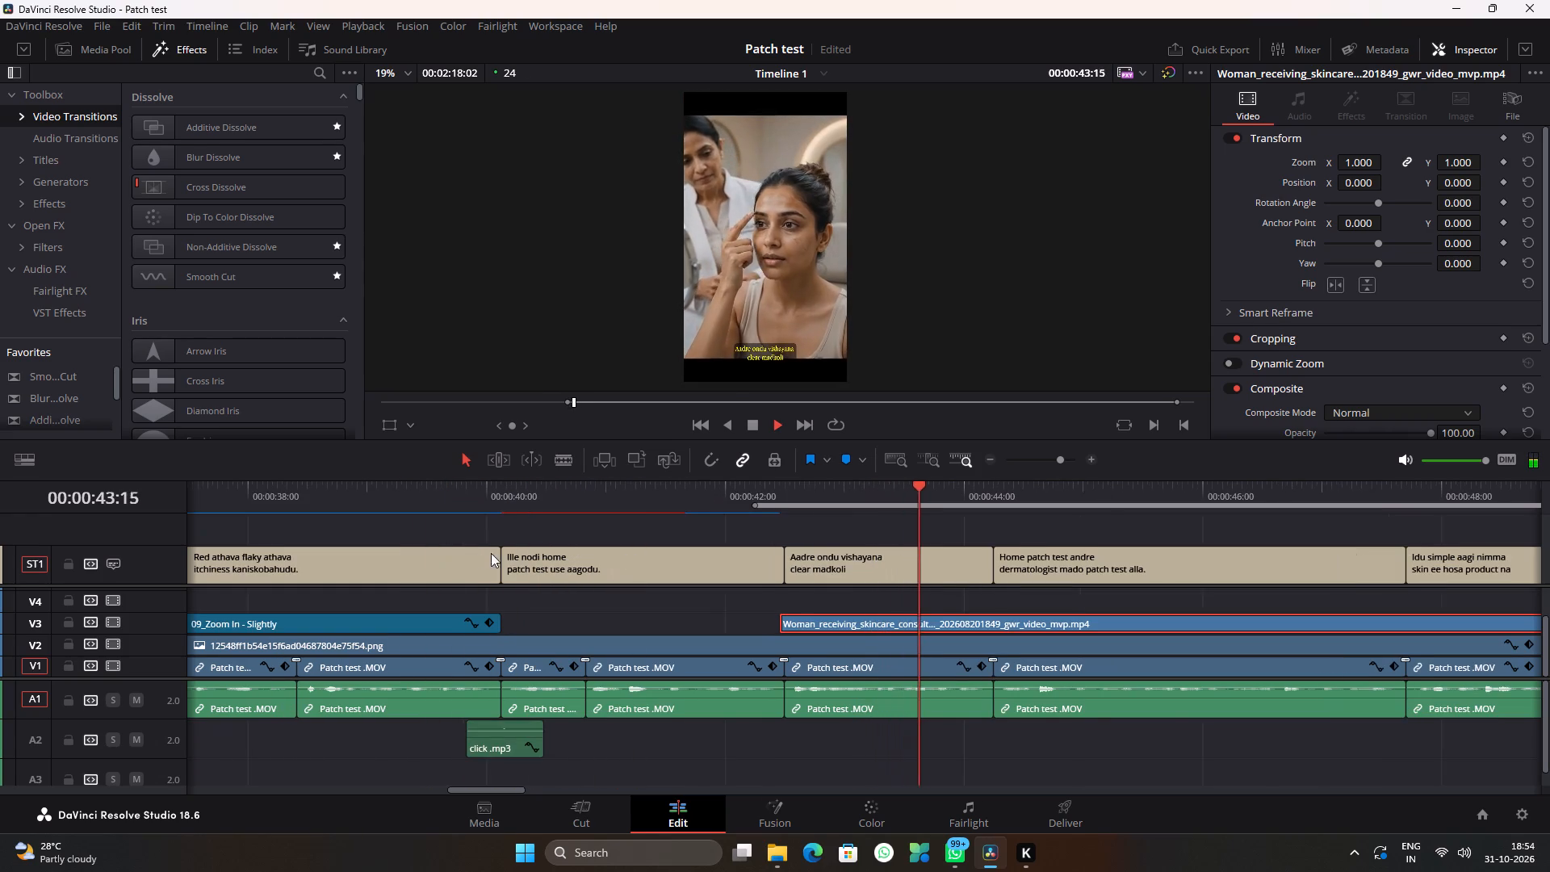
ctrl+scroll(553, 565, down, 9)
alt+scroll(553, 565, up, 3)
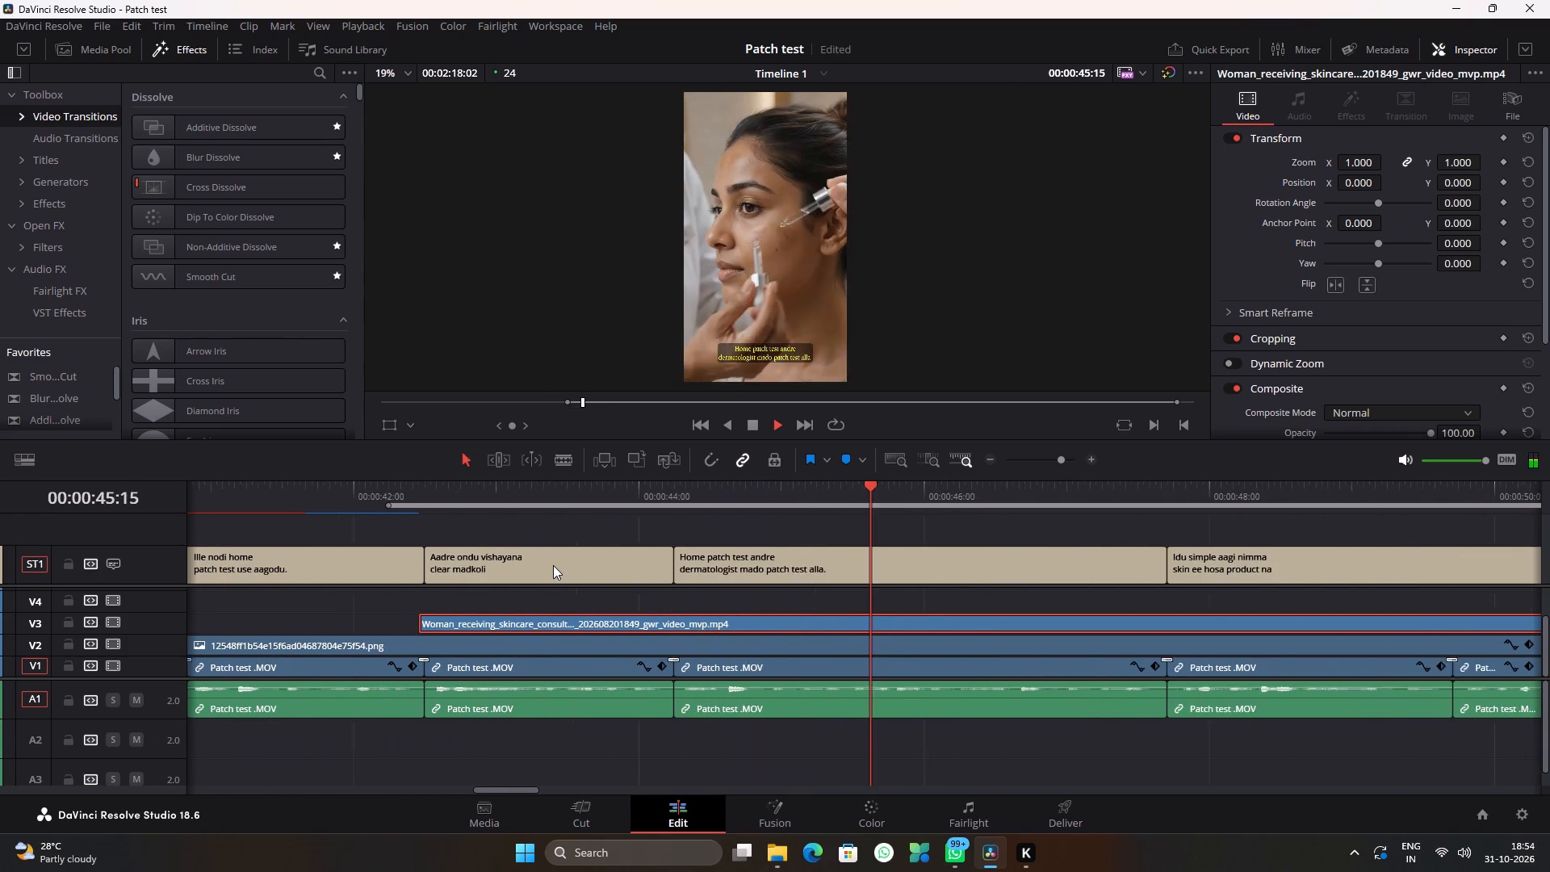
ctrl+scroll(553, 565, down, 8)
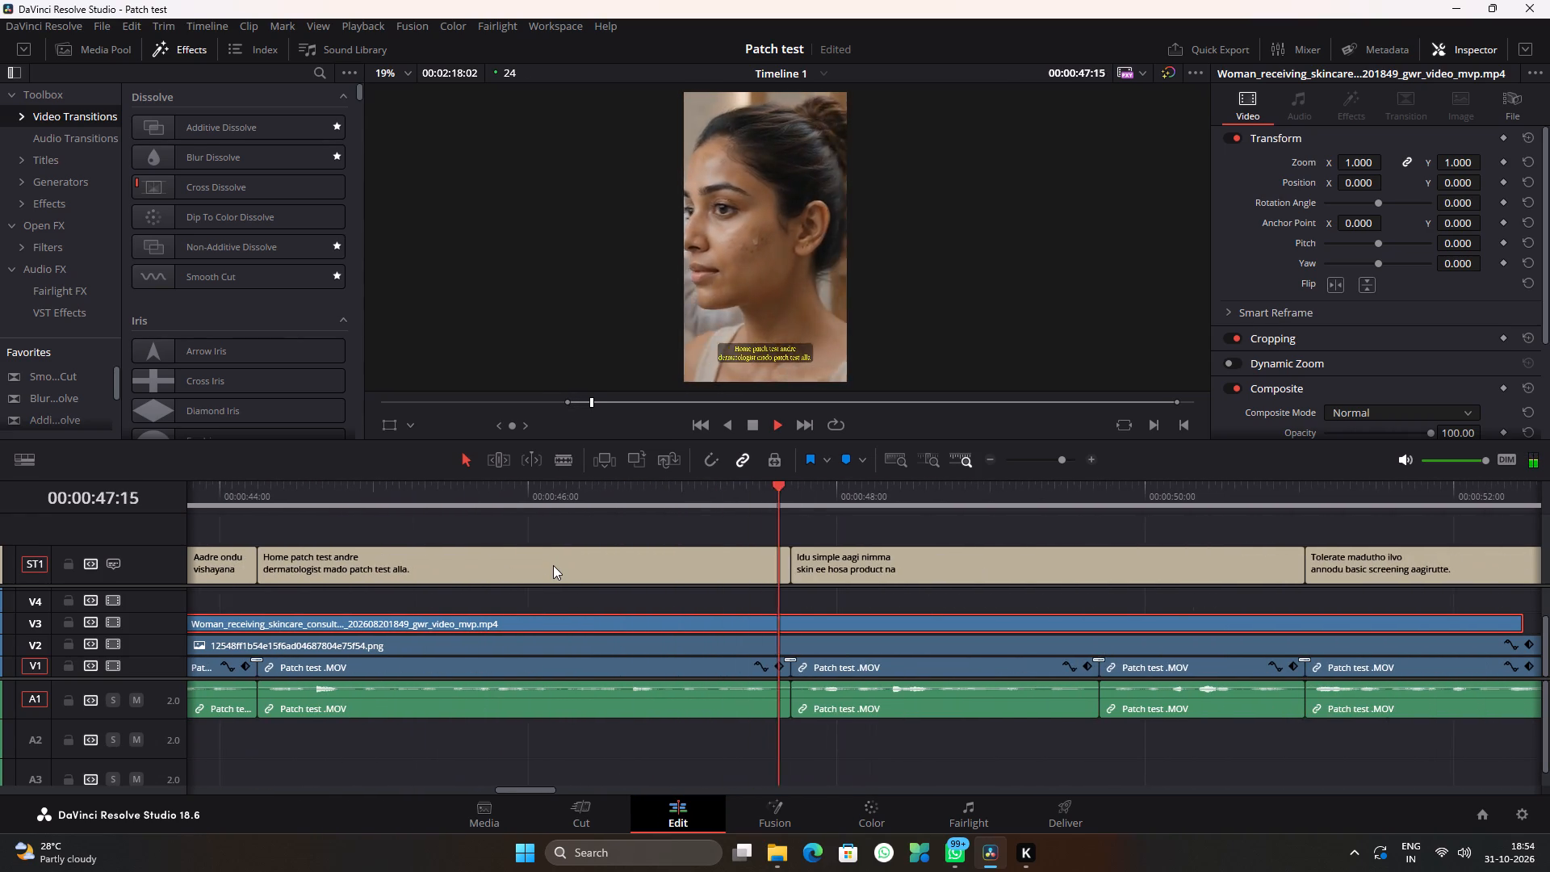
alt+scroll(553, 565, down, 4)
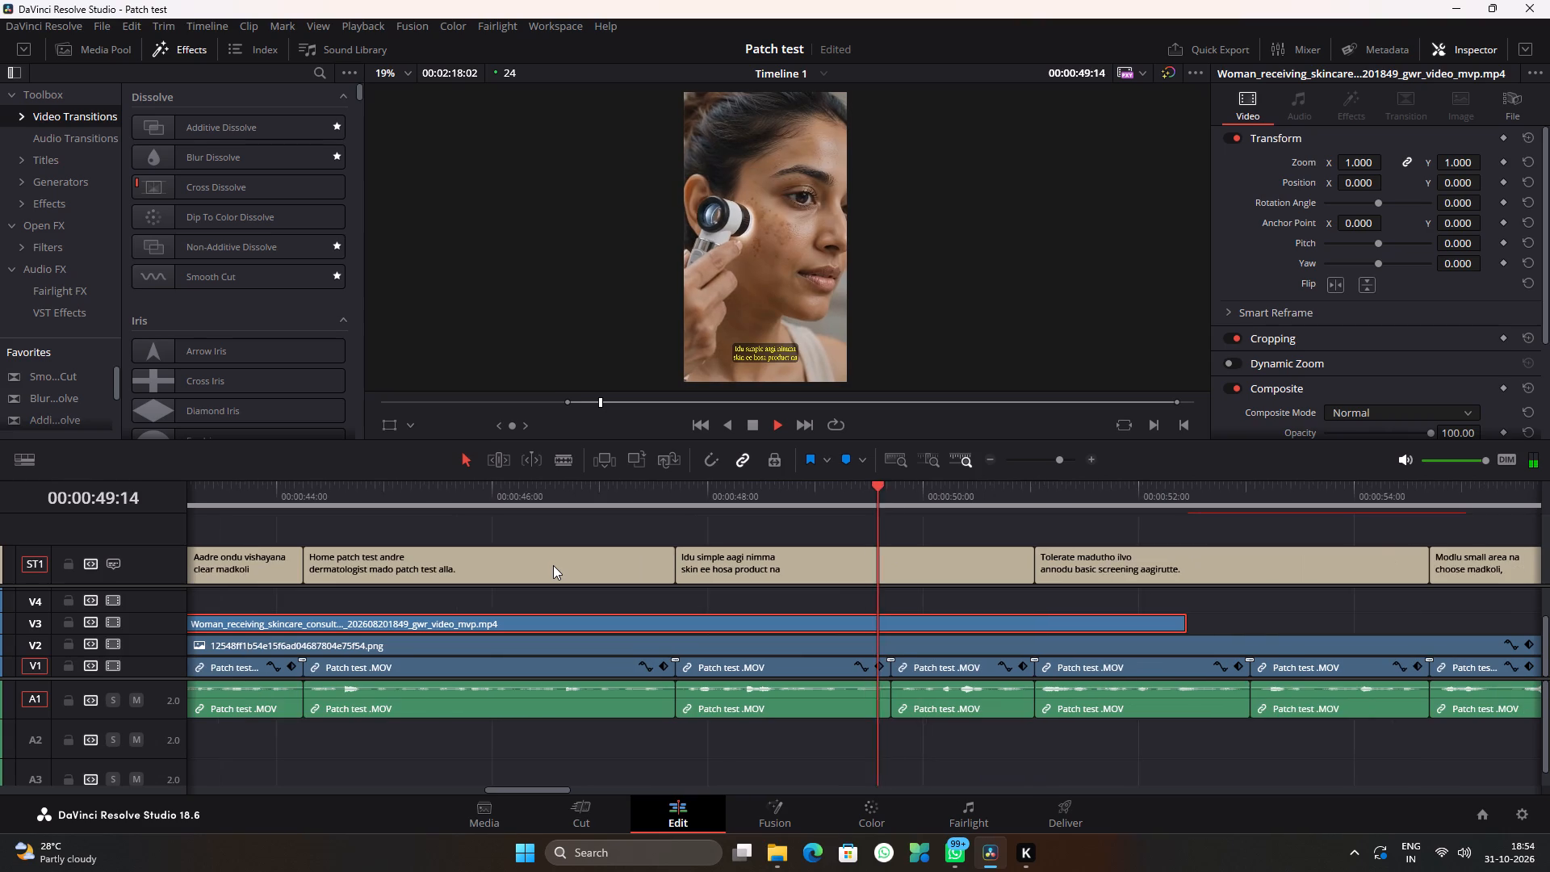
ctrl+scroll(553, 565, down, 4)
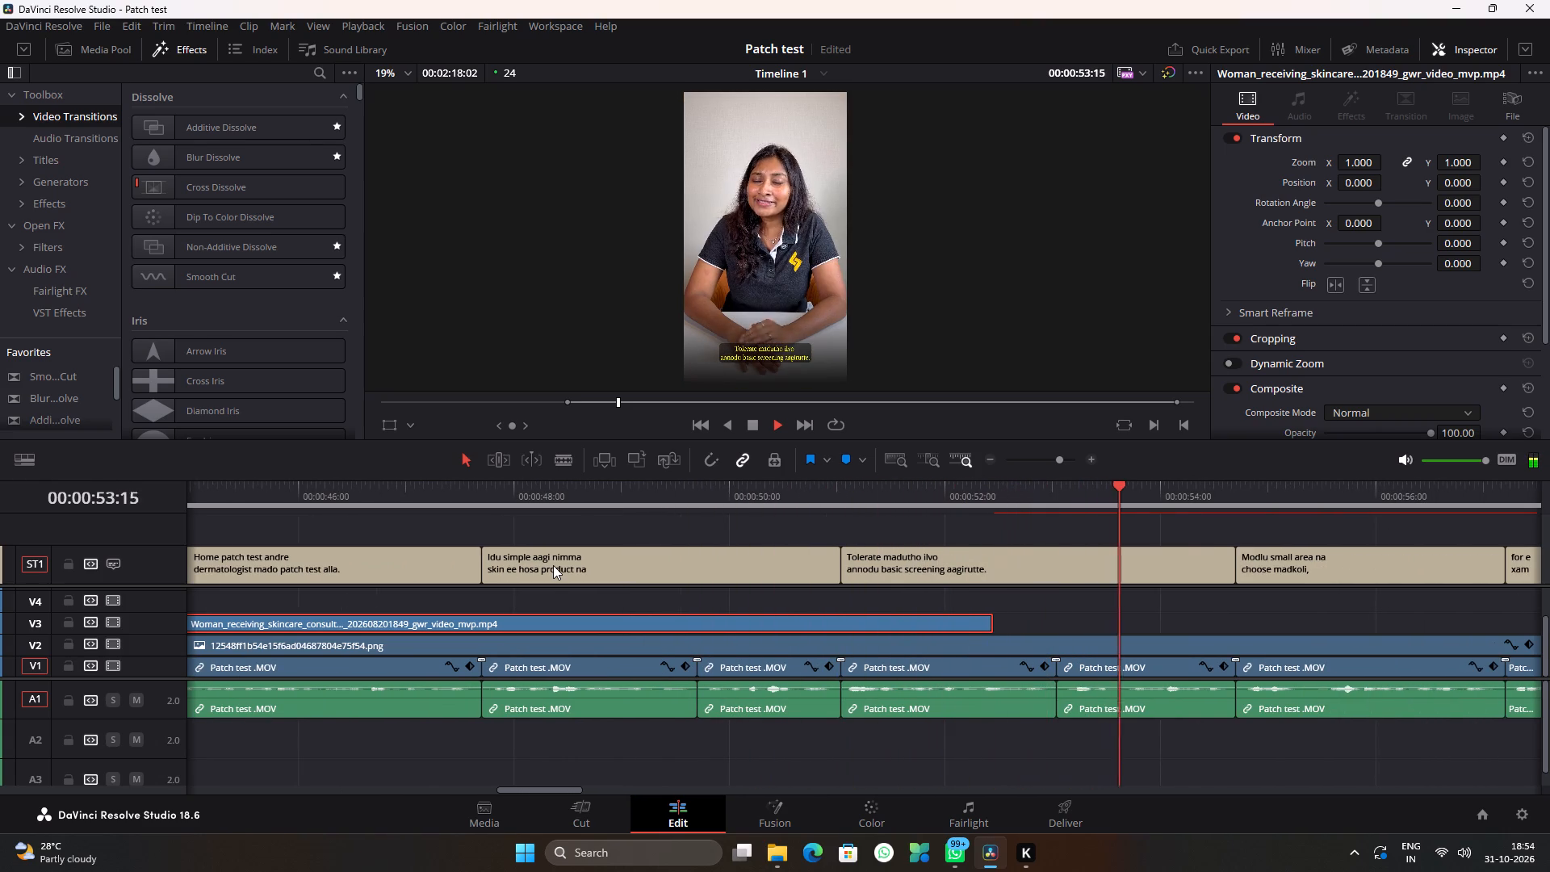
ctrl+scroll(553, 565, up, 4)
key(space)
ctrl+scroll(553, 565, up, 5)
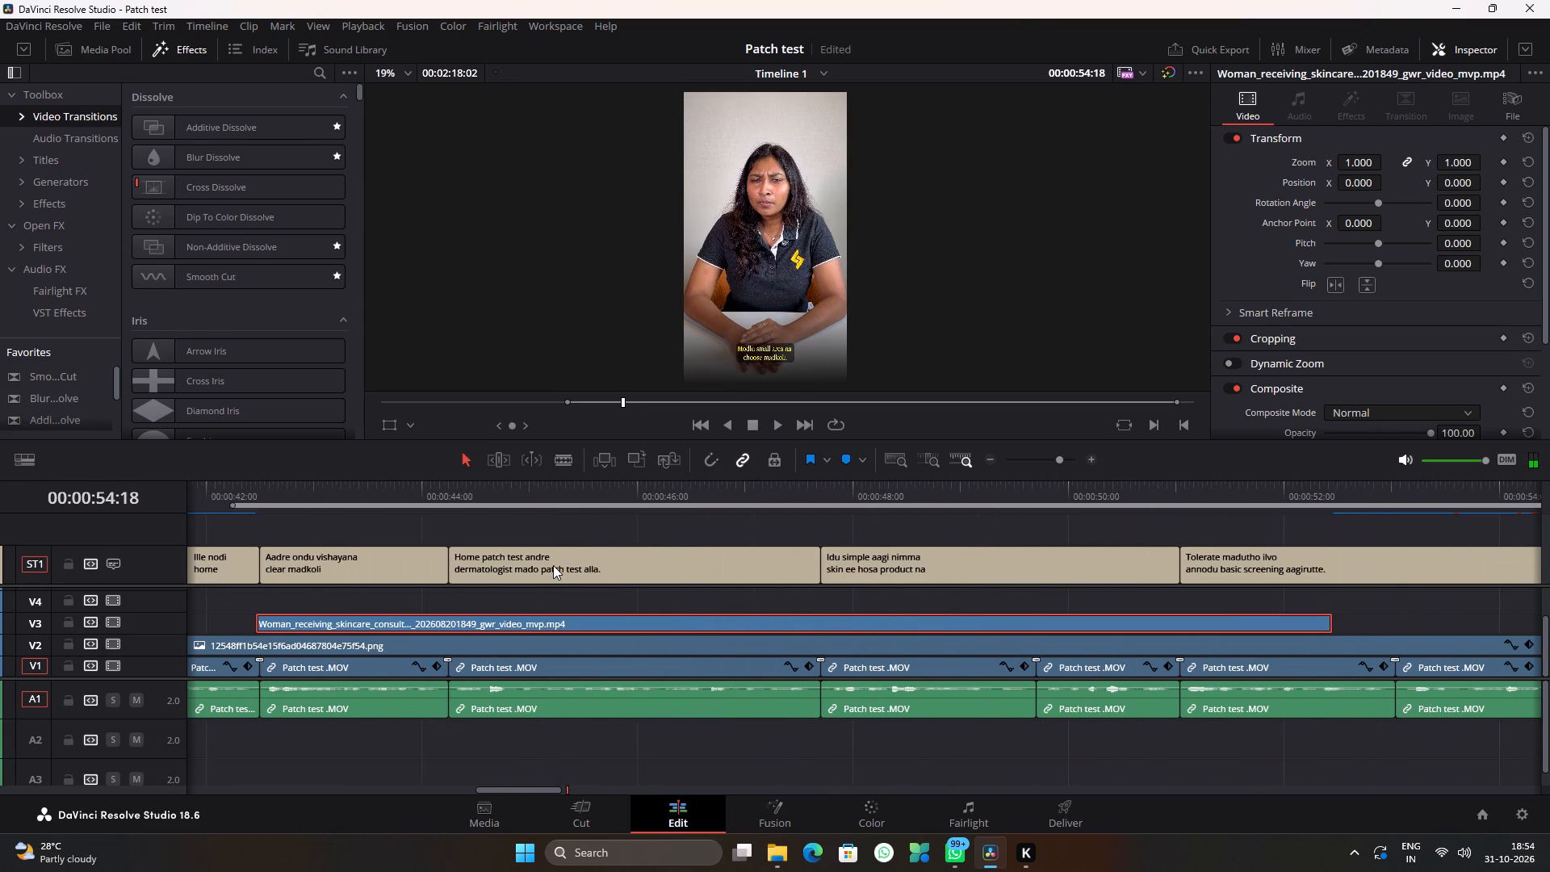
ctrl+scroll(546, 567, up, 1)
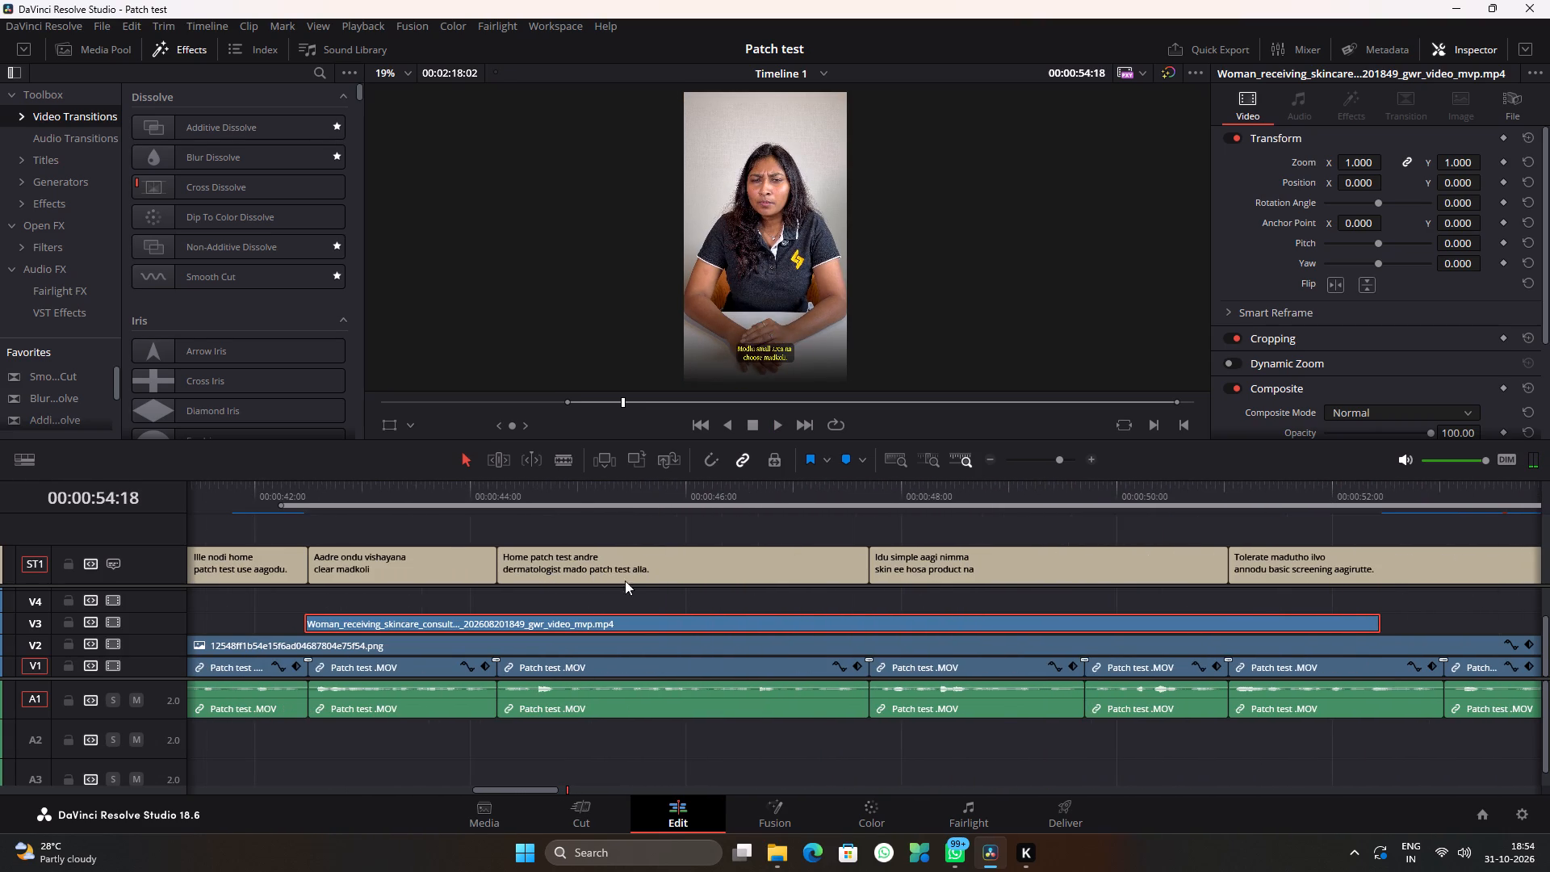
Replay the second part of the consultation clip from about 00:00:47:16, where the "Idu simple aagi nimma" subtitle begins.
ctrl+scroll(639, 585, down, 1)
click(819, 498)
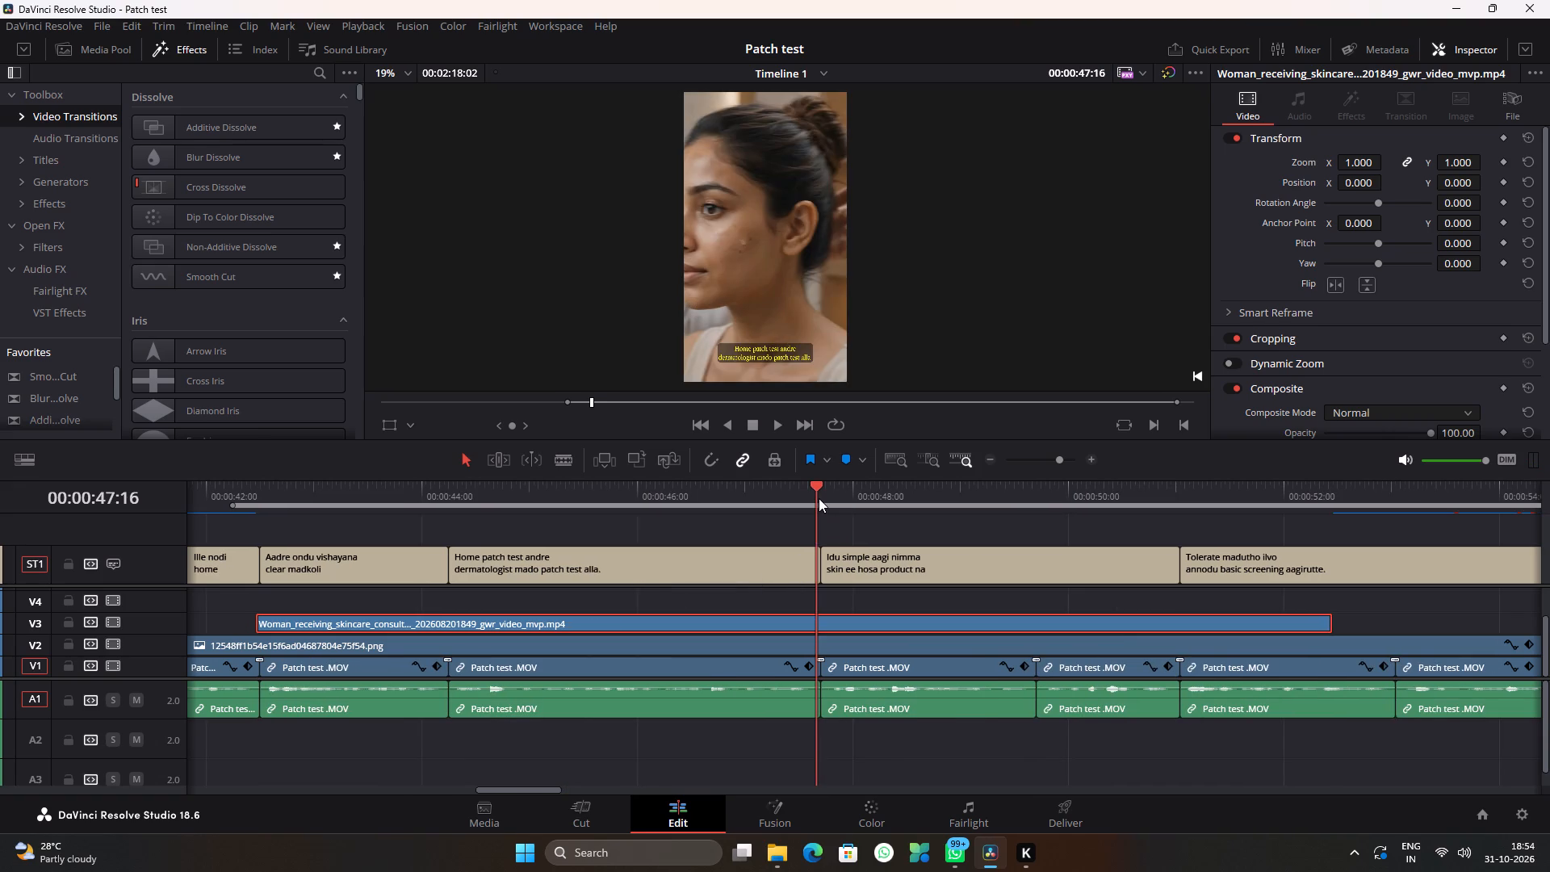
key(space)
ctrl+scroll(817, 544, down, 3)
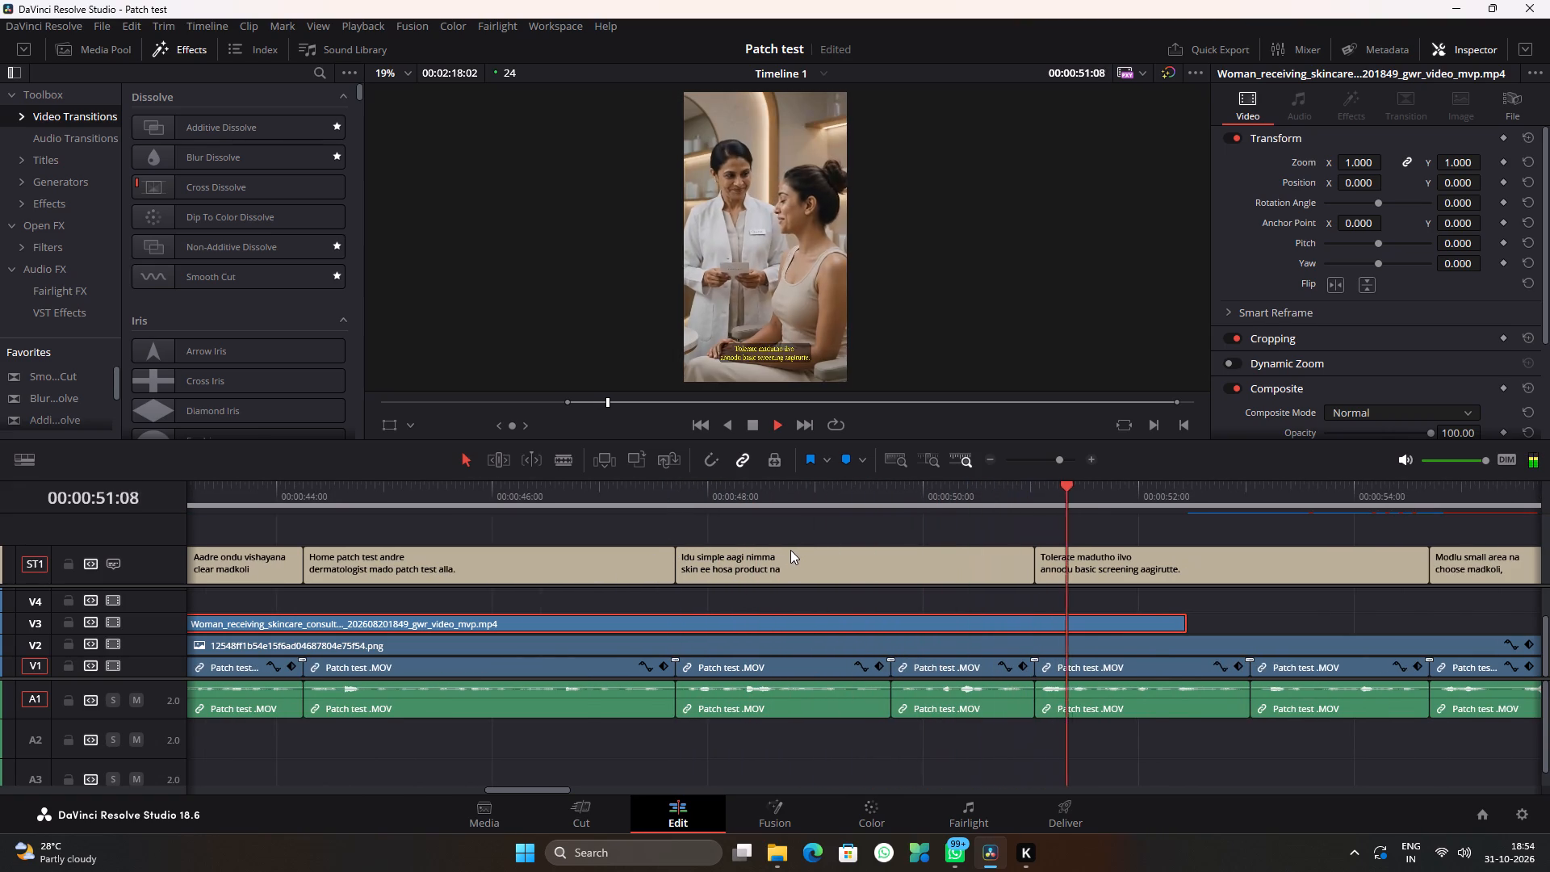
key(space)
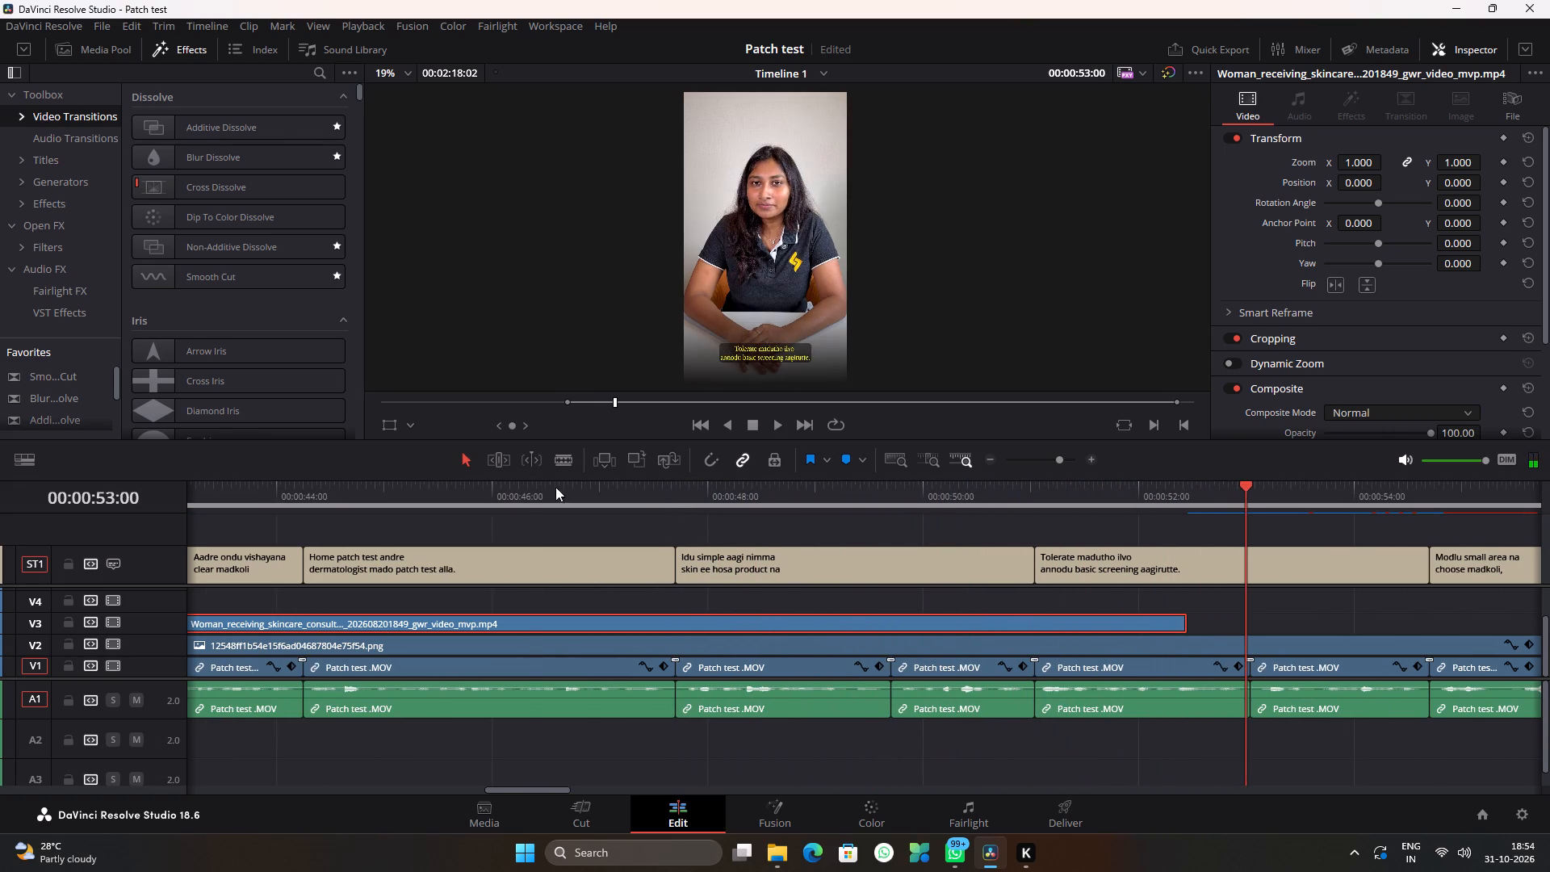
click(530, 482)
key(space)
key(space)
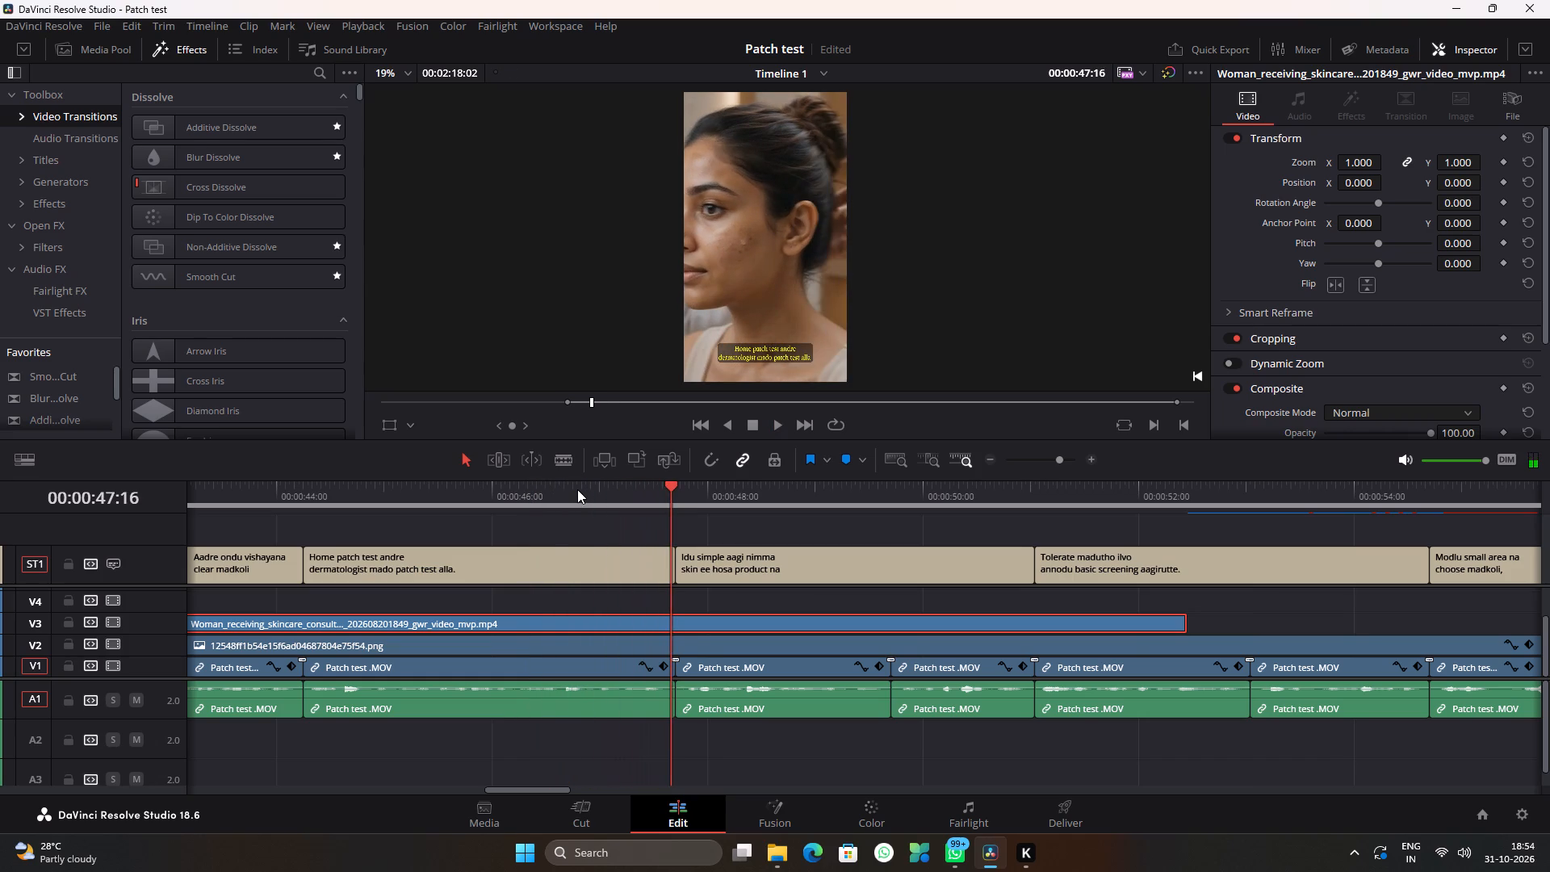
Replay from just before the consultation clip to about 00:00:53:01, comparing its shots with the subtitles.
ctrl+scroll(614, 539, up, 5)
click(306, 482)
key(space)
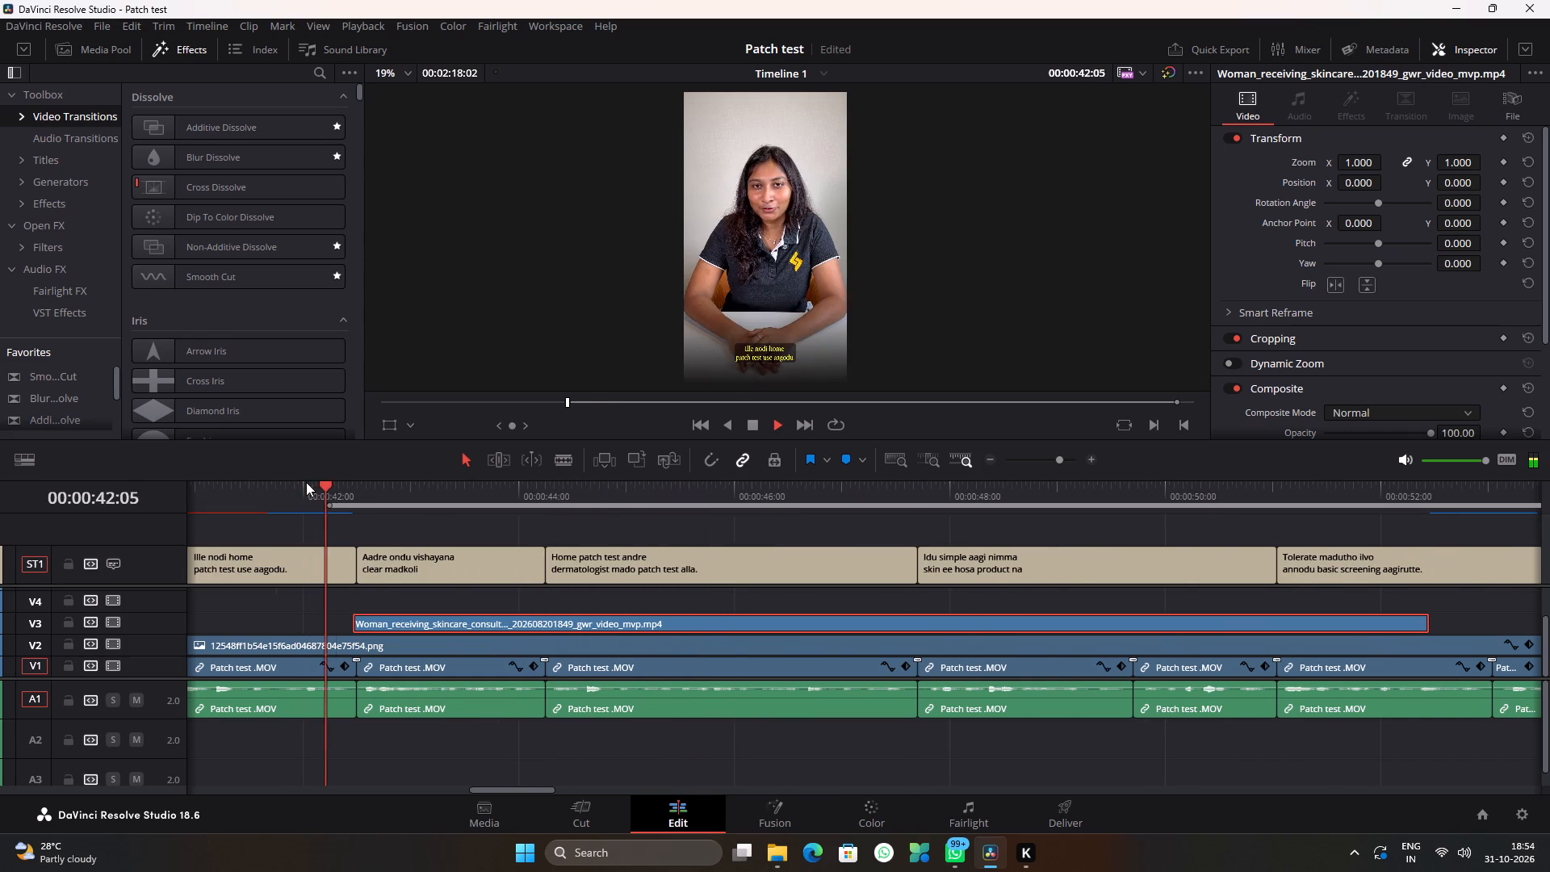
alt+scroll(435, 543, up, 3)
ctrl+scroll(595, 571, down, 4)
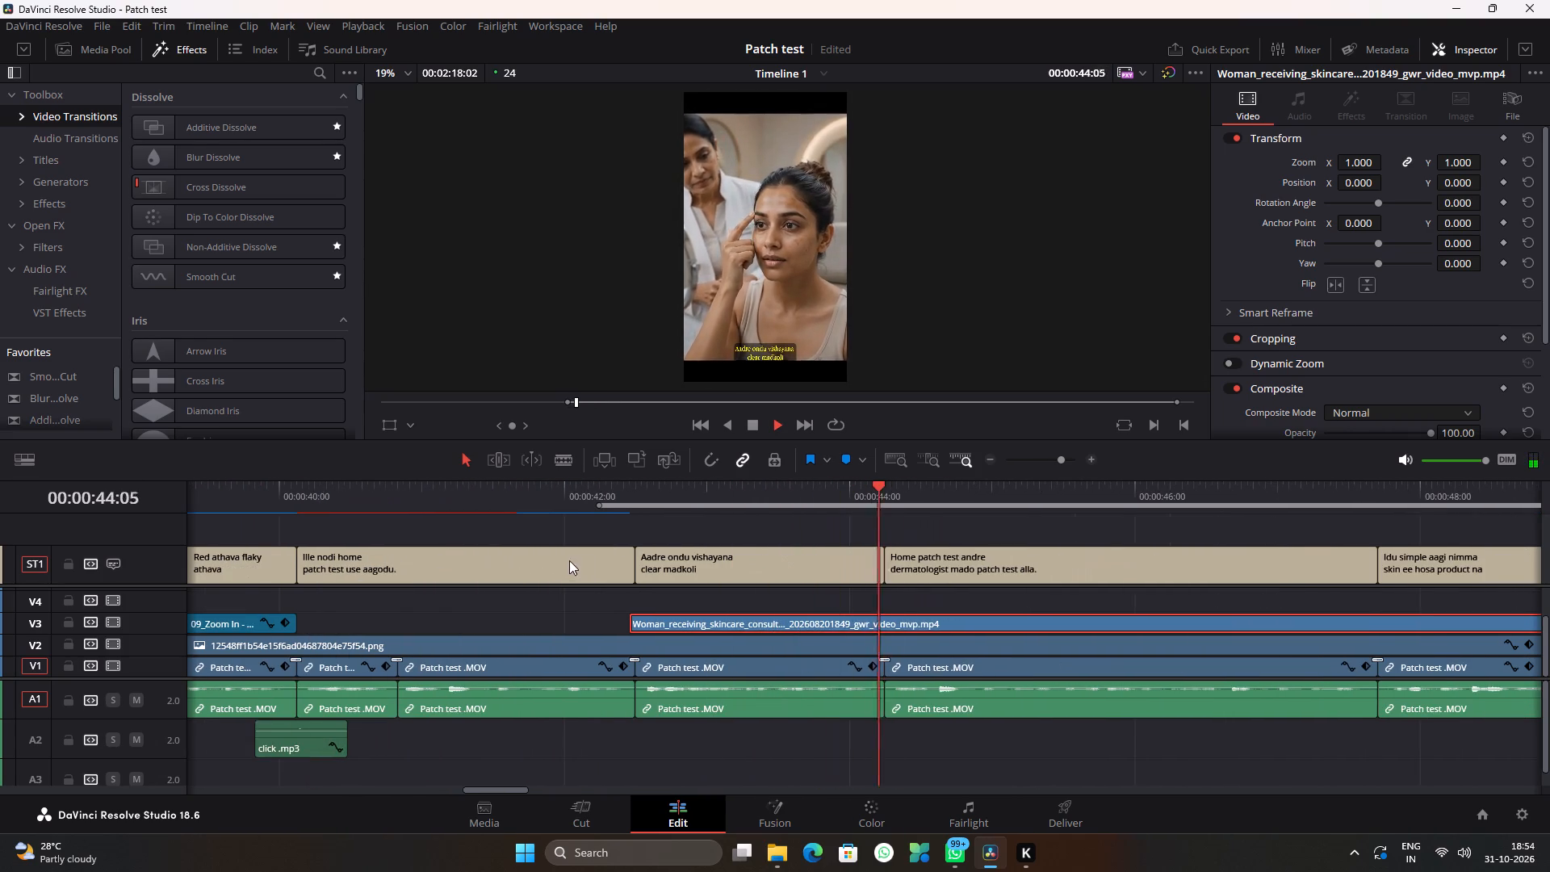
ctrl+scroll(582, 560, down, 7)
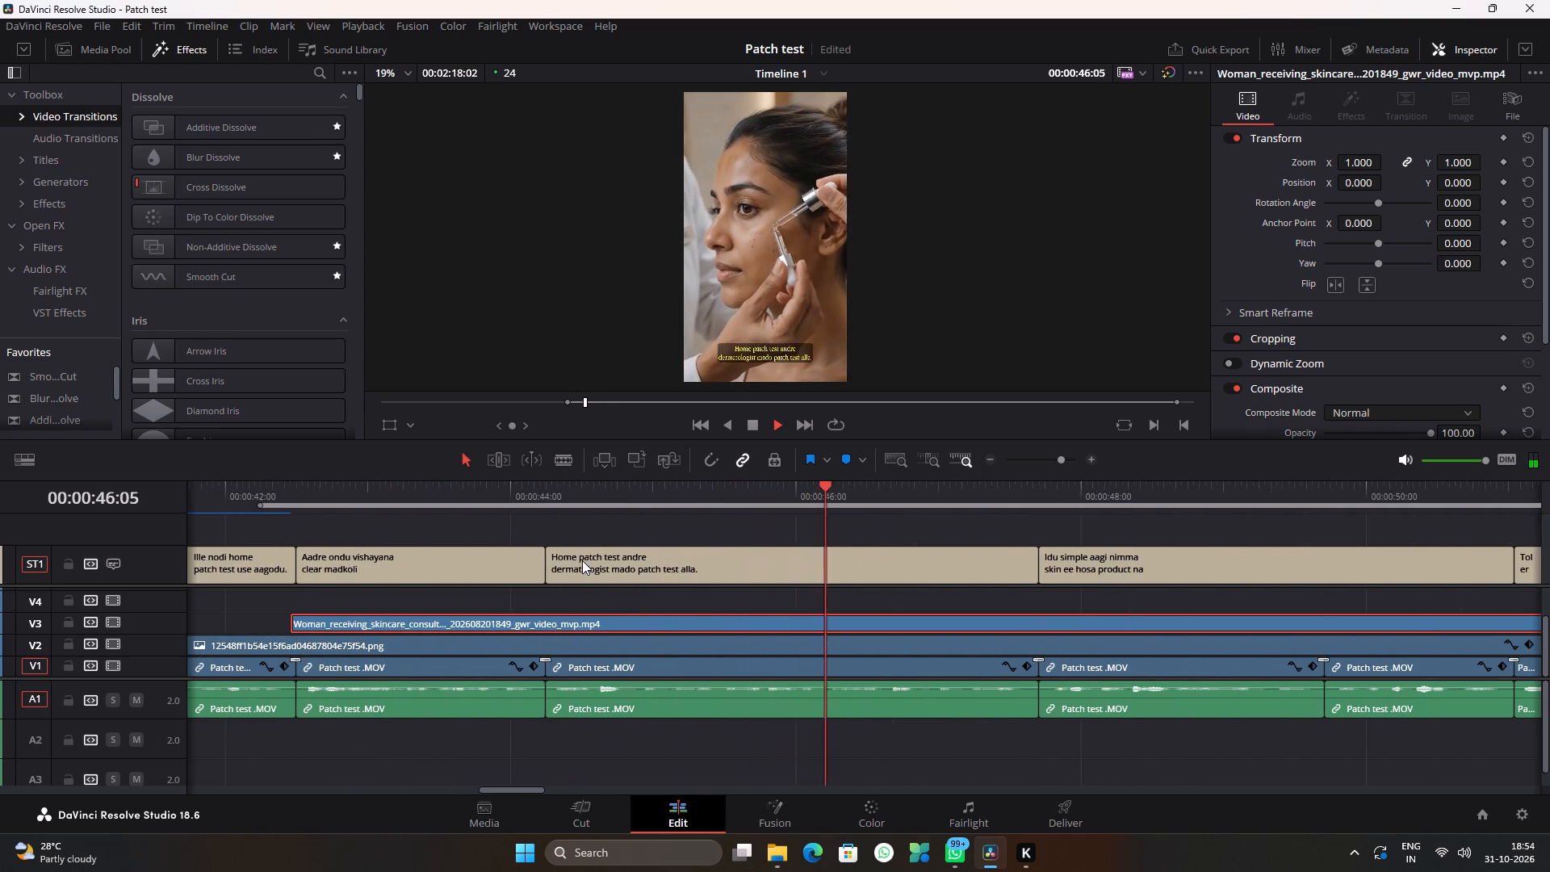
ctrl+scroll(582, 561, down, 15)
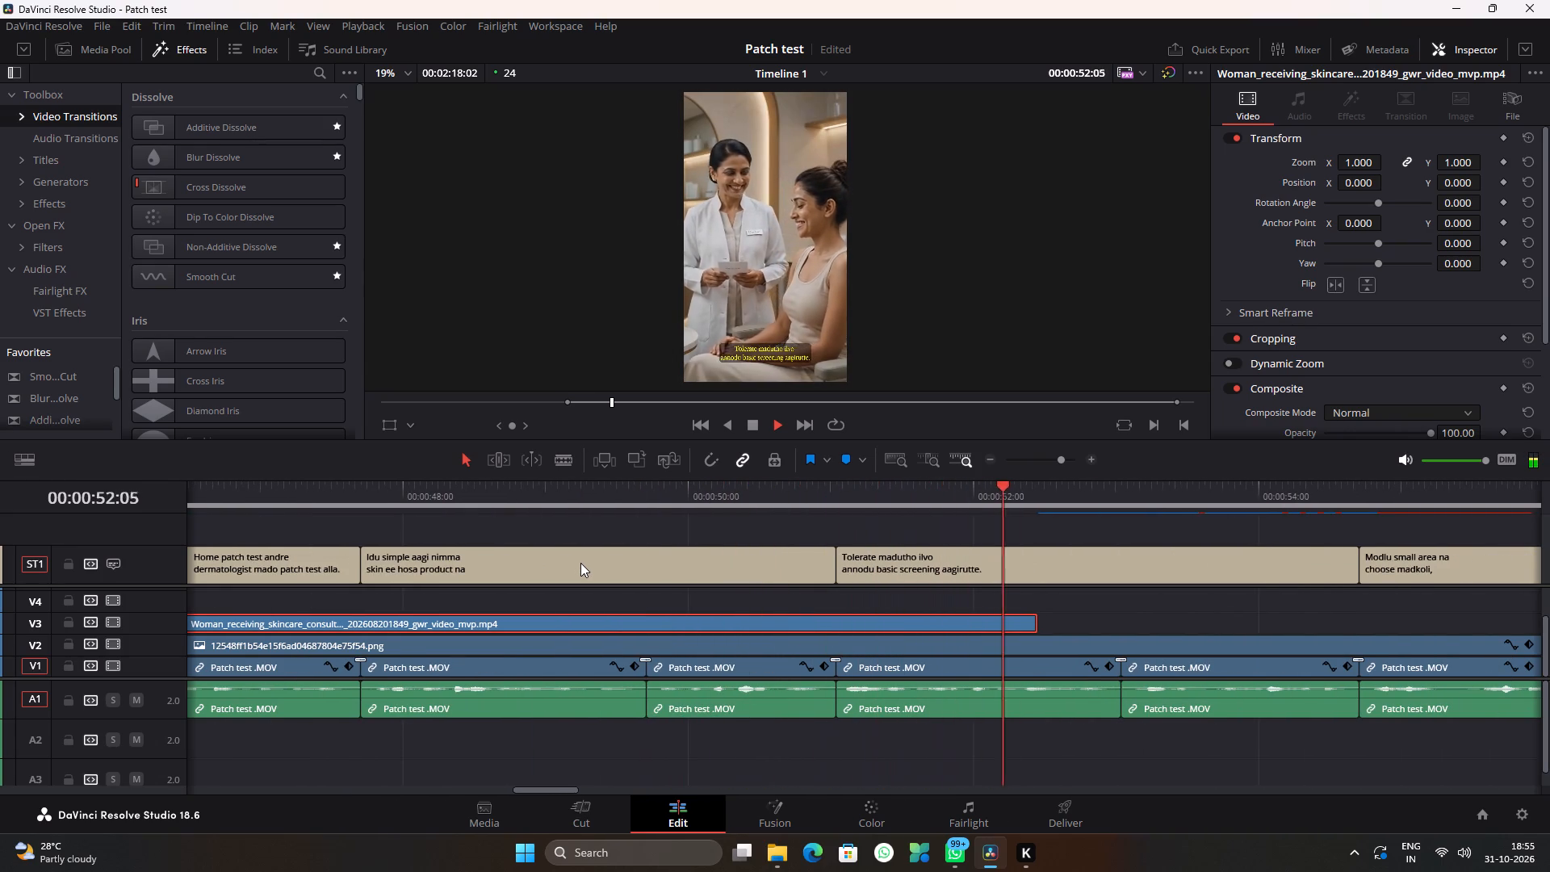
key(space)
ctrl+scroll(580, 563, up, 14)
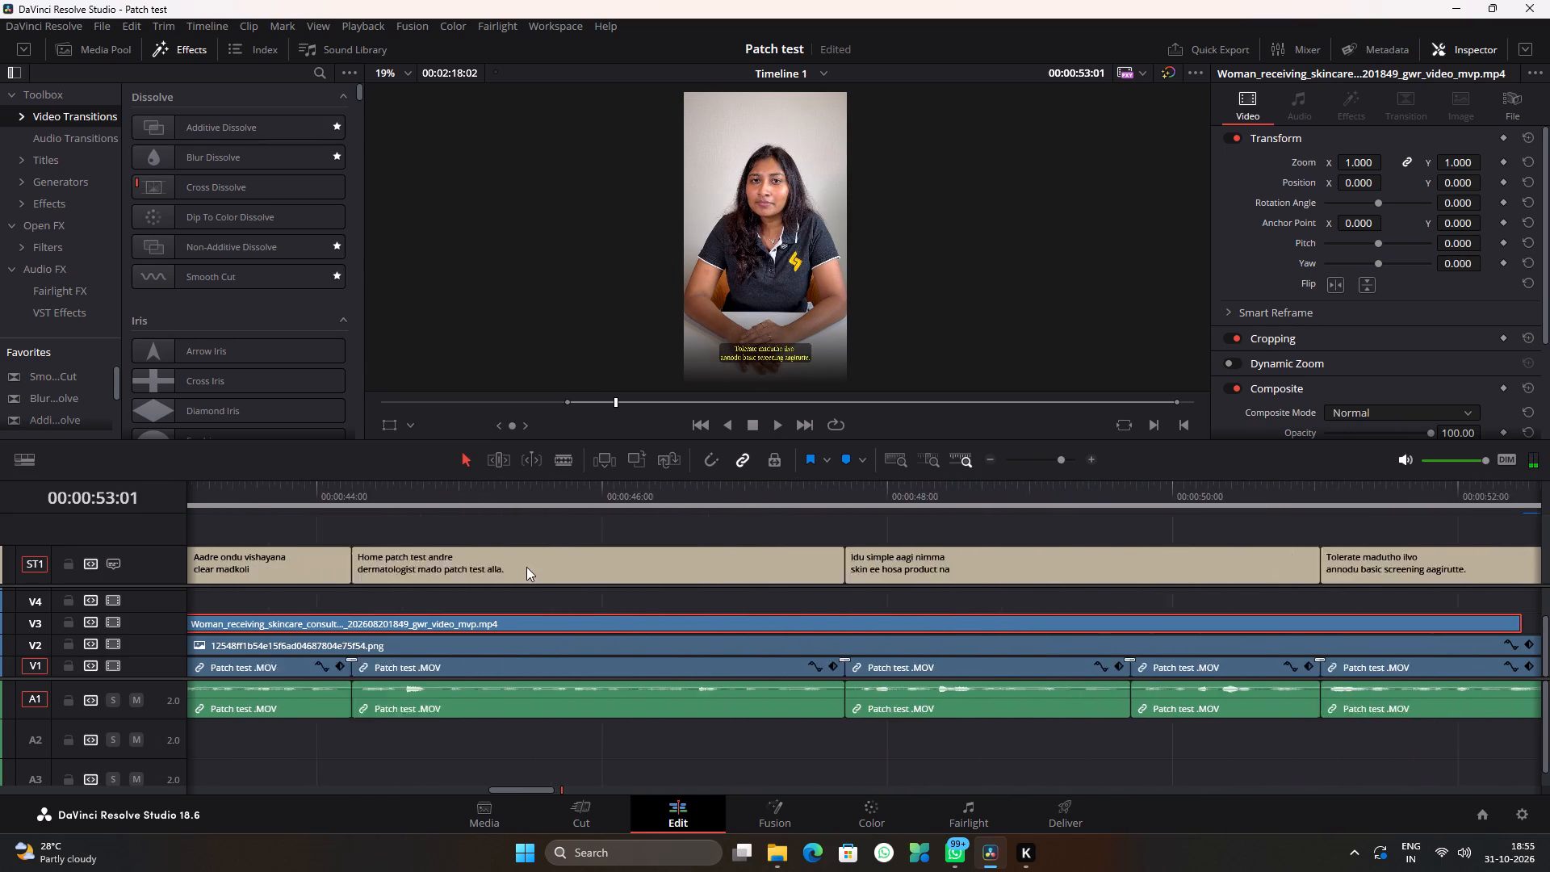
ctrl+scroll(526, 567, up, 2)
Replay the consultation clip to about 00:00:51:15, and examine the shot near 00:00:47:05.
click(306, 487)
key(space)
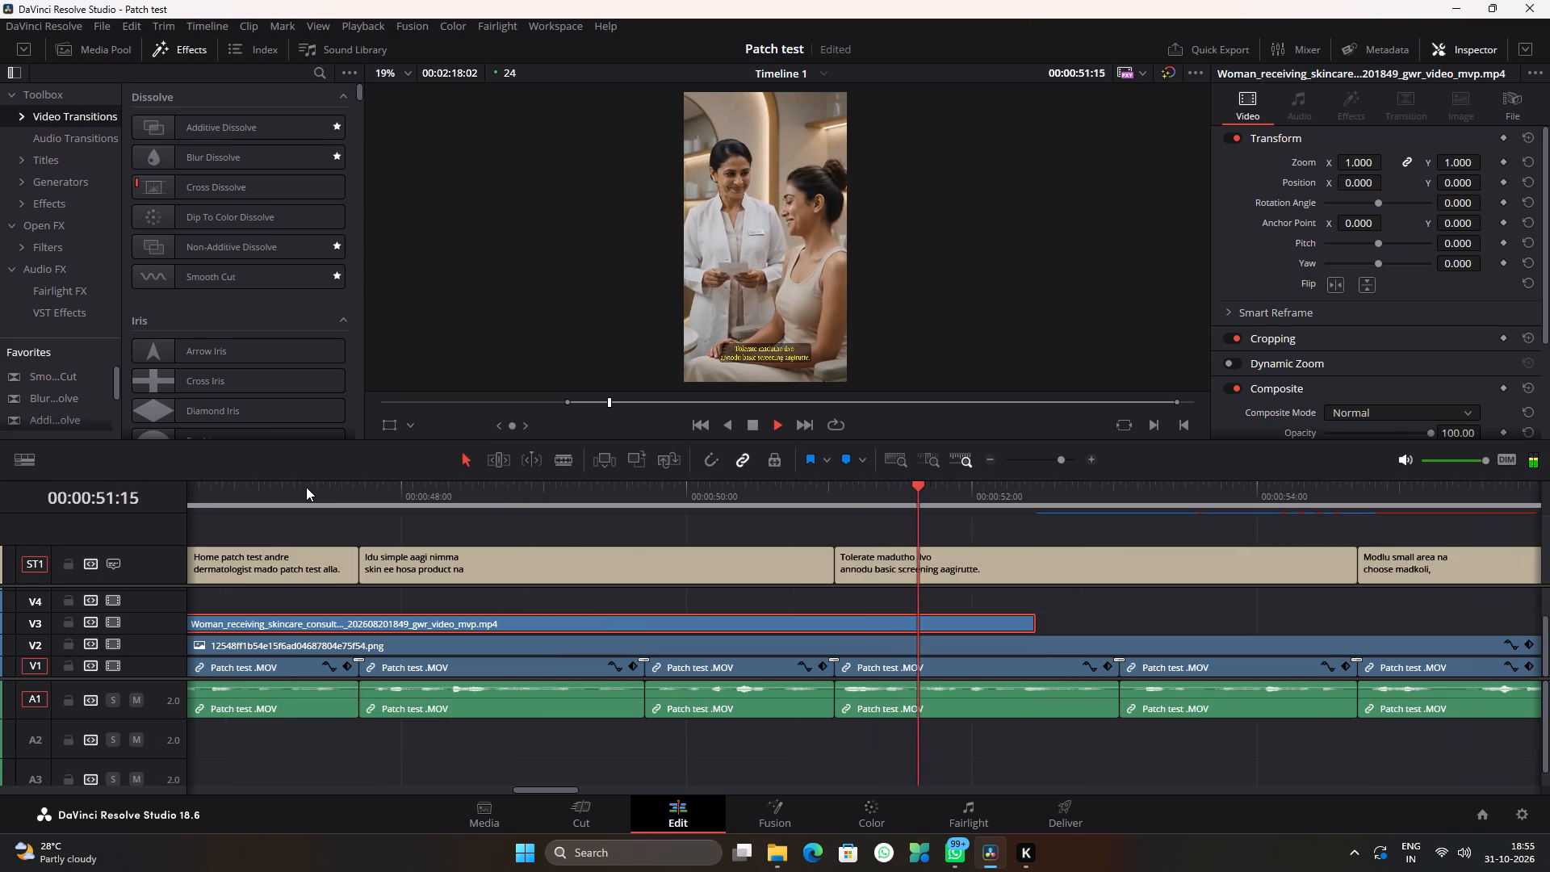
key(space)
click(230, 482)
key(space)
key(space)
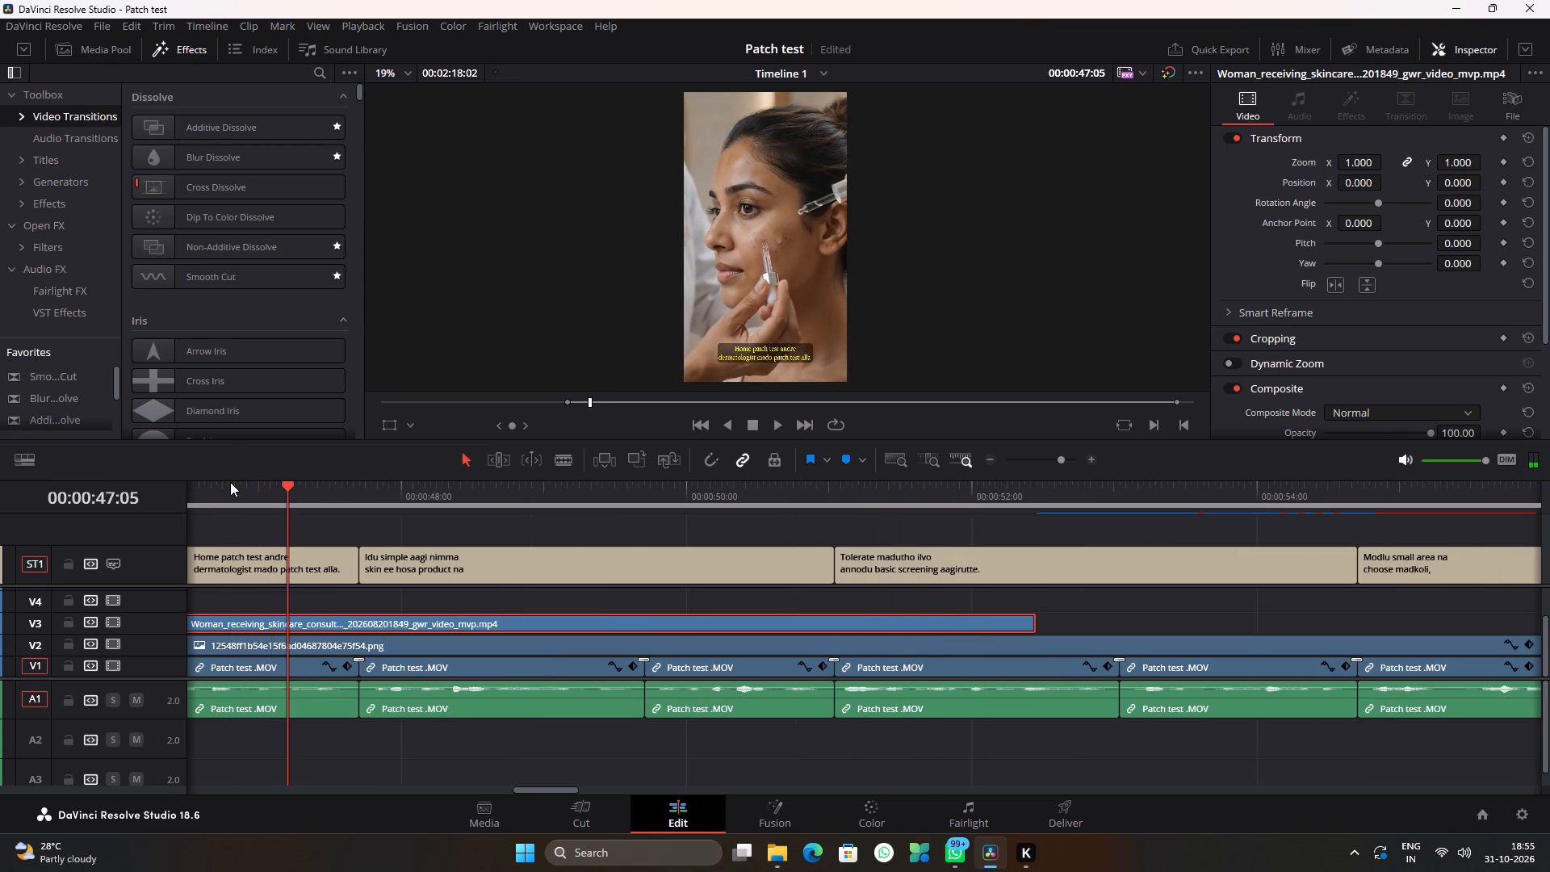
Split the skincare consultation clip on V3 at 00:00:48:02, during the blurred shelf transition.
key(space)
key(space)
key(space)
key(space)
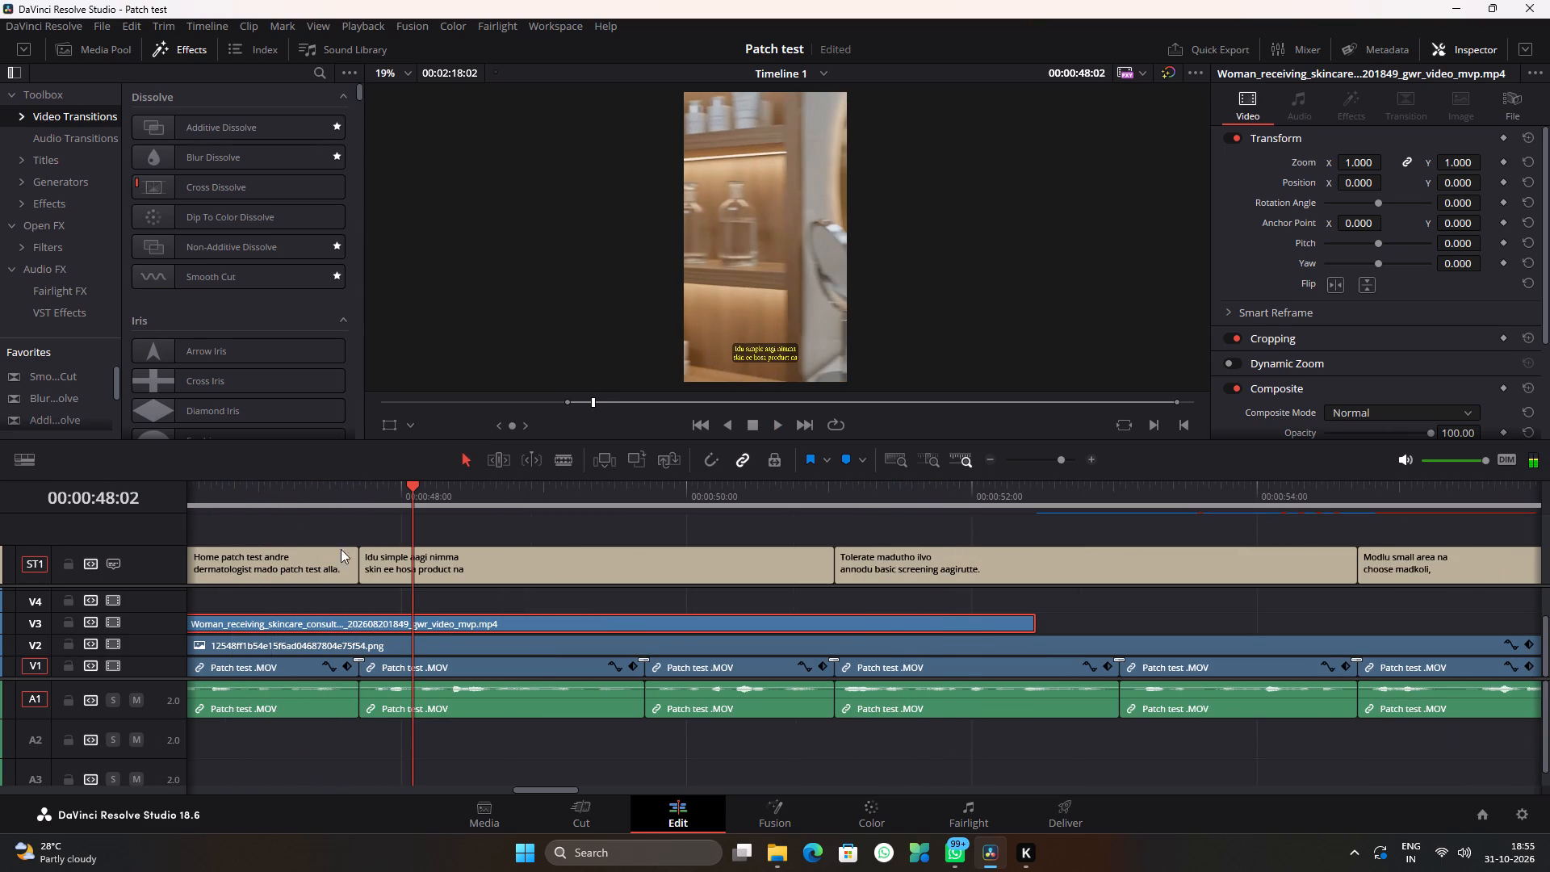
key(b)
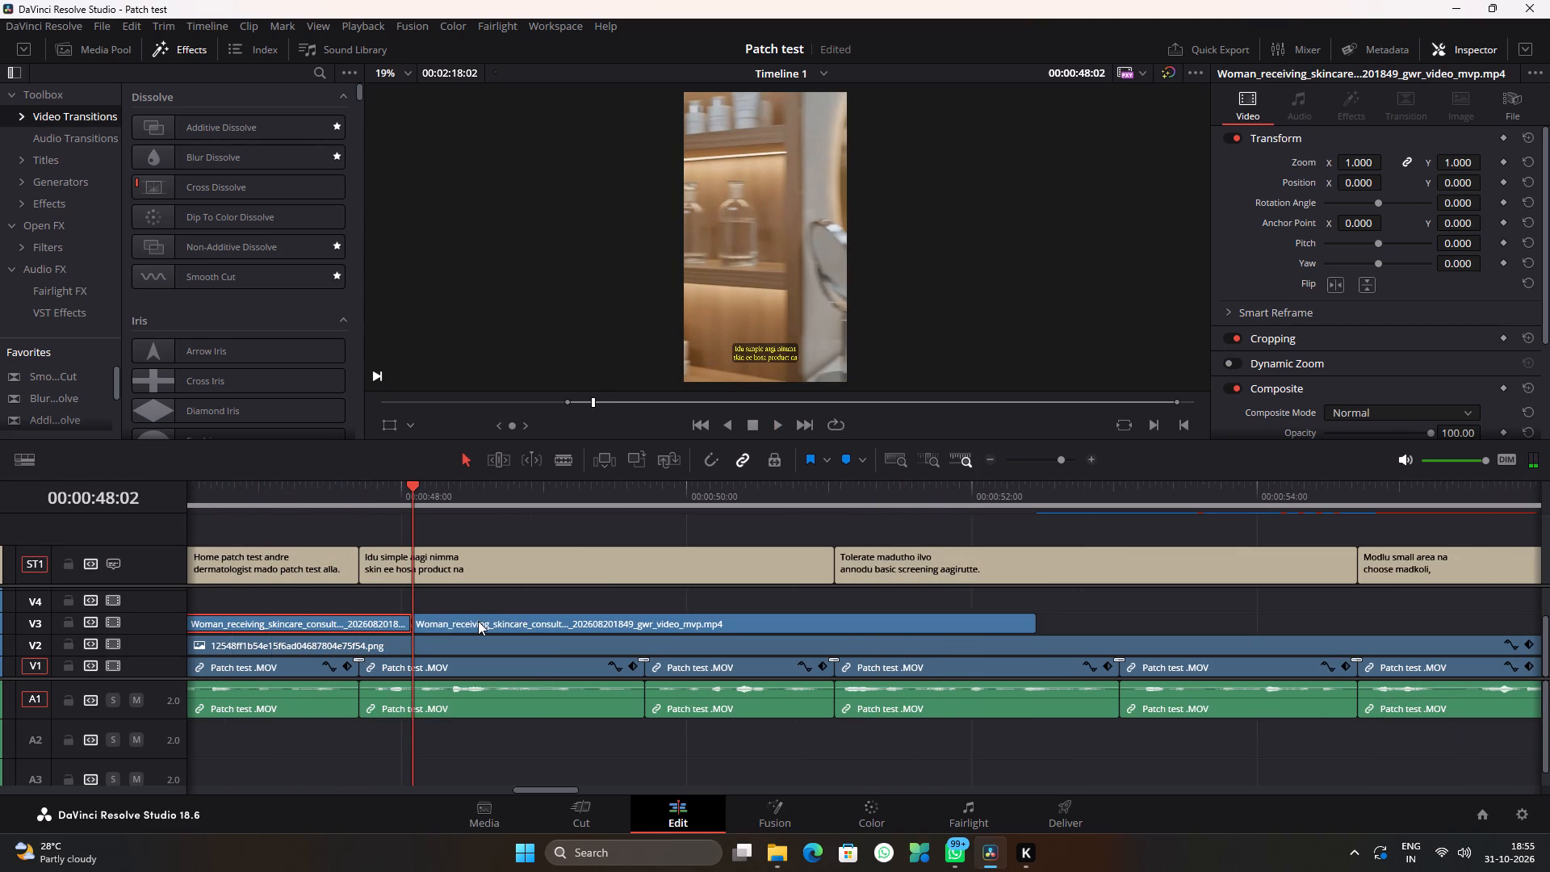
Move both consultation clip parts earlier, ending the first at about 00:00:47:14 and starting the second at about 00:00:47:16.
ctrl+scroll(488, 615, up, 6)
drag(483, 622, 471, 622)
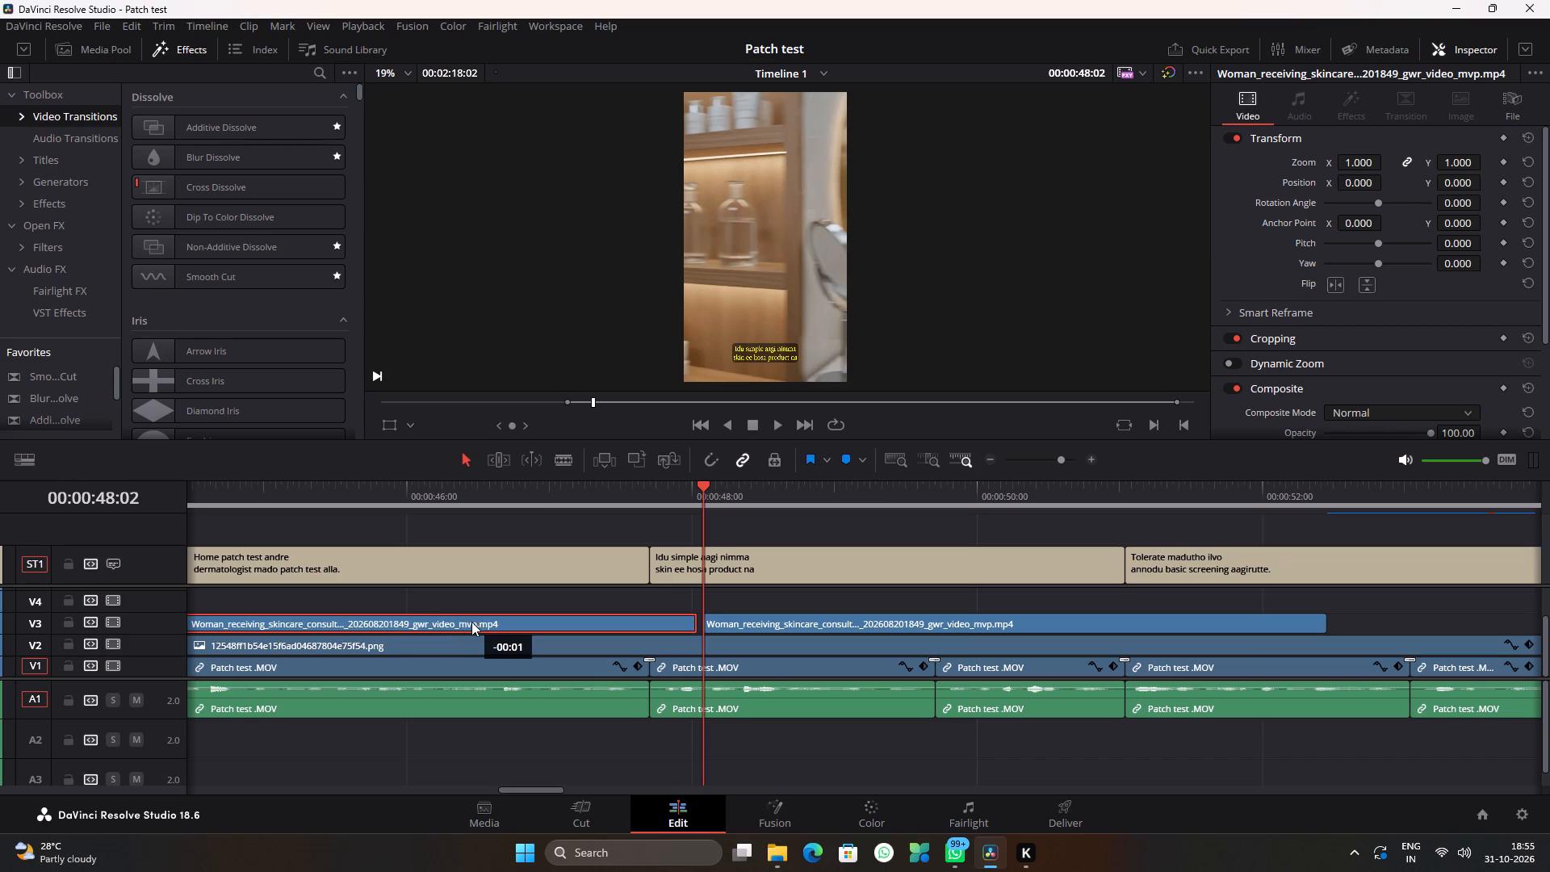
drag(471, 622, 407, 613)
drag(734, 627, 679, 629)
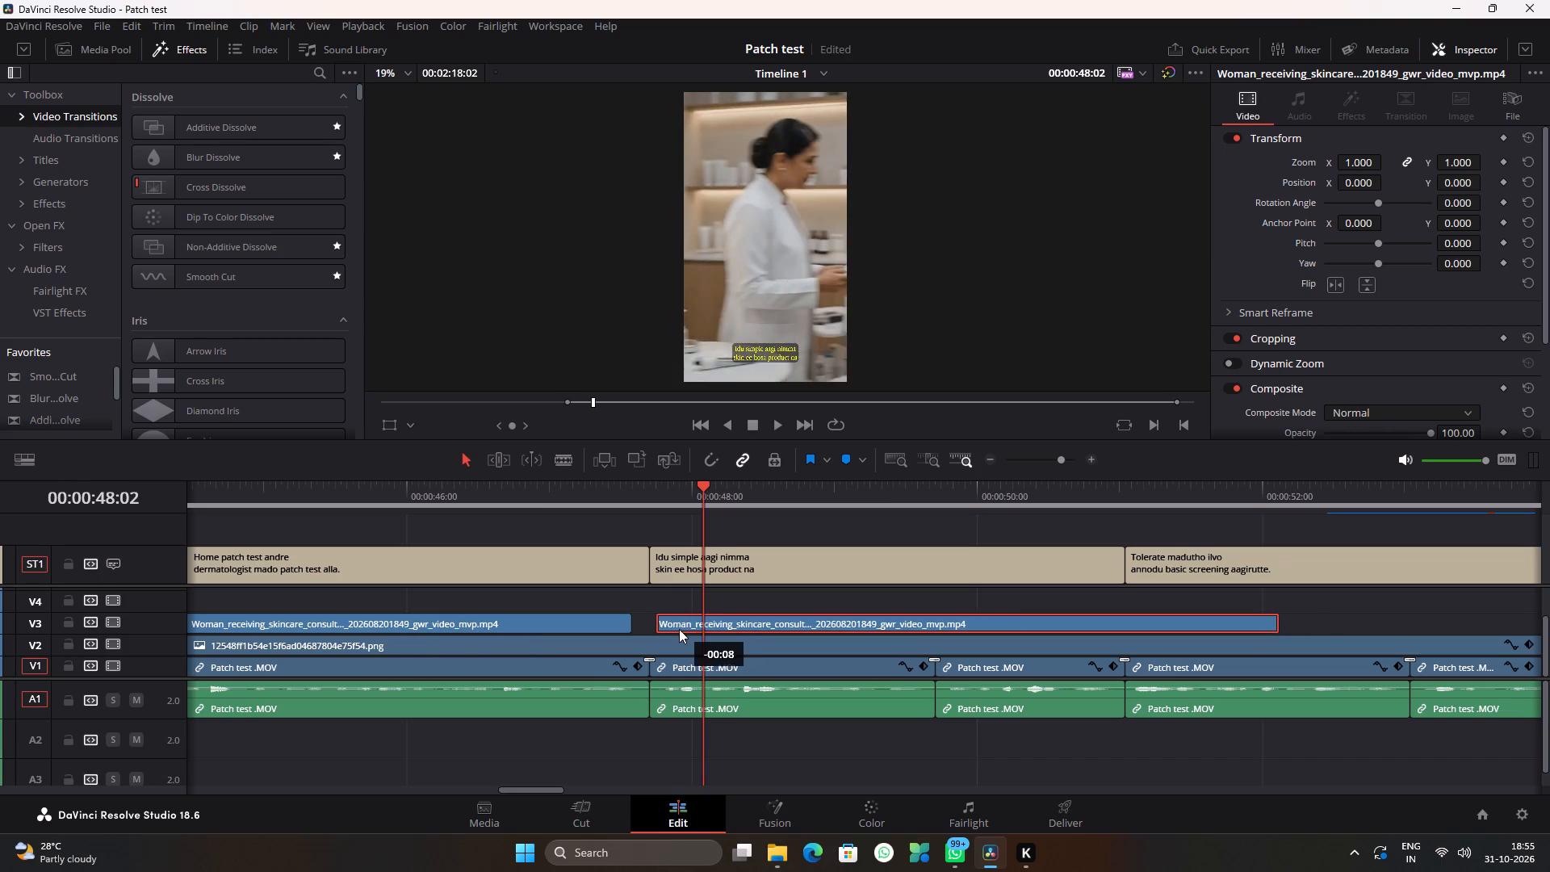
drag(679, 629, 672, 631)
Trim the start of the second consultation part to 00:00:48:09, at the close-up of the magnifier on the cheek.
click(620, 499)
click(630, 493)
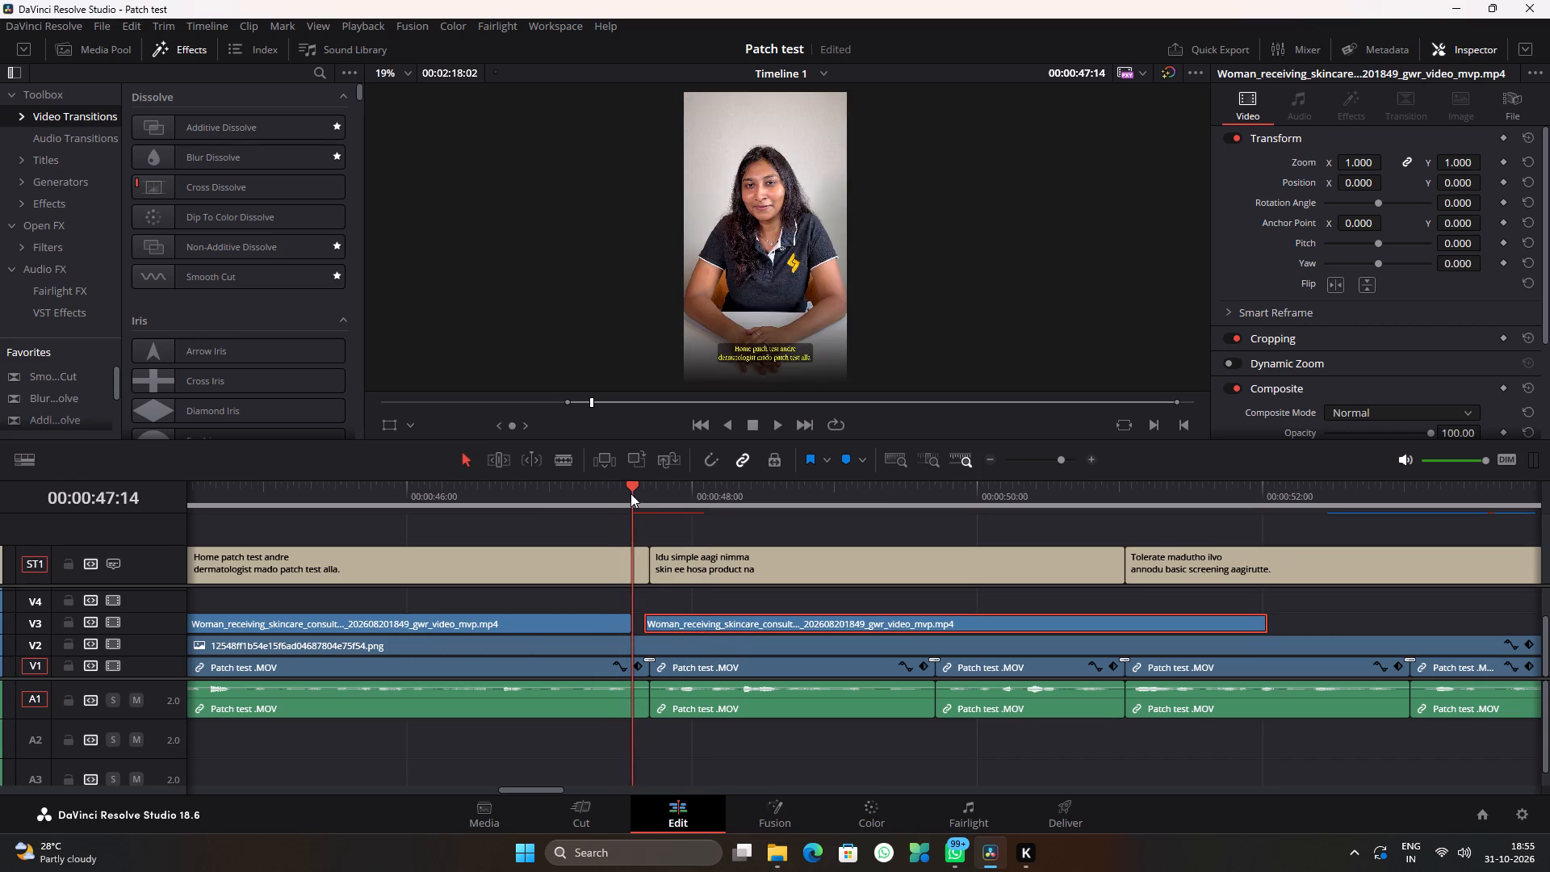
key(space)
key(space)
drag(637, 493, 660, 497)
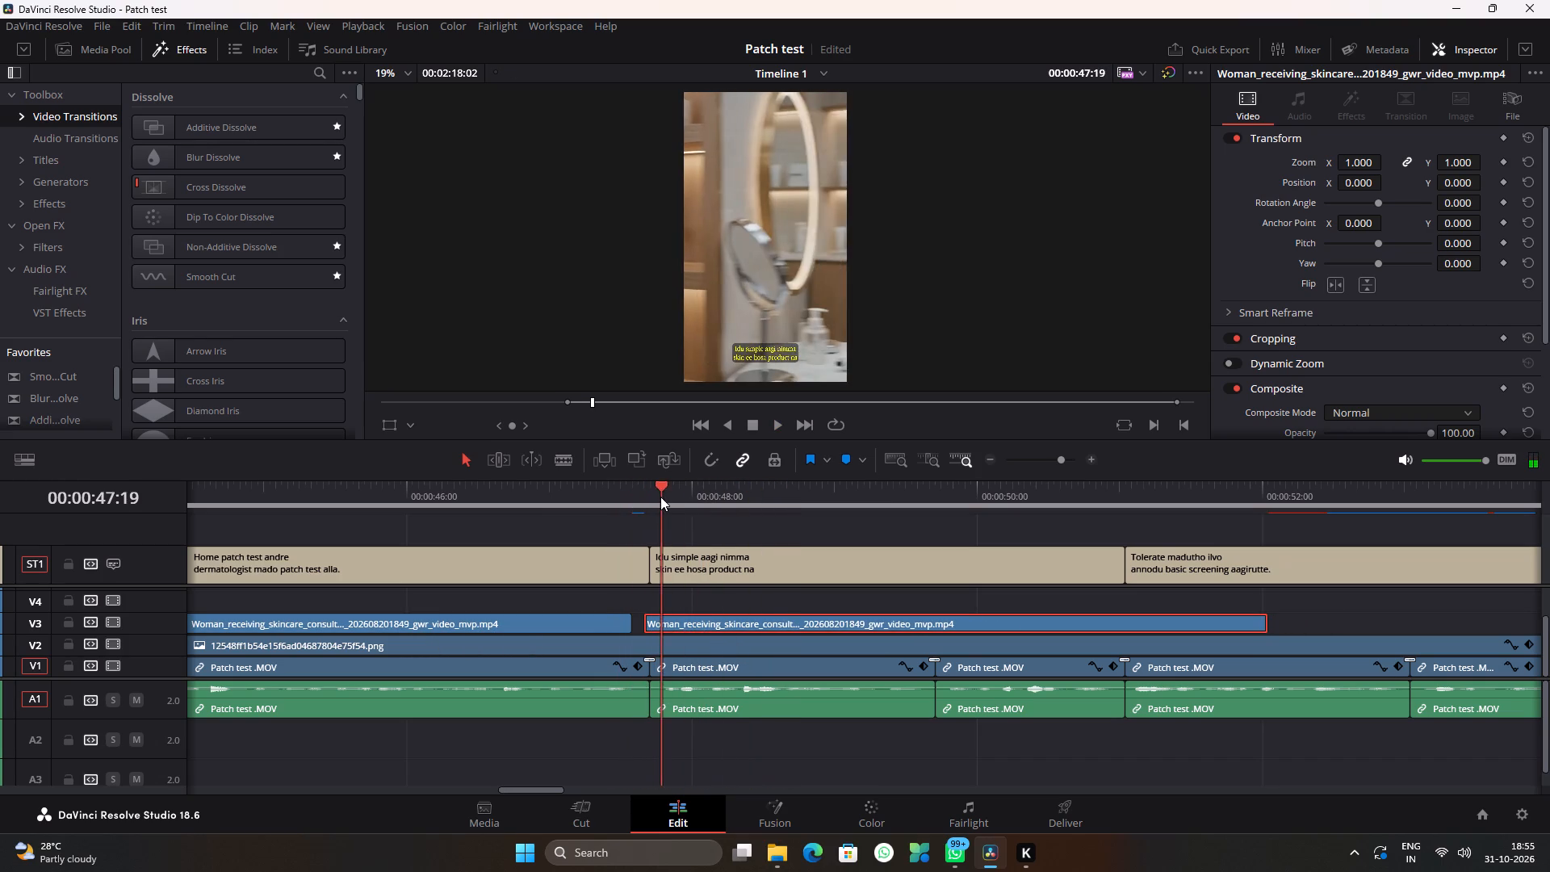
key(space)
key(space)
key(space)
key(space)
key(space)
key(space)
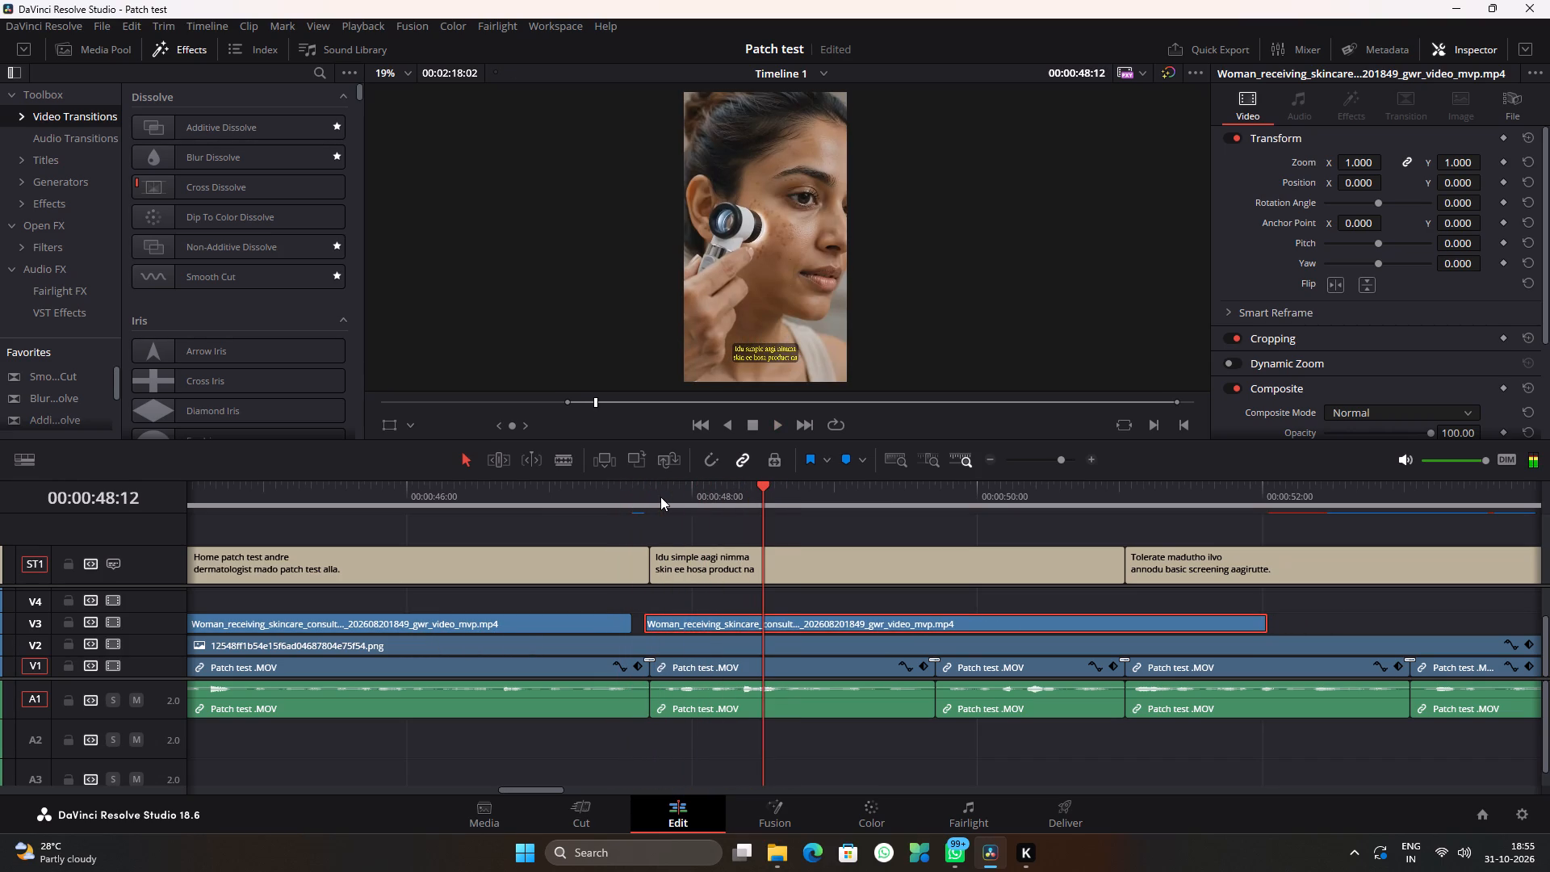
key(Left)
key(Left)
key(Left)
key(Left)
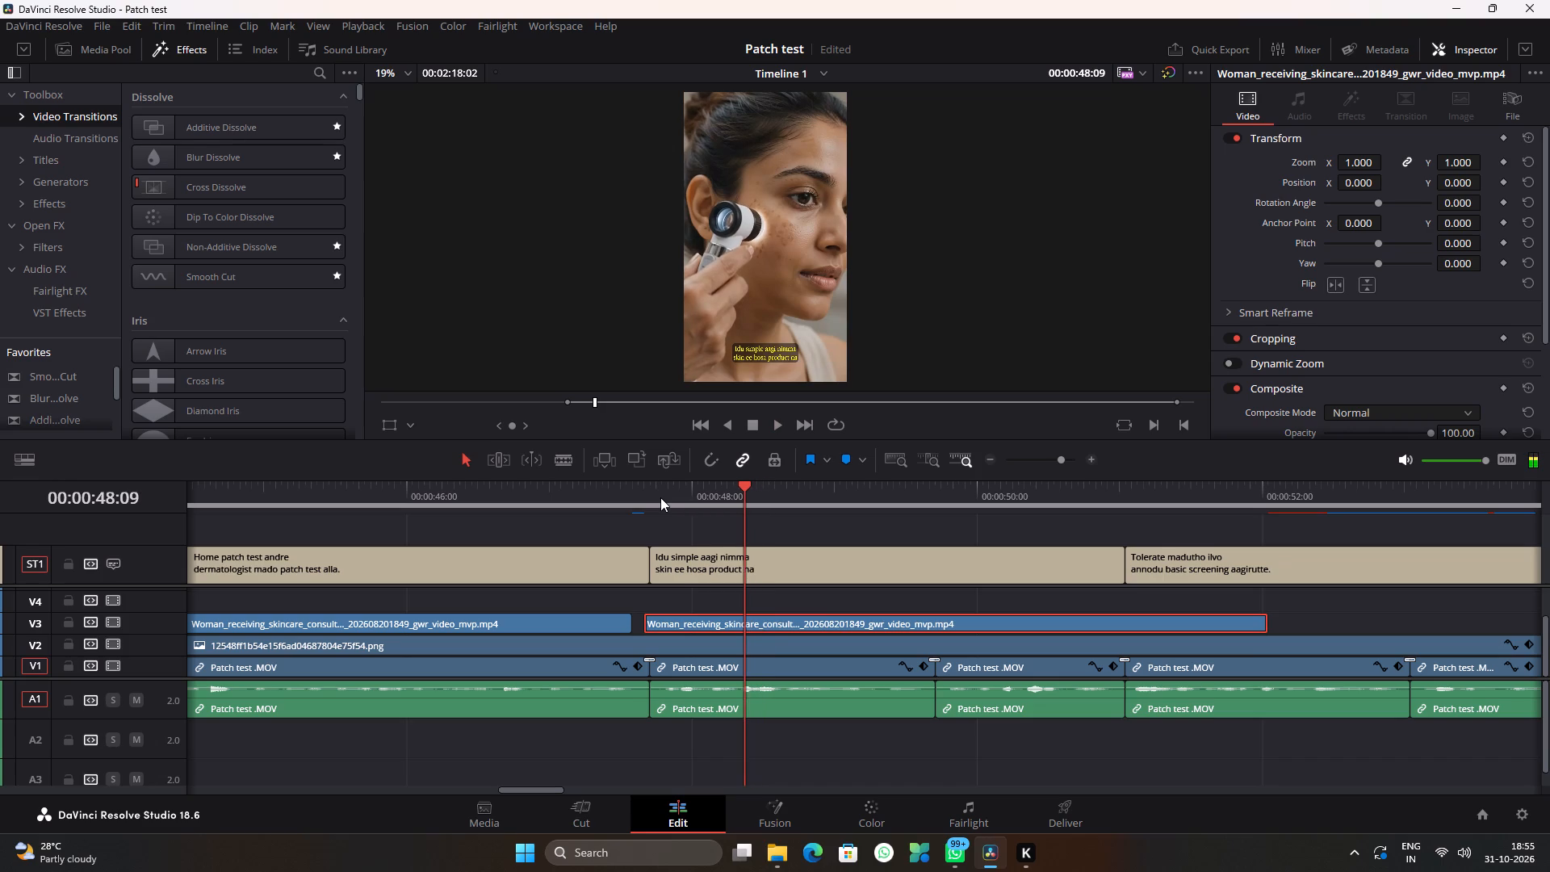
key(Left)
key(Right)
key(Right)
key(shift+braceleft)
Move the trimmed second consultation part back to about 00:00:47:16, near the start of the "Idu simple aagi nimma" subtitle.
click(655, 495)
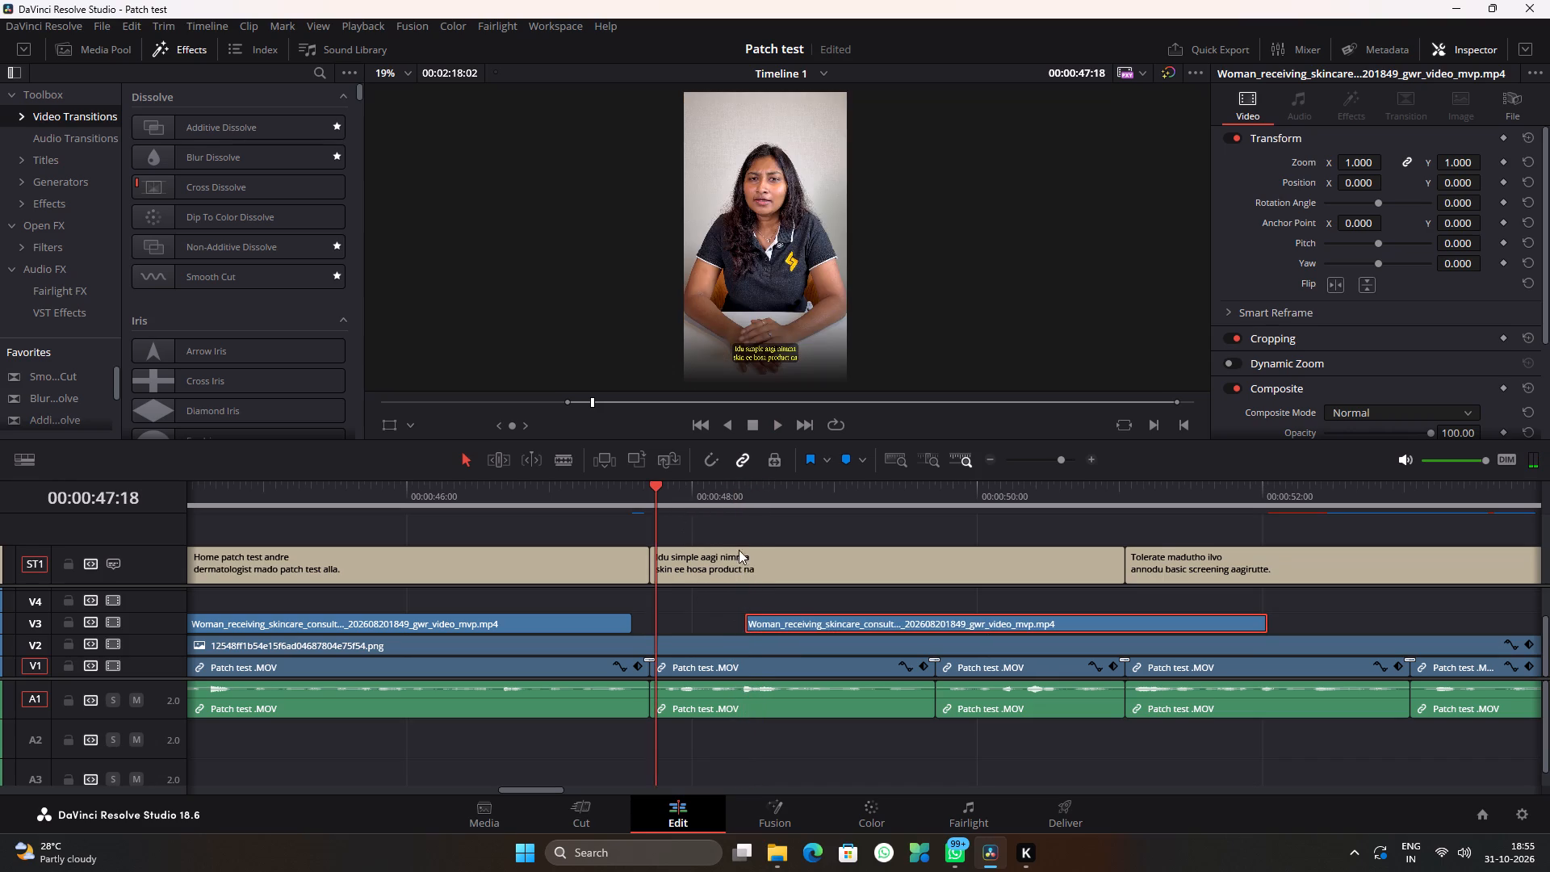
drag(803, 614, 697, 618)
click(713, 593)
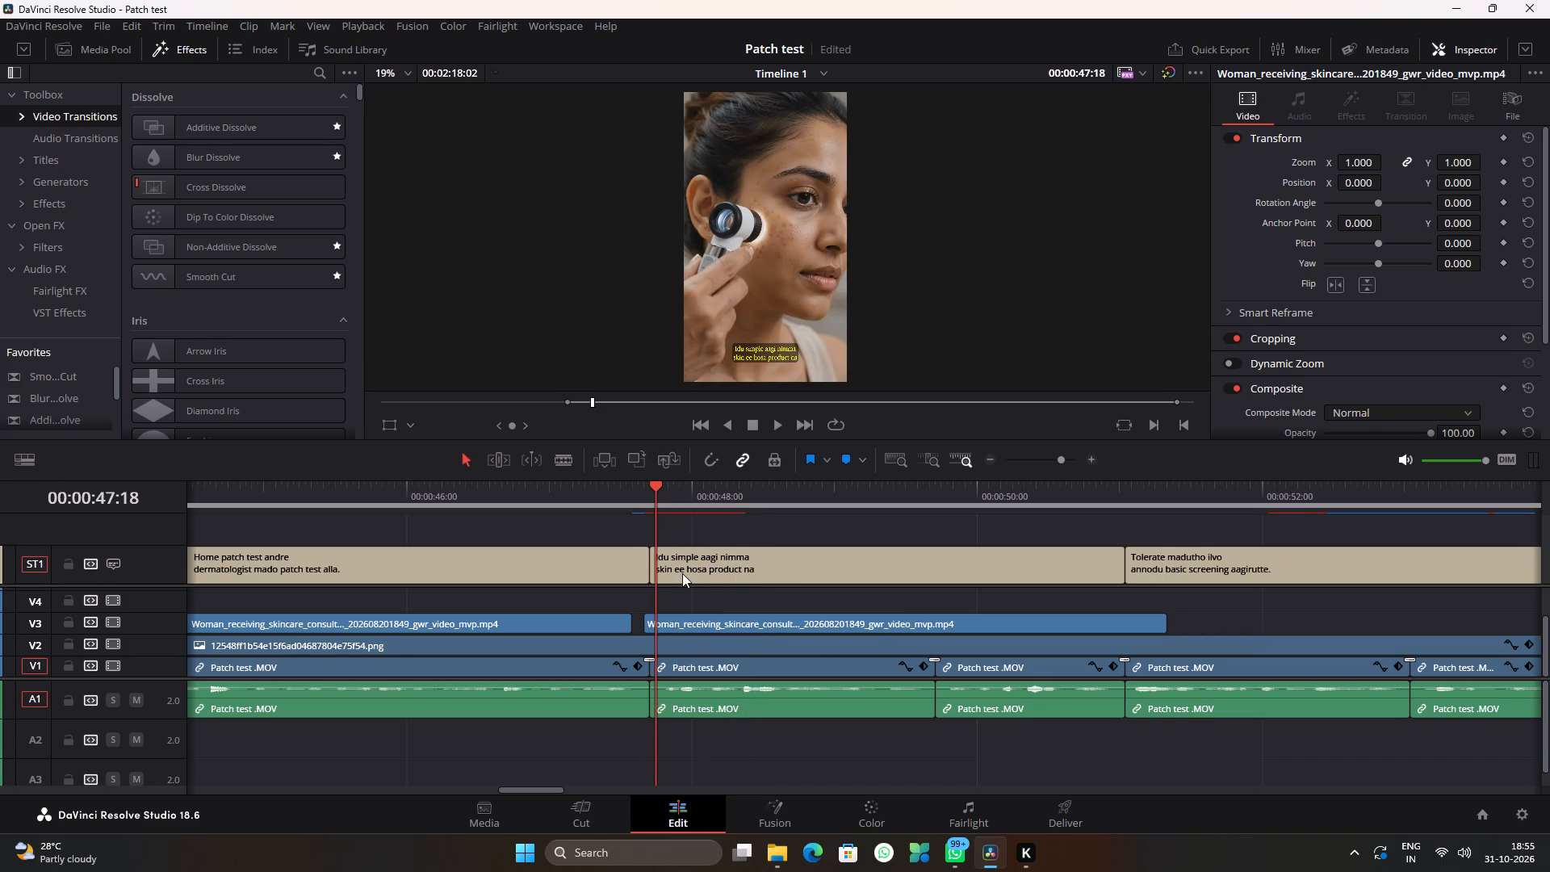
Play back from about 00:00:47:14 to 00:00:55:01, checking the second consultation part against the speech and subtitles.
click(634, 494)
key(space)
ctrl+scroll(697, 541, down, 5)
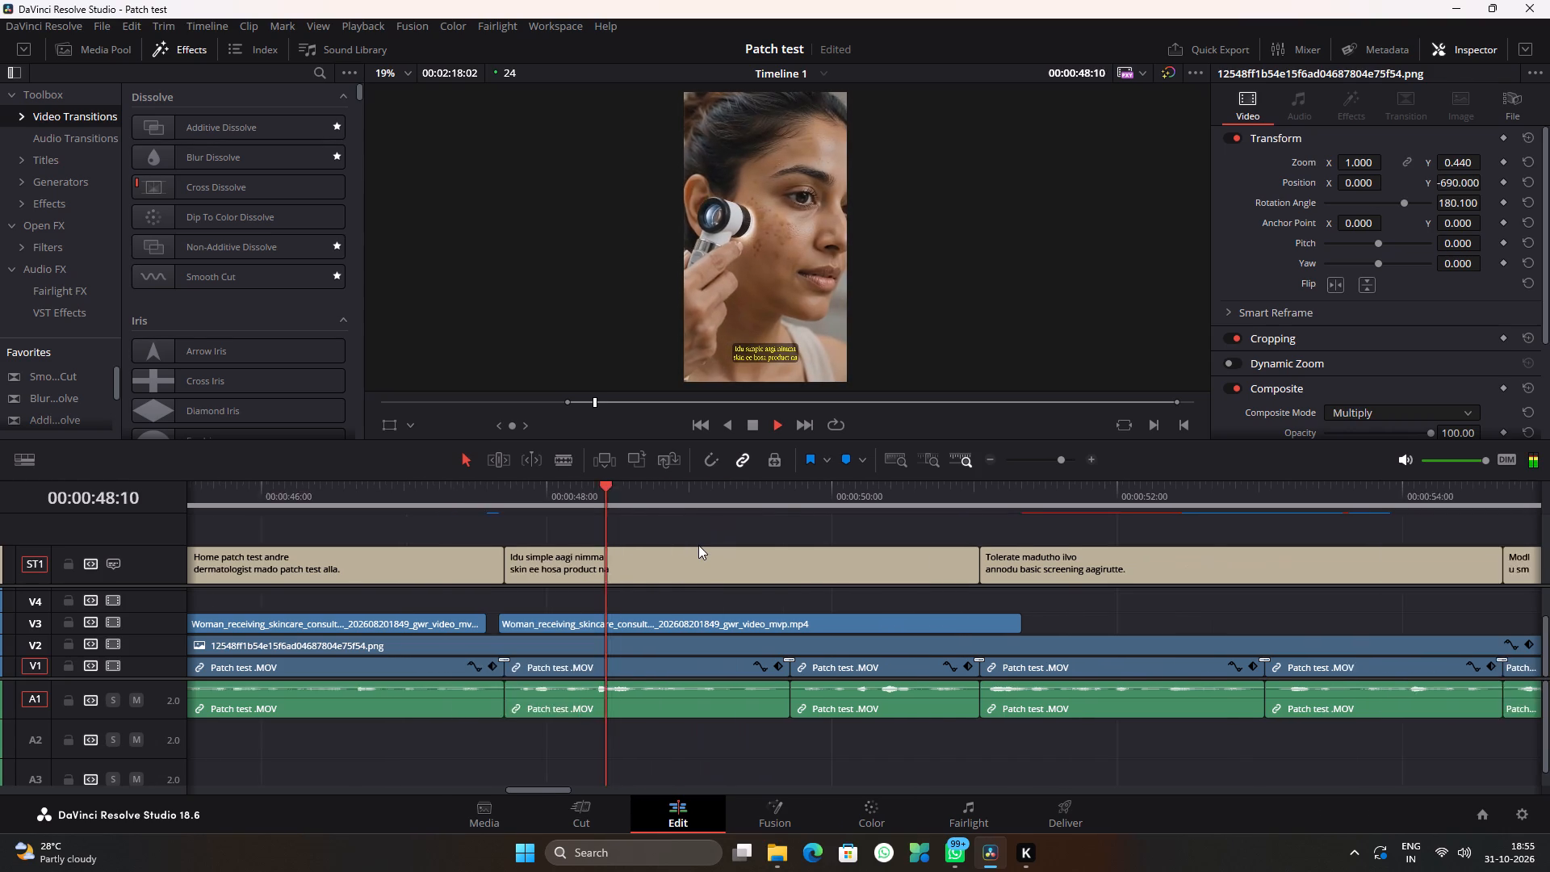
alt+scroll(697, 547, up, 4)
ctrl+scroll(724, 554, down, 10)
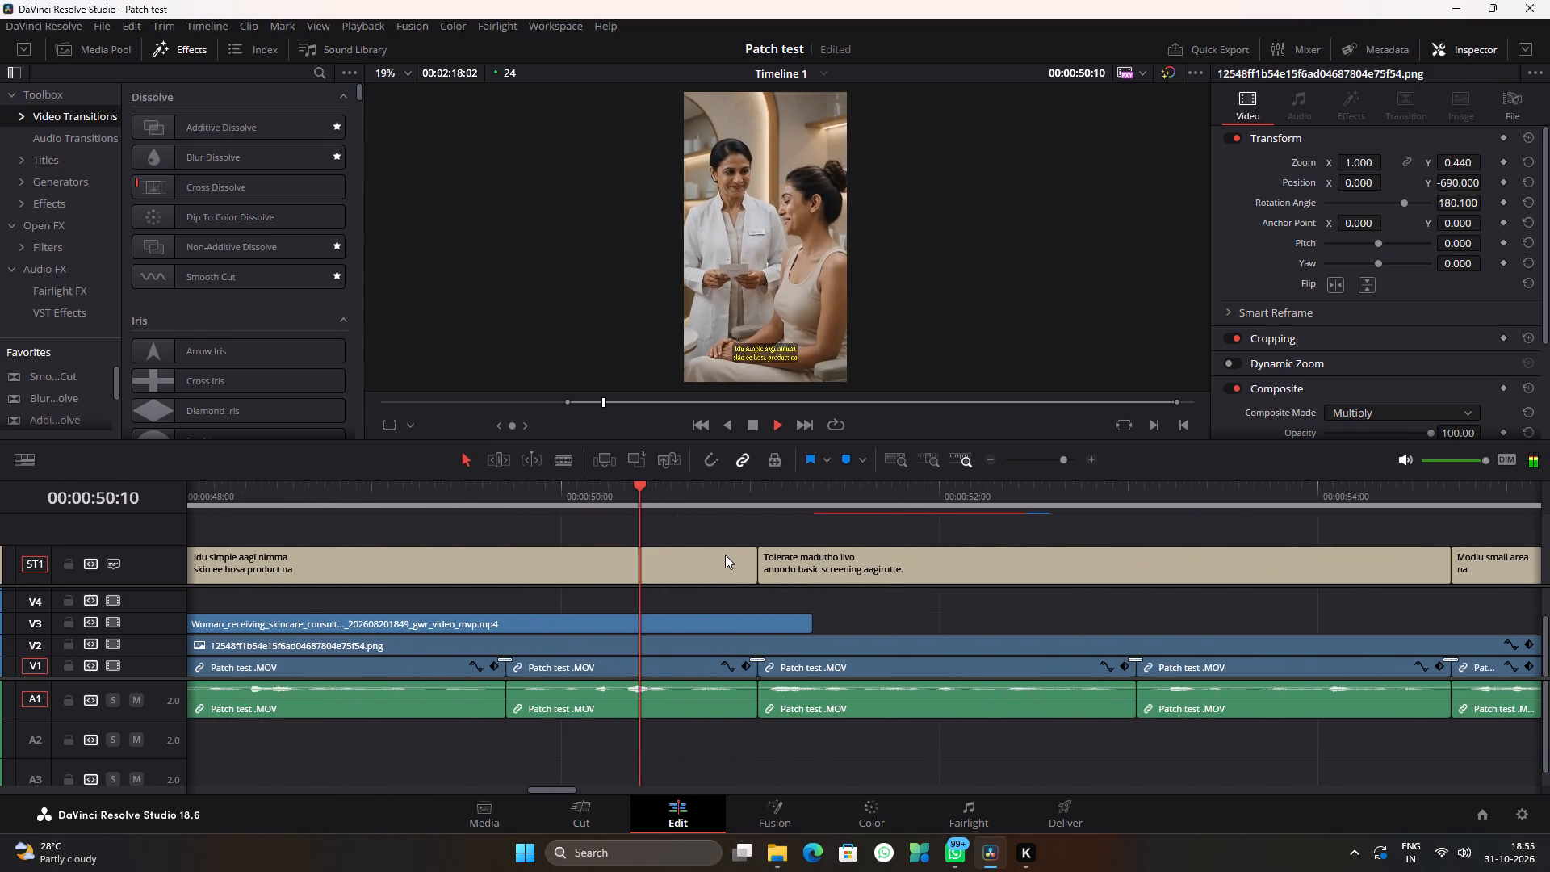
ctrl+scroll(725, 555, down, 3)
scroll(723, 556, down, 3)
ctrl+scroll(767, 590, down, 5)
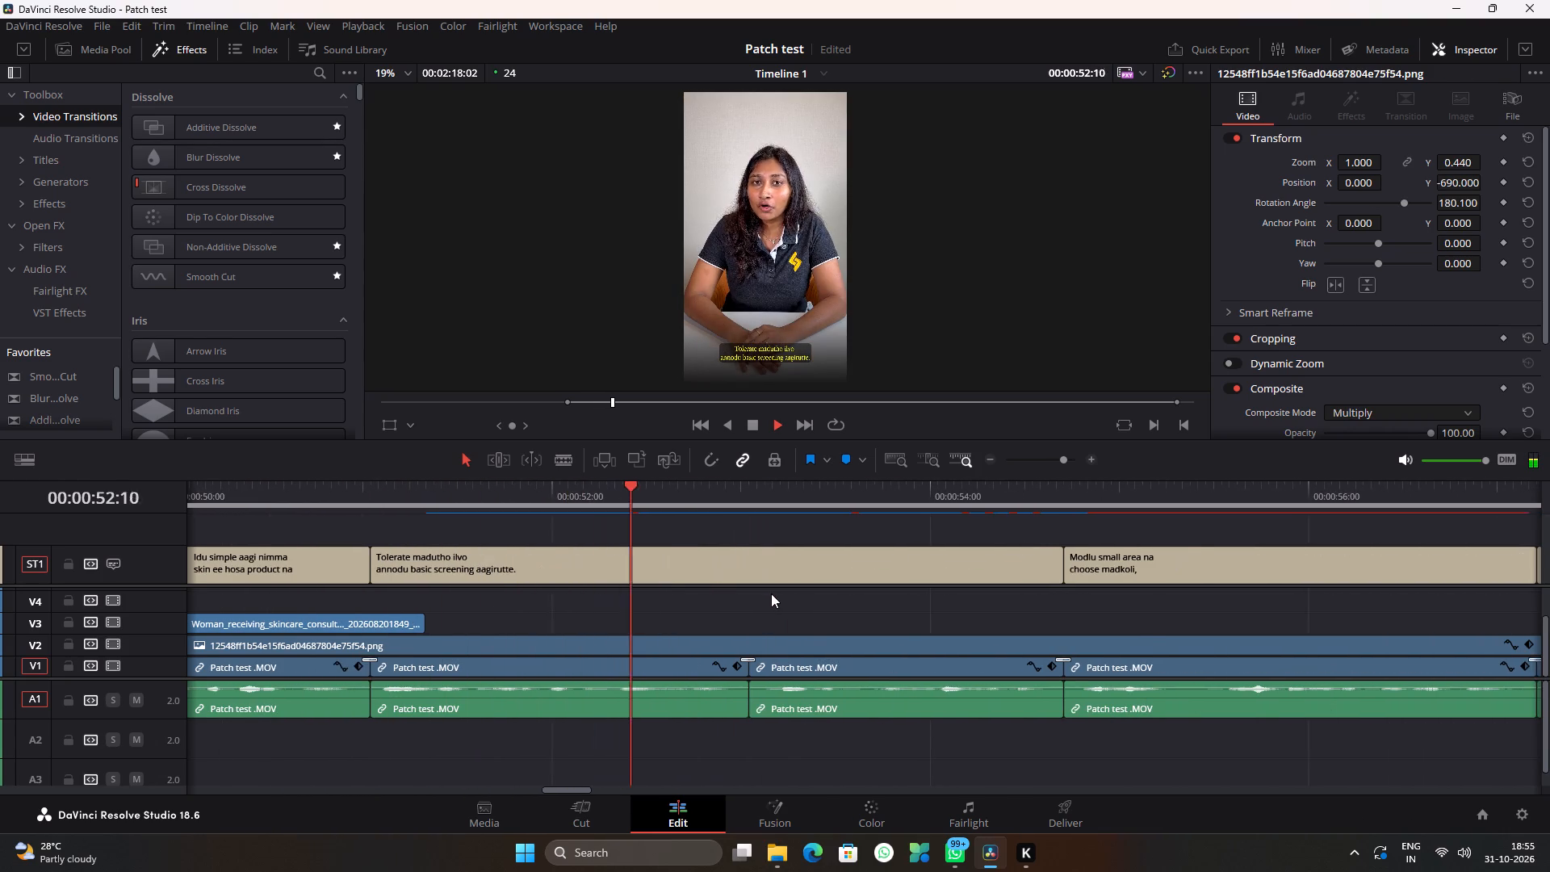
alt+scroll(771, 593, down, 4)
ctrl+scroll(817, 610, down, 3)
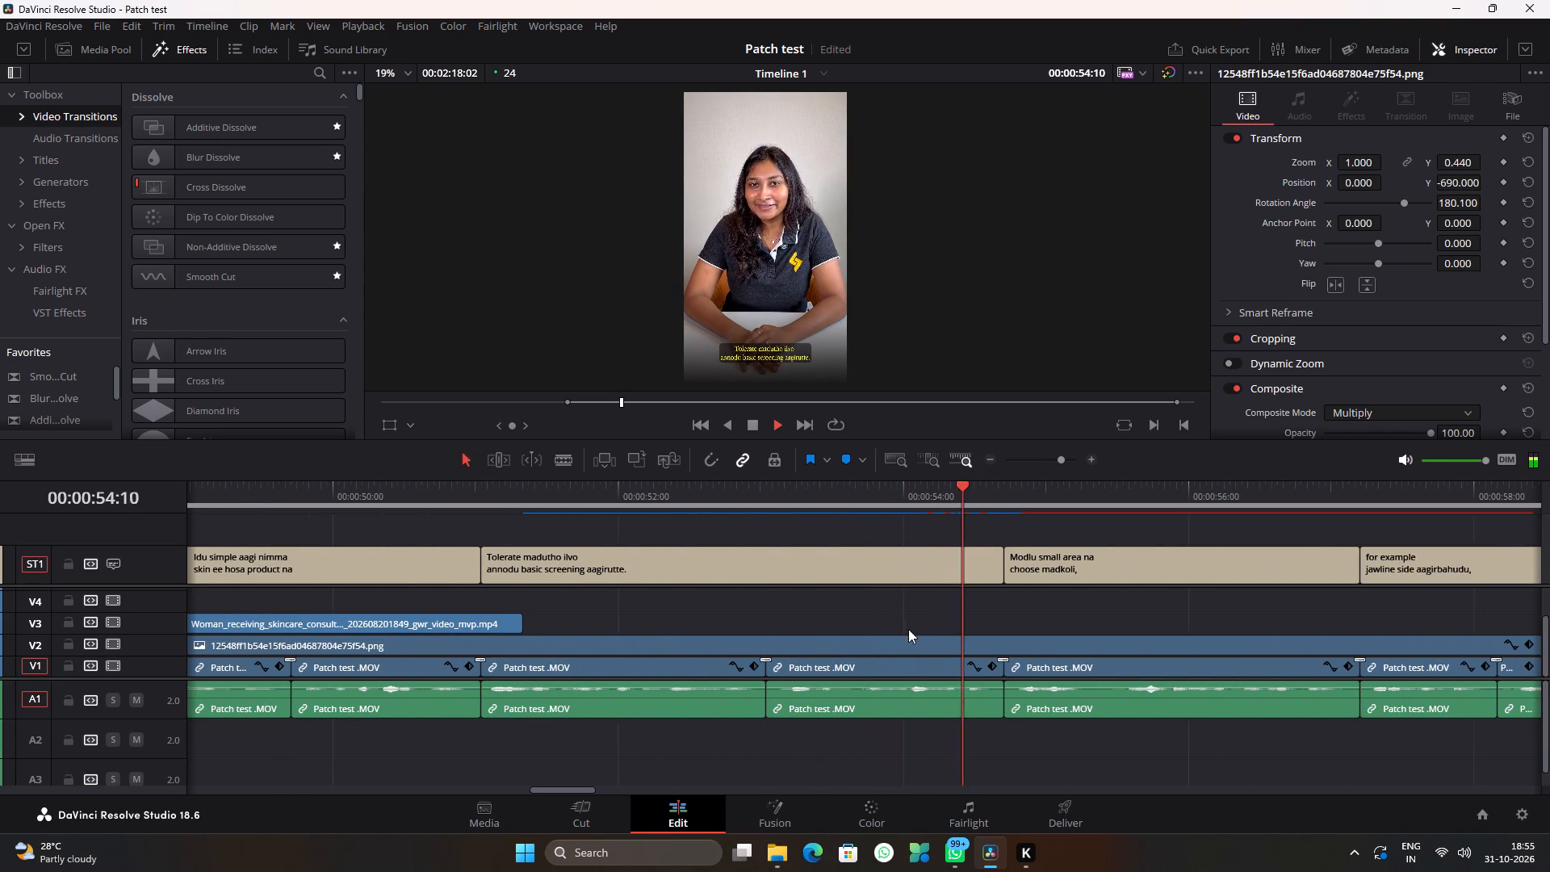
key(space)
Slow down the second consultation part by retime-stretching its end to about 00:00:54:17, near the start of the "Modlu small area na" subtitle.
click(505, 625)
key(ctrl+r)
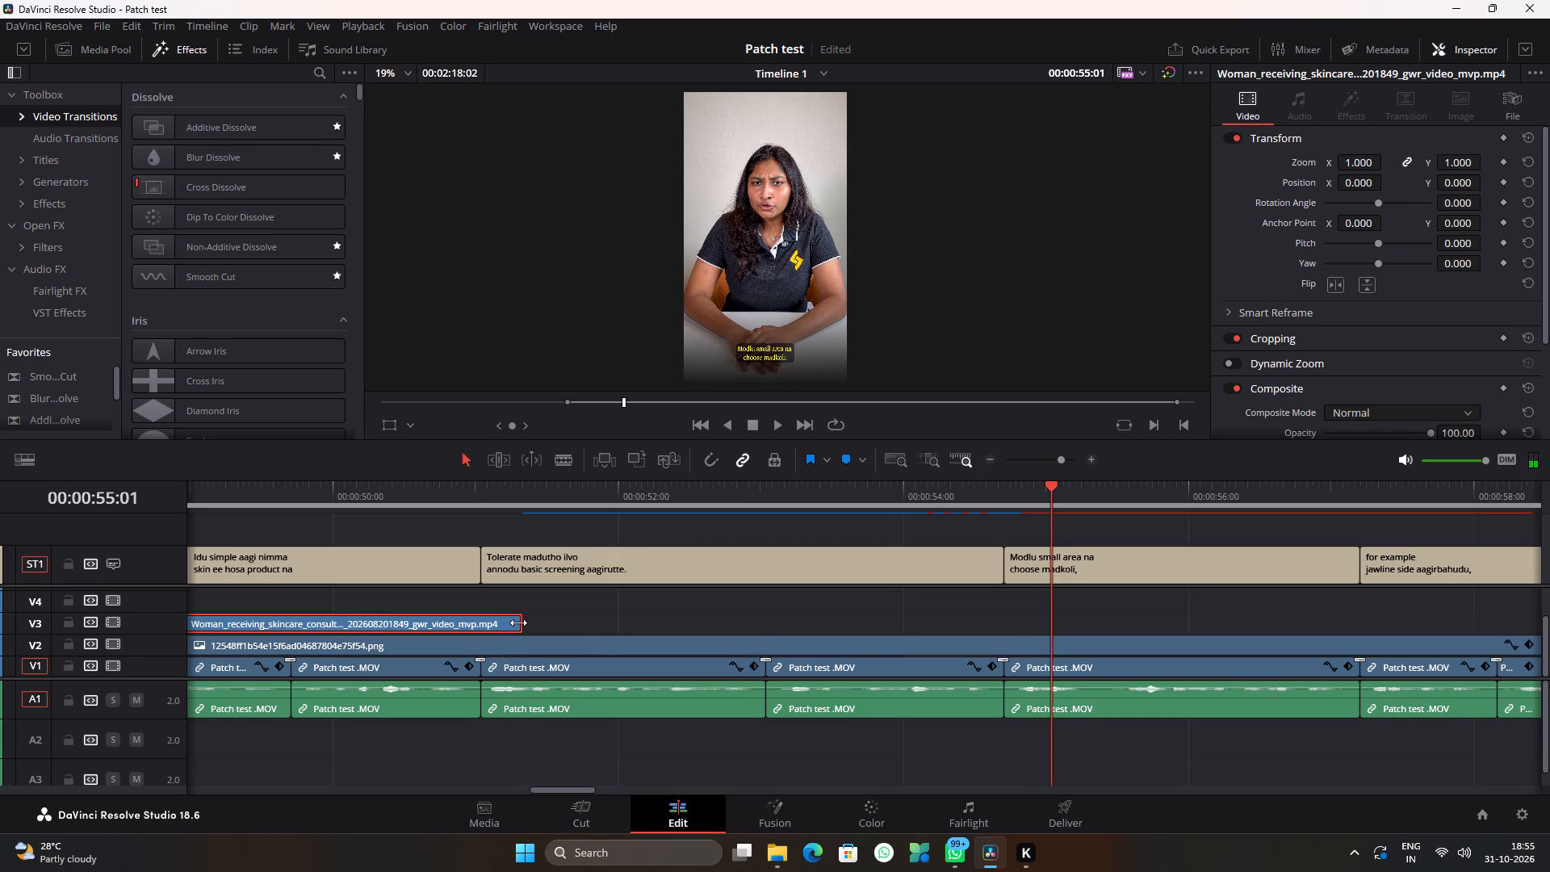
drag(519, 618, 966, 636)
scroll(1011, 632, down, 5)
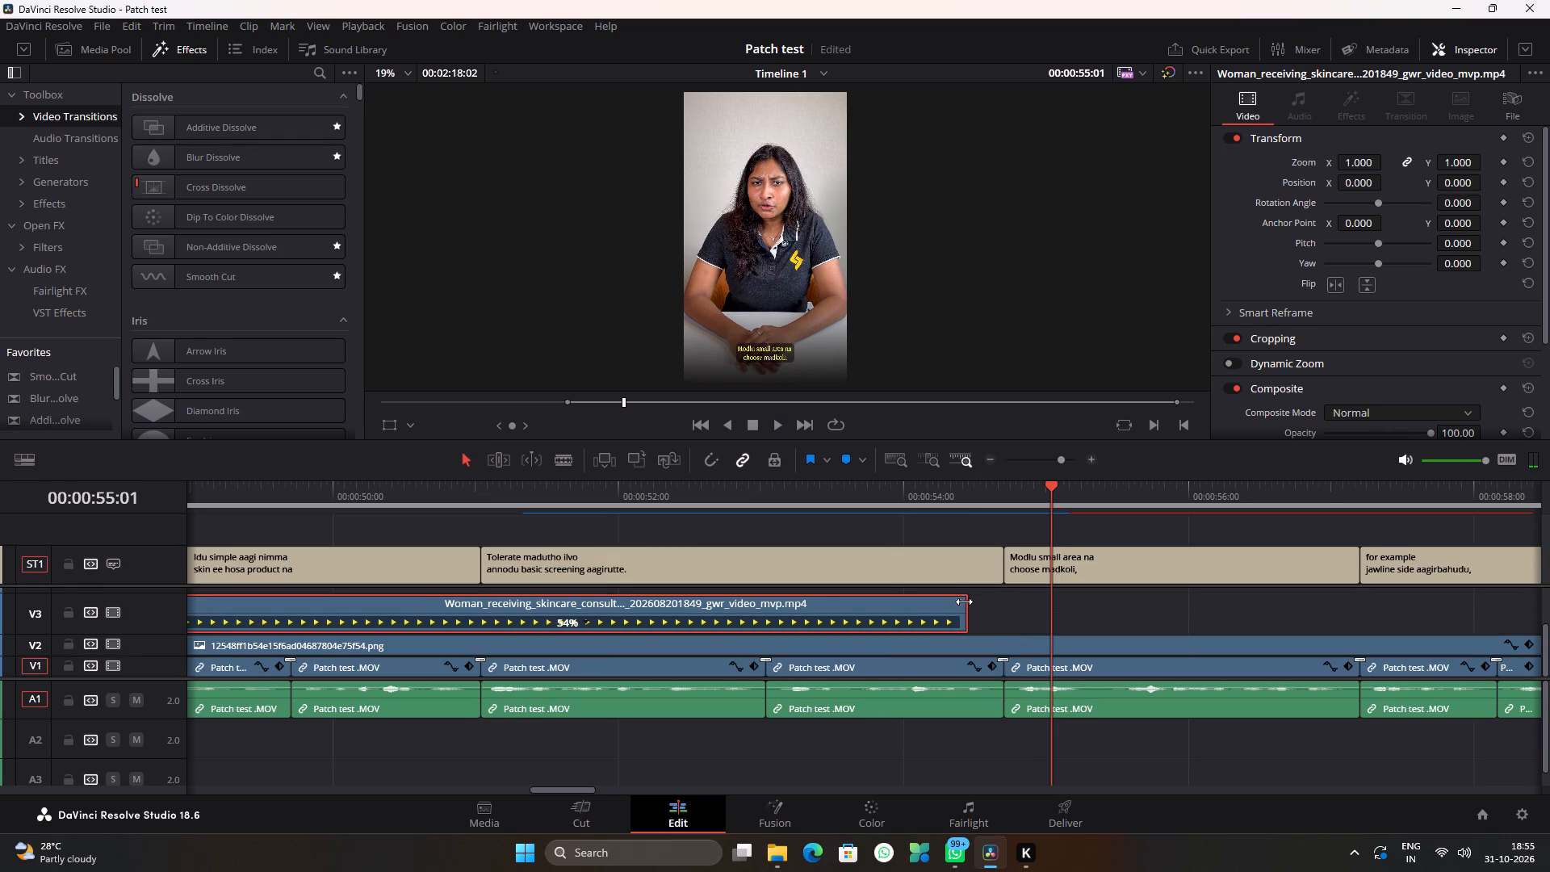
drag(964, 602, 1010, 611)
key(ctrl+r)
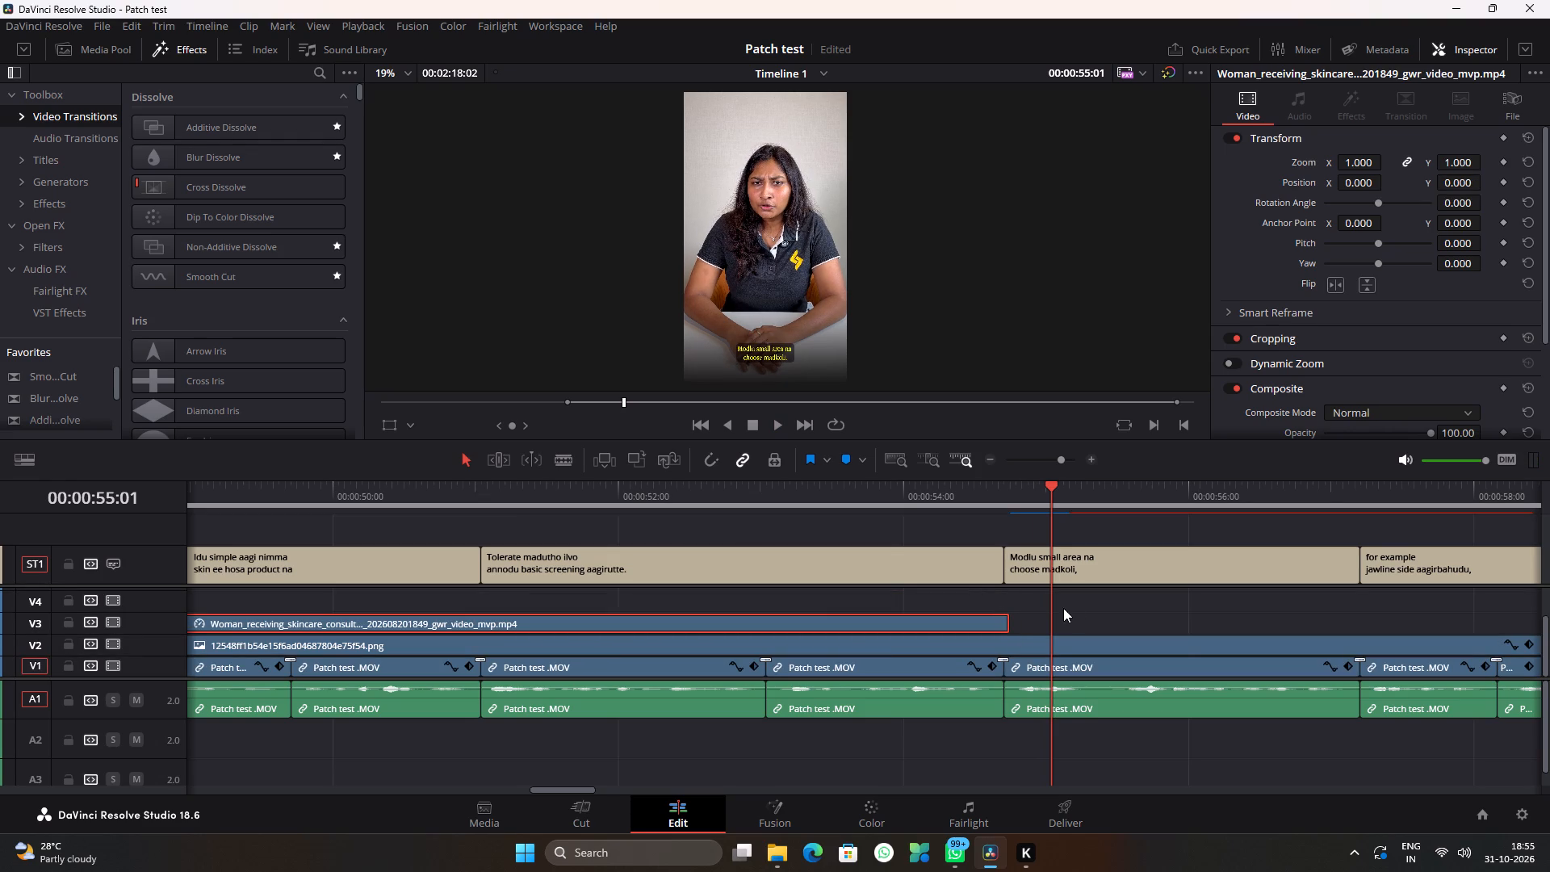
click(1130, 602)
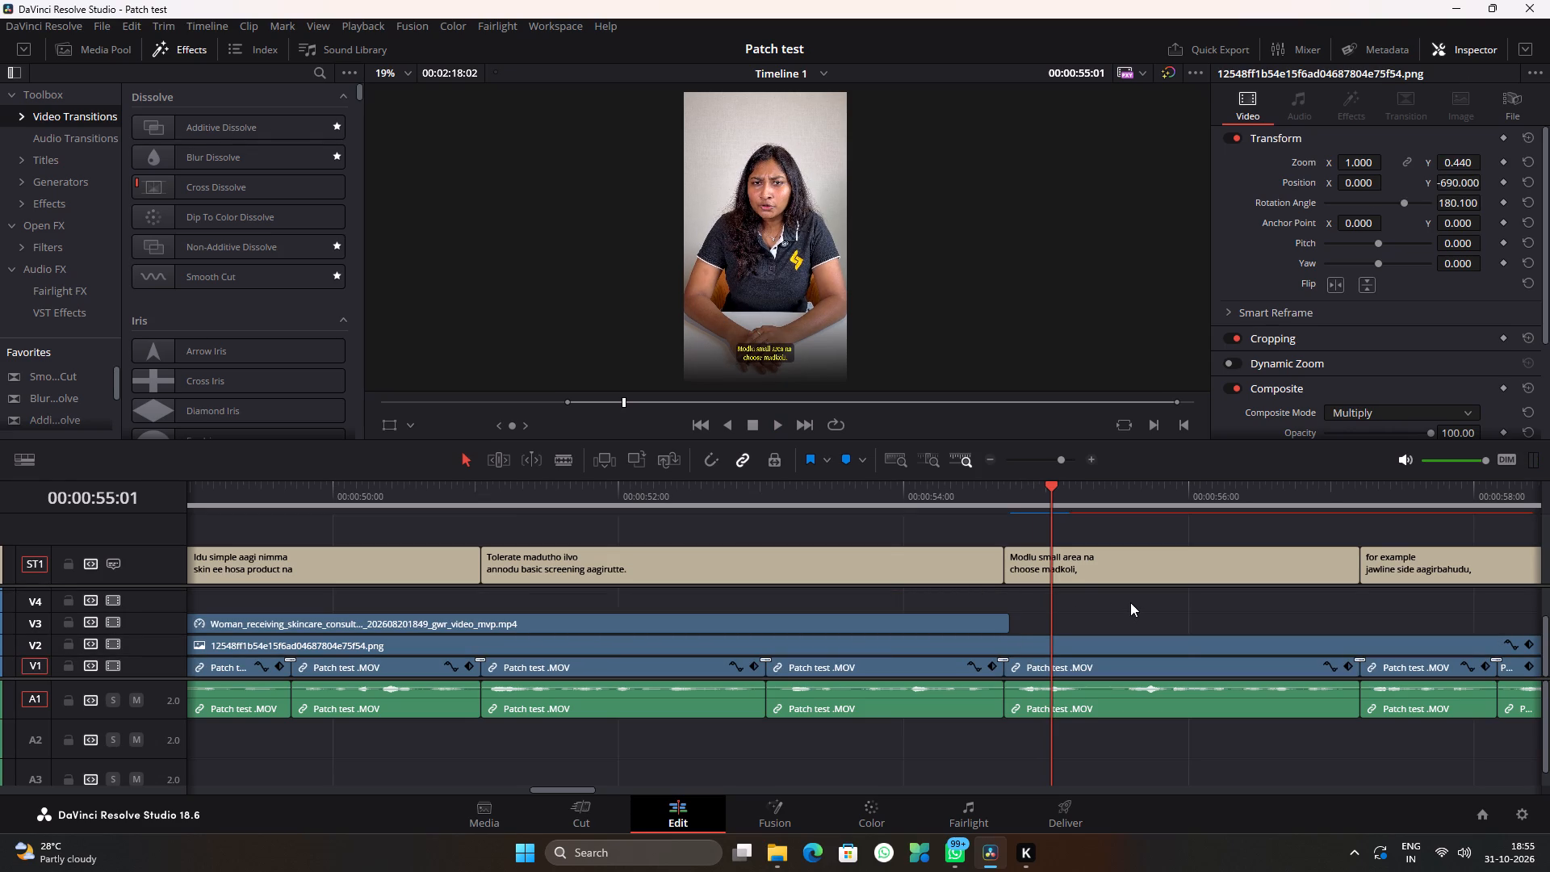
Play back the slowed consultation part from just before its start to about 00:00:54:18, checking its pace against the subtitles.
alt+scroll(1013, 606, down, 3)
ctrl+scroll(966, 612, up, 9)
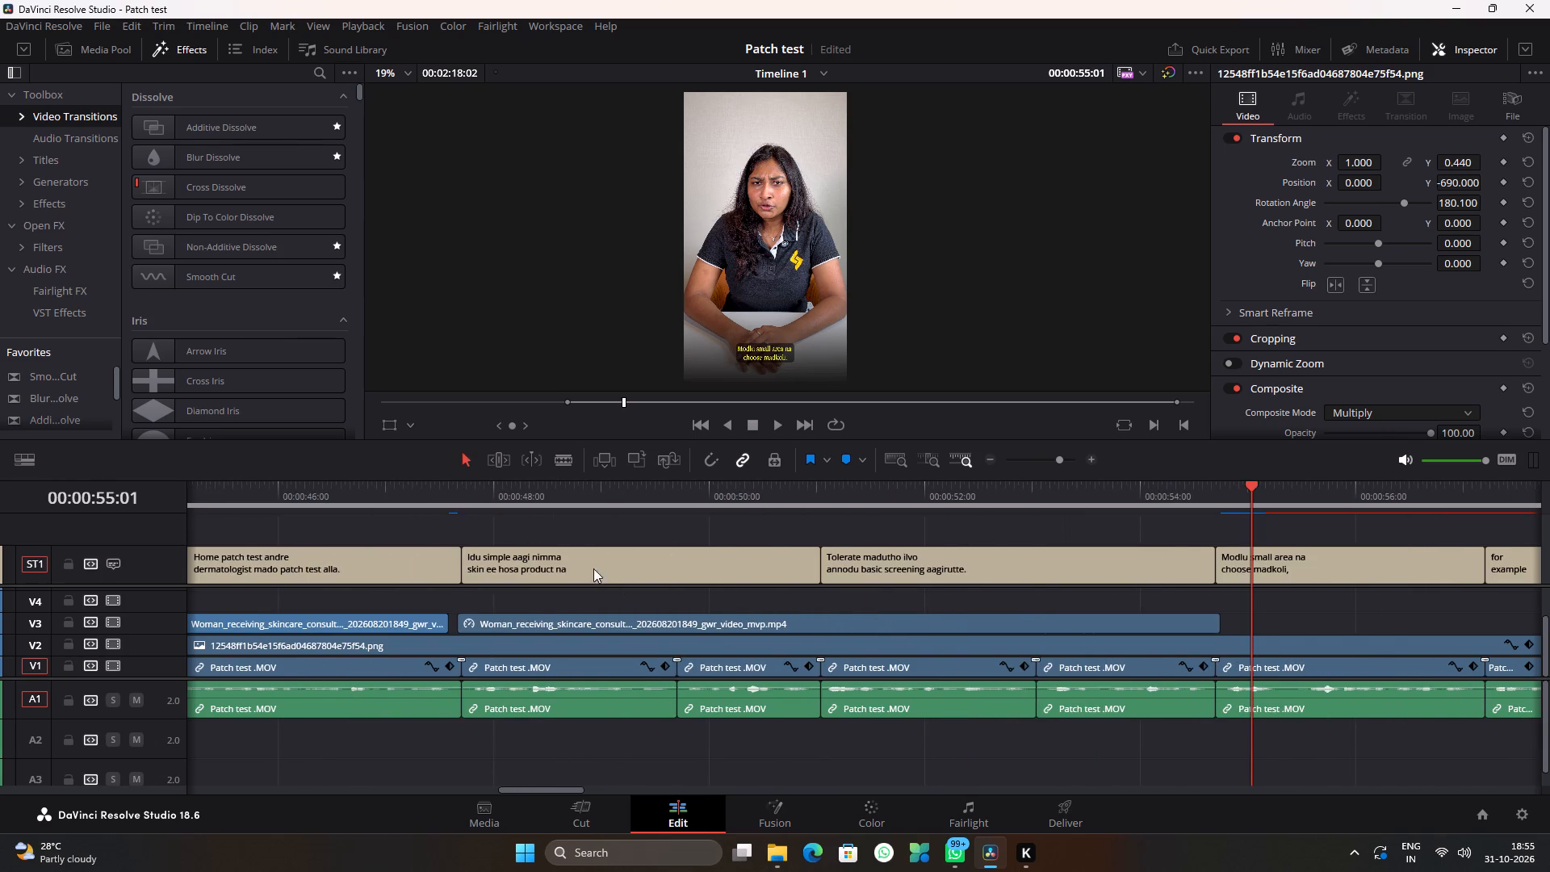
click(450, 494)
key(space)
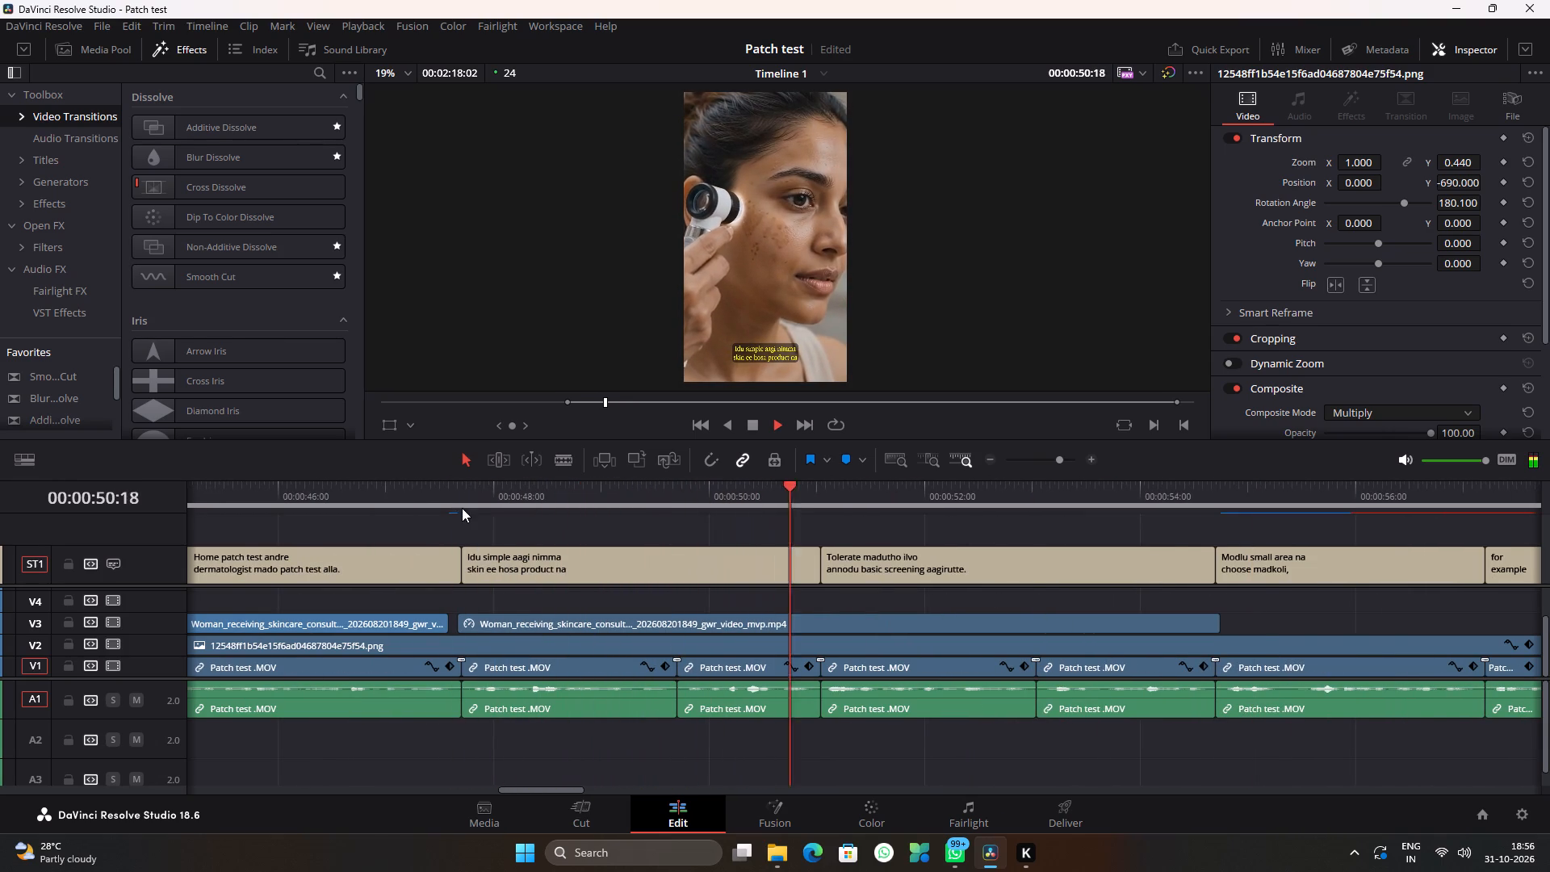
ctrl+scroll(635, 600, up, 4)
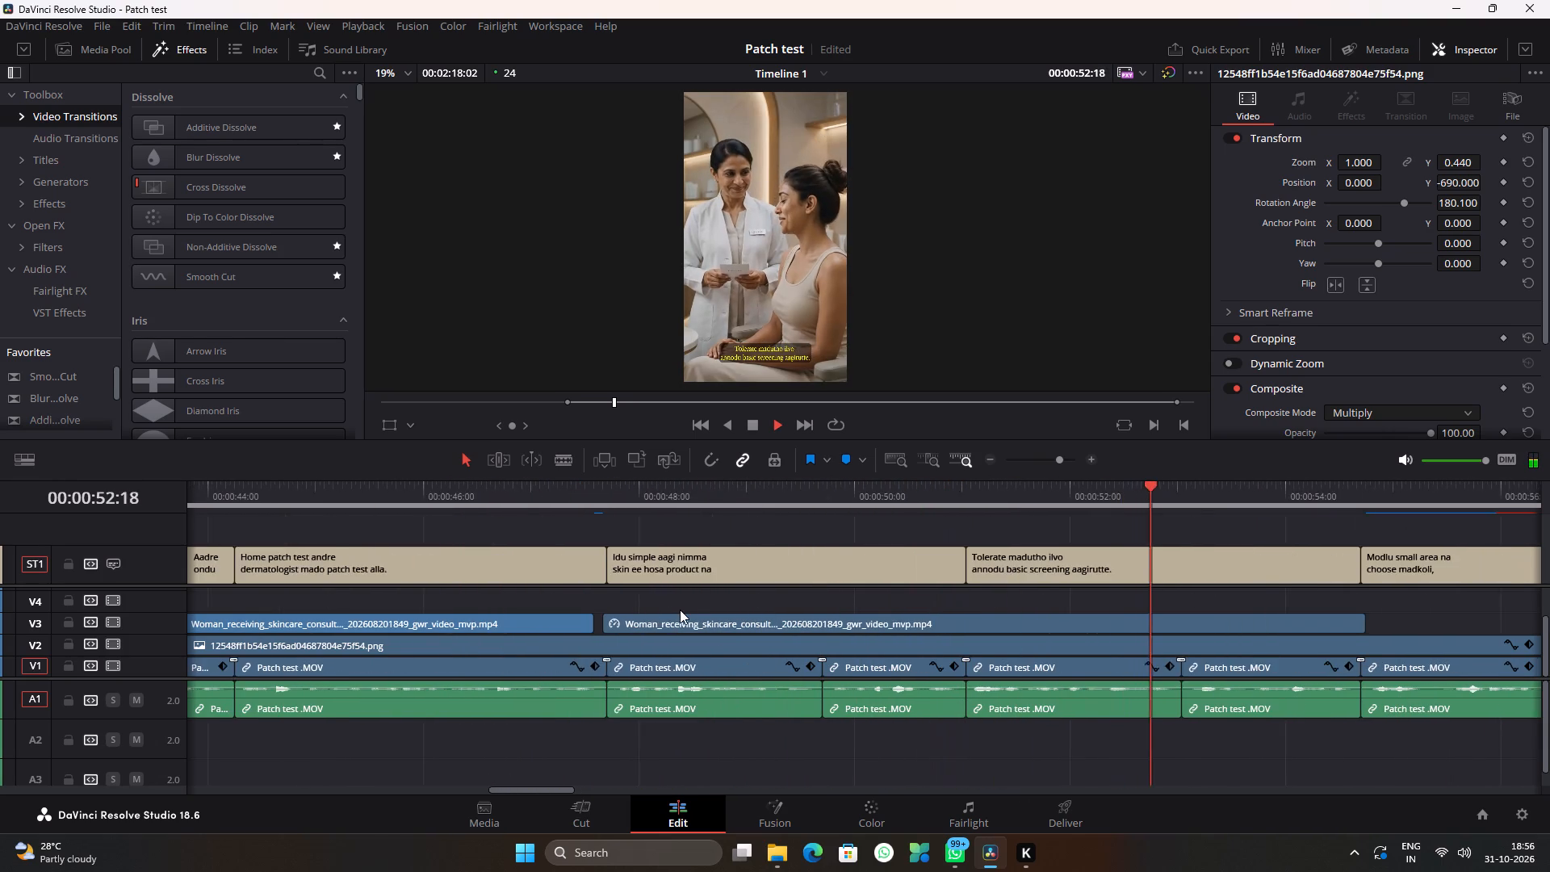
alt+scroll(680, 610, down, 6)
ctrl+scroll(664, 615, up, 4)
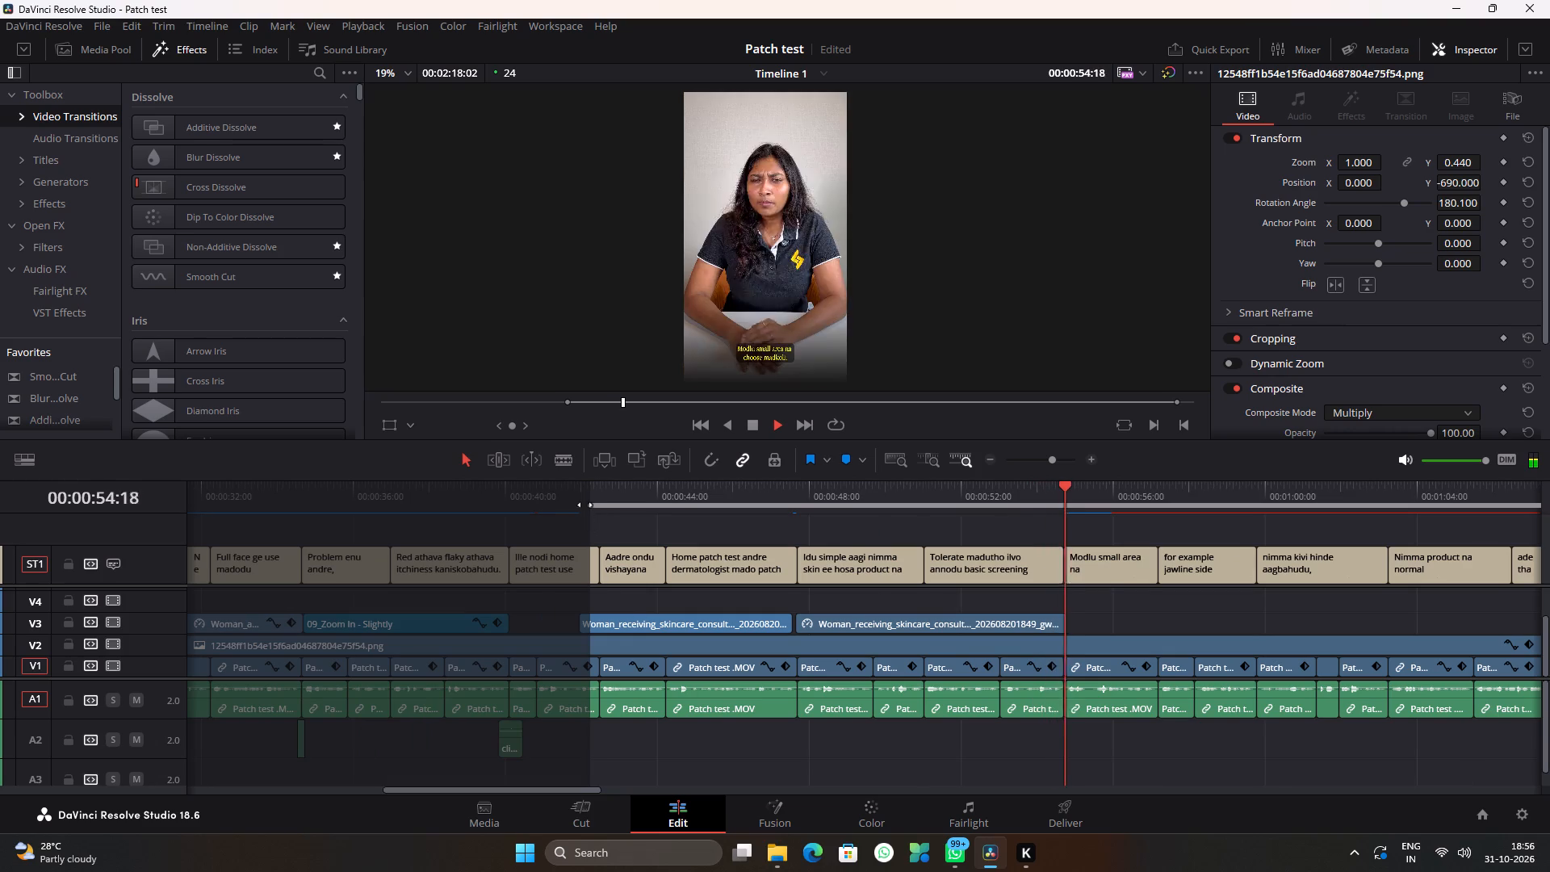
Review the first consultation part from its start and delete it from V3, keeping the slowed second part.
click(580, 492)
alt+scroll(644, 571, up, 10)
ctrl+scroll(735, 597, down, 7)
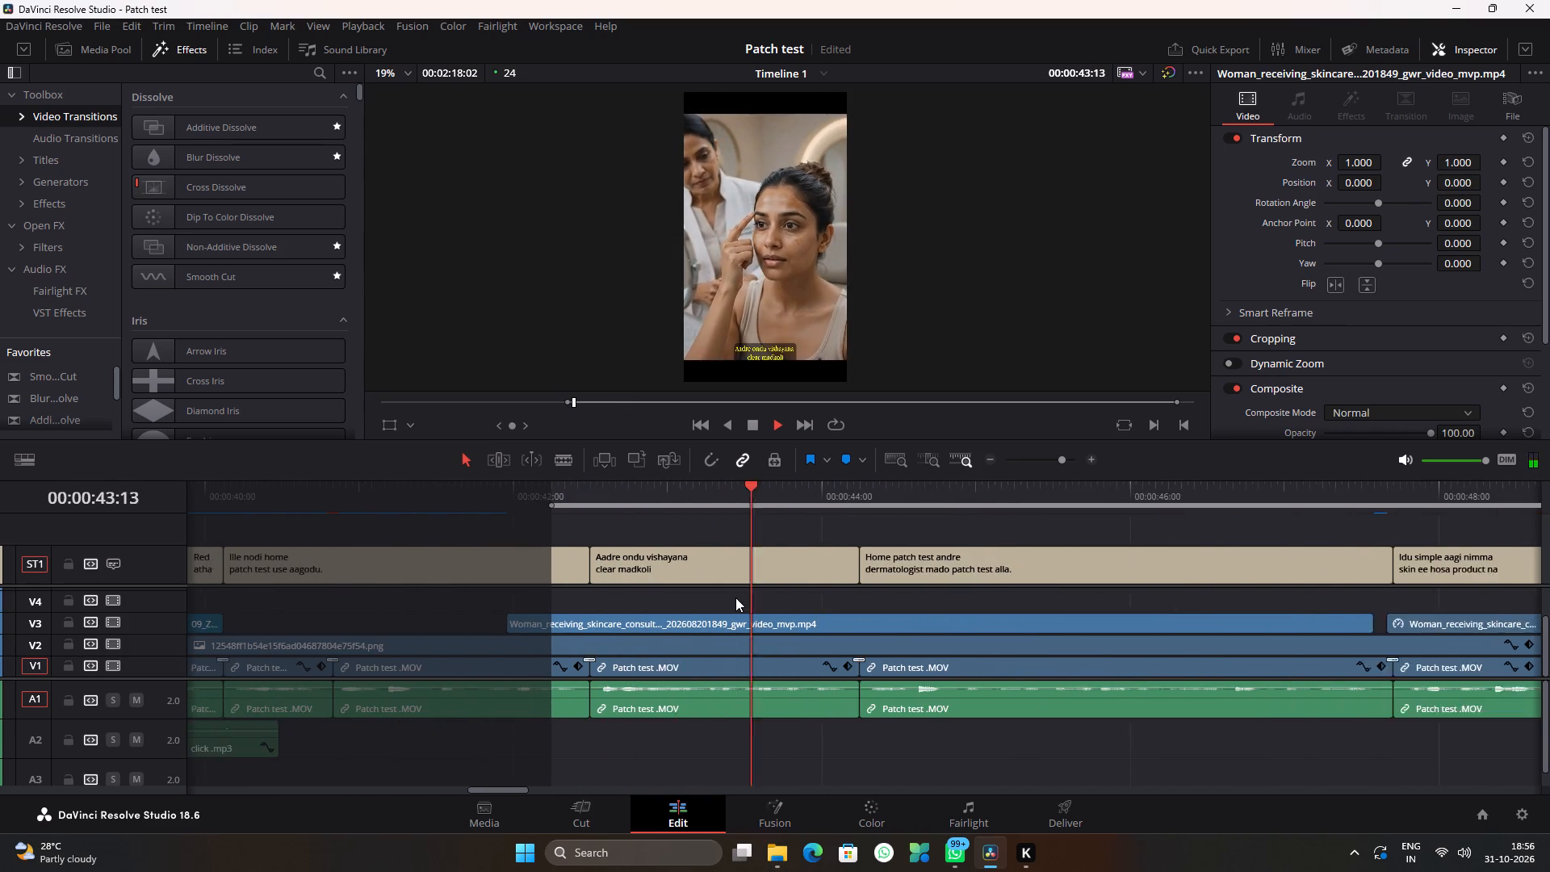
alt+scroll(735, 597, down, 3)
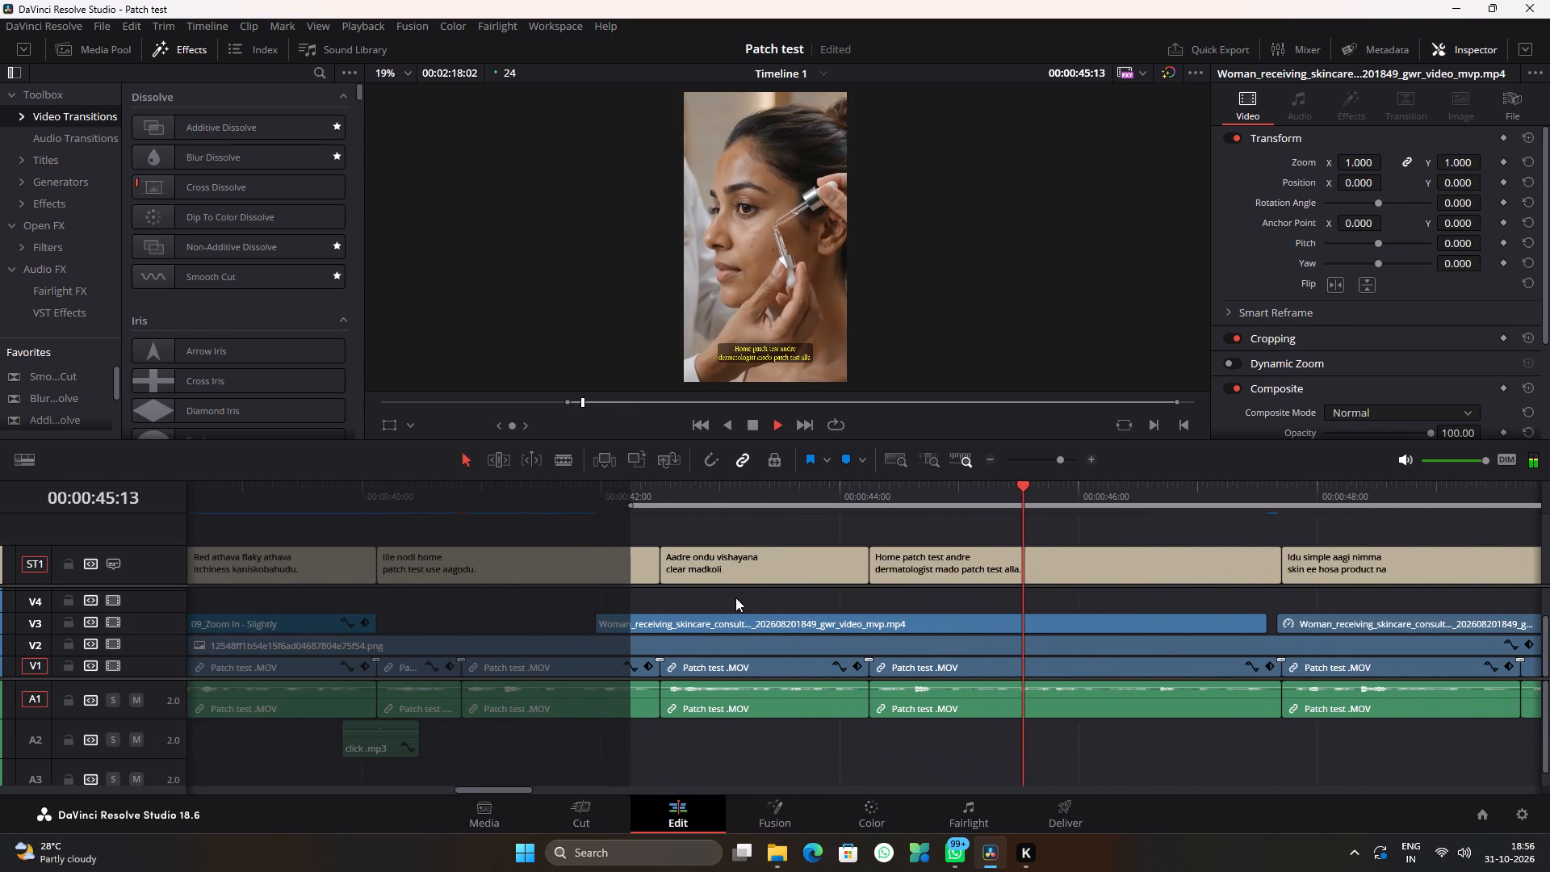
ctrl+scroll(735, 600, down, 5)
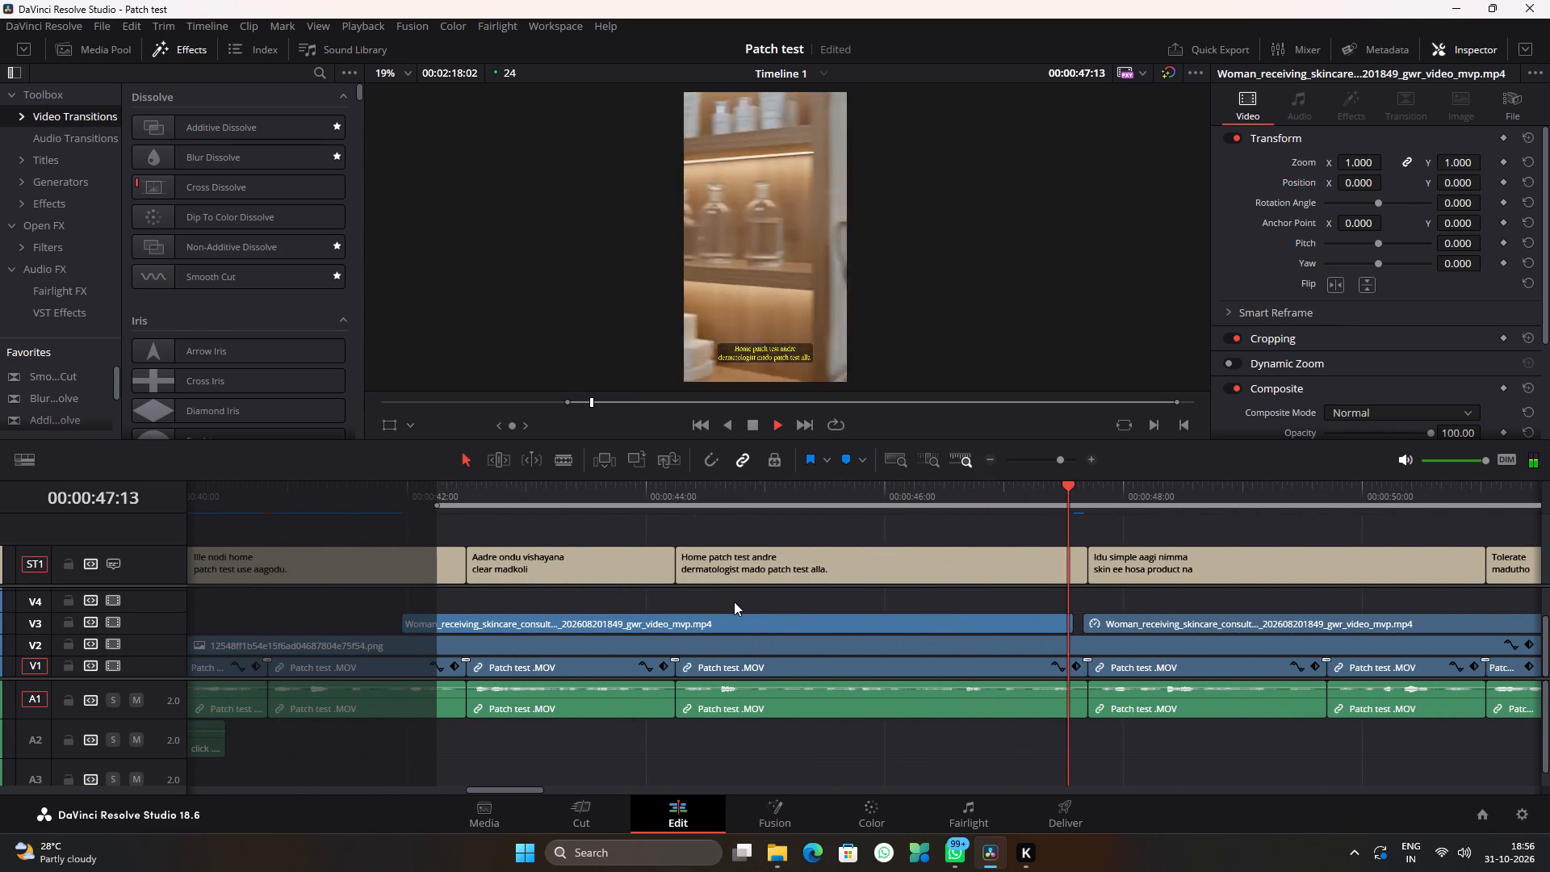
ctrl+scroll(734, 602, down, 3)
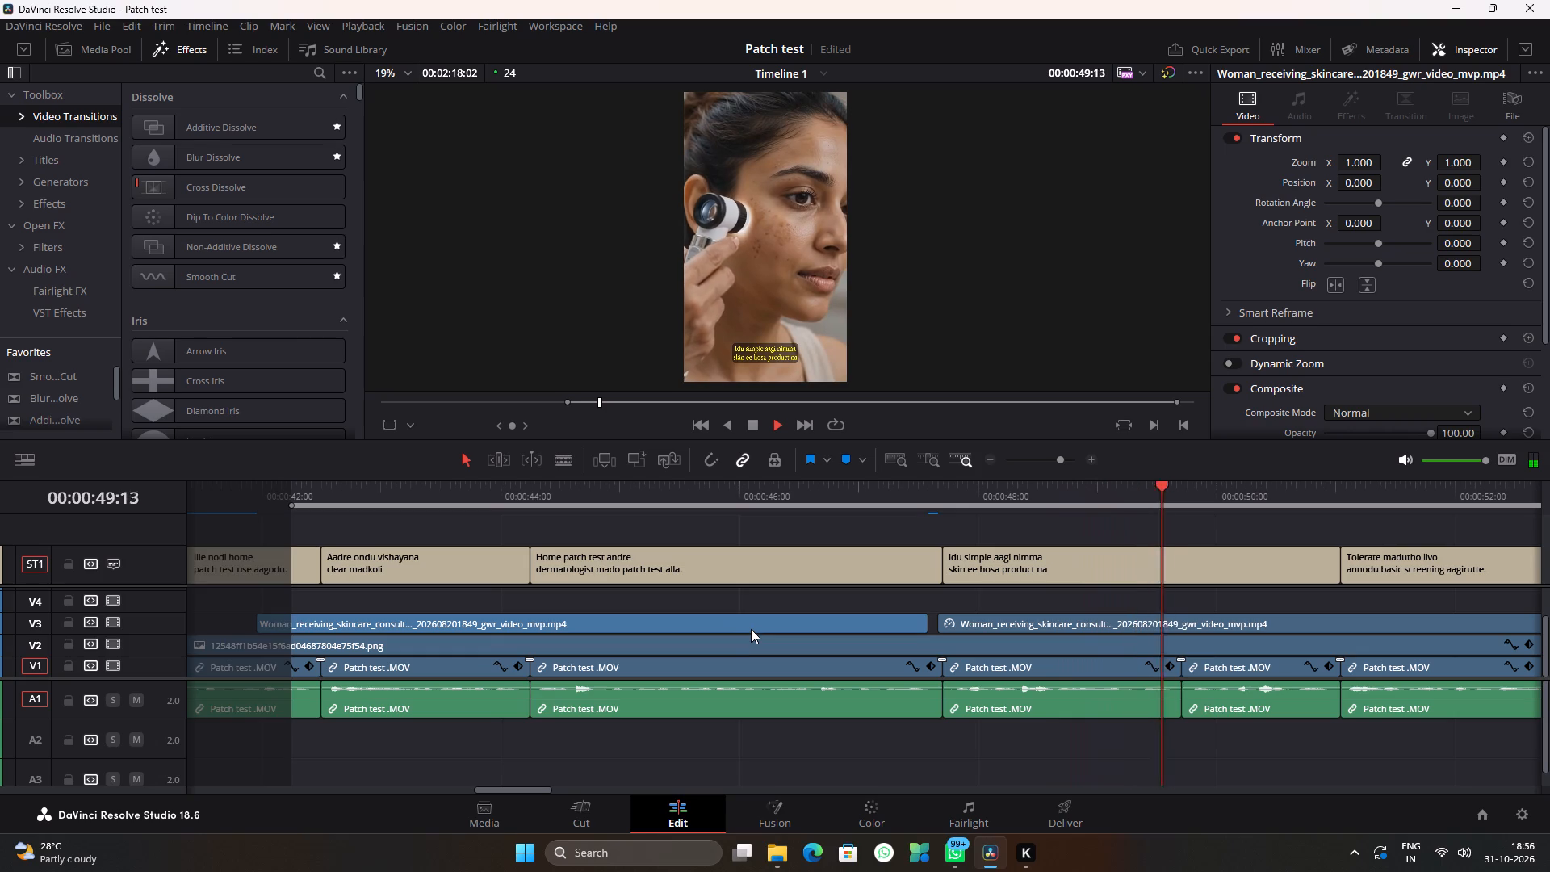
click(751, 629)
key(BackSpace)
Set the slowed consultation clip's retime process to Optical Flow, motion estimation to Enhanced Better and resize filter to Smoother.
alt+scroll(751, 629, down, 5)
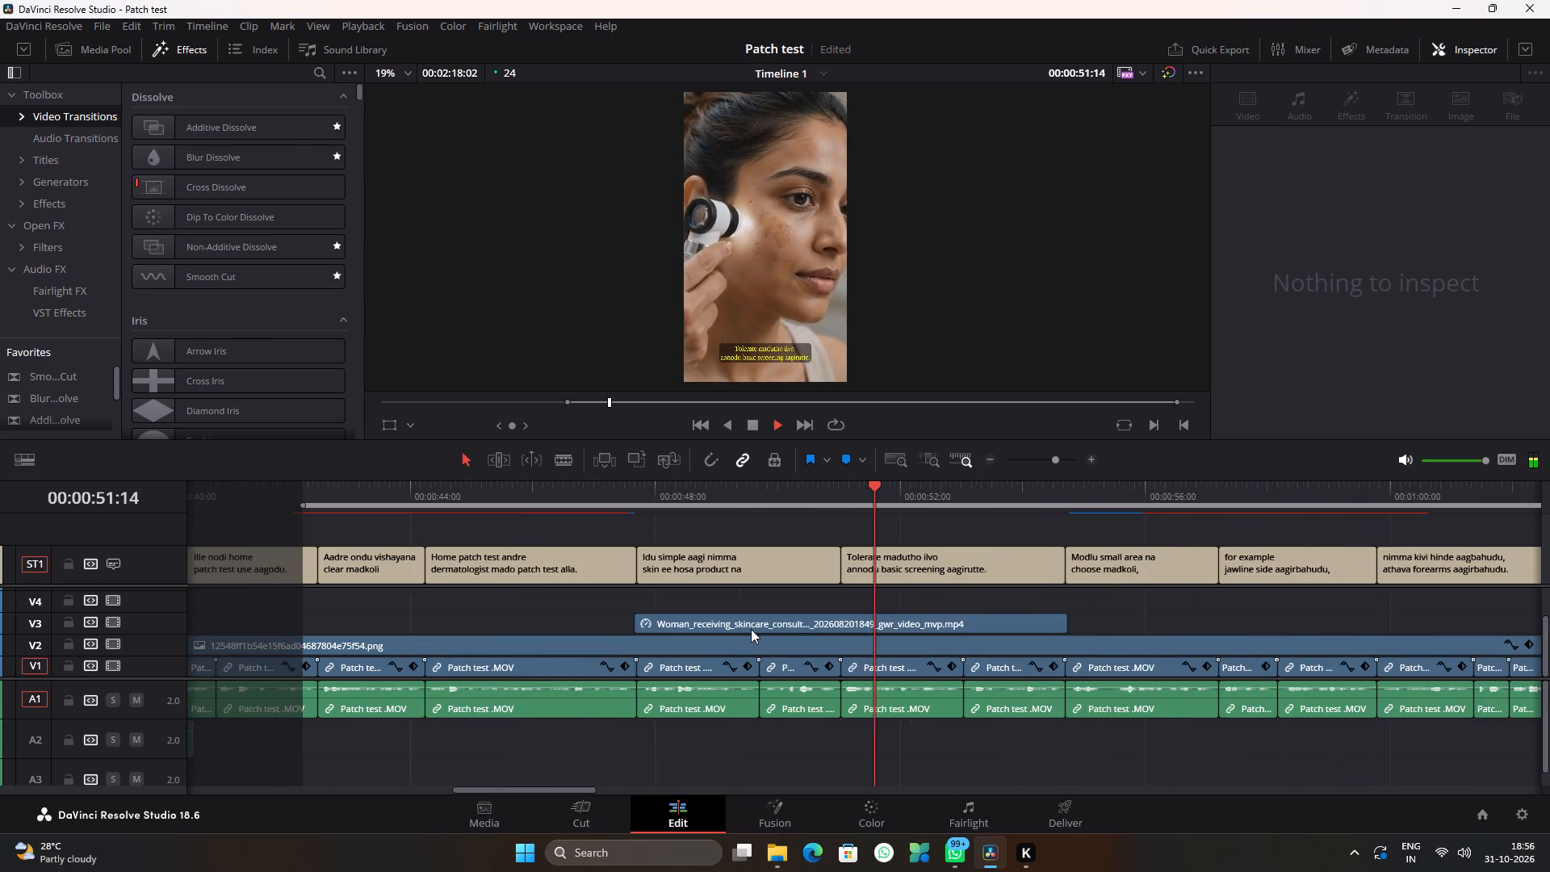
alt+scroll(751, 629, down, 2)
ctrl+scroll(750, 628, up, 3)
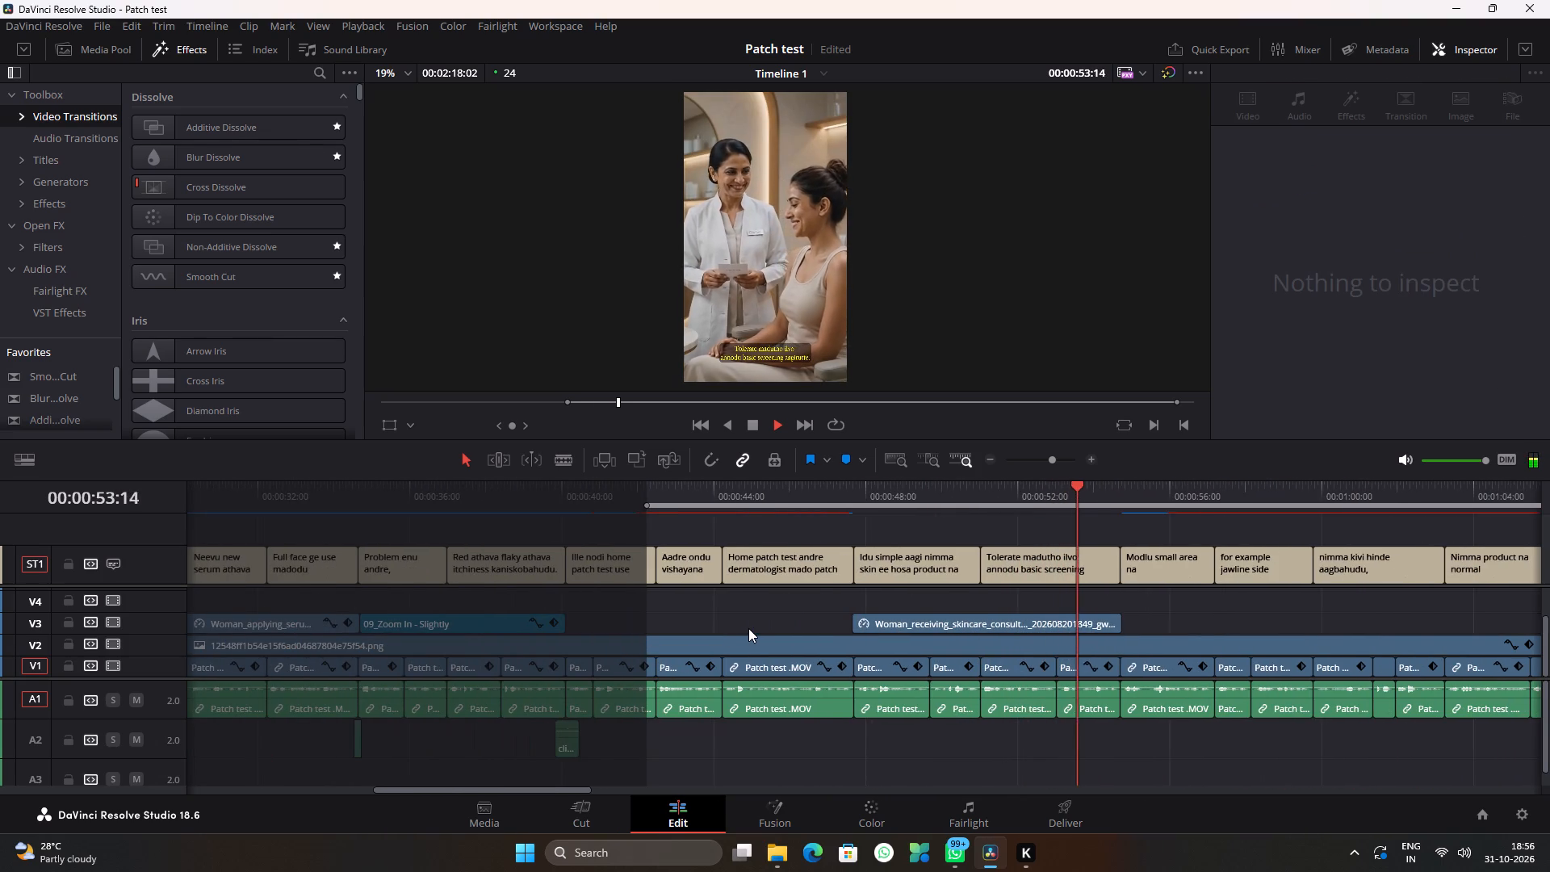
key(space)
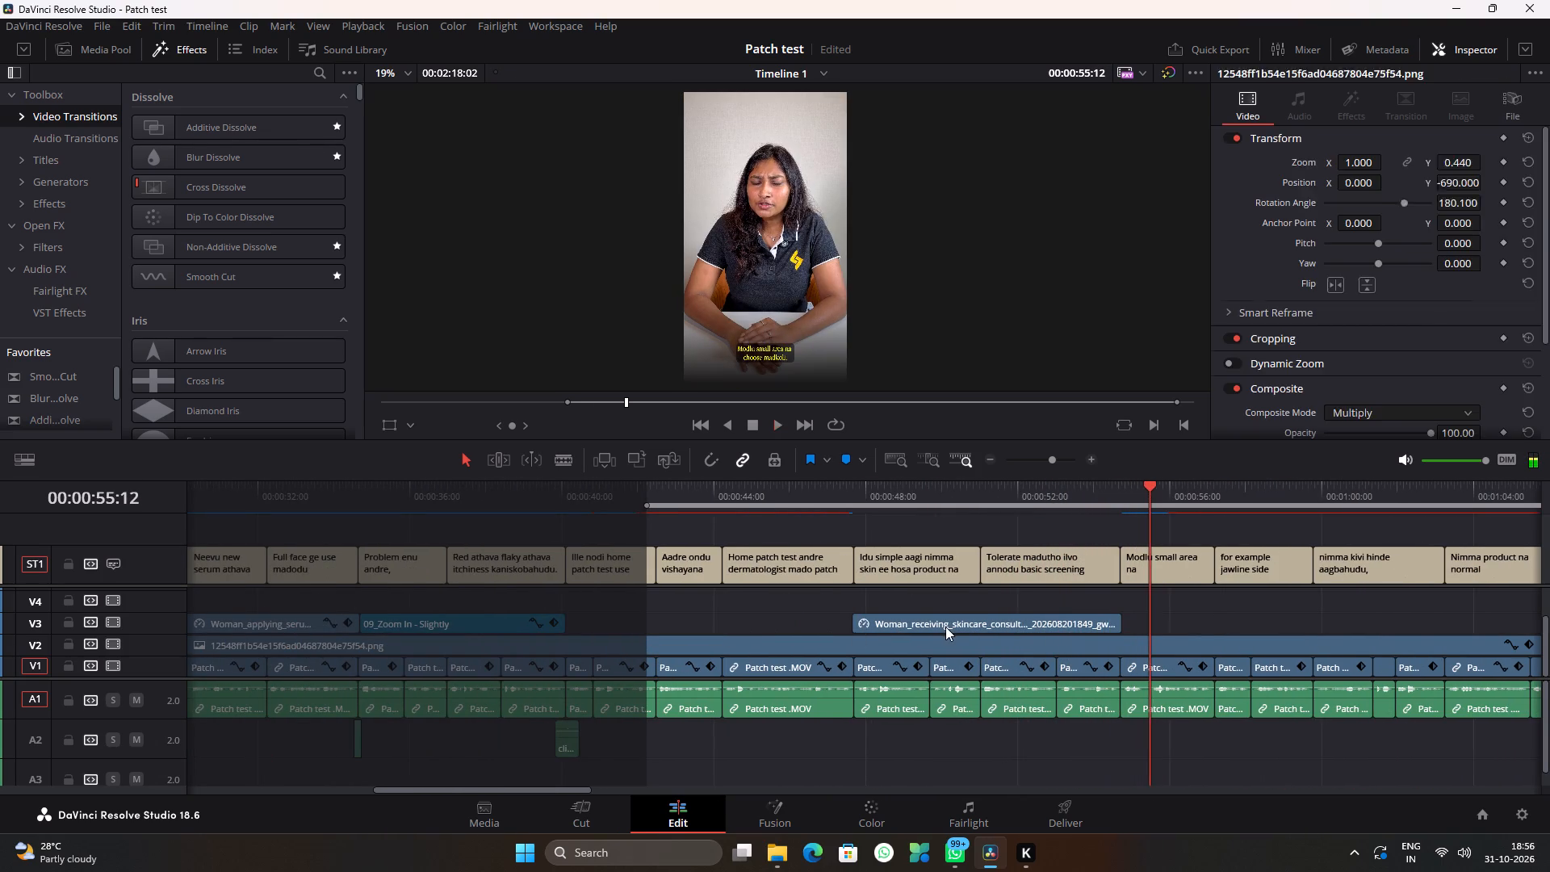
click(945, 627)
scroll(1318, 344, down, 10)
click(1278, 401)
scroll(1326, 345, down, 6)
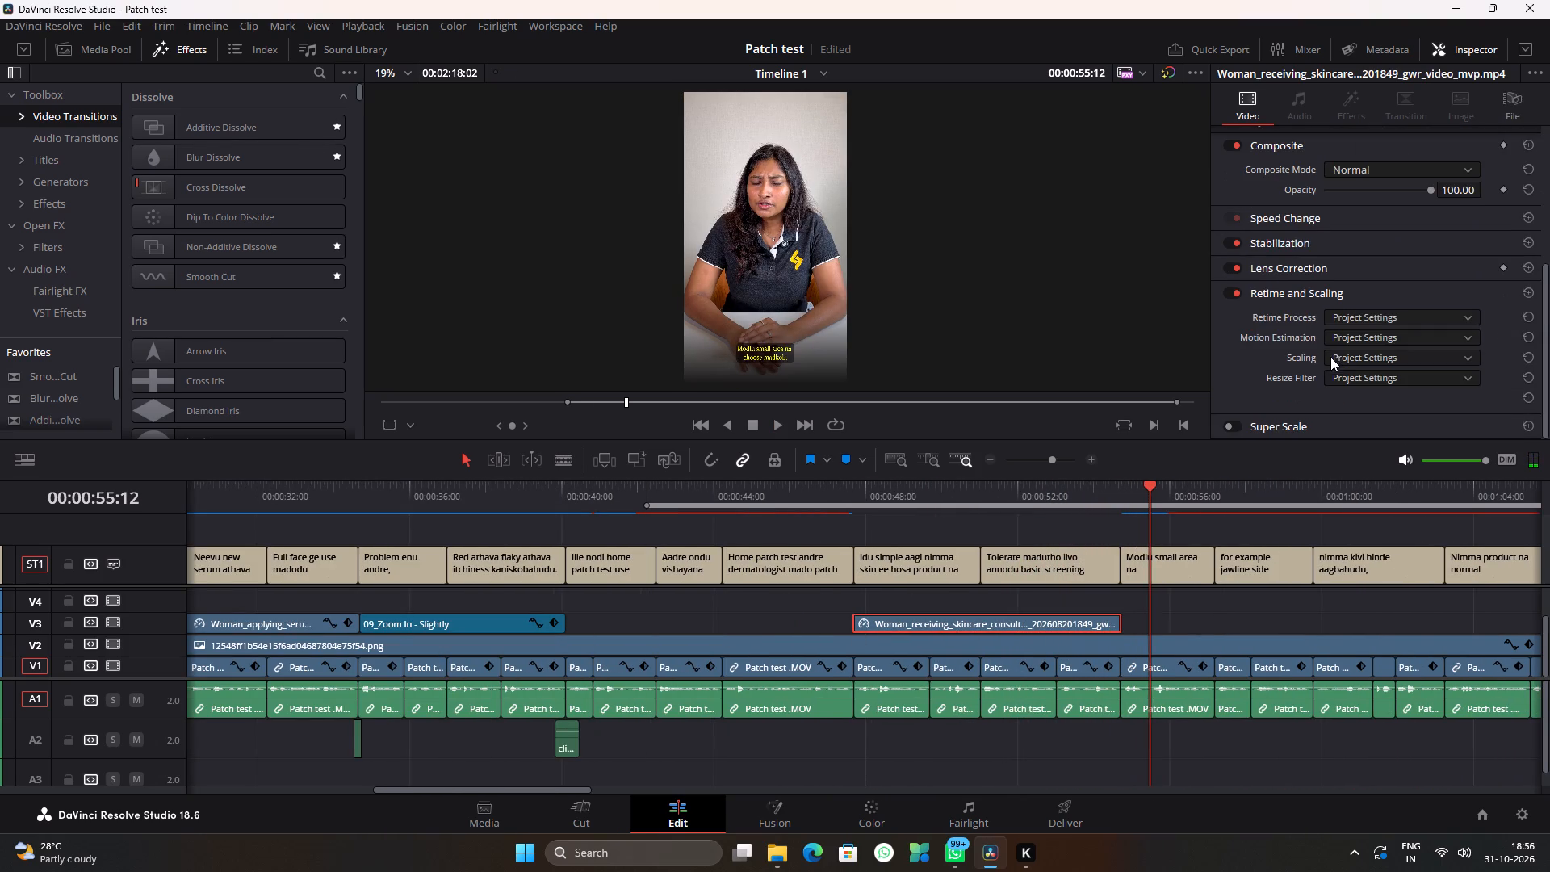
click(1364, 318)
click(1349, 388)
click(1362, 336)
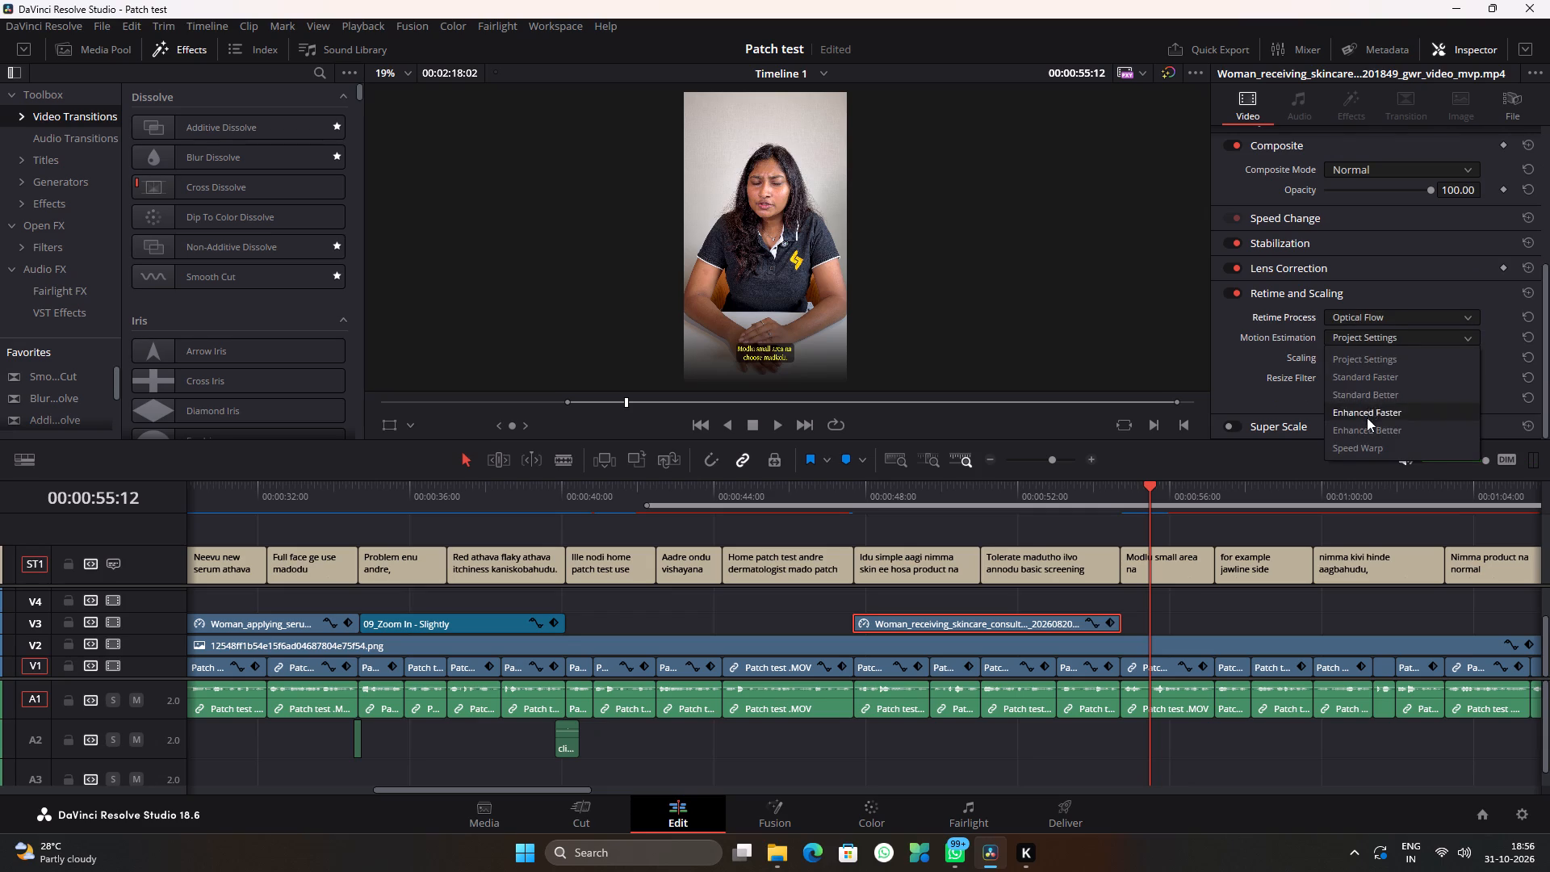
click(1364, 431)
click(1359, 382)
click(1353, 416)
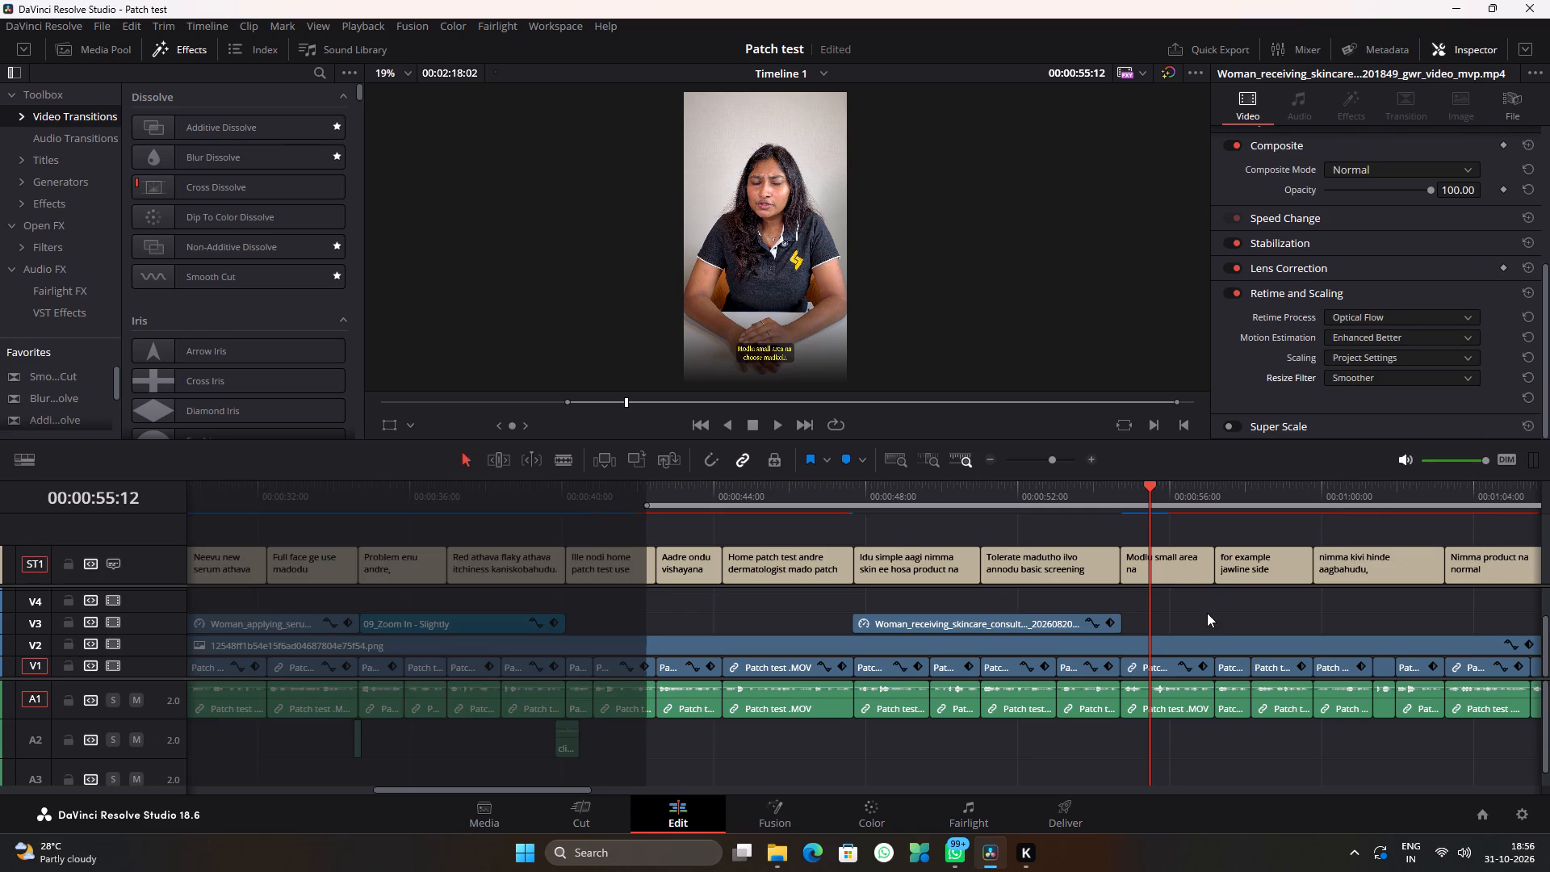
click(1207, 613)
Review the edit in playback from about 00:00:33, then again from about 00:00:40 through the slowed consultation clip.
click(289, 485)
key(space)
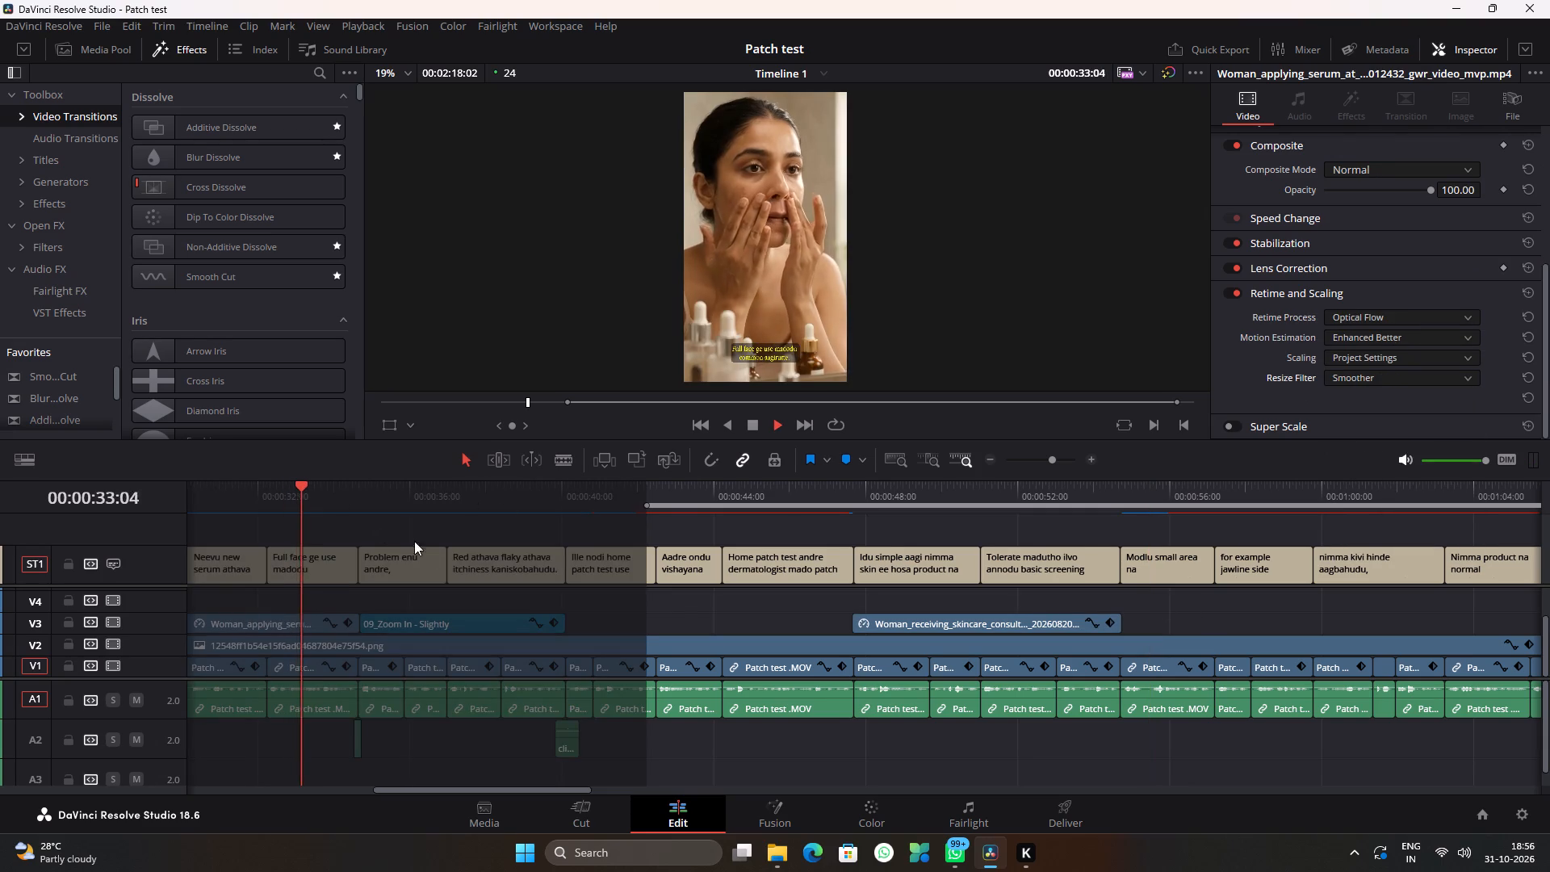
alt+scroll(628, 610, down, 2)
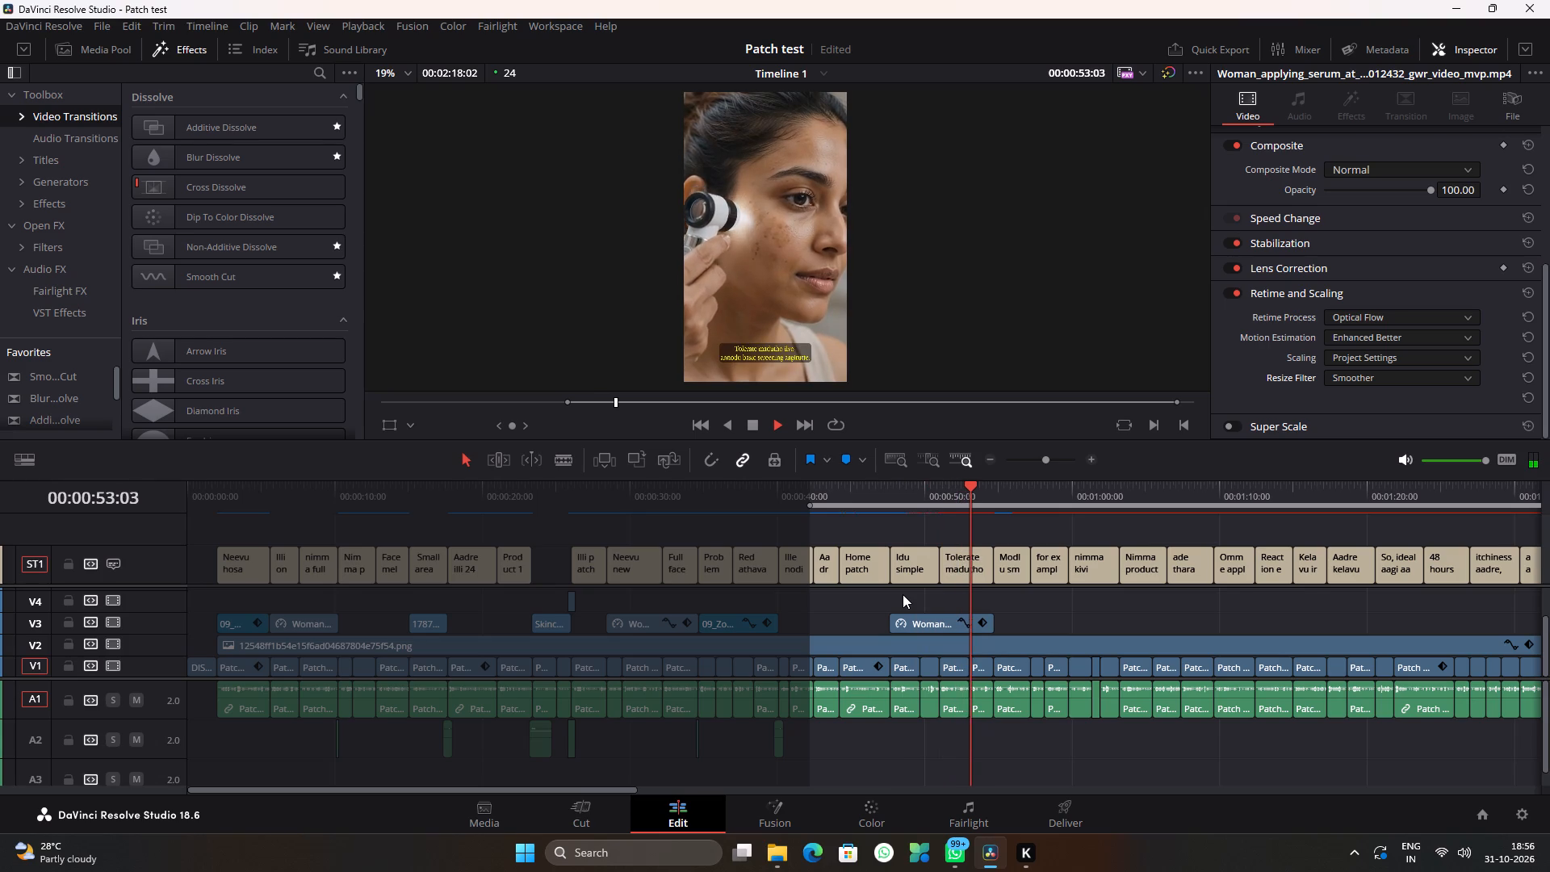
click(764, 494)
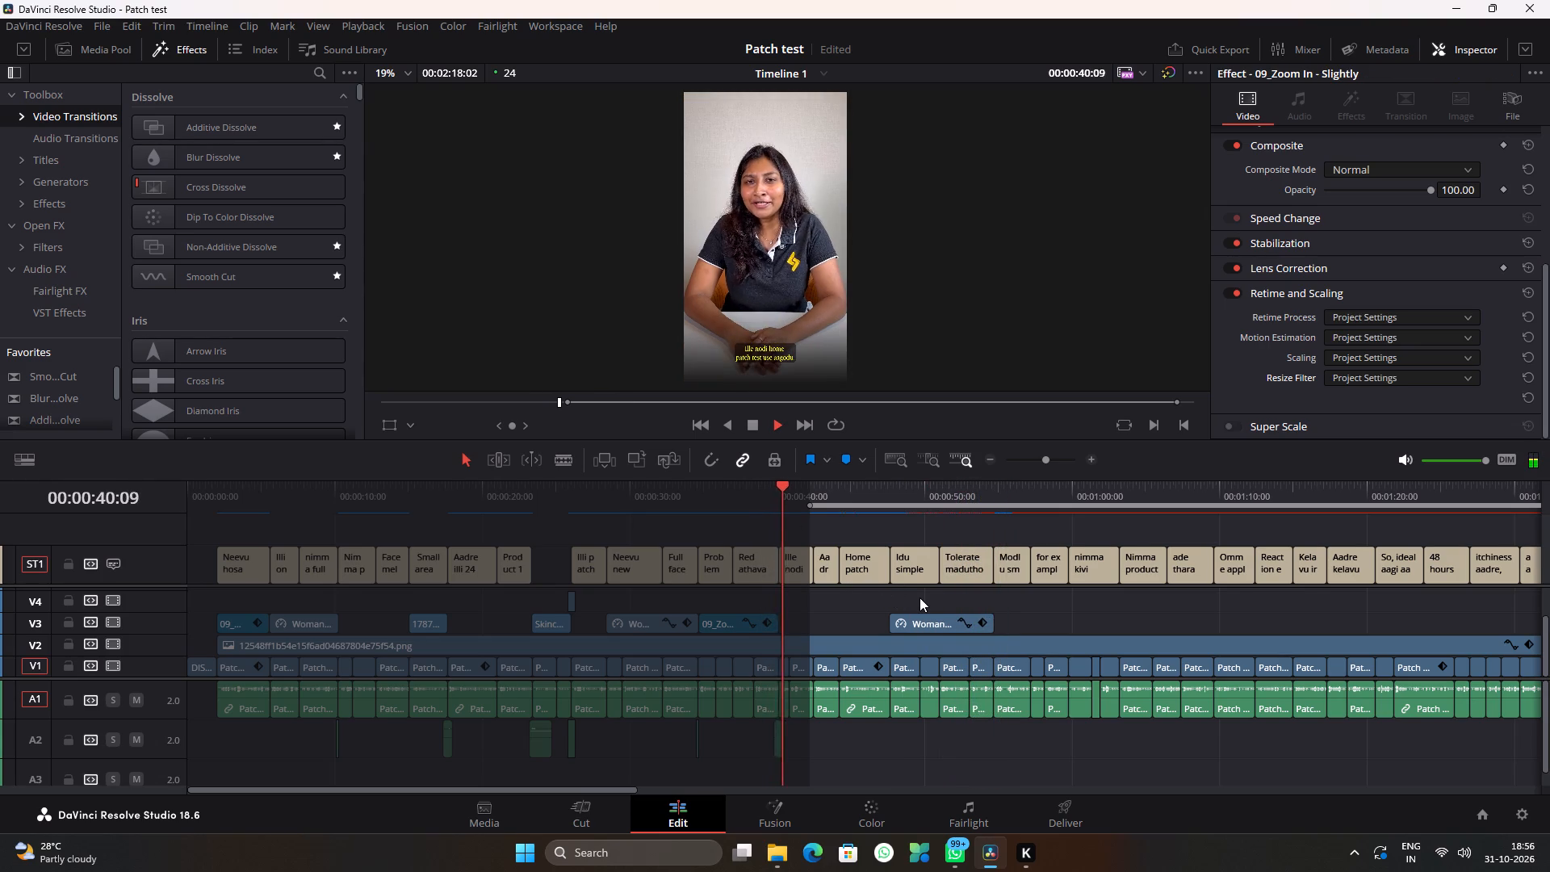
alt+scroll(920, 589, up, 5)
ctrl+scroll(950, 593, down, 5)
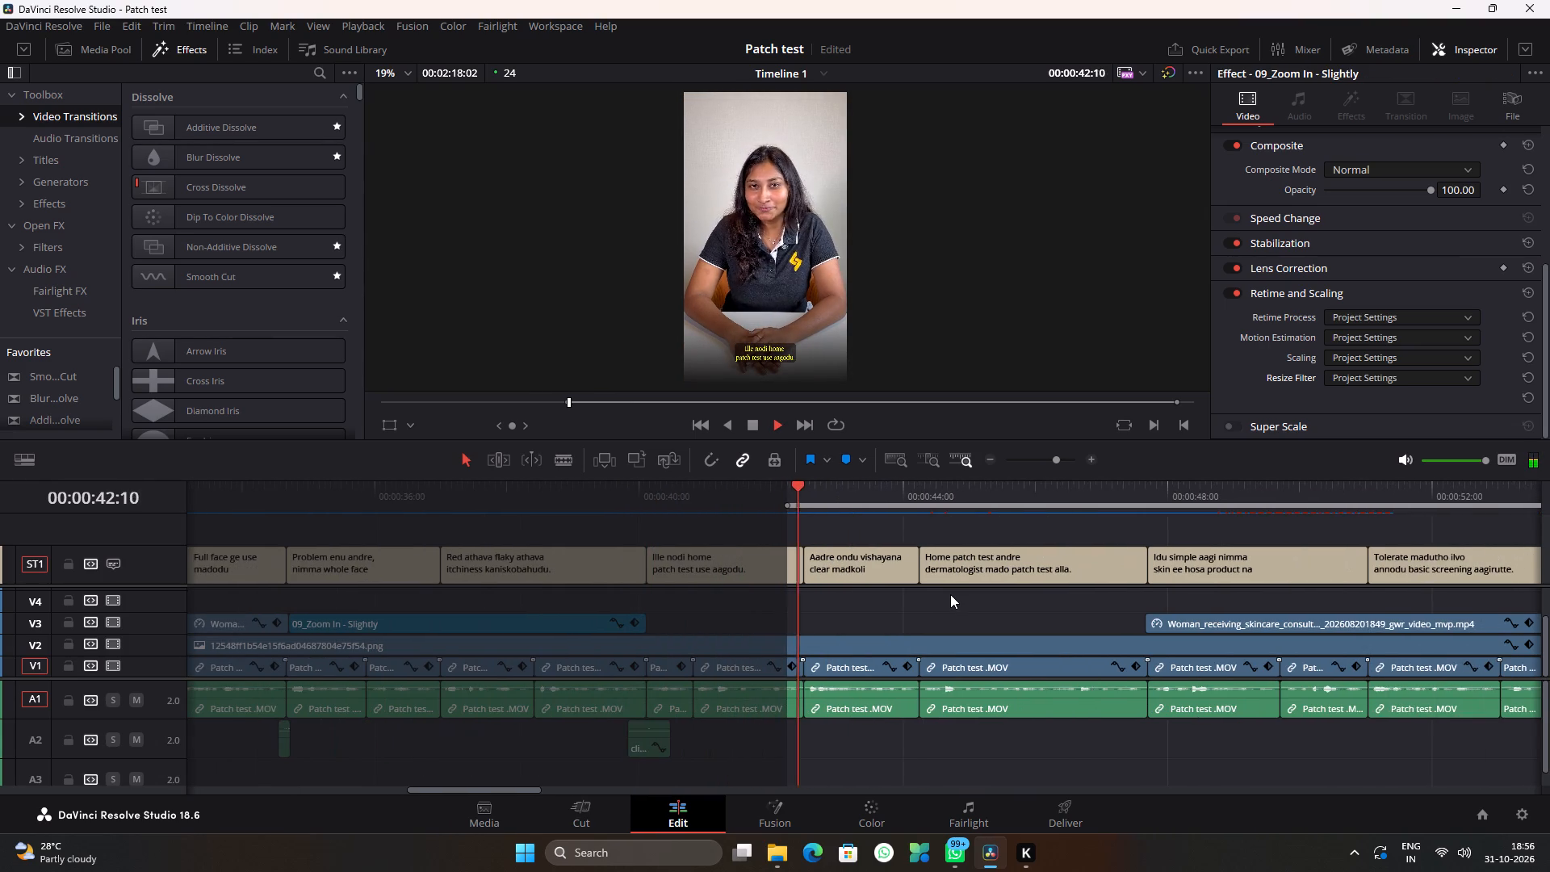
ctrl+scroll(949, 597, down, 4)
ctrl+scroll(886, 618, down, 3)
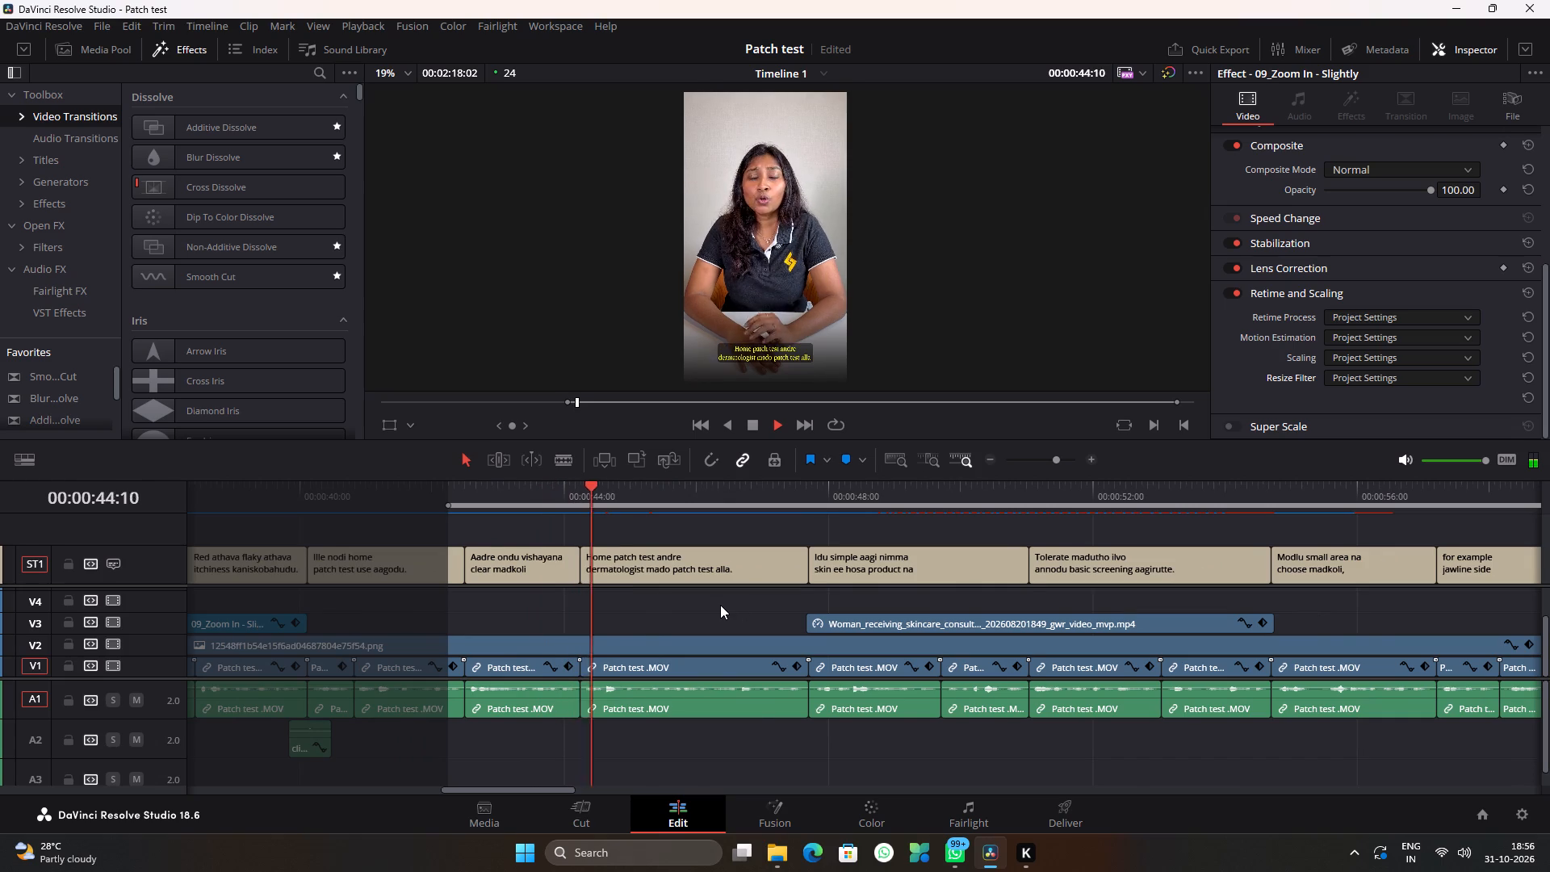
ctrl+scroll(720, 605, down, 2)
alt+scroll(693, 602, up, 2)
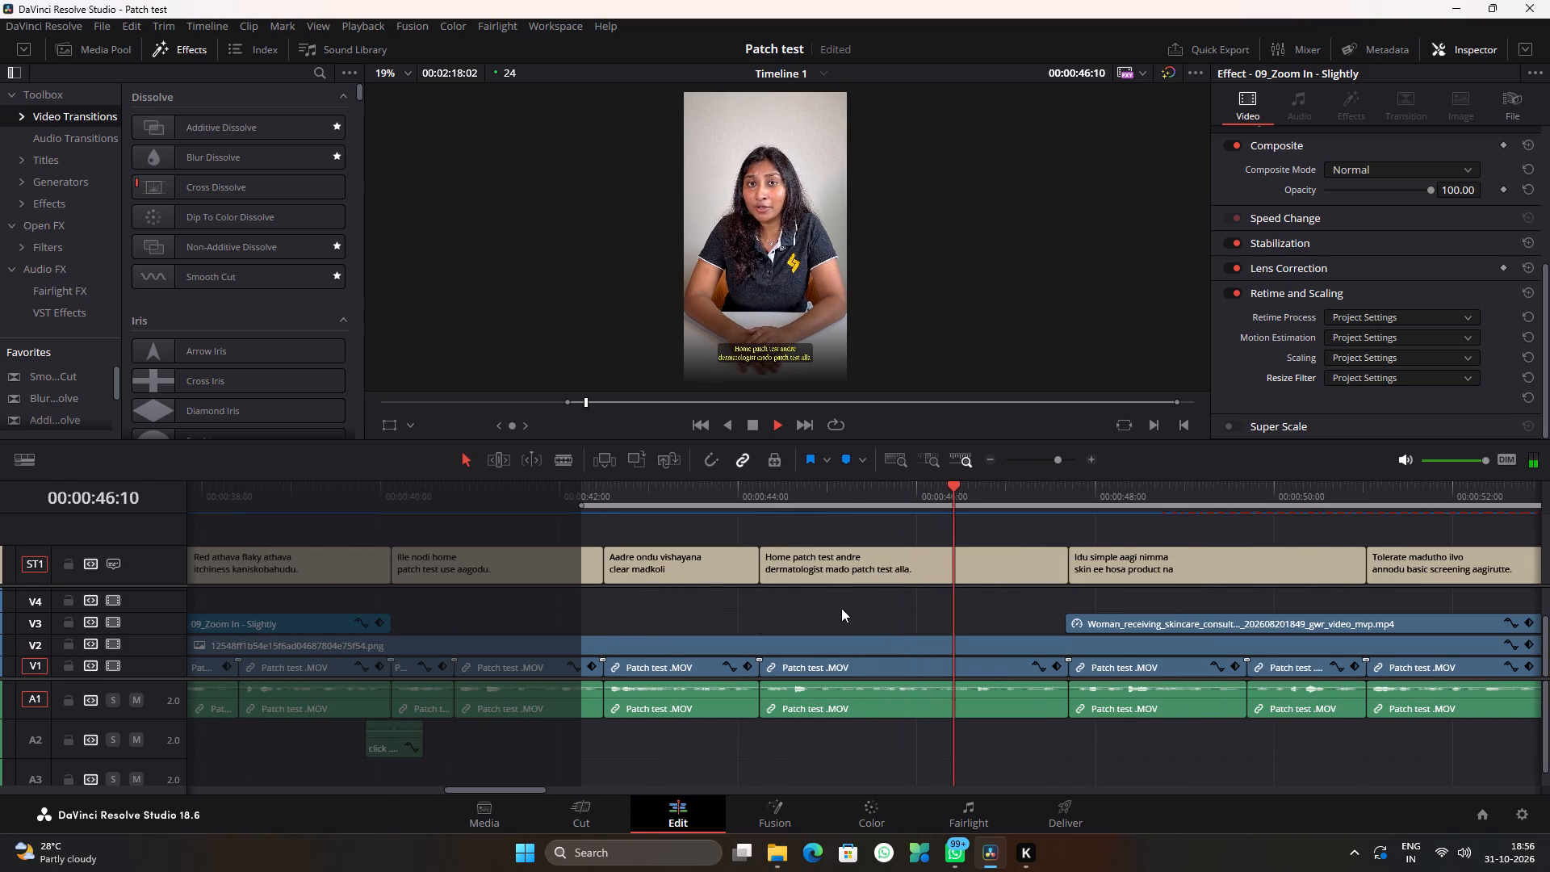
alt+scroll(841, 610, down, 4)
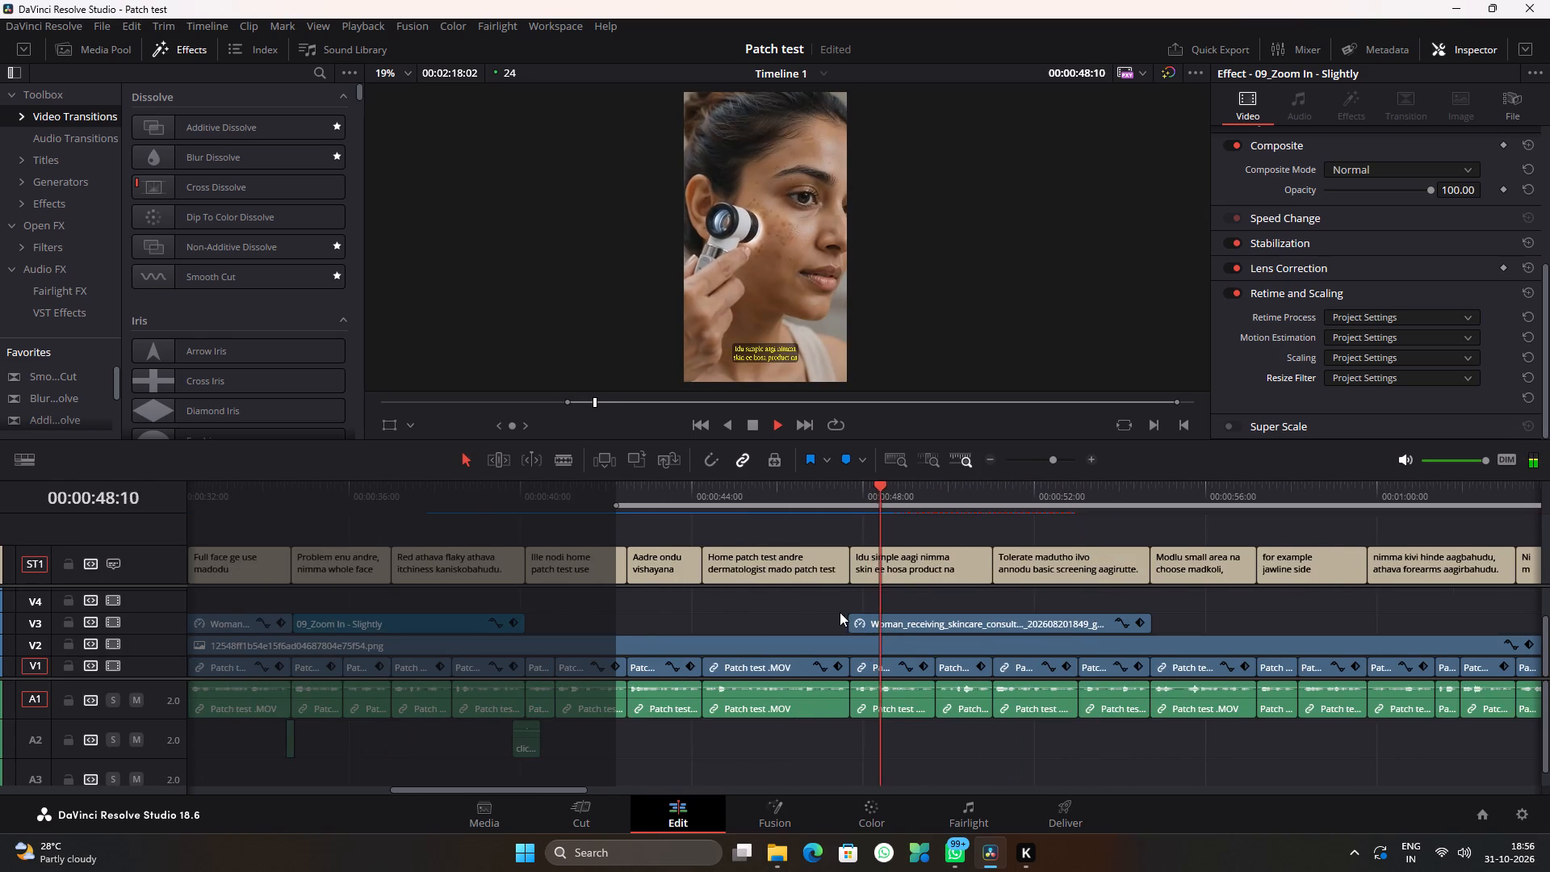
ctrl+scroll(840, 612, down, 6)
alt+scroll(857, 616, up, 3)
ctrl+scroll(940, 611, down, 4)
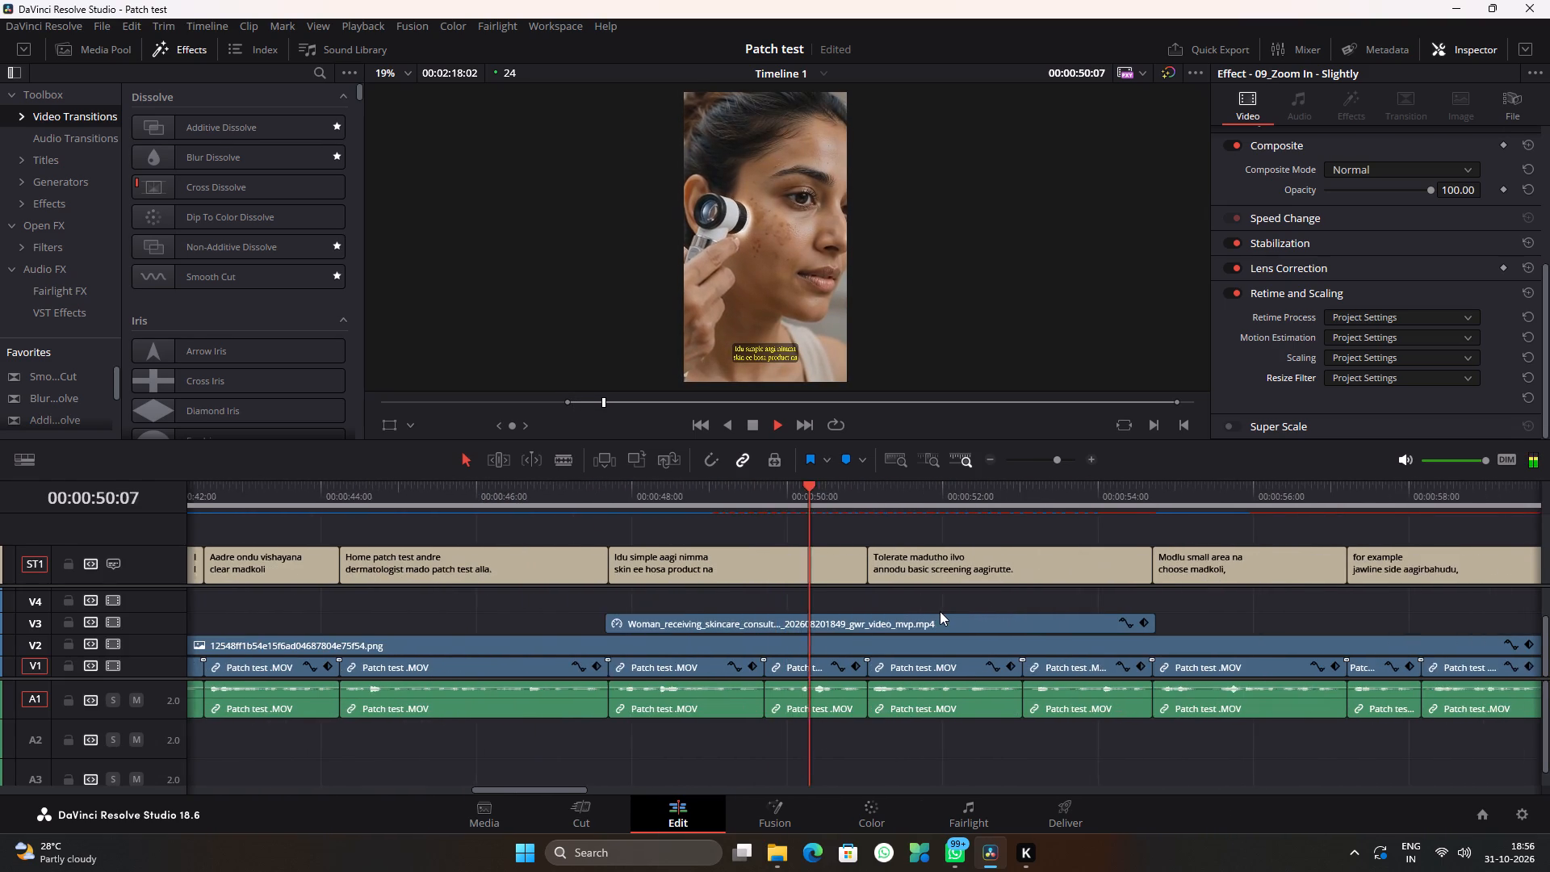
ctrl+scroll(940, 611, down, 3)
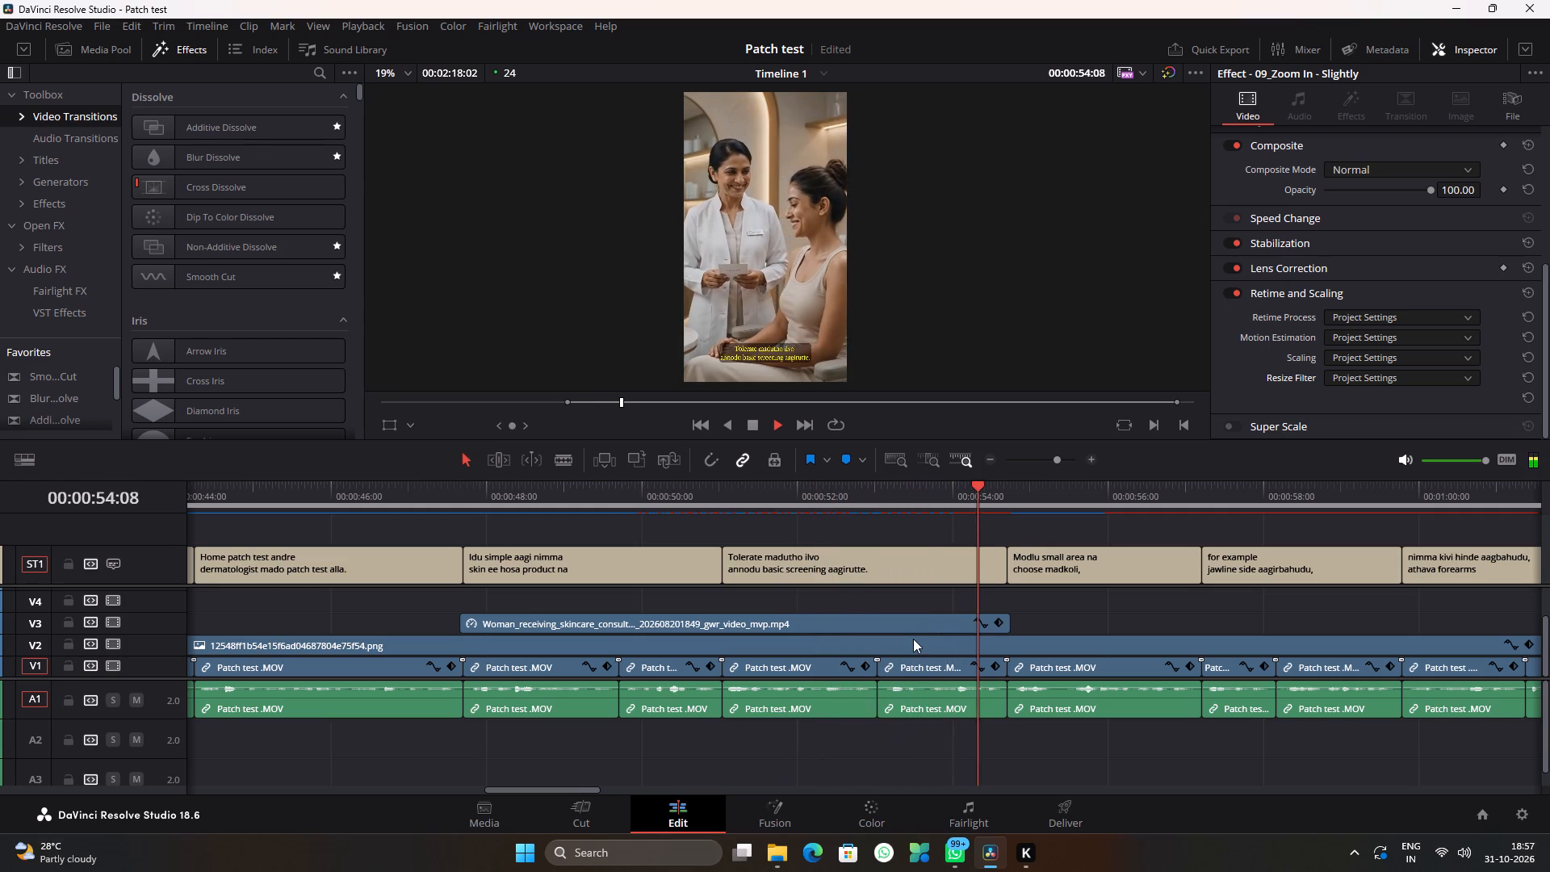
key(space)
Add a Glow transition to the end of the consultation clip on V3, at about 00:00:54:17.
click(1016, 503)
alt+scroll(1028, 598, up, 3)
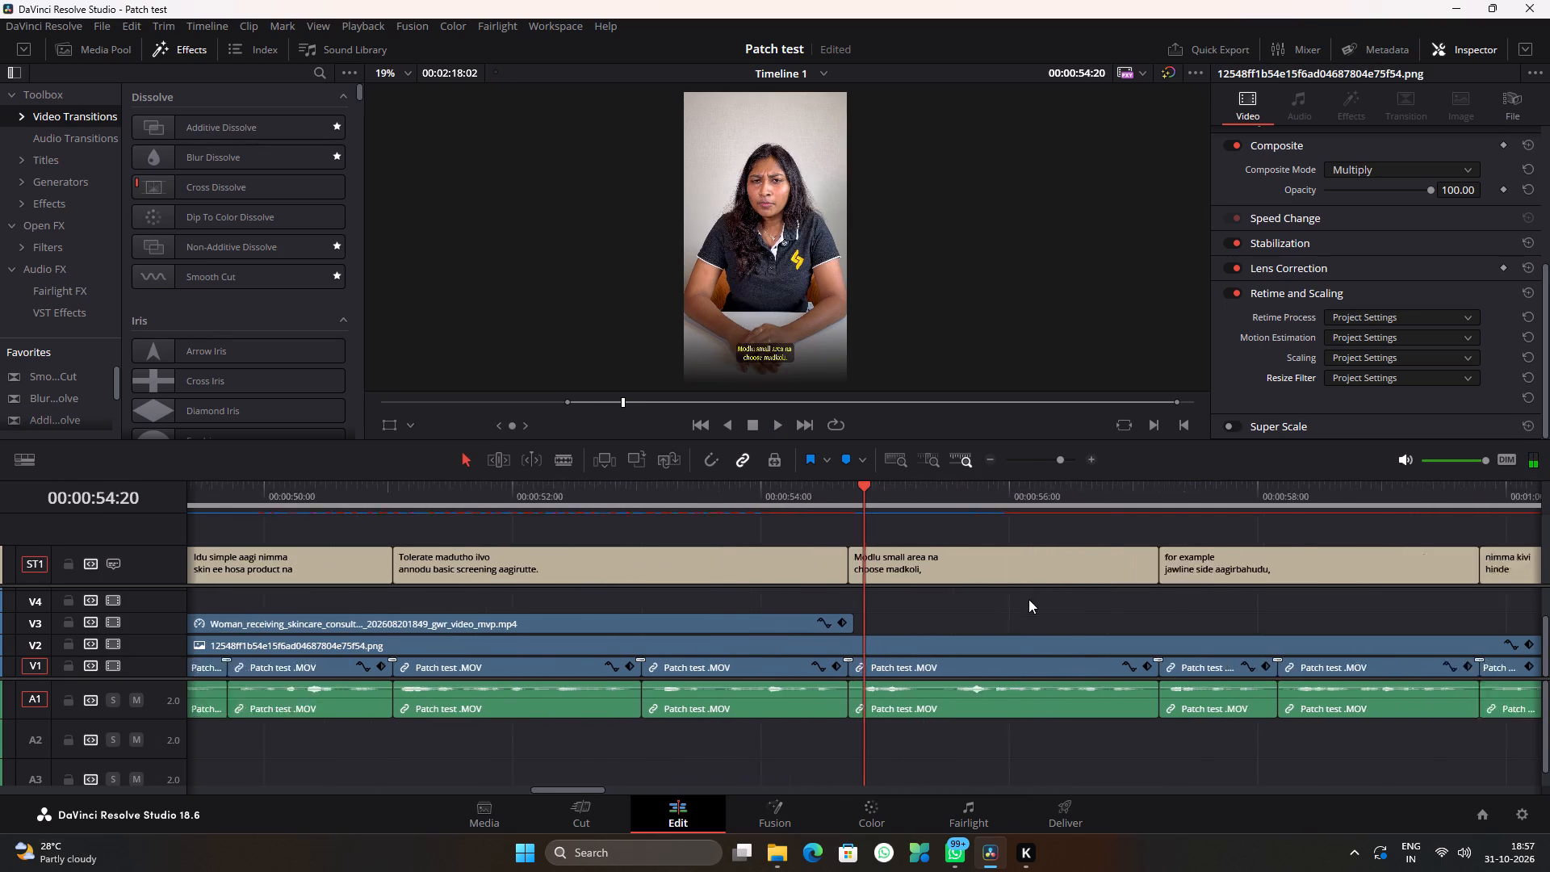
alt+scroll(1028, 599, up, 5)
click(847, 495)
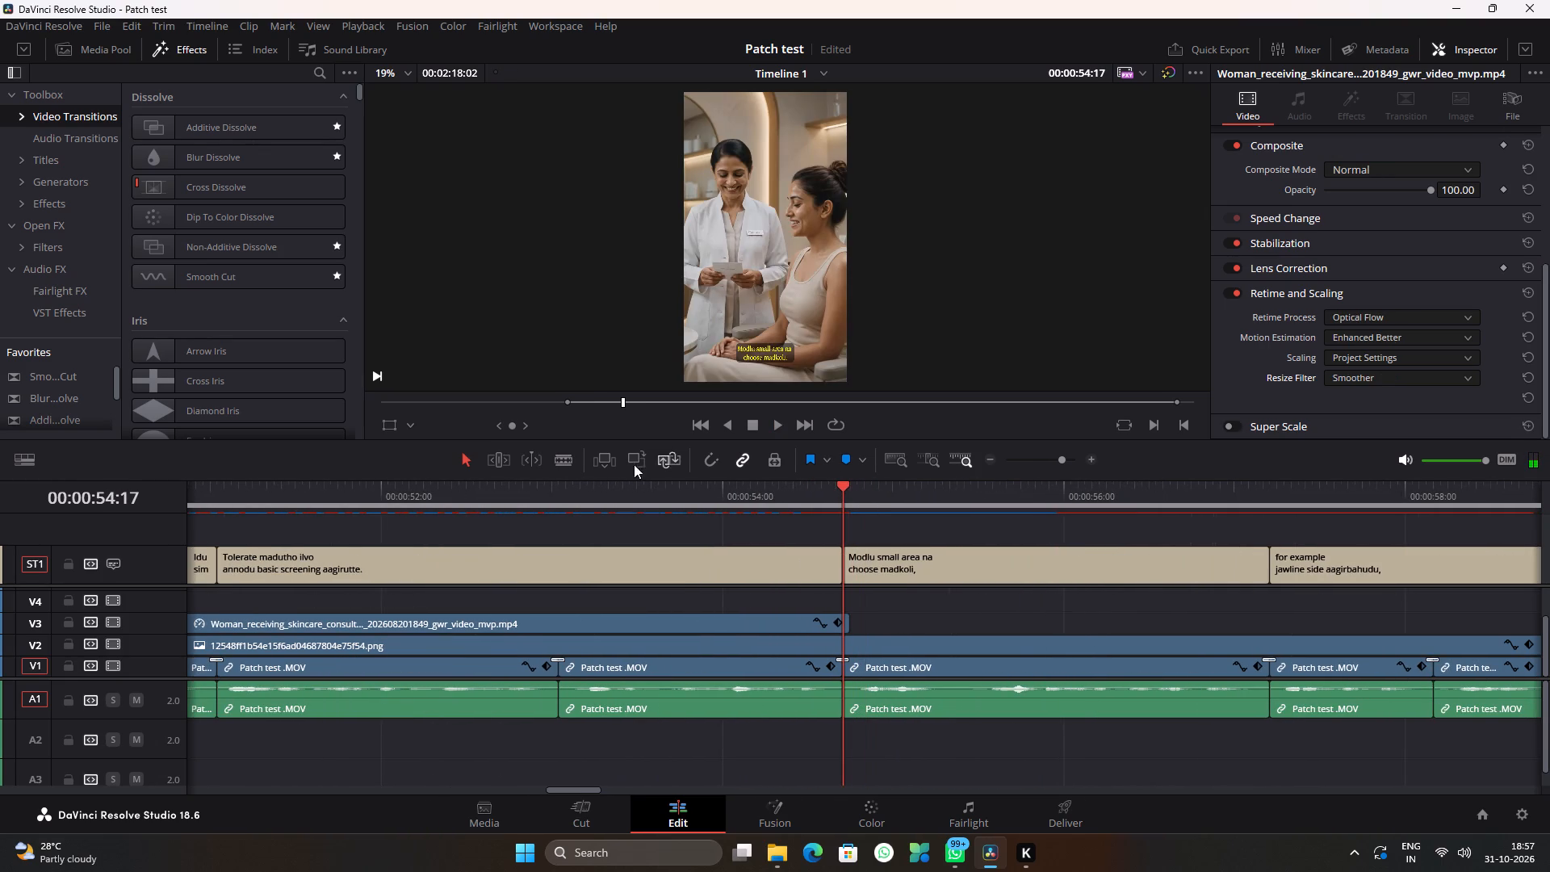
scroll(31, 366, down, 10)
drag(43, 388, 809, 631)
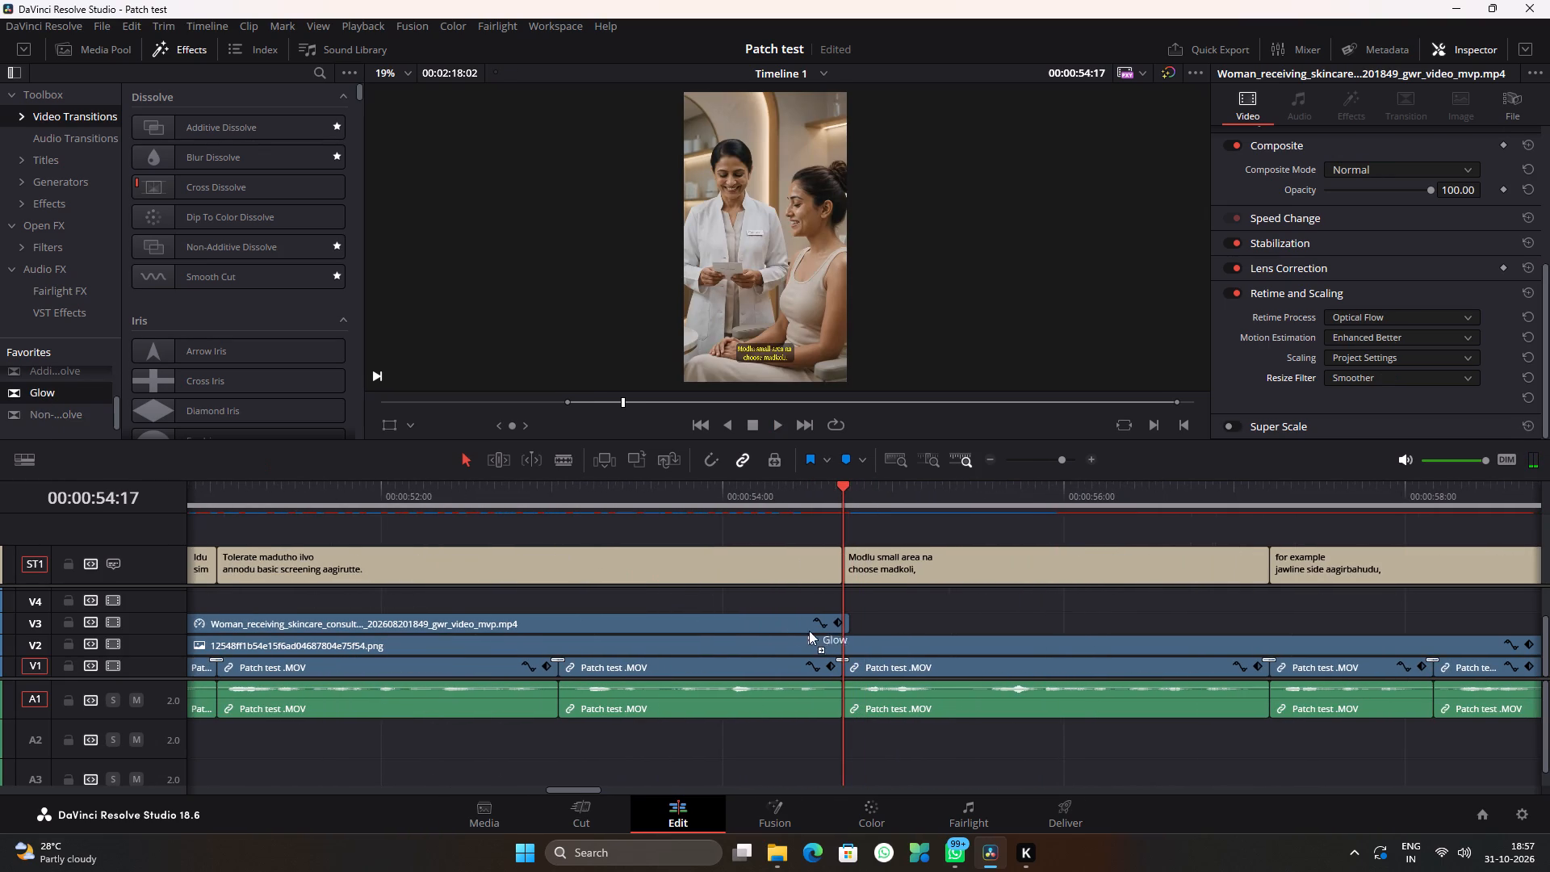
drag(809, 631, 831, 628)
click(918, 610)
Place the cam sut 2.0.mp3 sound effect on A2 beneath the Glow transition, starting at about 00:00:54:14.
alt+scroll(918, 610, down, 13)
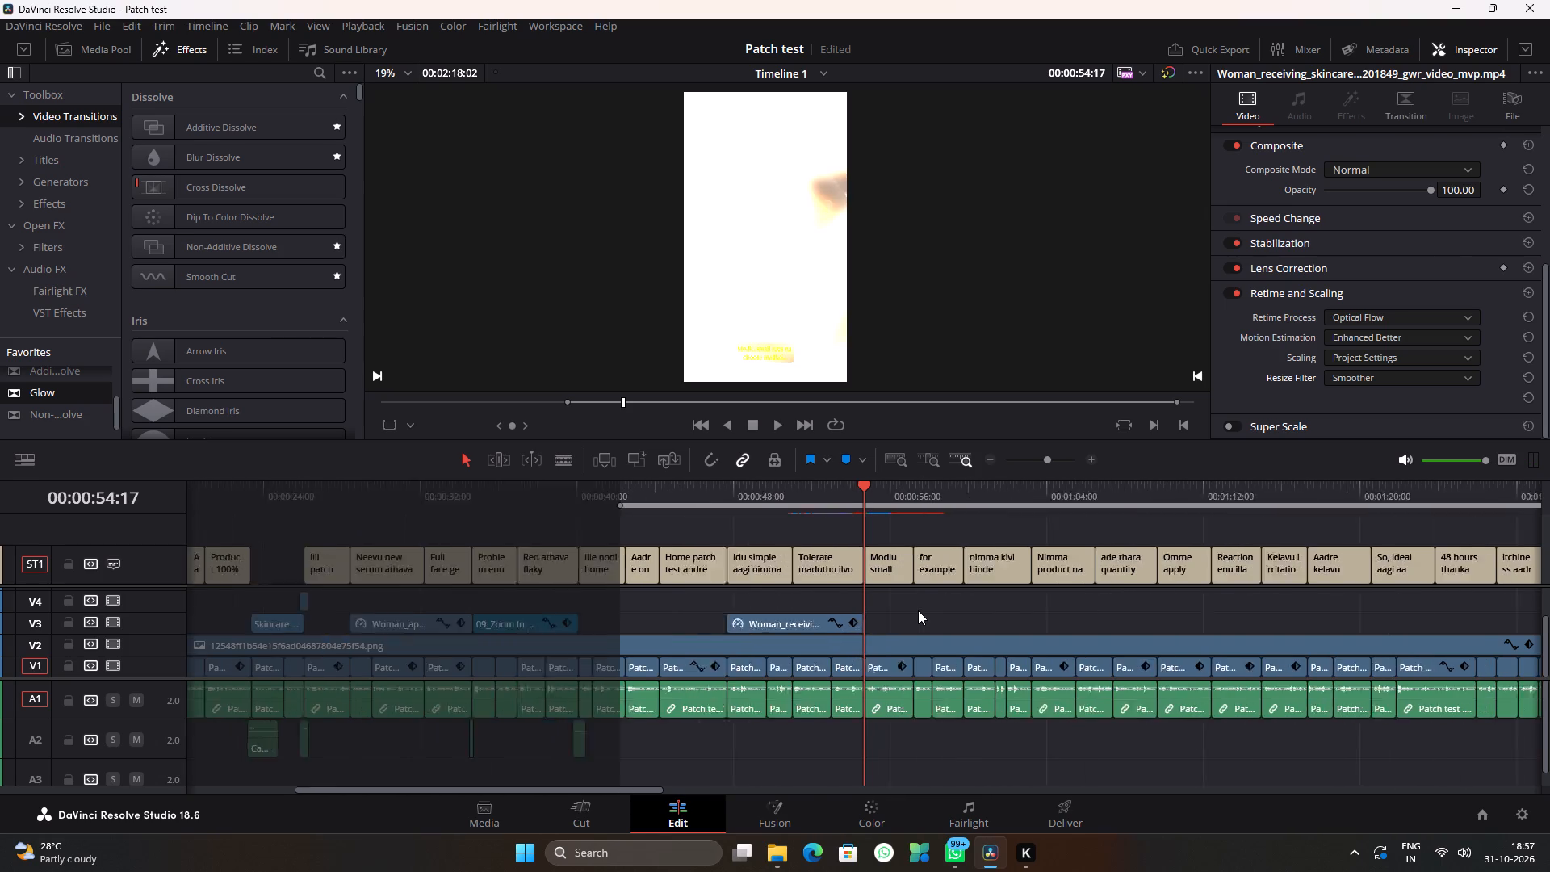
alt+scroll(918, 610, down, 1)
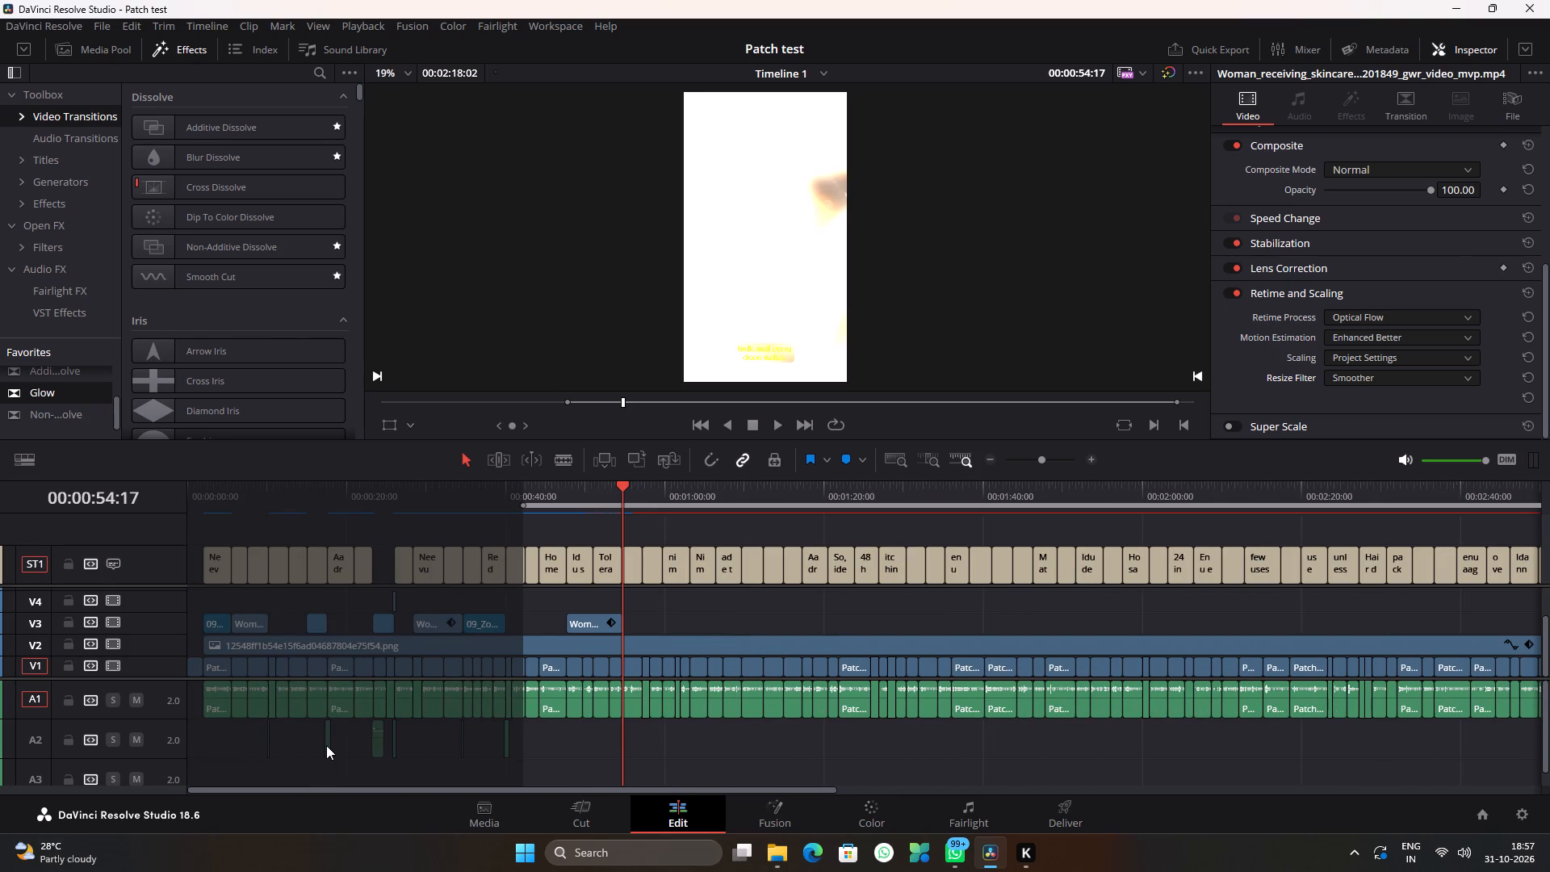
click(327, 747)
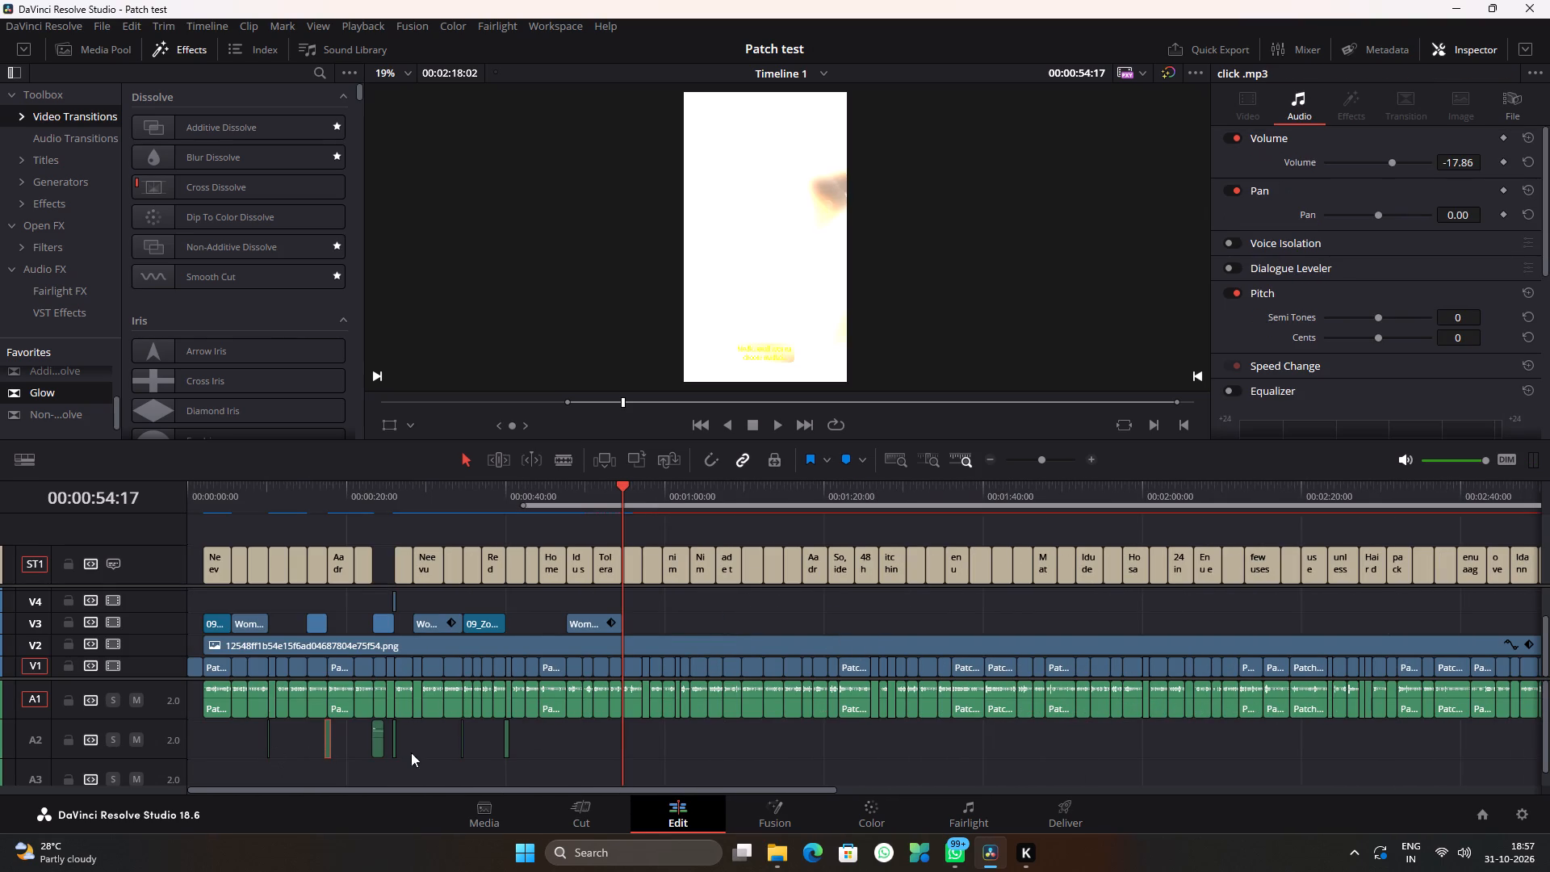
click(462, 754)
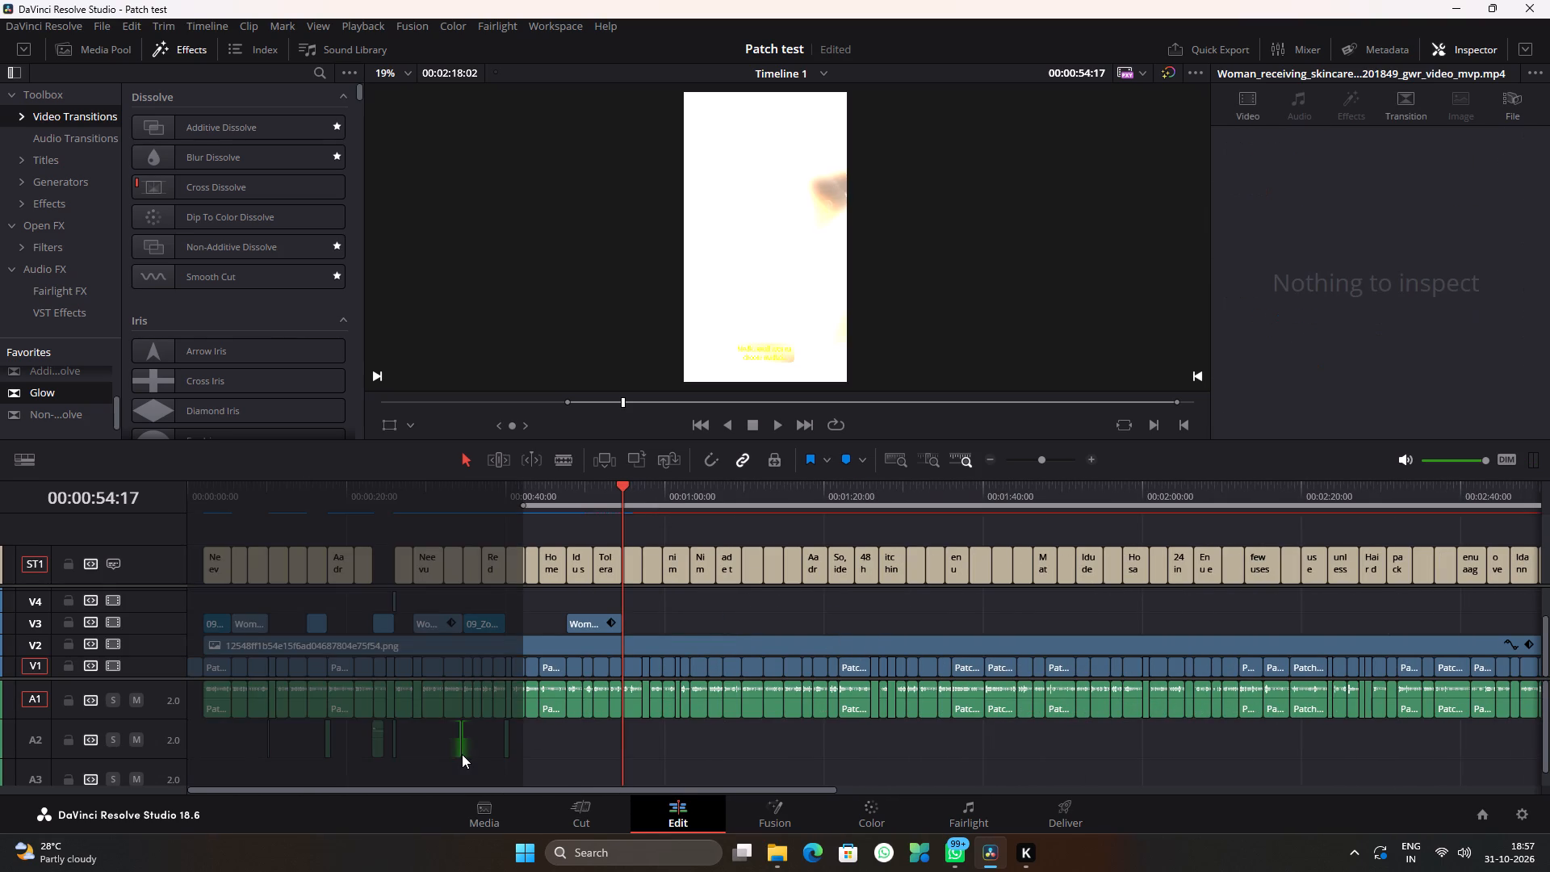
alt+scroll(499, 753, up, 7)
click(629, 748)
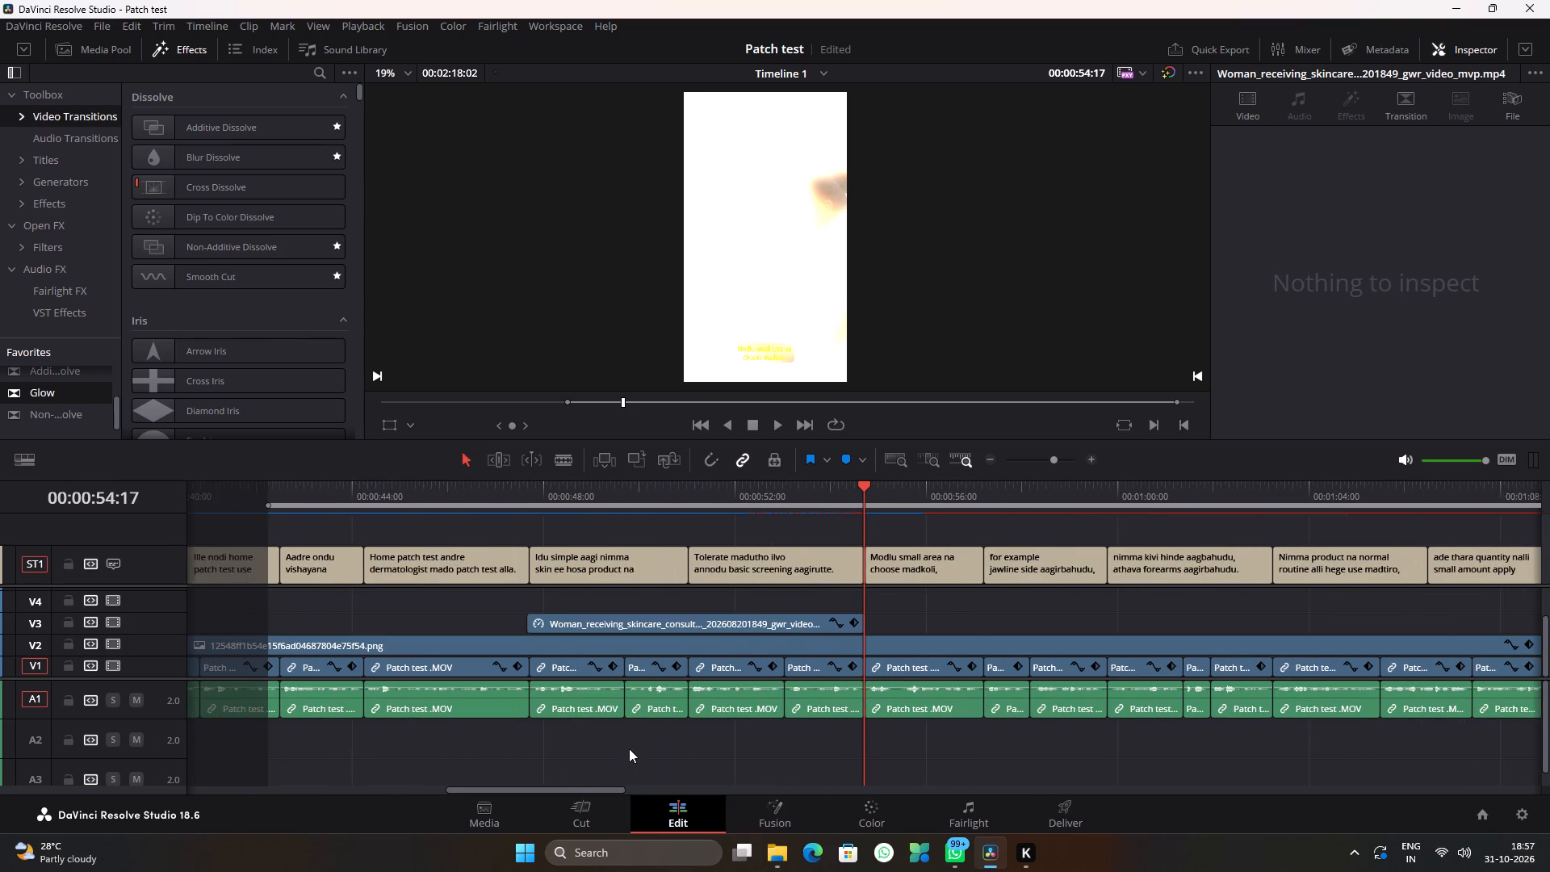
ctrl+scroll(559, 764, up, 8)
click(660, 758)
drag(288, 740, 1257, 730)
alt+scroll(1258, 733, up, 20)
alt+scroll(1258, 733, up, 1)
drag(902, 746, 878, 748)
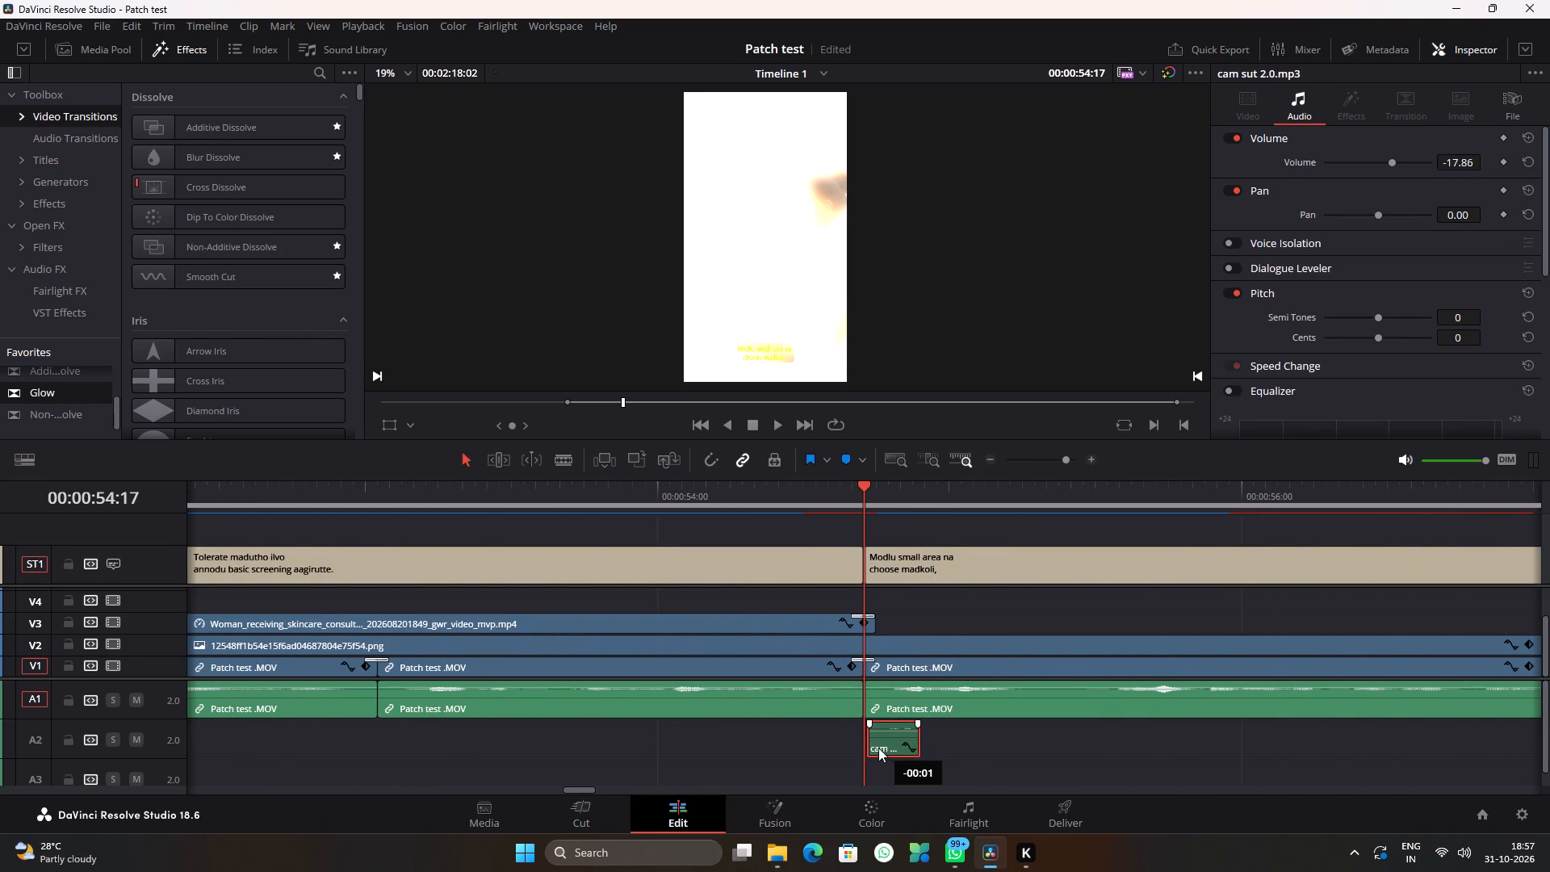
drag(878, 748, 849, 747)
Play back the Glow transition with its sound effect from about 00:00:54:02 to 00:00:55:10.
click(679, 503)
key(space)
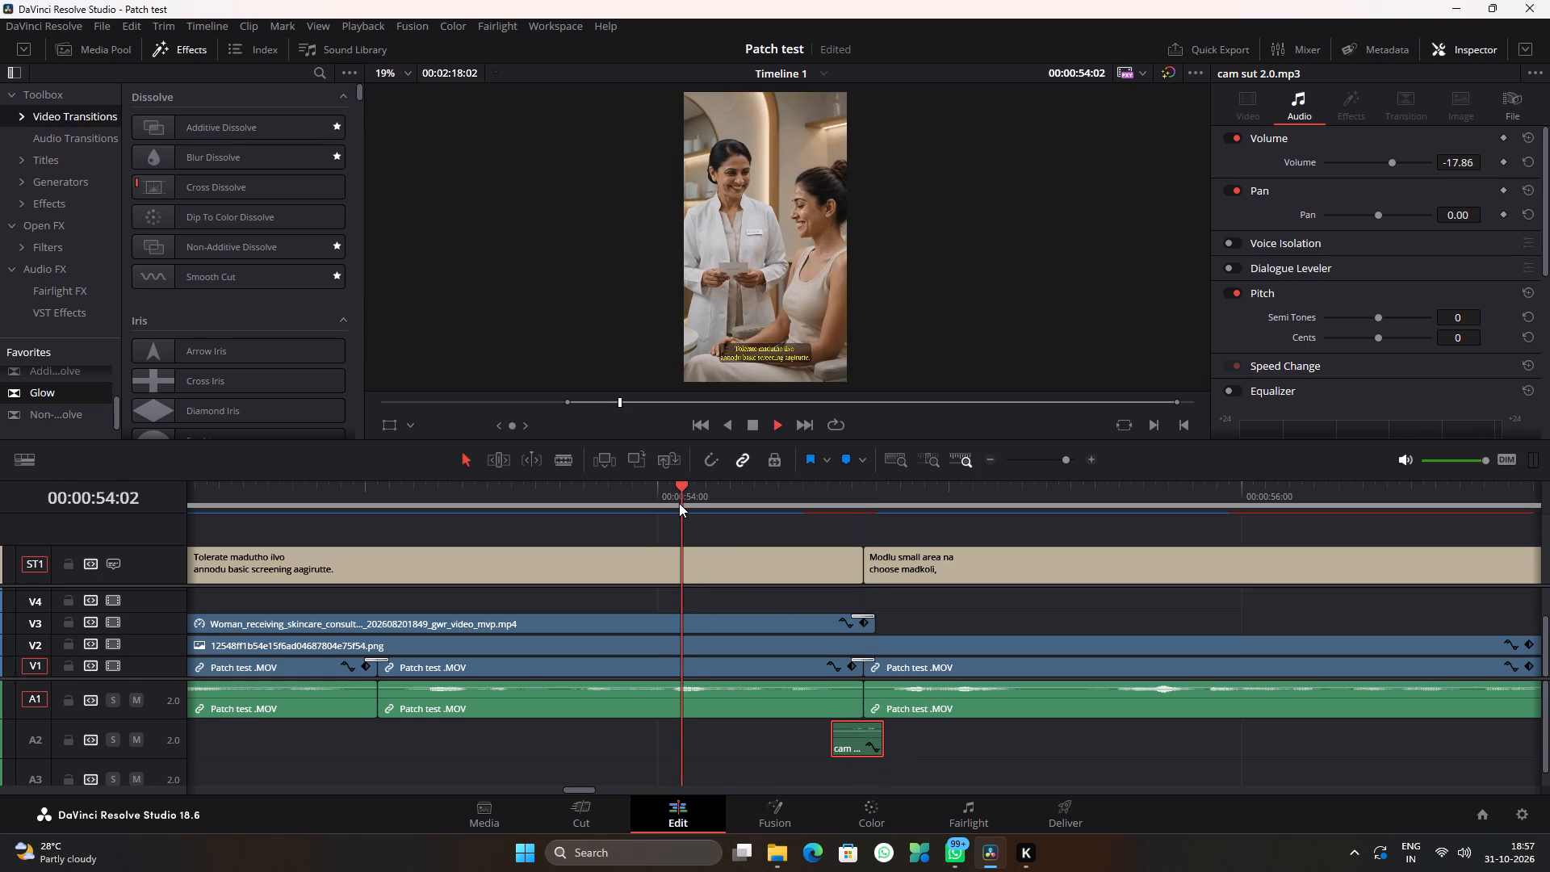
key(space)
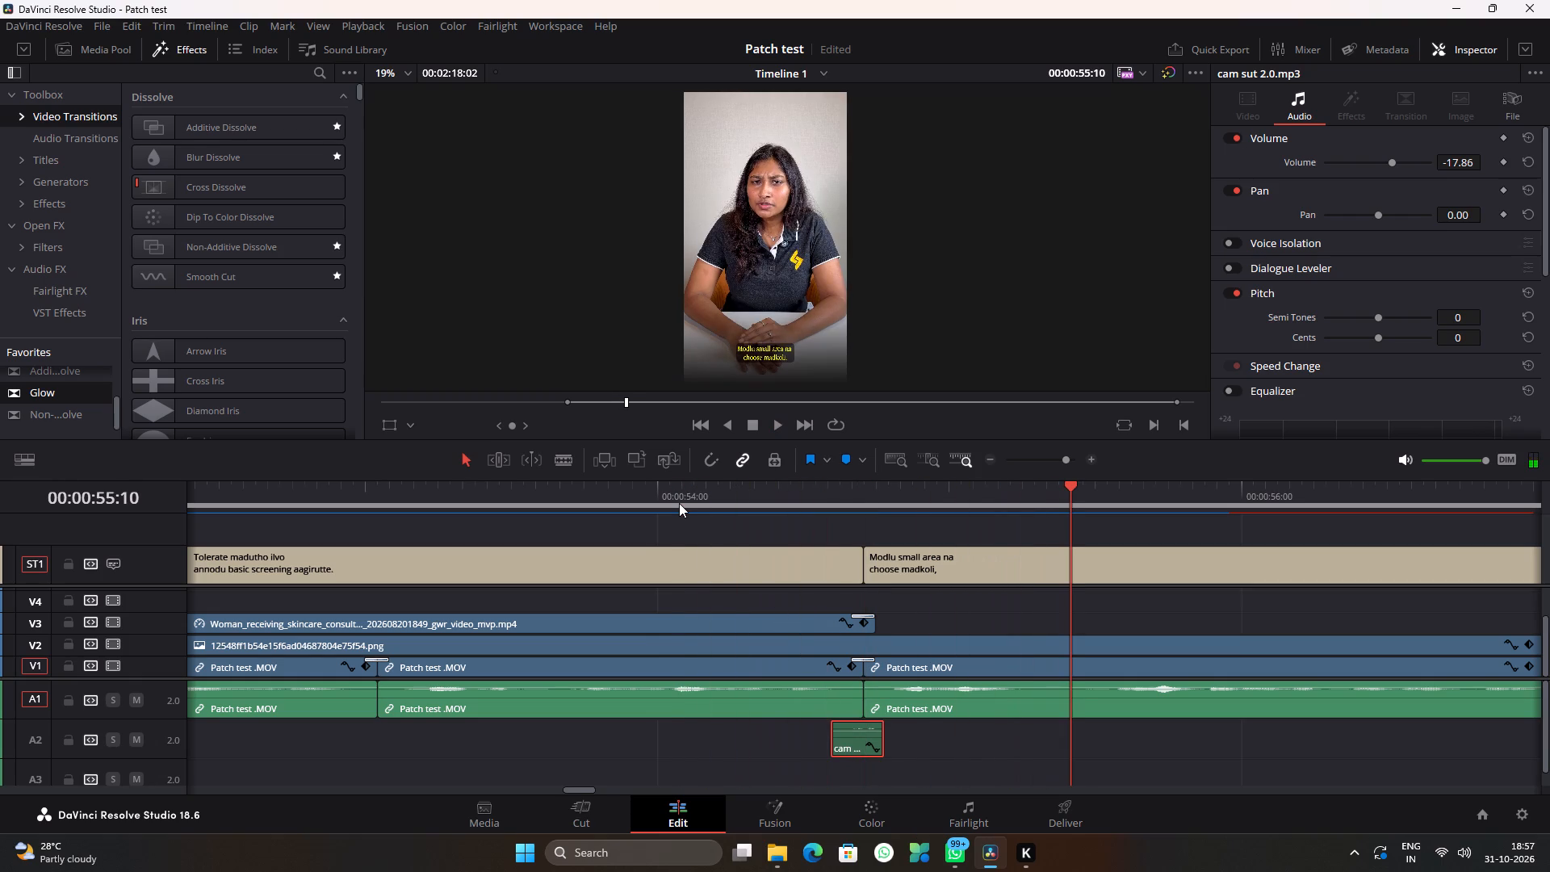
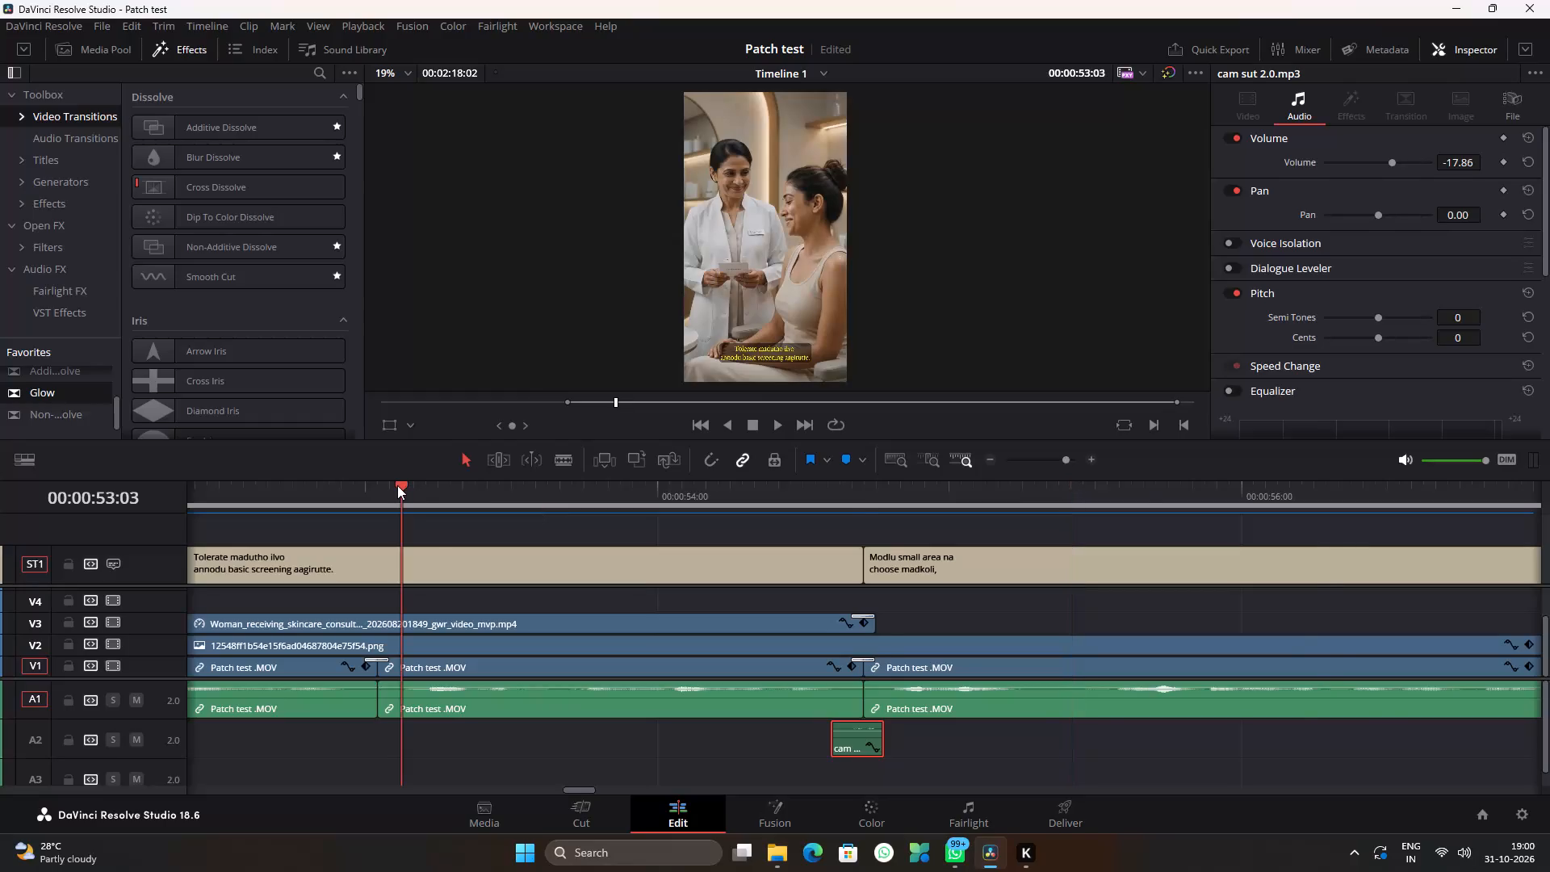
Play back the edit from about 00:00:46 through the Glow transition to about 00:00:58:02.
alt+scroll(406, 502, down, 19)
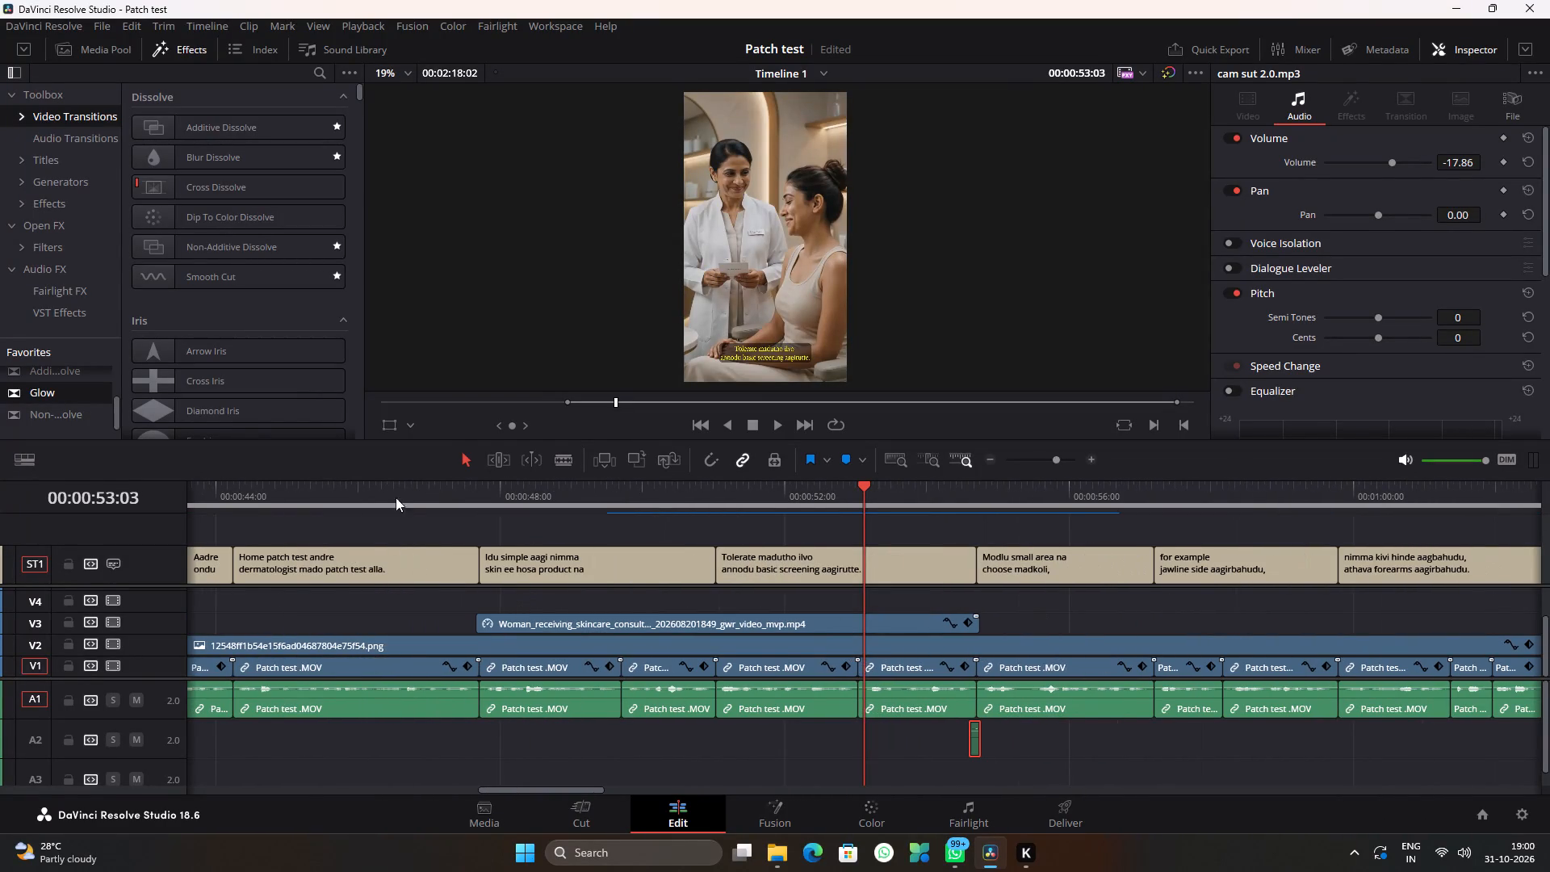
click(396, 493)
key(space)
click(599, 750)
alt+scroll(642, 754, up, 5)
ctrl+scroll(826, 770, down, 15)
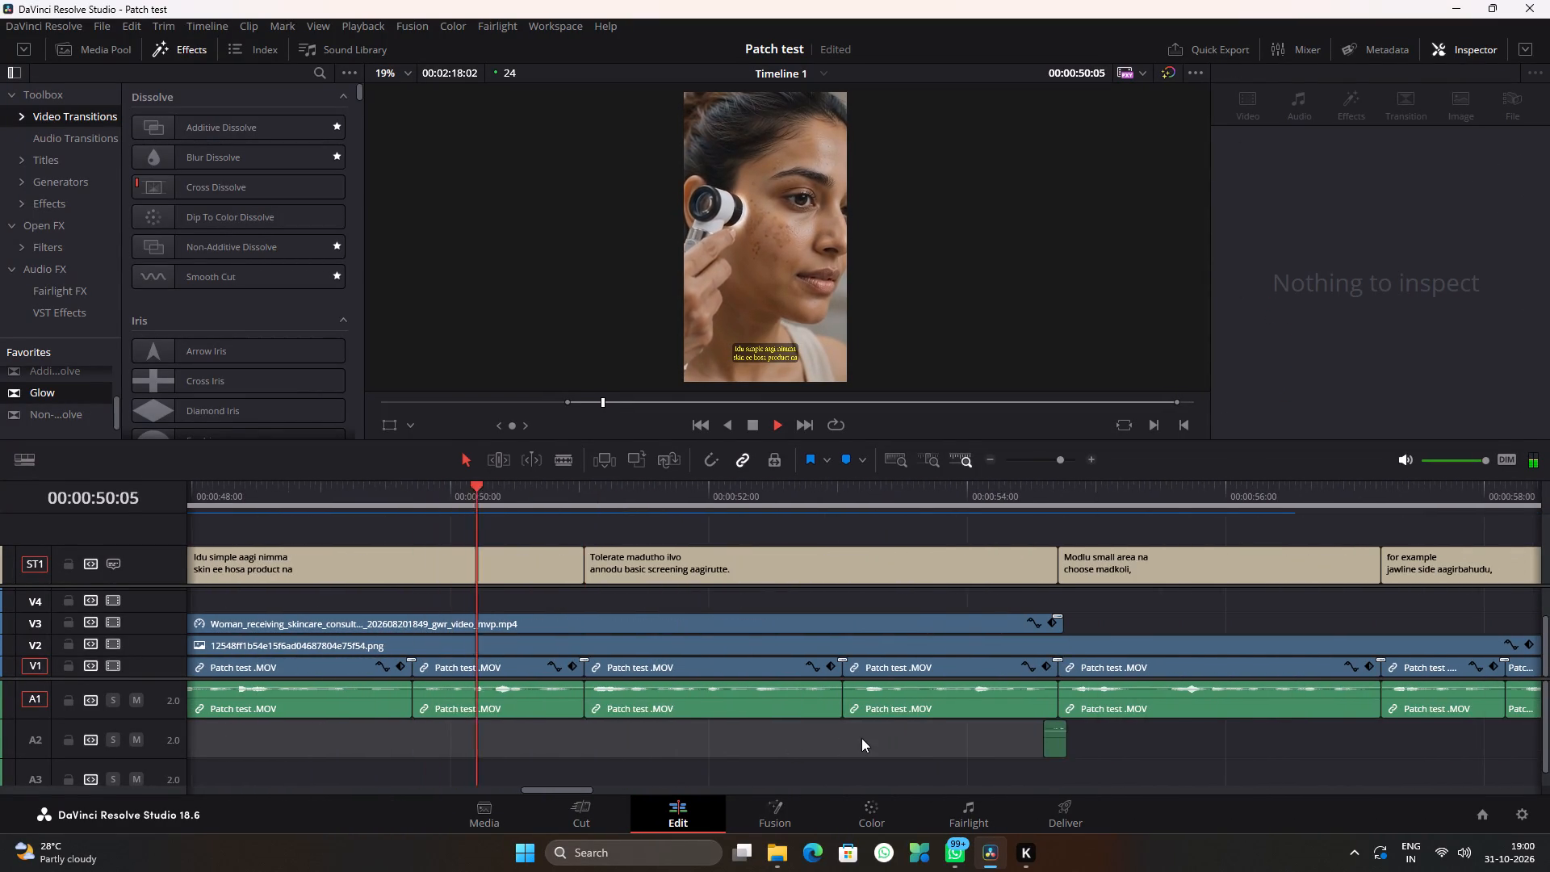
ctrl+scroll(861, 738, down, 2)
alt+scroll(966, 736, down, 3)
ctrl+scroll(1316, 761, down, 2)
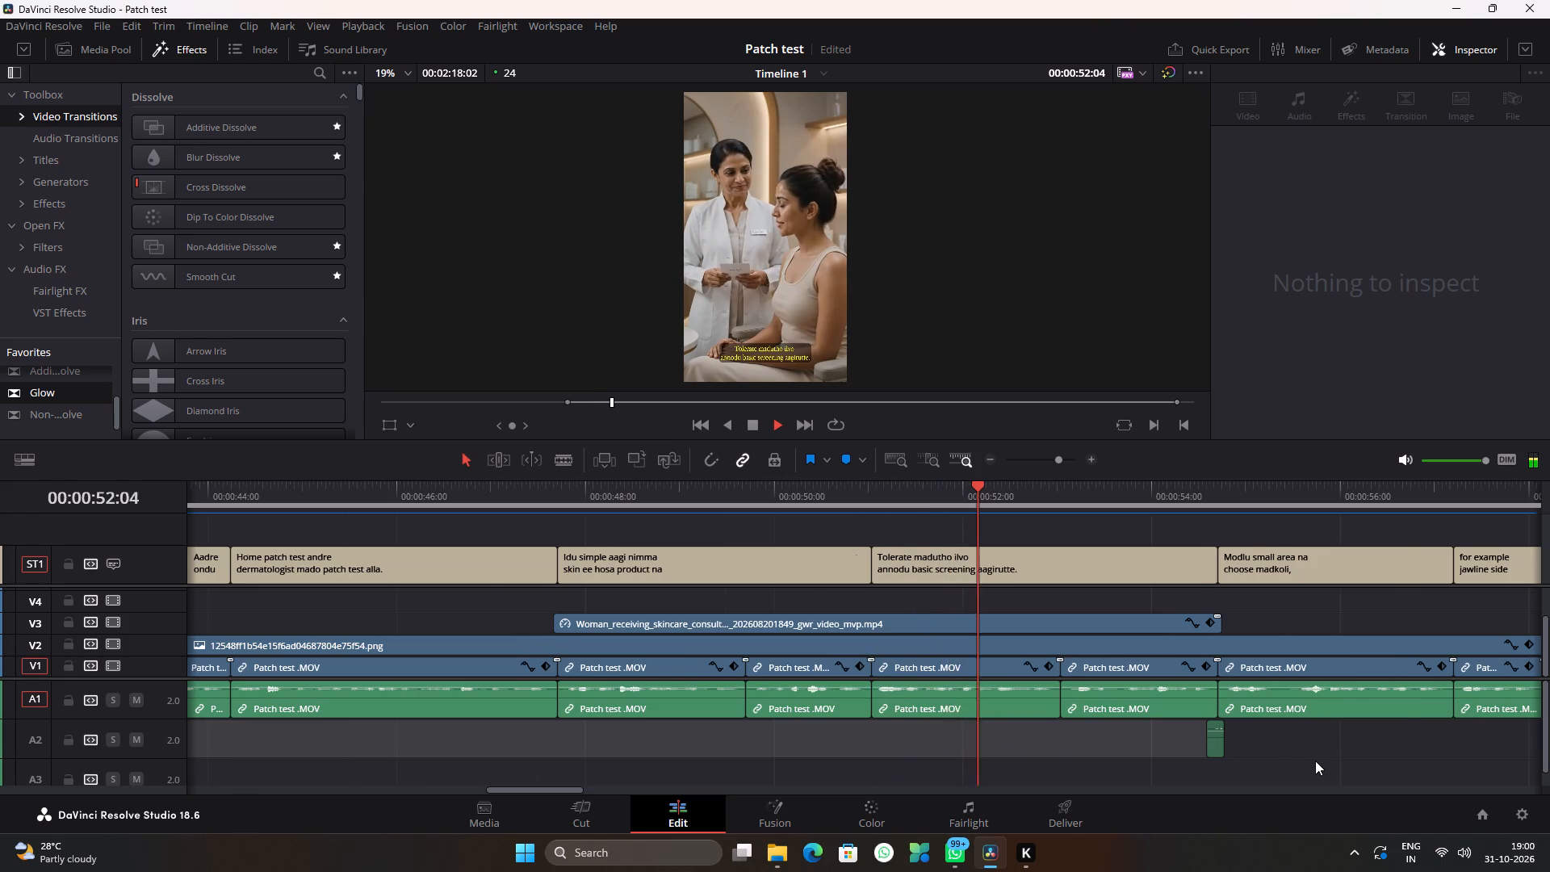
ctrl+scroll(1315, 761, down, 5)
alt+scroll(1004, 775, up, 4)
ctrl+scroll(1200, 750, down, 9)
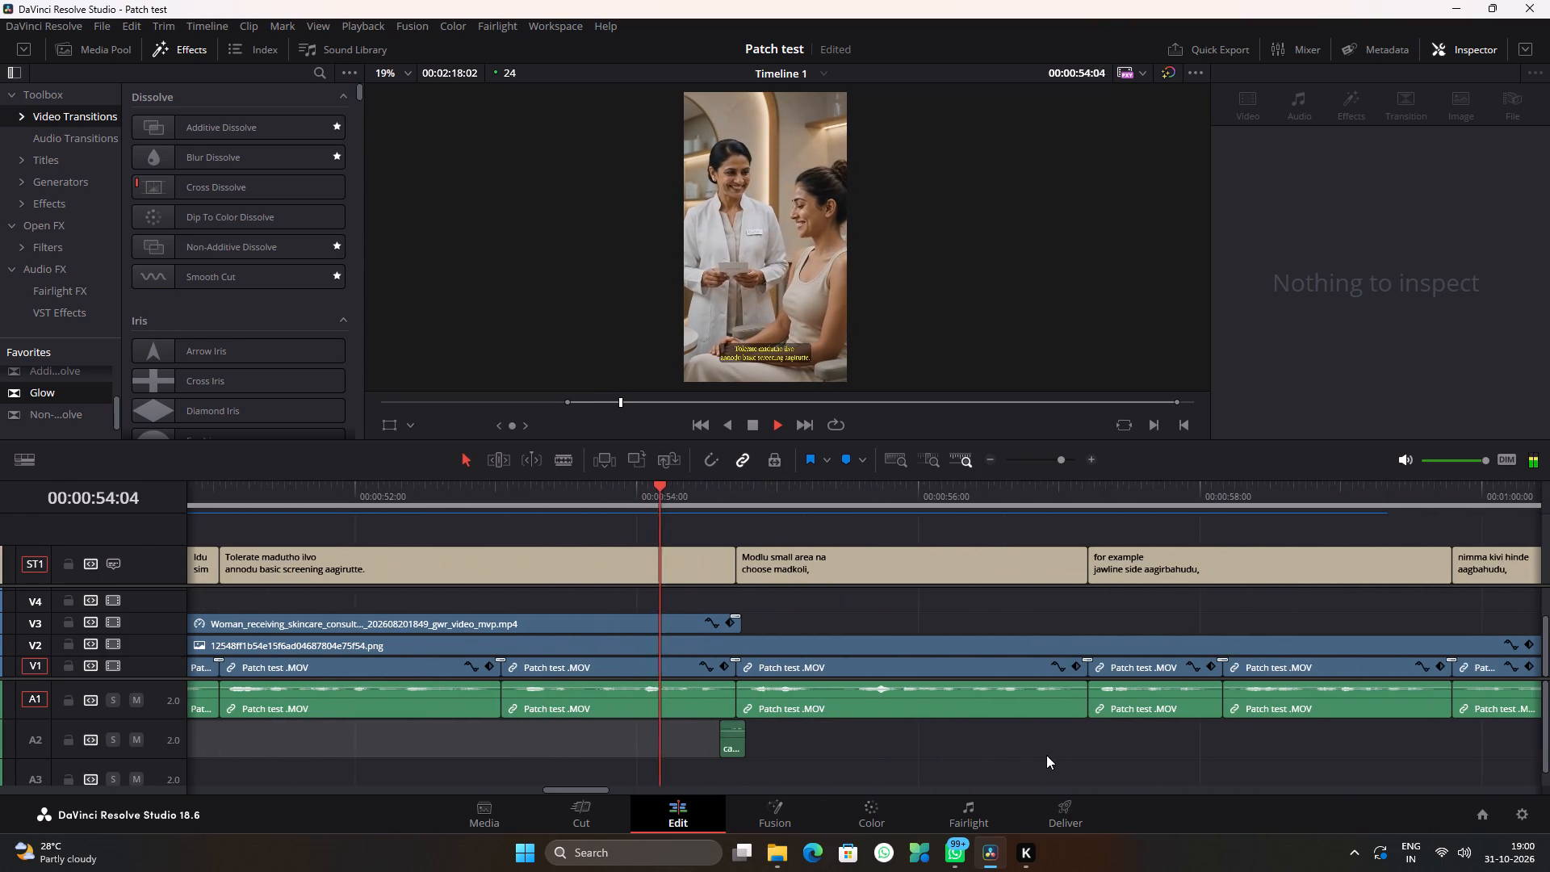
alt+scroll(946, 734, up, 4)
ctrl+scroll(987, 732, down, 4)
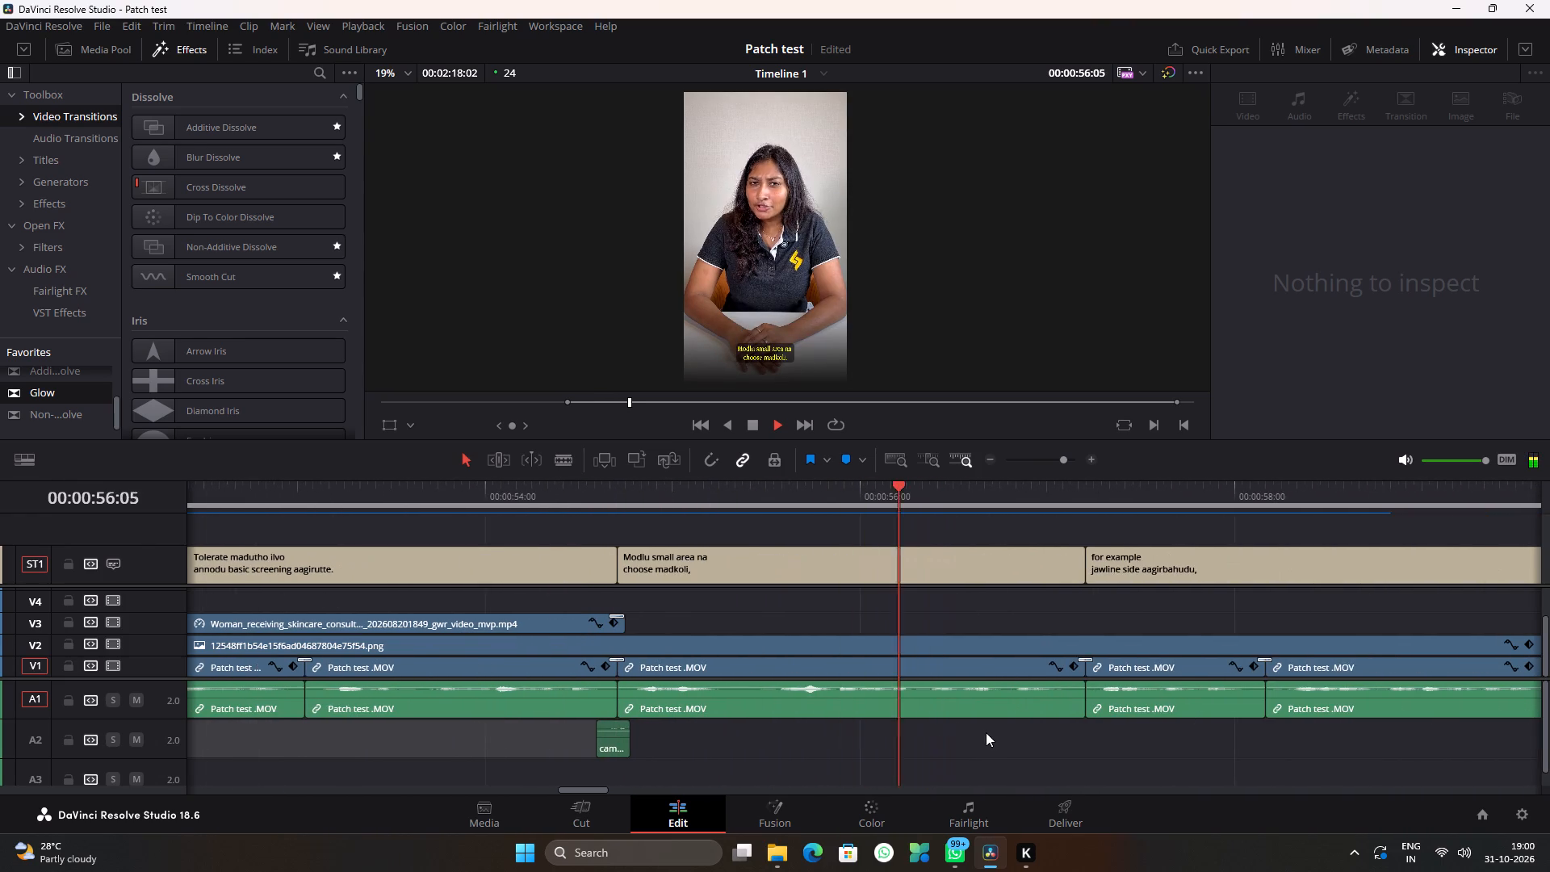
ctrl+scroll(986, 732, down, 5)
alt+scroll(986, 732, down, 4)
key(space)
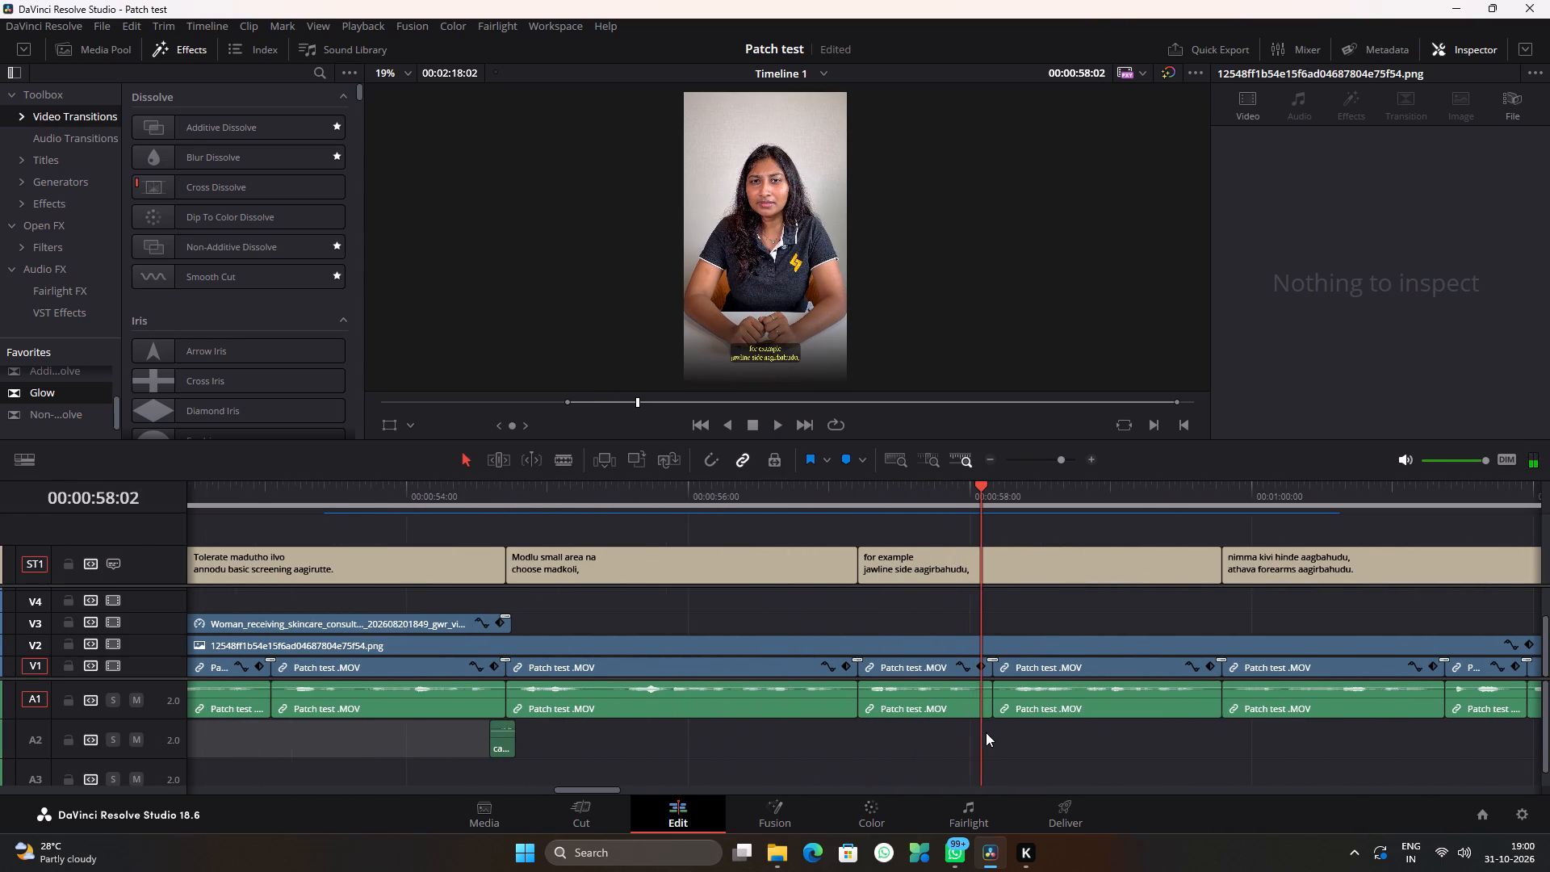
Mark an In point on the timeline at 00:00:57:23, during the "for example jawline side" subtitle.
click(963, 498)
key(i)
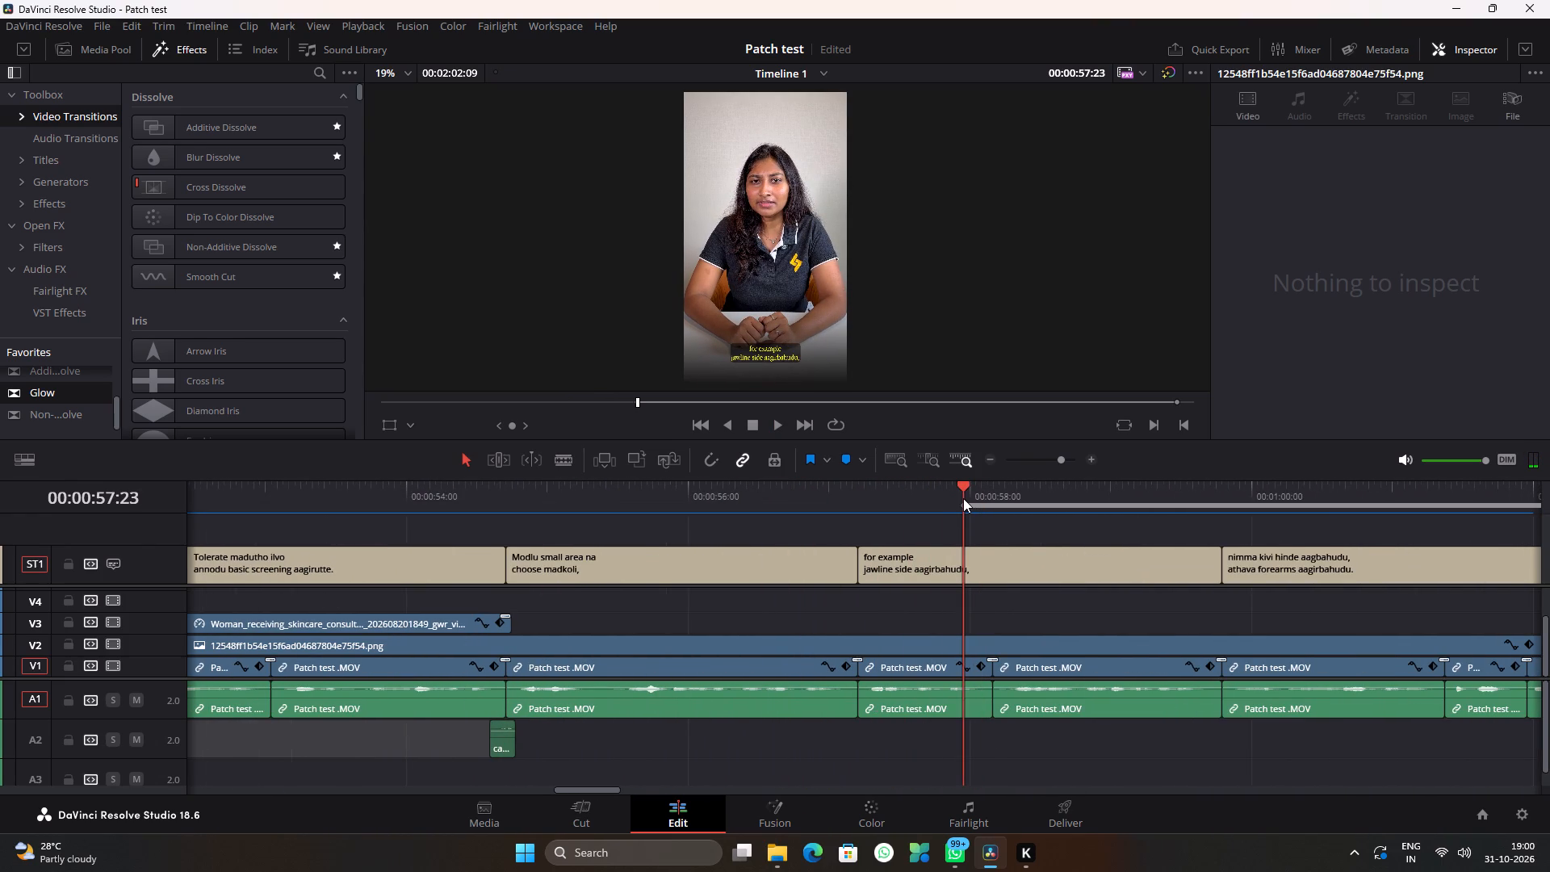
ctrl+scroll(981, 543, down, 4)
click(915, 598)
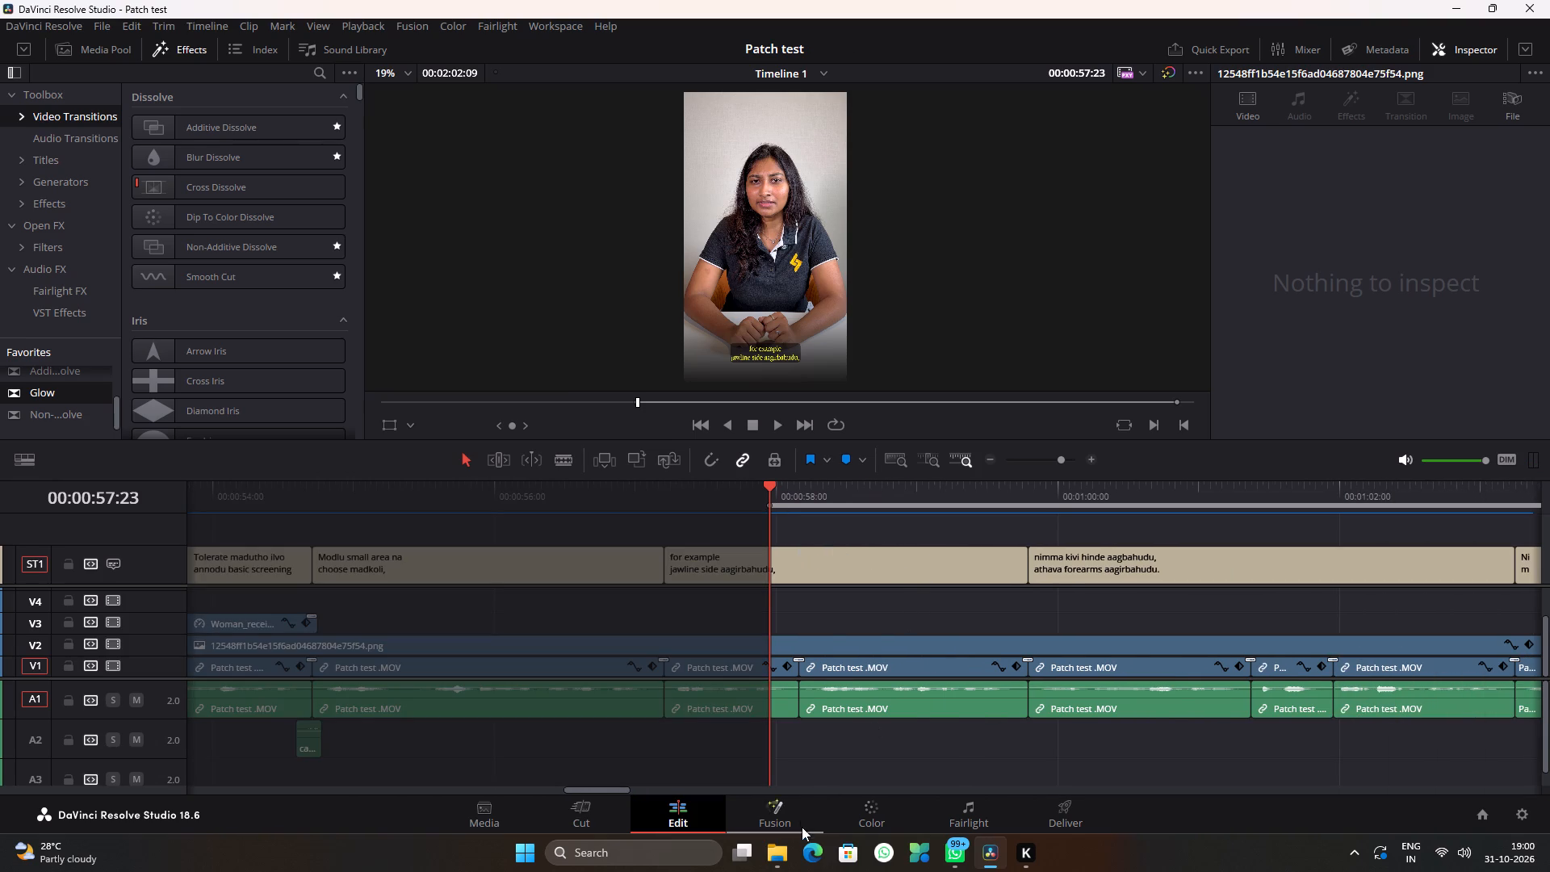
Look through the Skincare secrets folder in File Explorer, select the Professional_examining_skin clip, and return to DaVinci Resolve.
click(770, 856)
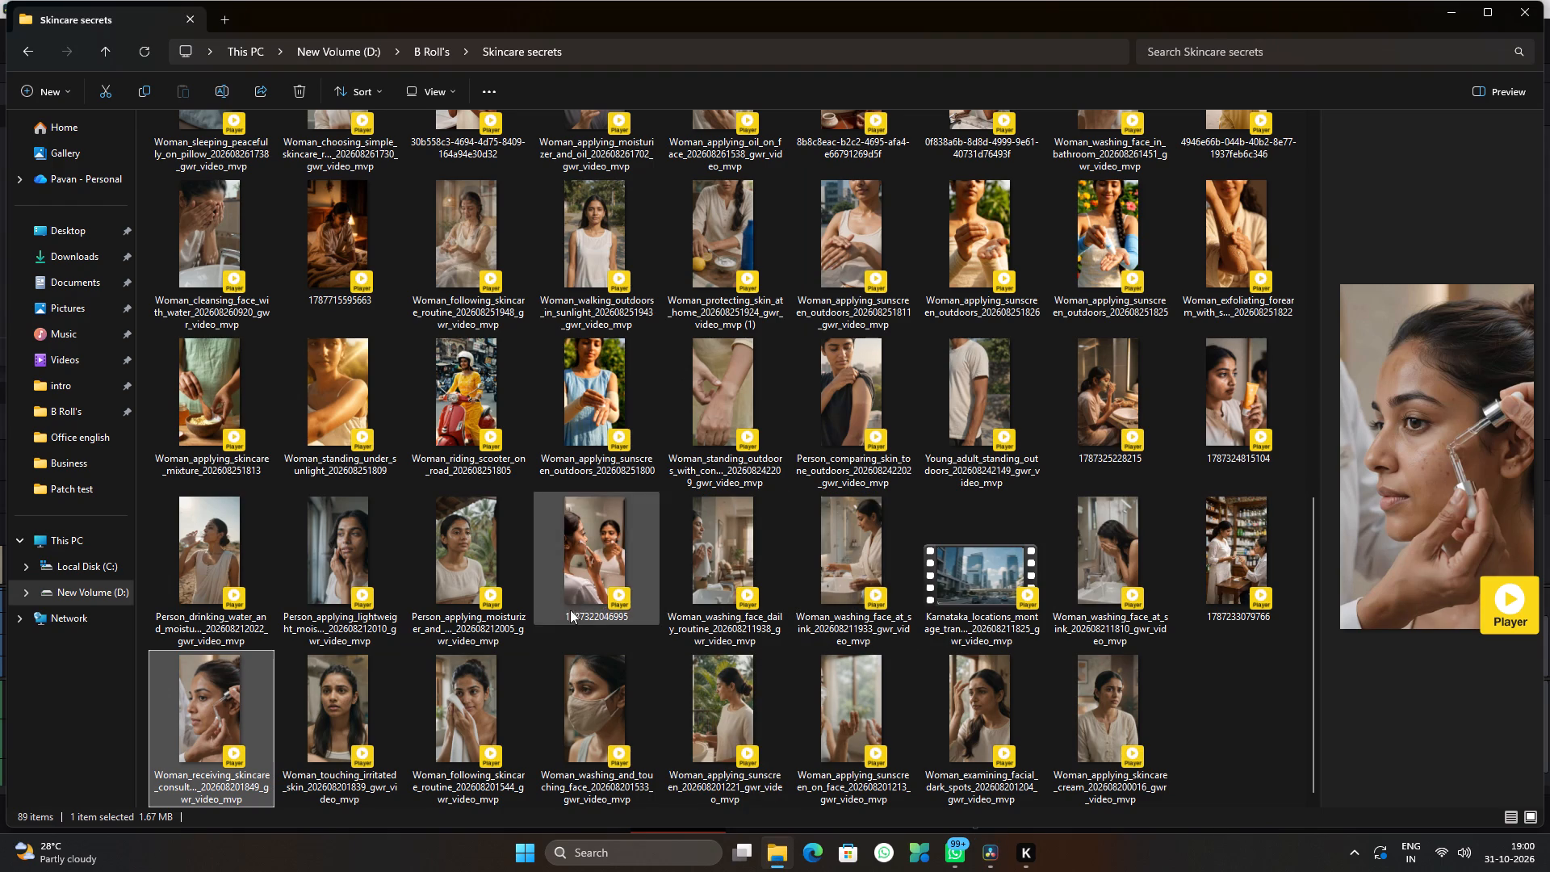
scroll(526, 610, up, 5)
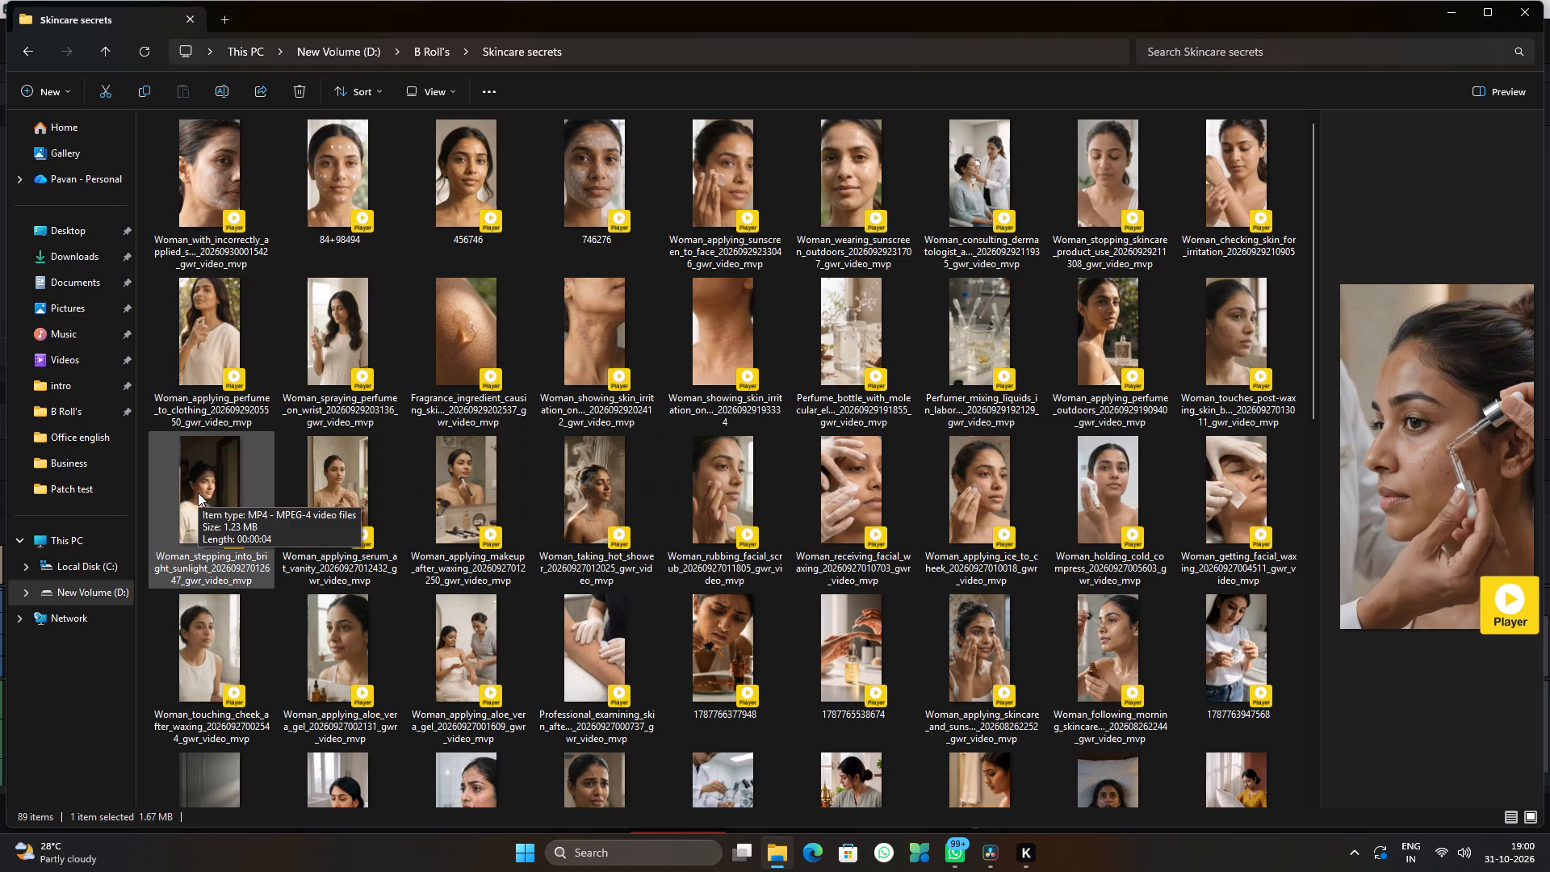
click(609, 659)
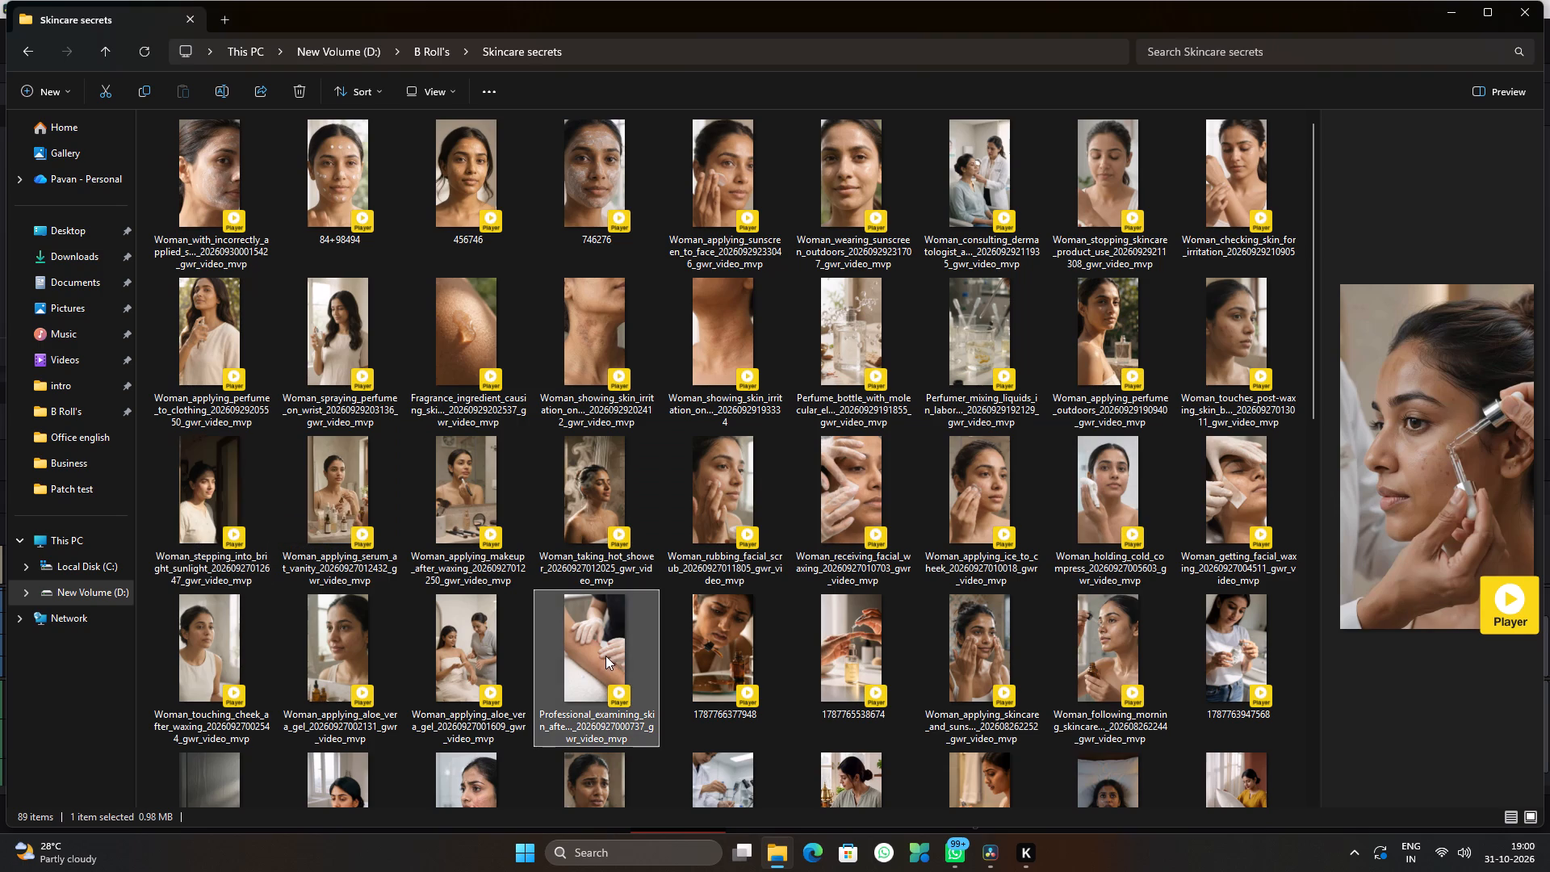
click(986, 853)
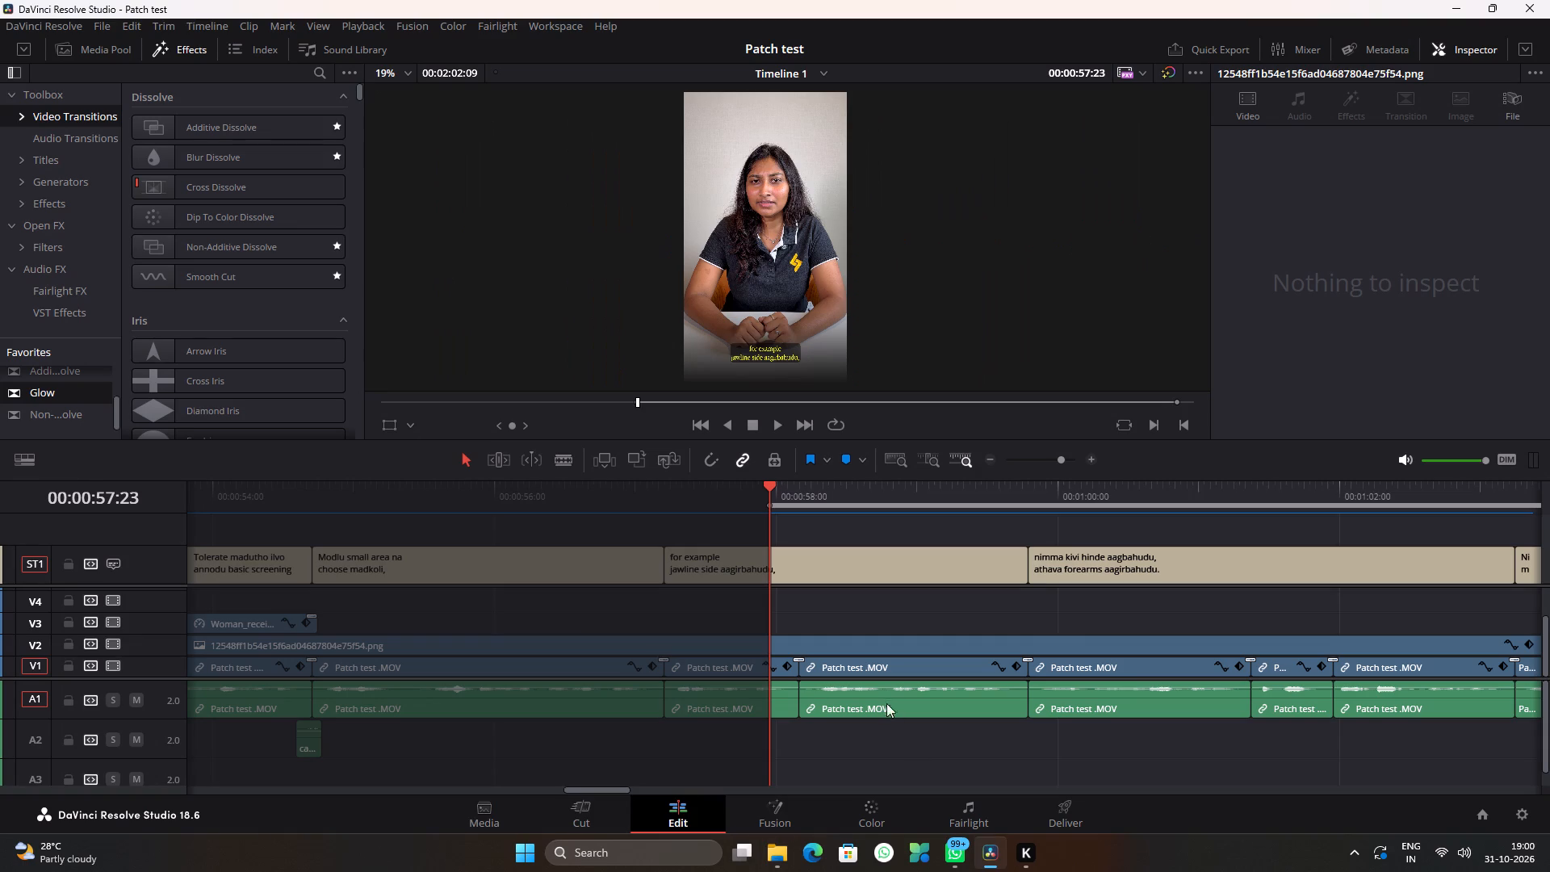
Play back the speaker's section from the In point at 00:00:57:23 to about 00:01:04:06.
key(space)
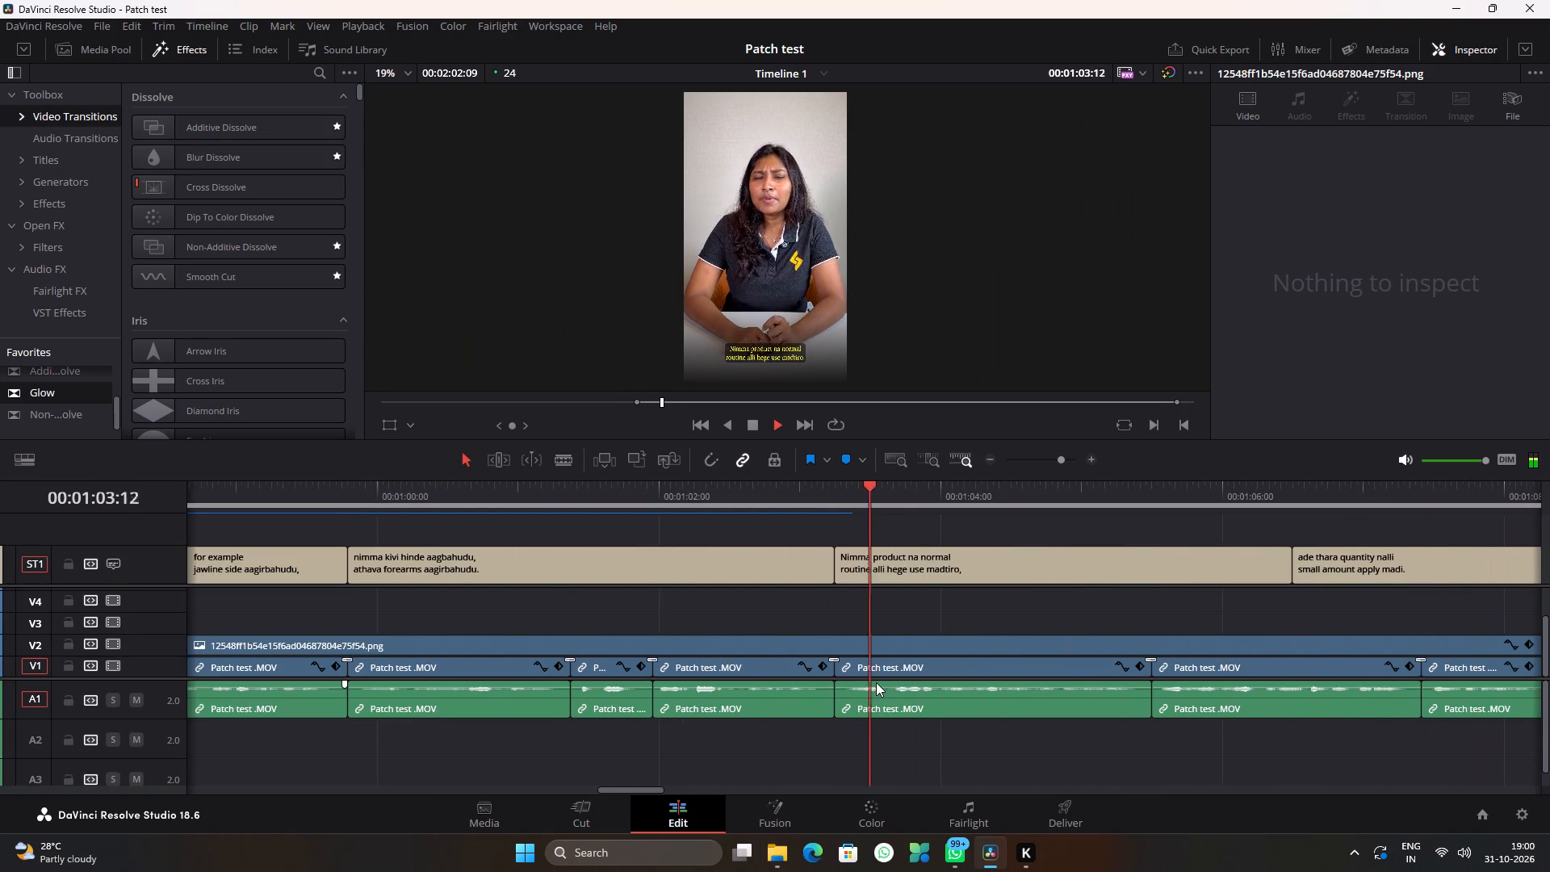
key(space)
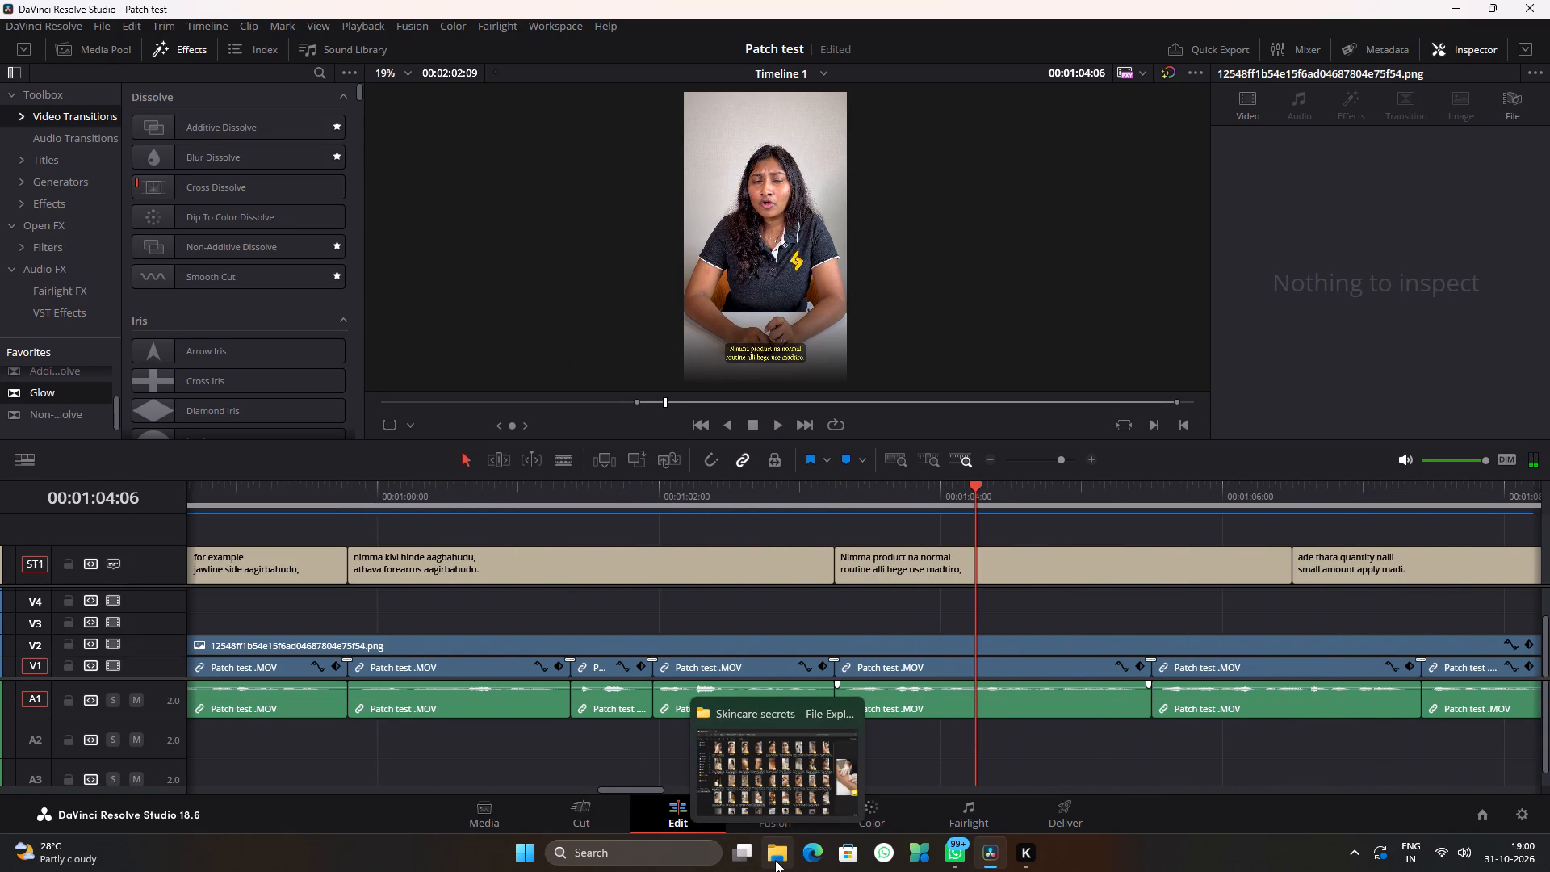
Preview the Professional_examining_skin video from the Skincare secrets folder in PotPlayer, and close the player.
click(785, 852)
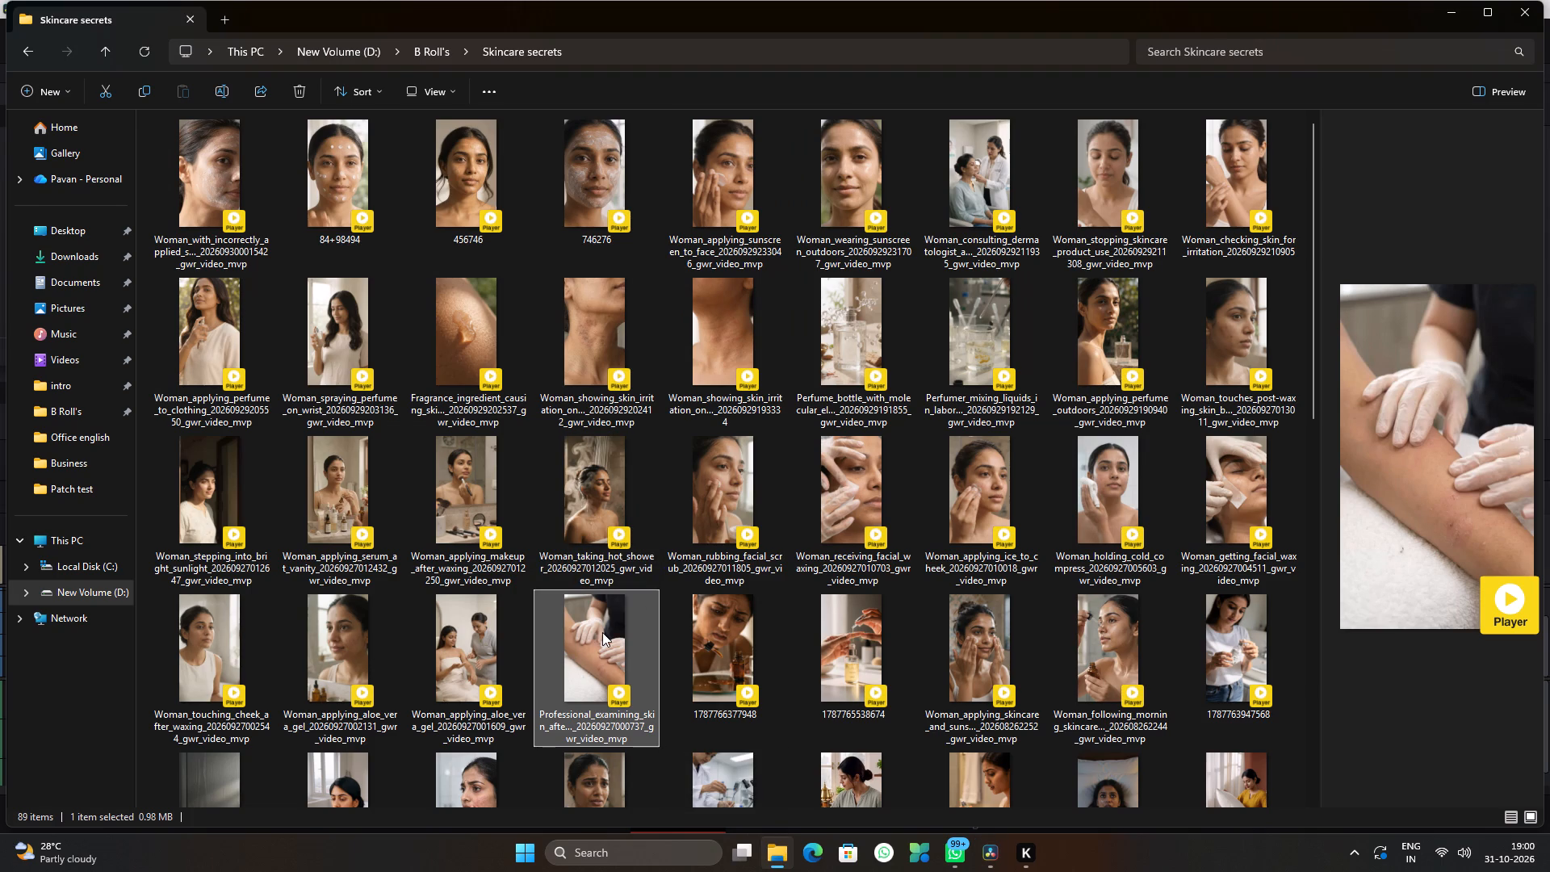
drag(589, 646, 596, 666)
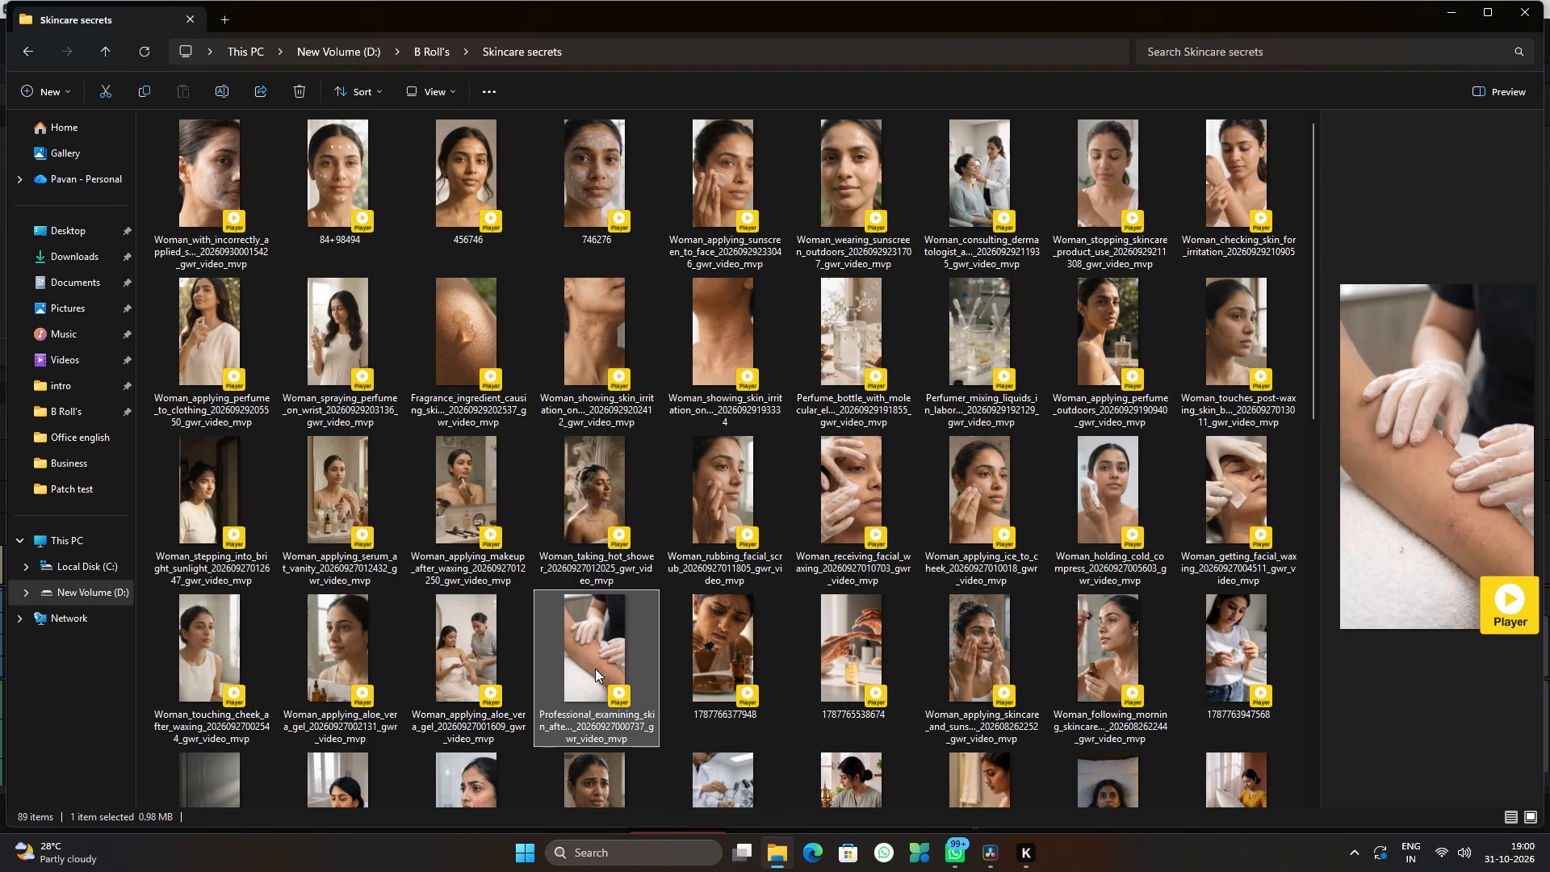
double_click(594, 664)
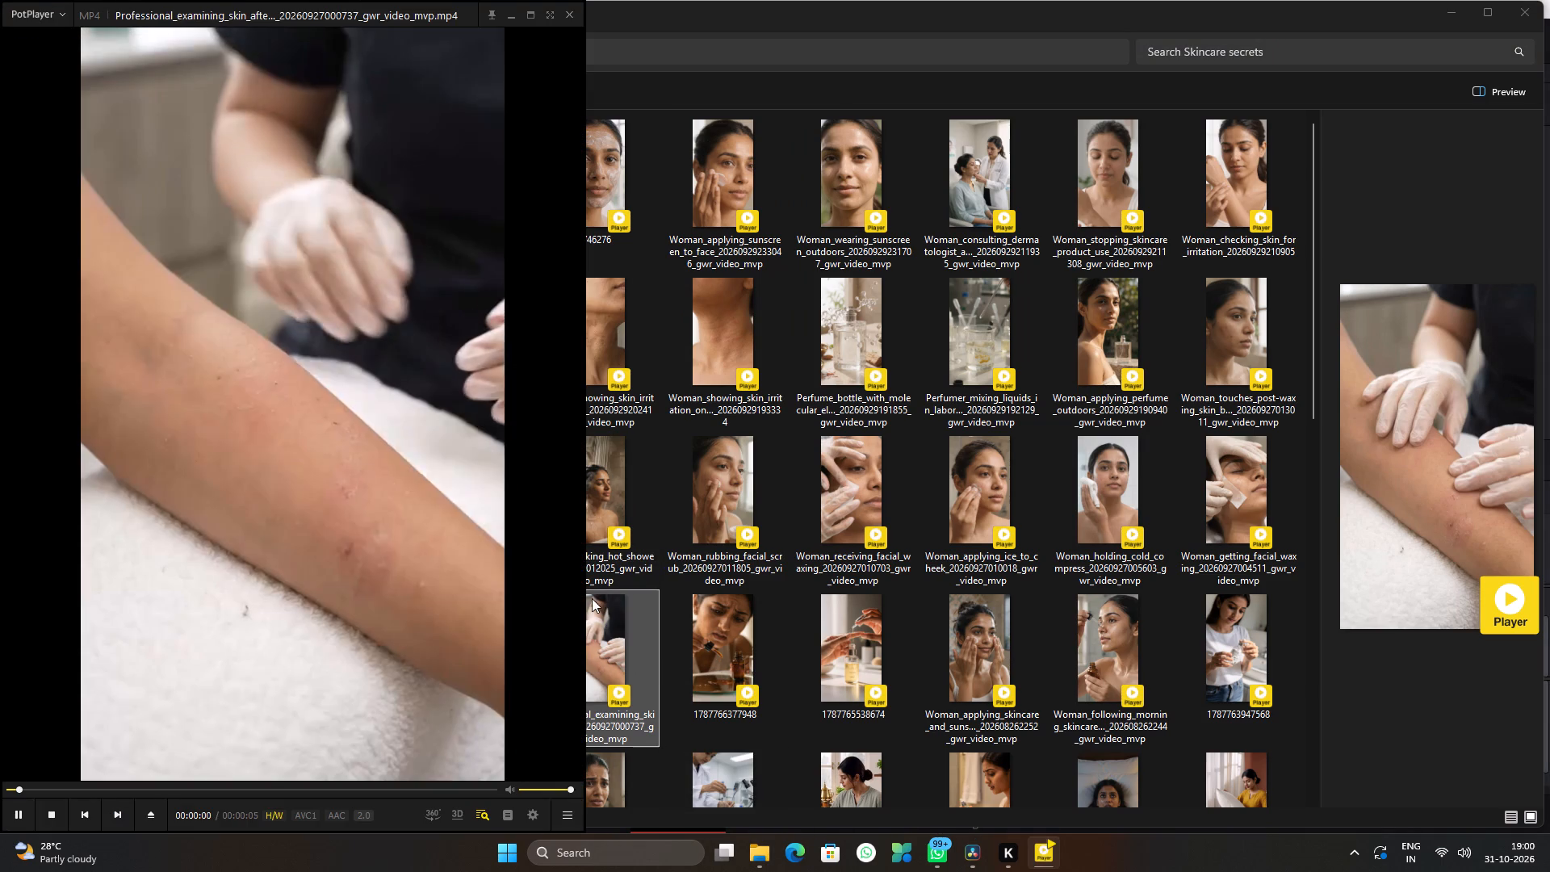
click(481, 216)
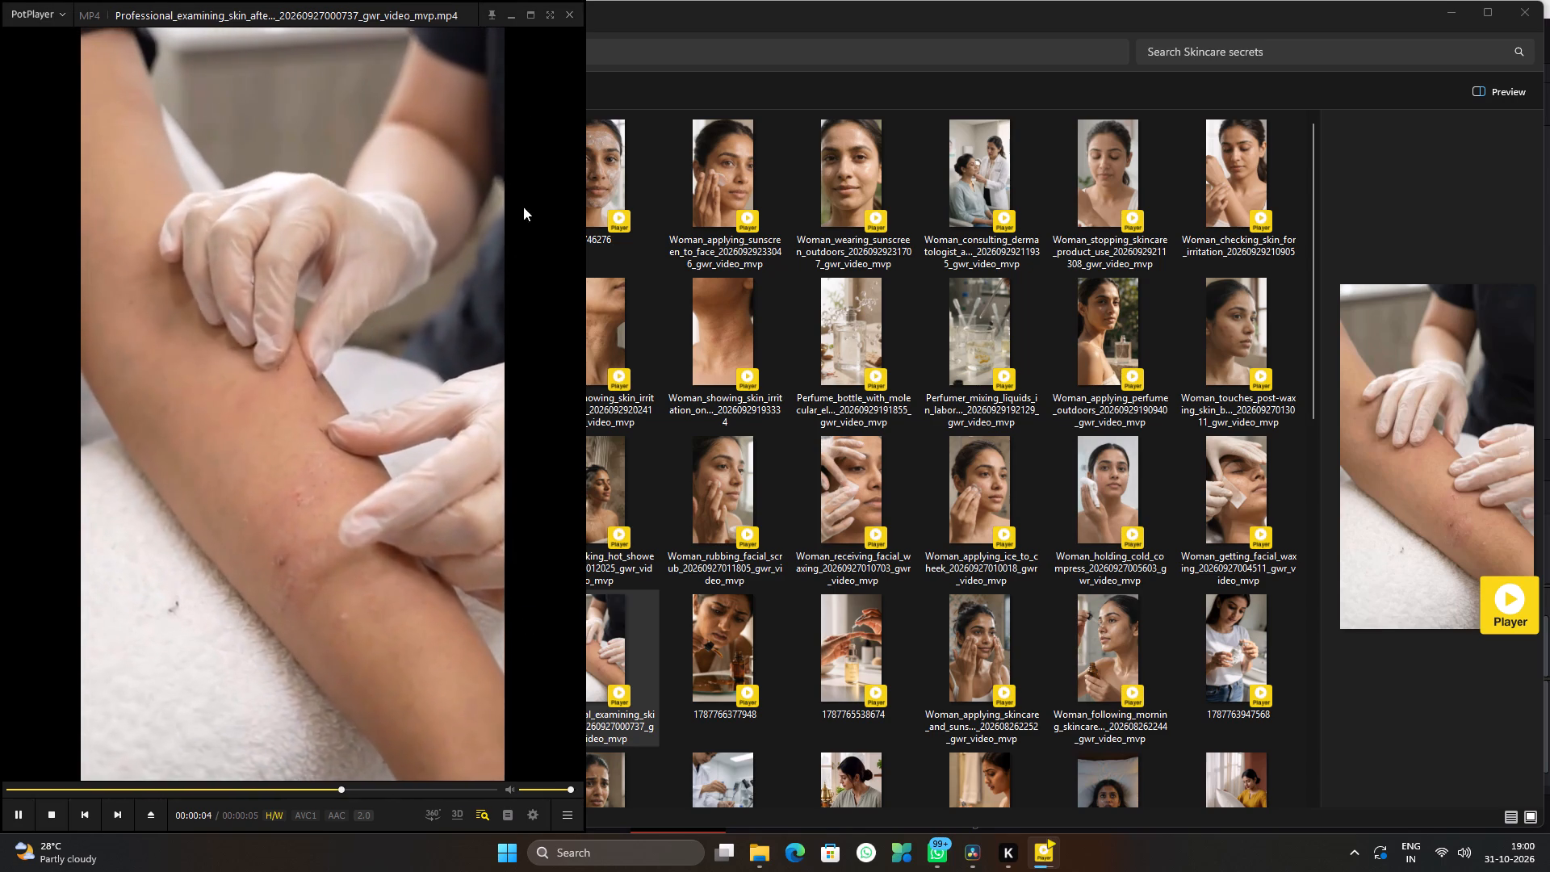
click(568, 11)
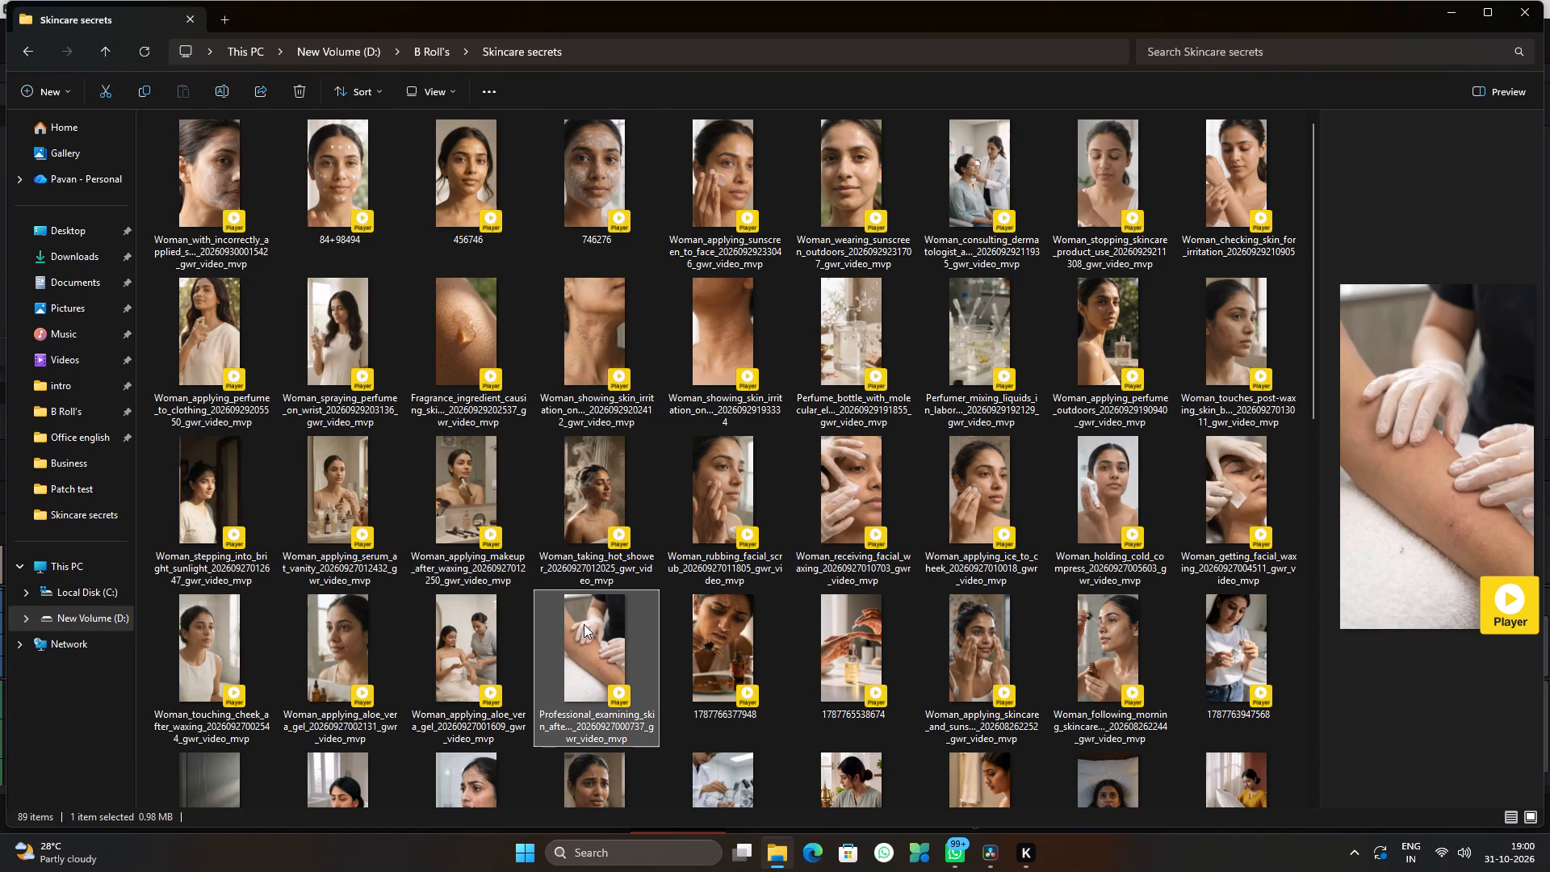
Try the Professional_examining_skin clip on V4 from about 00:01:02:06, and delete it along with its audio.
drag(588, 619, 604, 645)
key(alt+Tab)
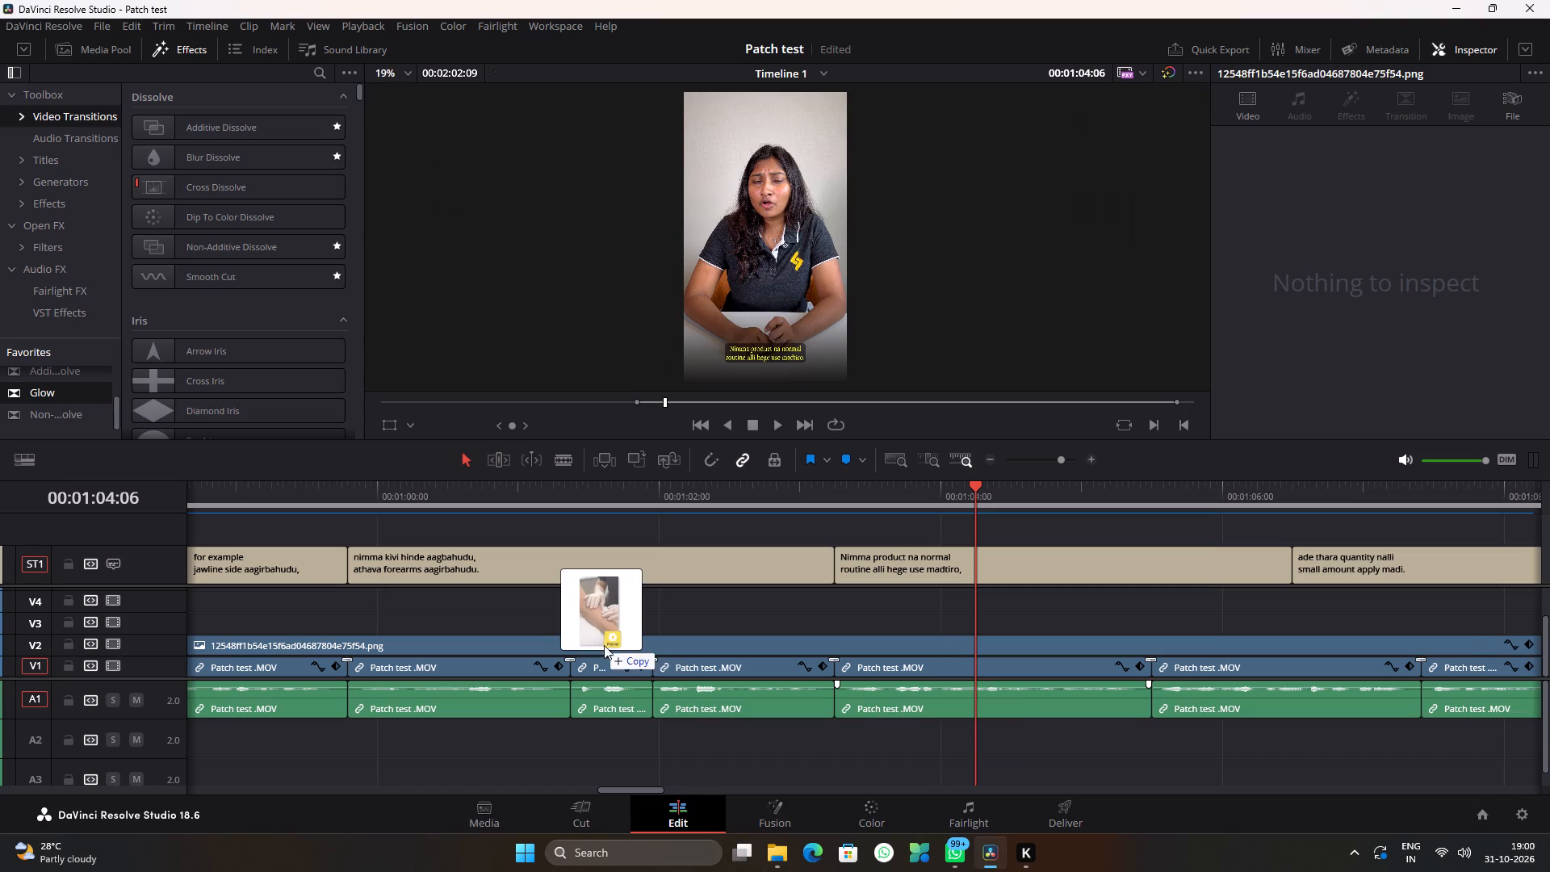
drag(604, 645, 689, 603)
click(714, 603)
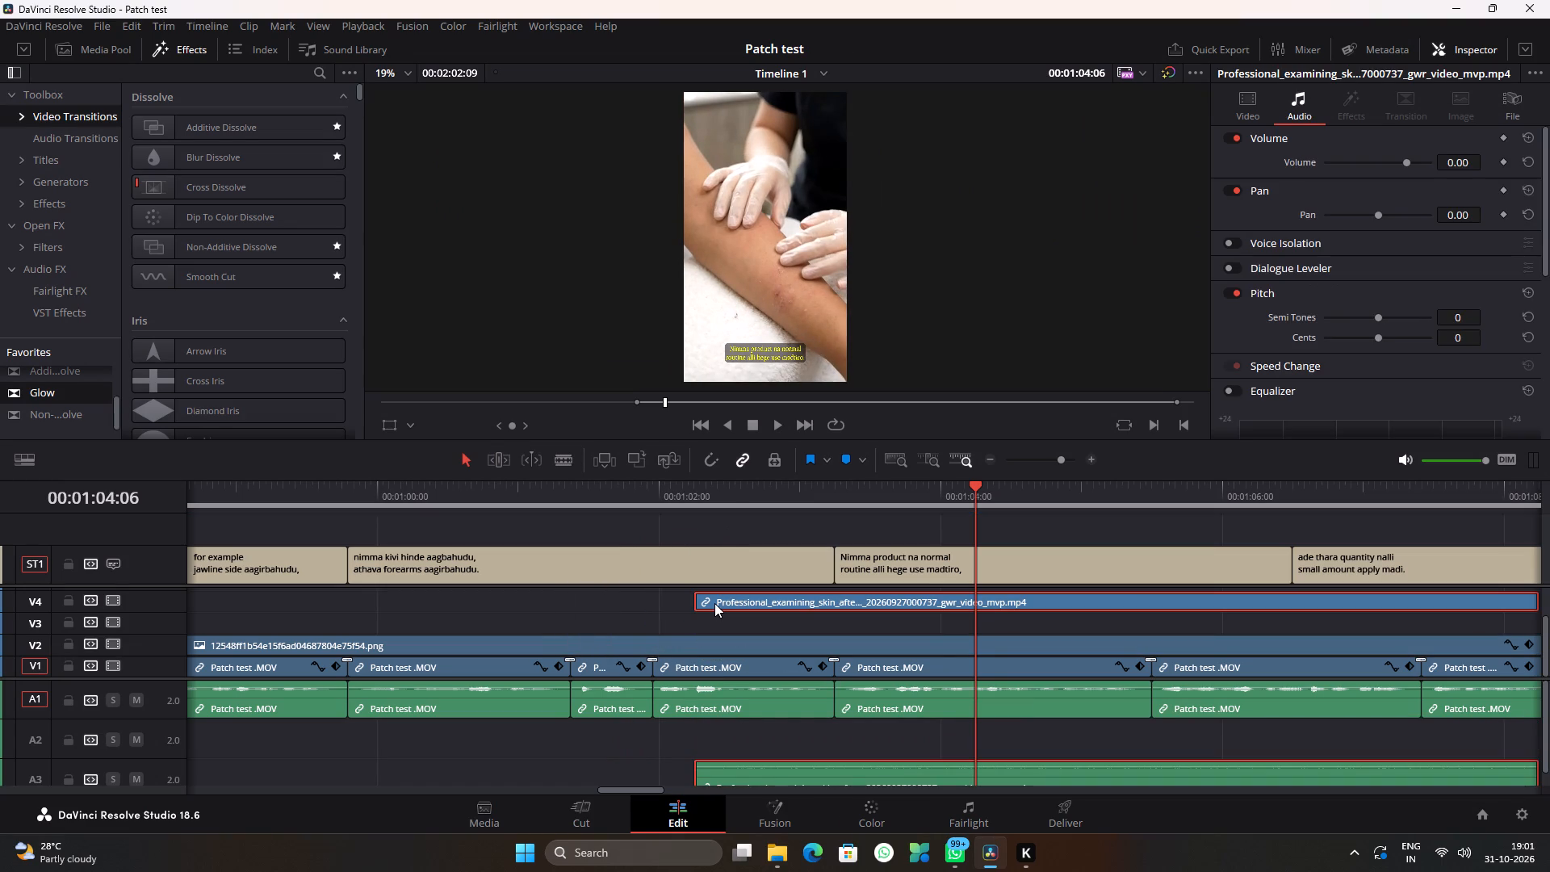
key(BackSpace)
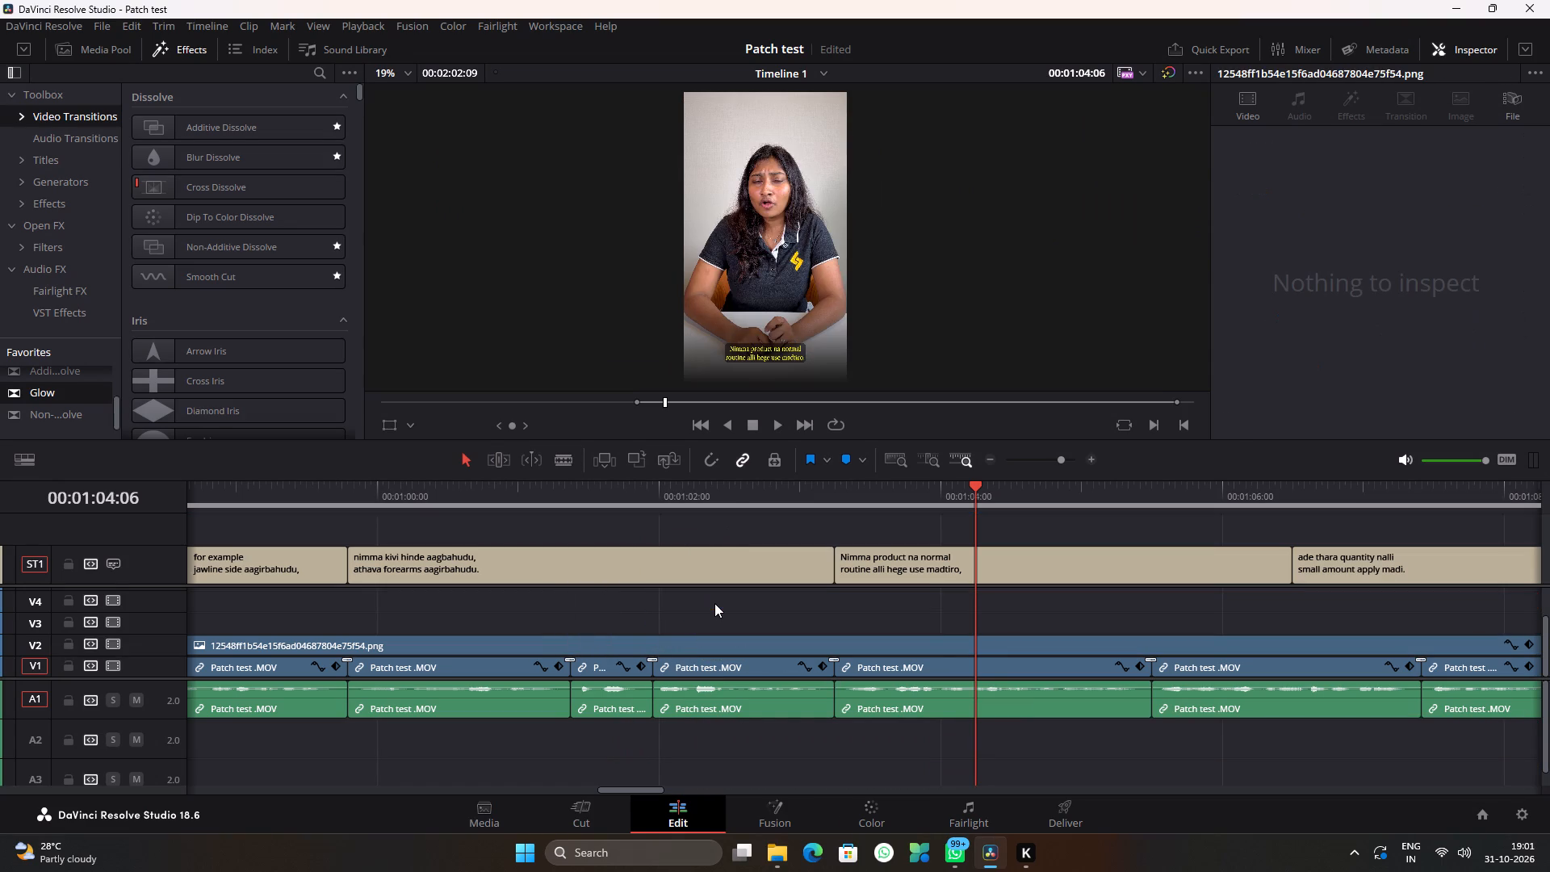
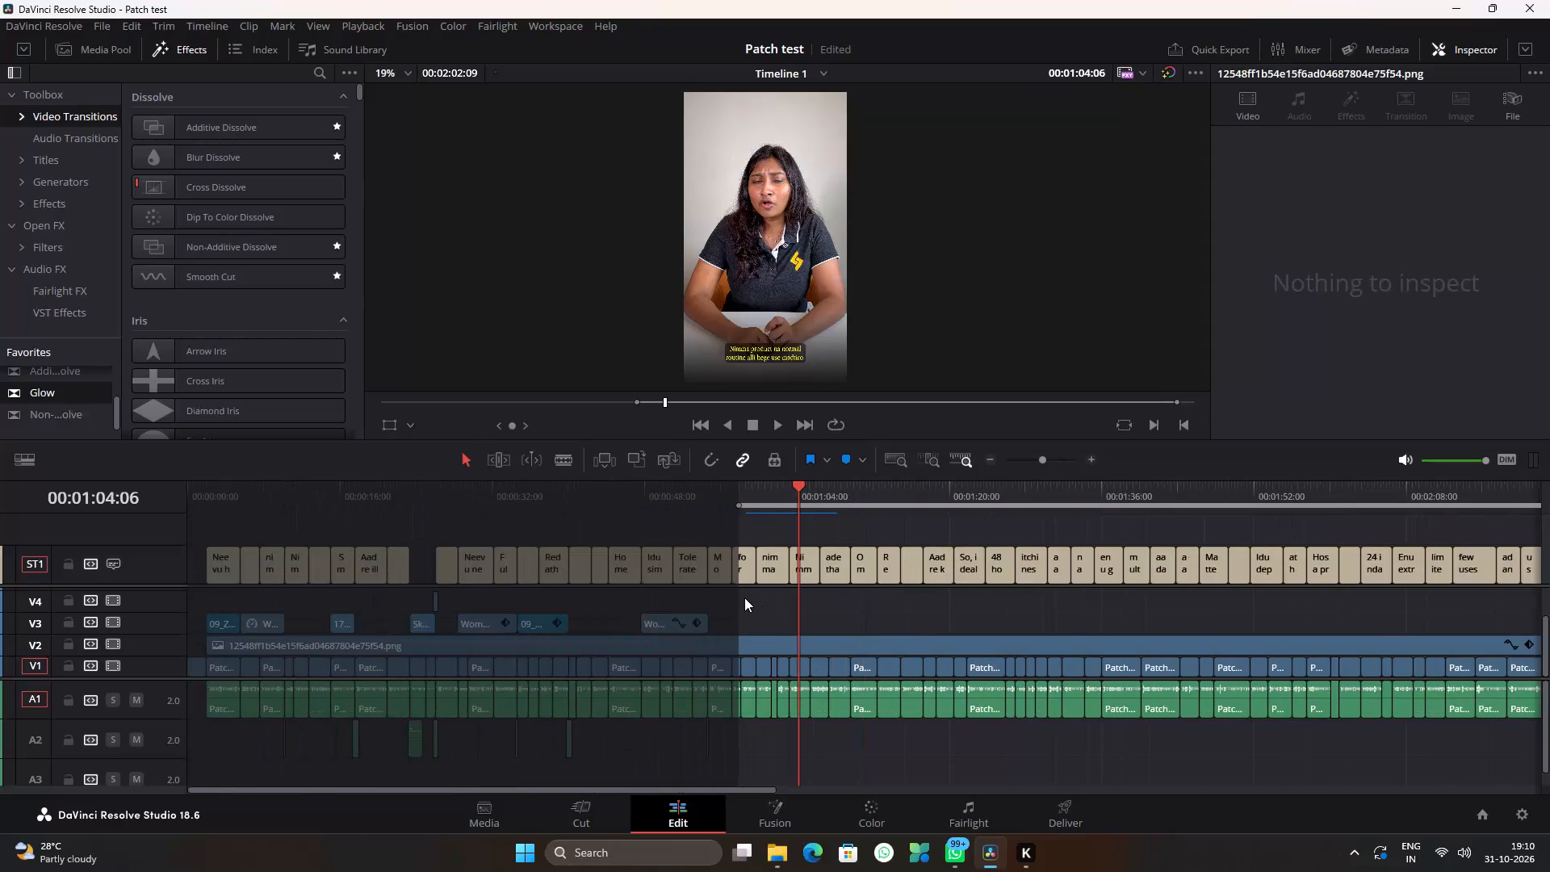
Play back the timeline from about 00:00:33 to 00:00:58, reviewing the existing B-roll against the speech and subtitles.
click(493, 498)
key(space)
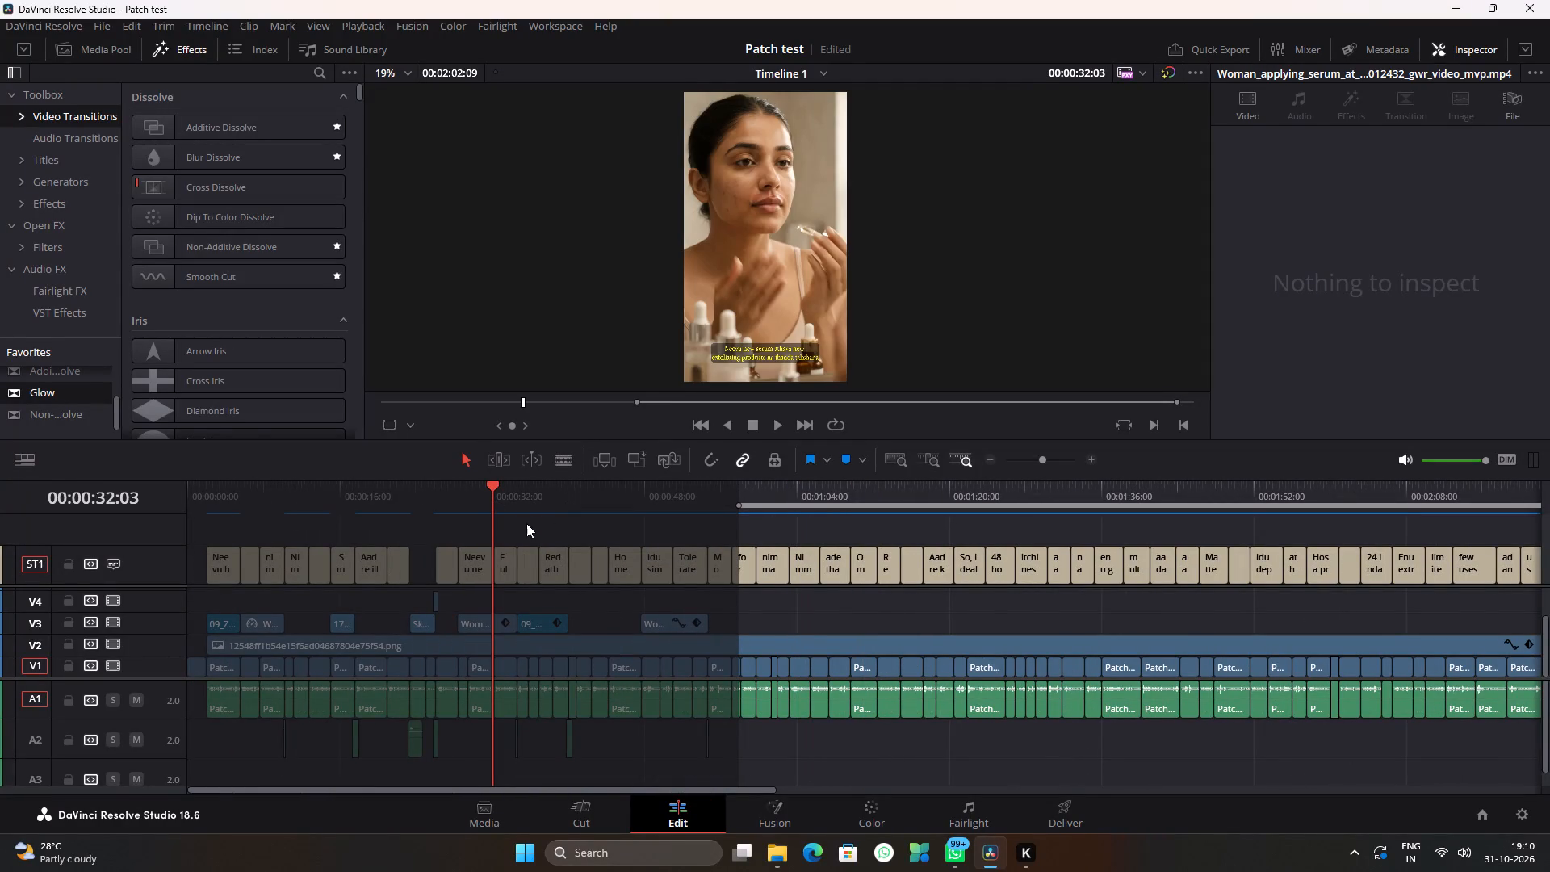
click(509, 493)
key(space)
alt+scroll(576, 590, up, 8)
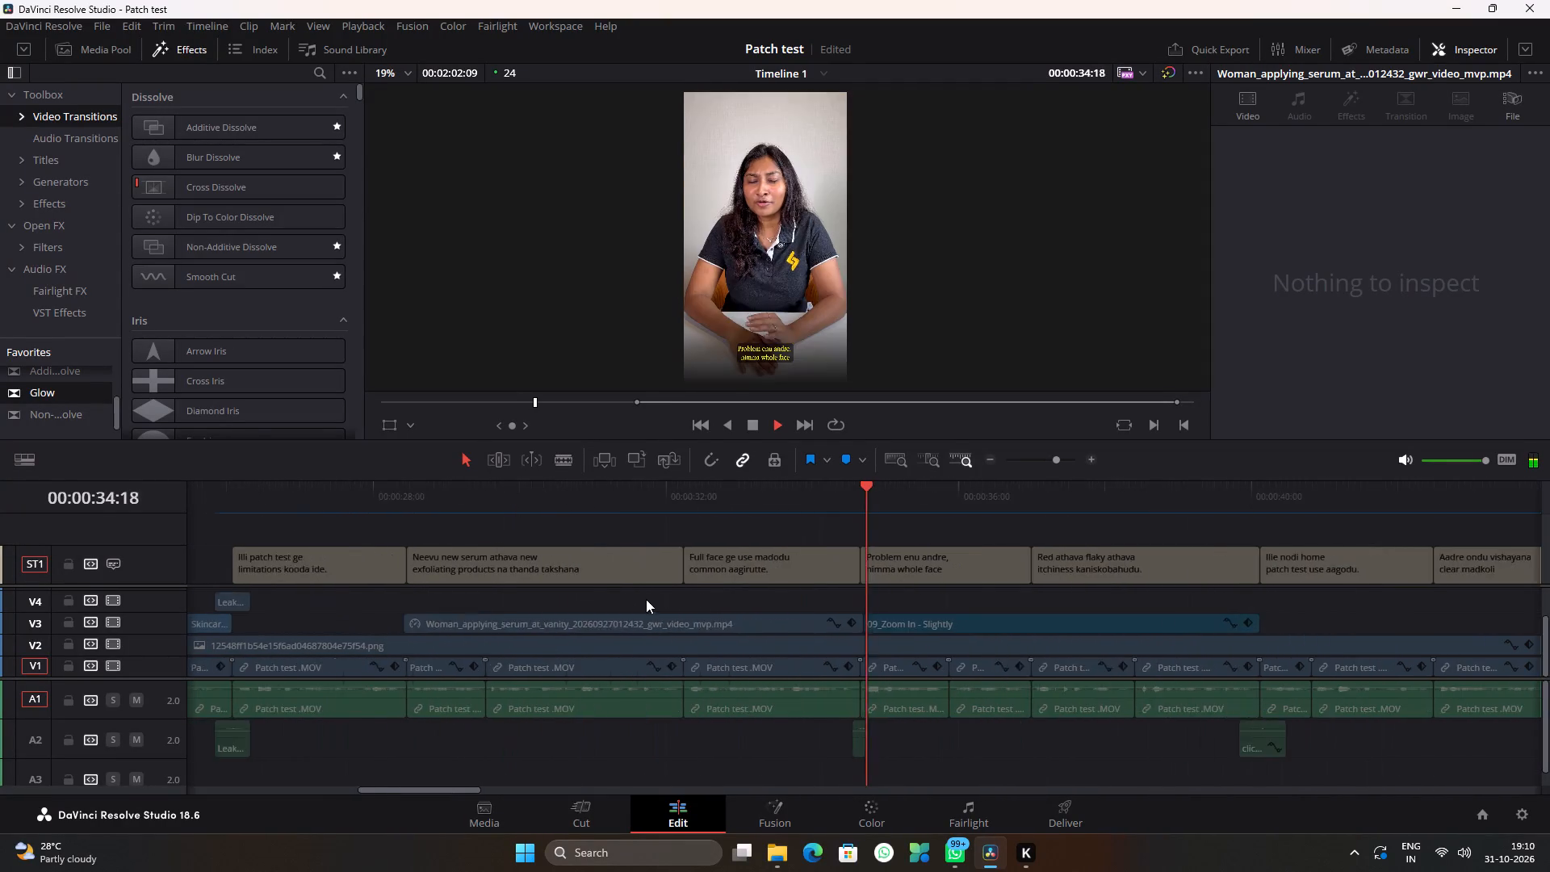
alt+scroll(646, 599, up, 3)
ctrl+scroll(682, 602, down, 10)
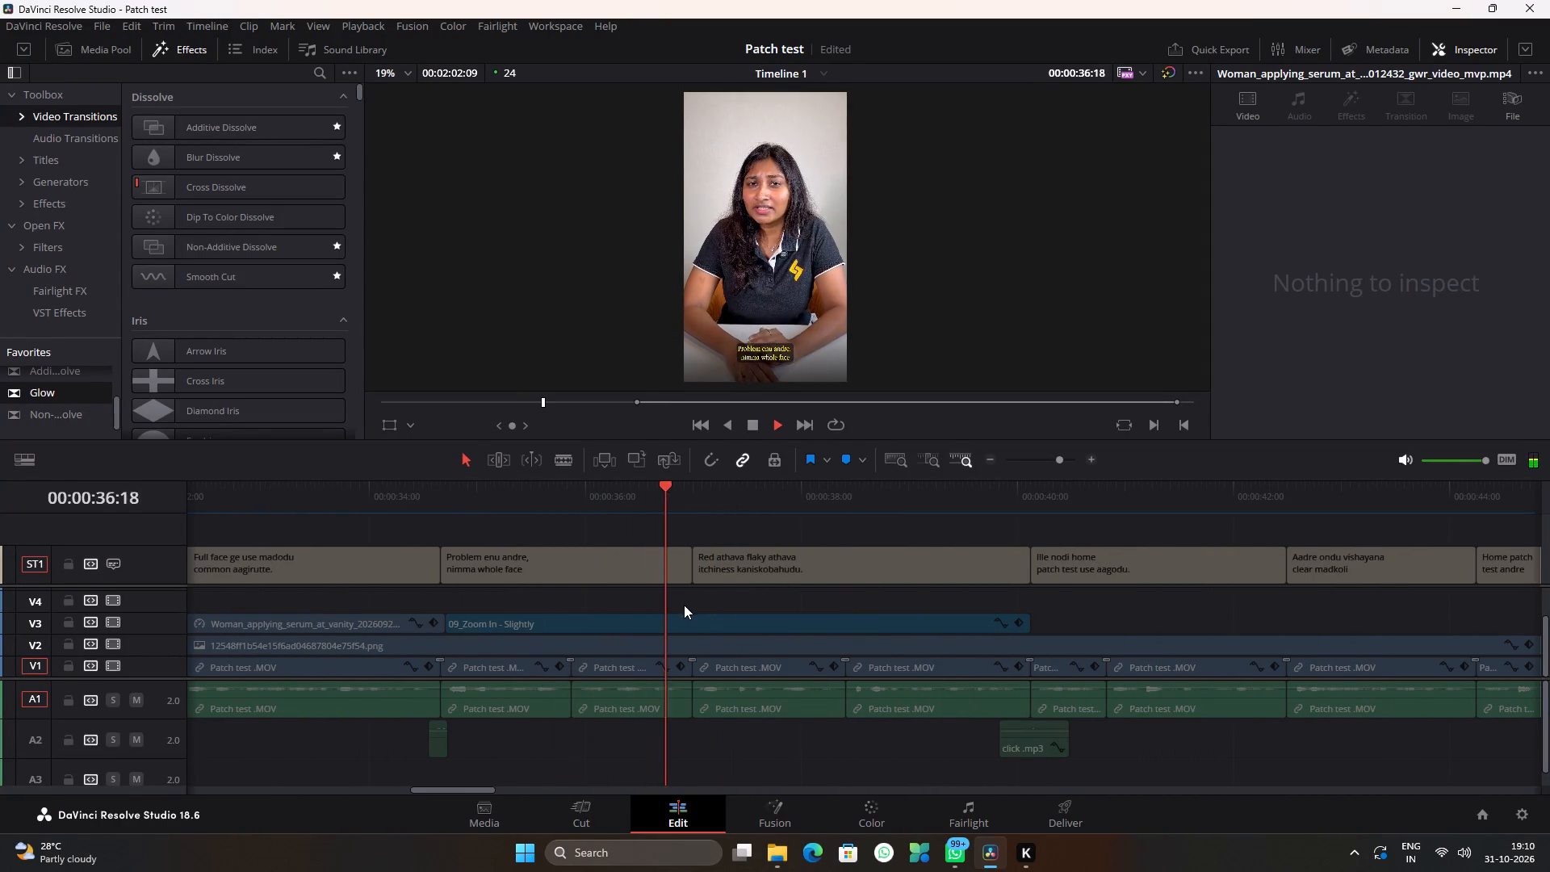
ctrl+scroll(723, 593, down, 16)
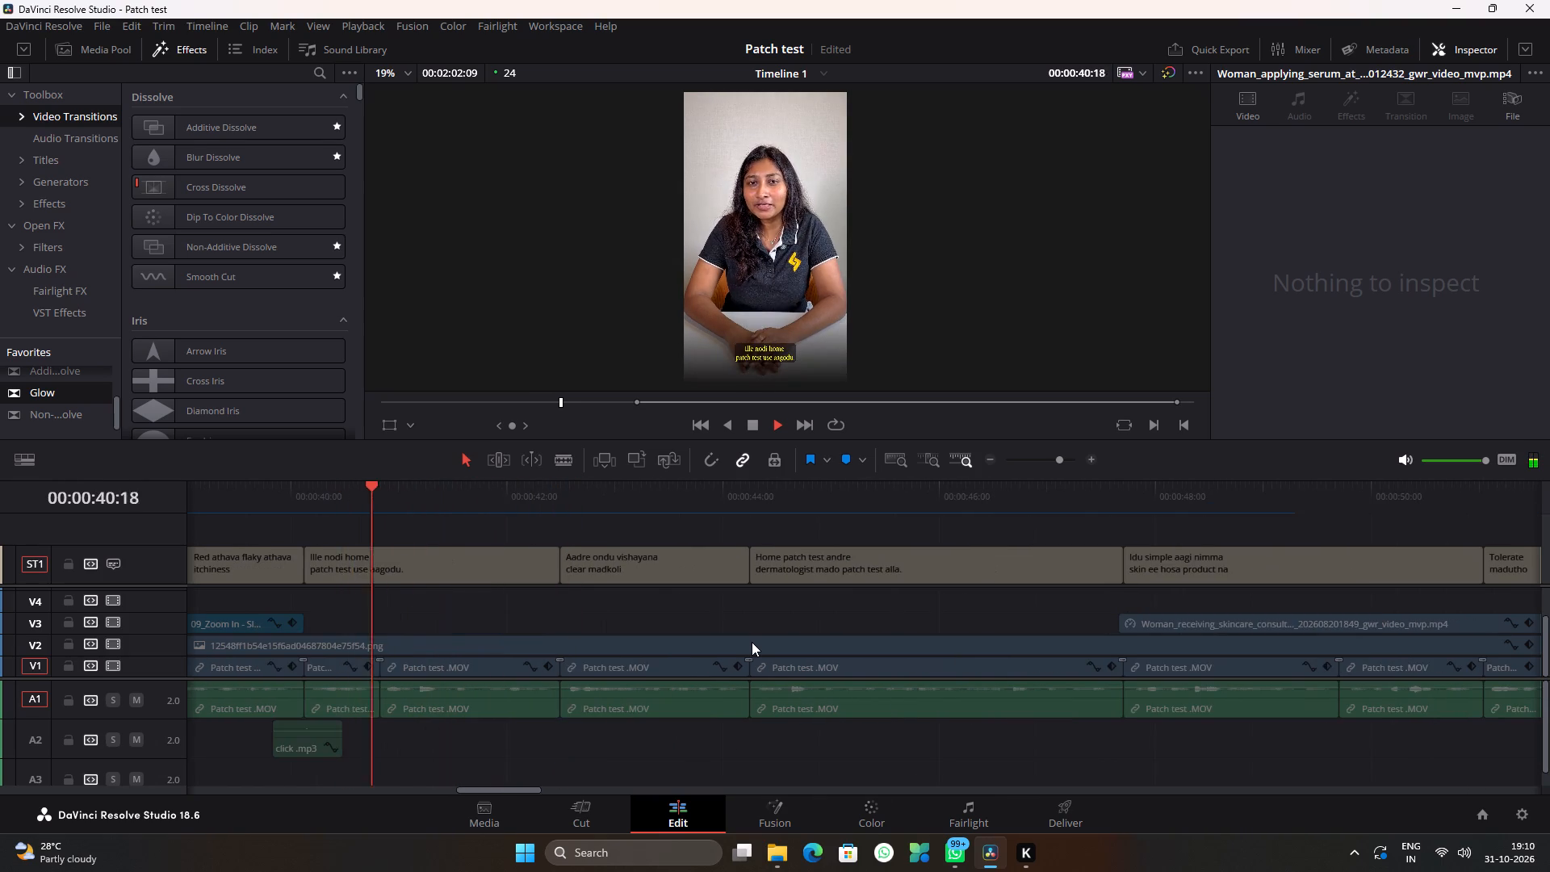
alt+scroll(749, 644, up, 4)
ctrl+scroll(917, 606, down, 18)
alt+scroll(917, 606, down, 5)
ctrl+scroll(917, 606, down, 5)
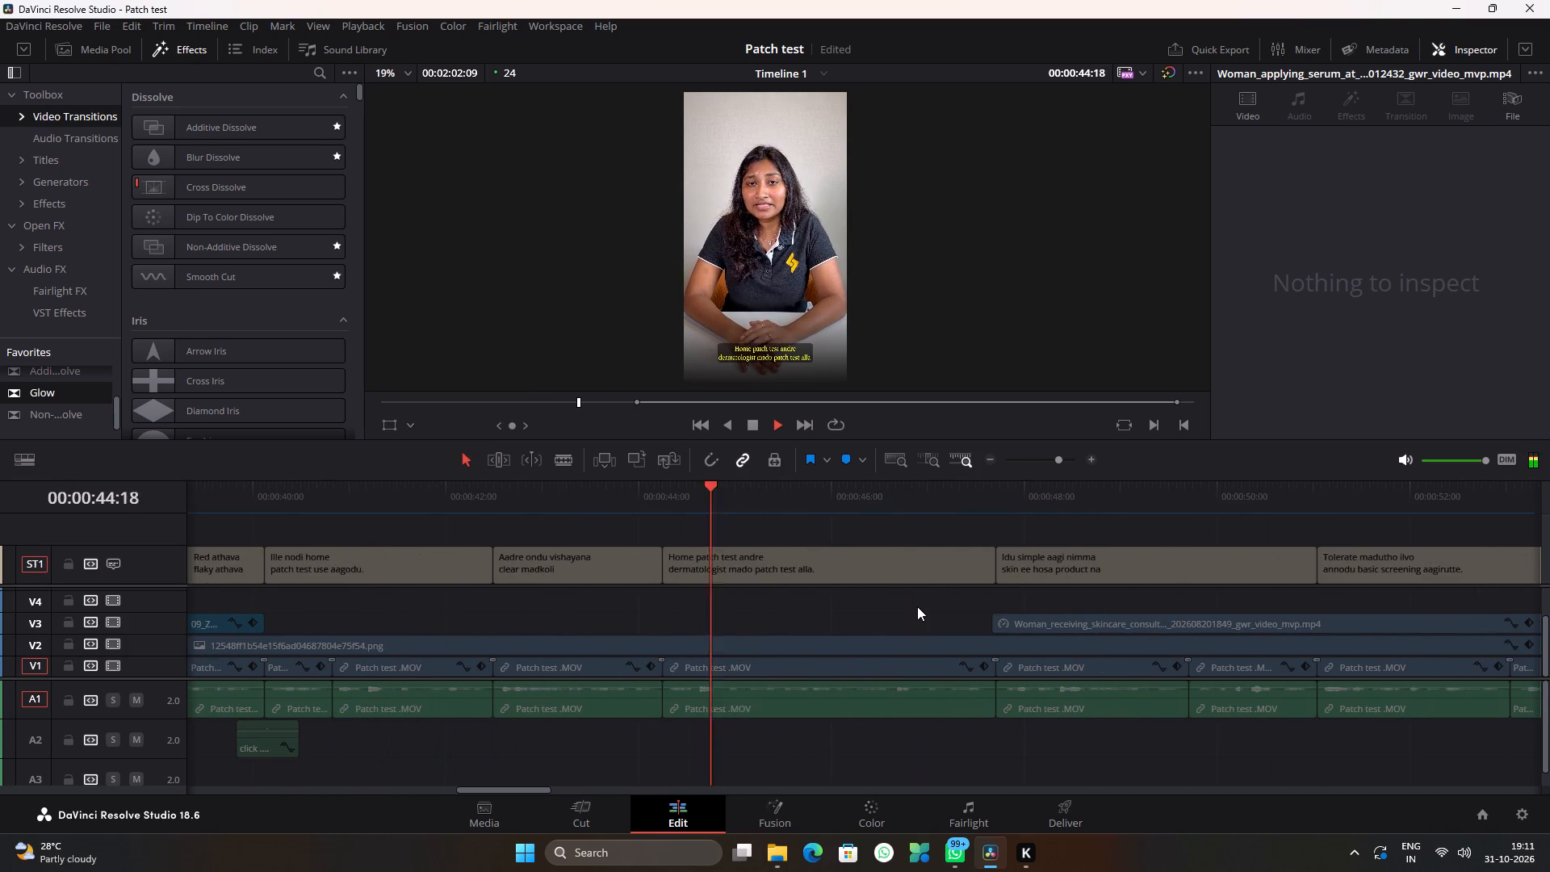
ctrl+scroll(899, 604, down, 4)
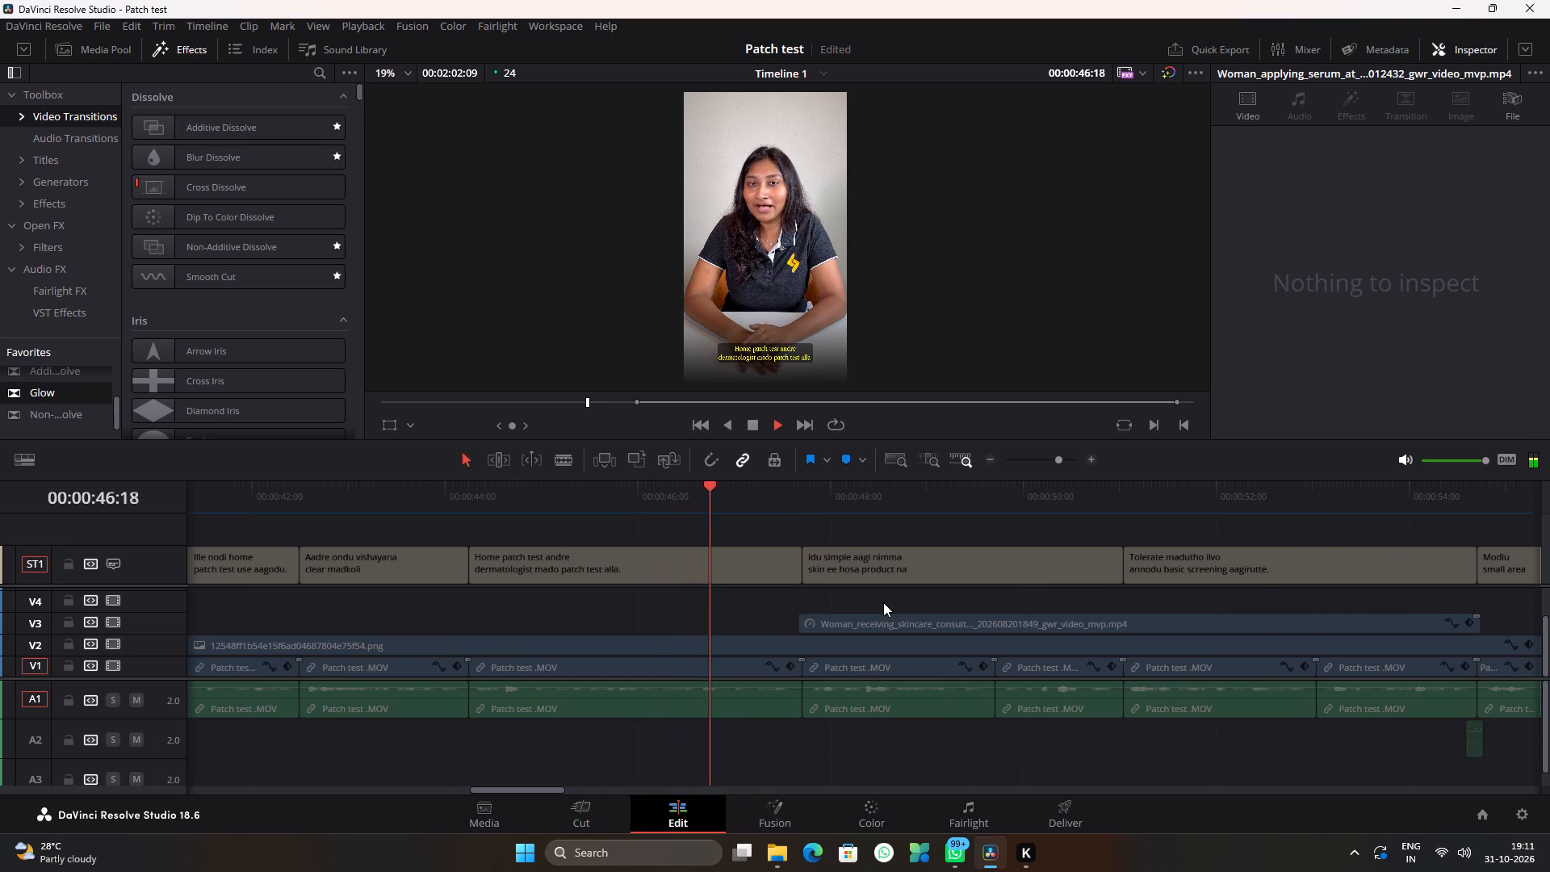
ctrl+scroll(883, 602, down, 6)
alt+scroll(883, 602, up, 3)
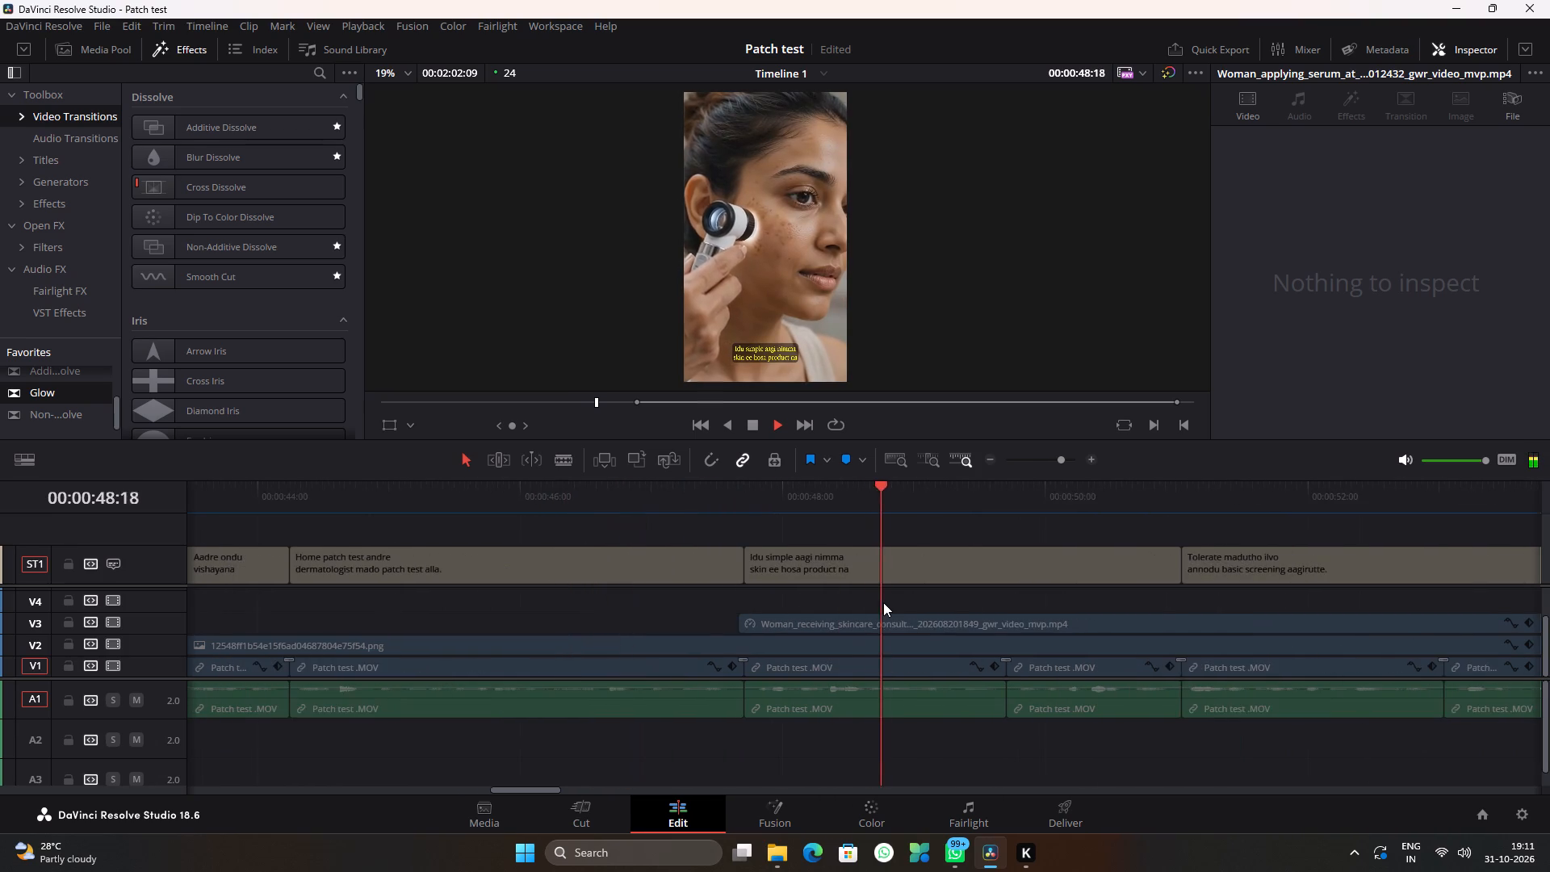
ctrl+scroll(948, 602, down, 17)
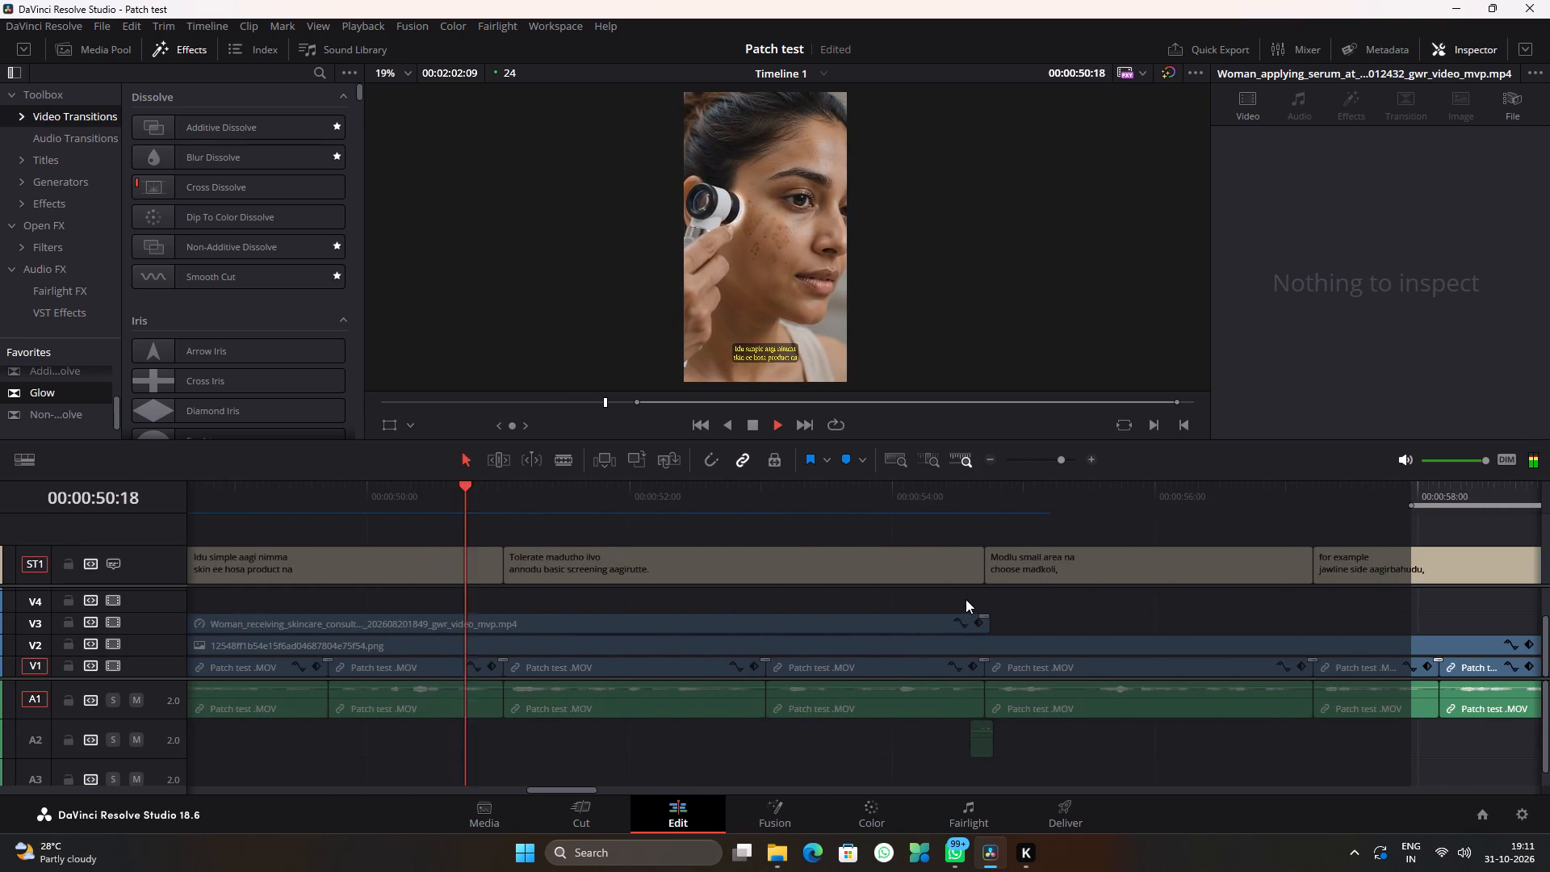
alt+scroll(966, 599, down, 3)
ctrl+scroll(1014, 599, down, 12)
ctrl+scroll(922, 609, down, 2)
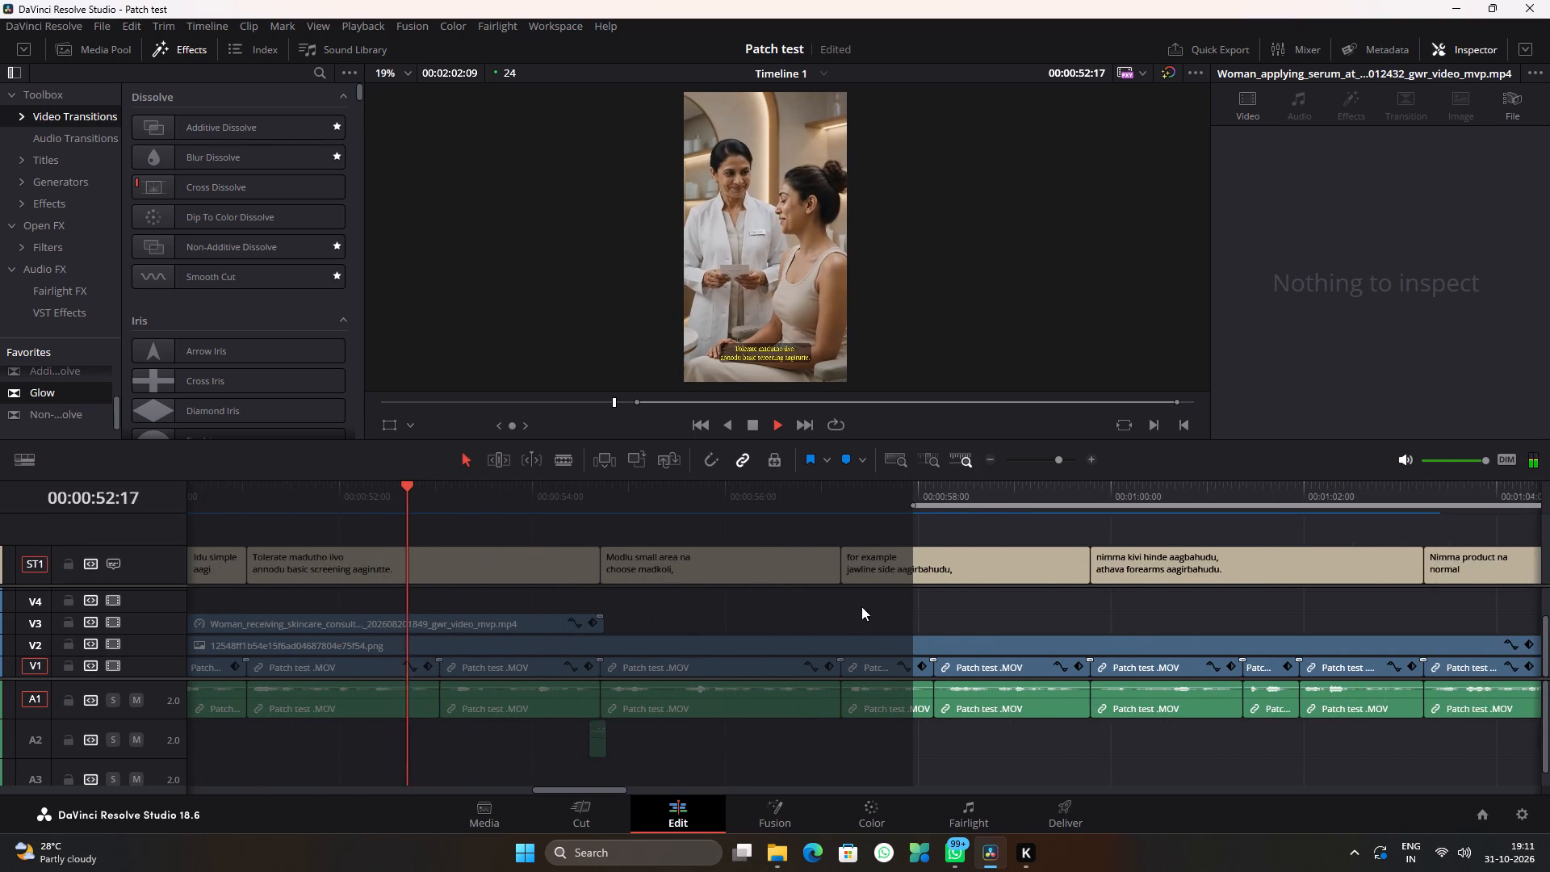
alt+scroll(831, 605, down, 2)
alt+scroll(941, 606, down, 2)
alt+scroll(955, 608, up, 4)
ctrl+scroll(1003, 610, down, 4)
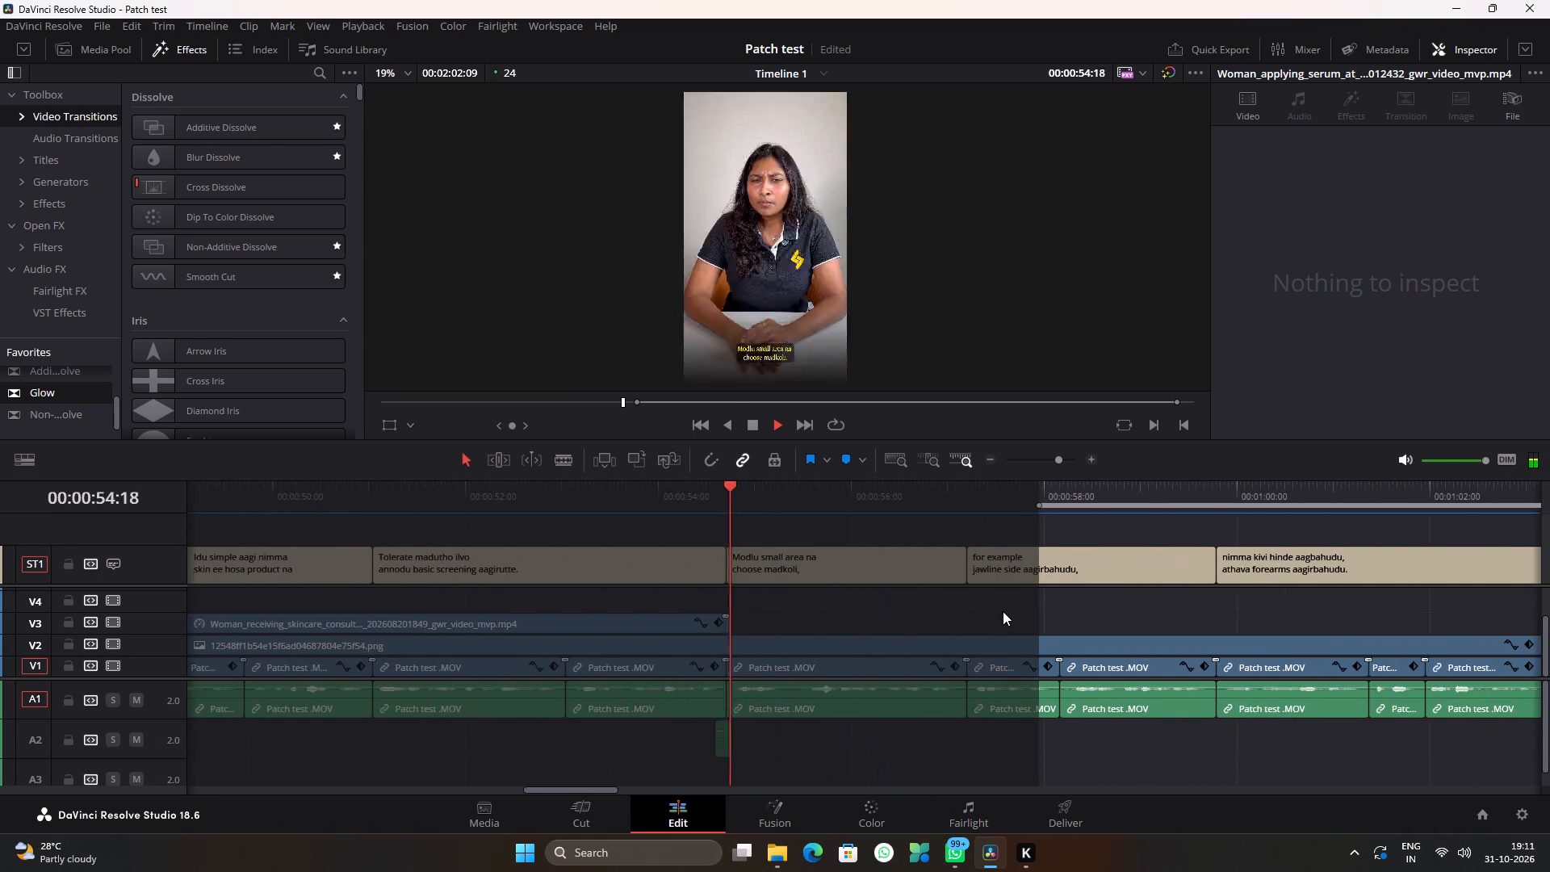
ctrl+scroll(999, 615, down, 4)
alt+scroll(874, 616, up, 5)
ctrl+scroll(1025, 615, down, 9)
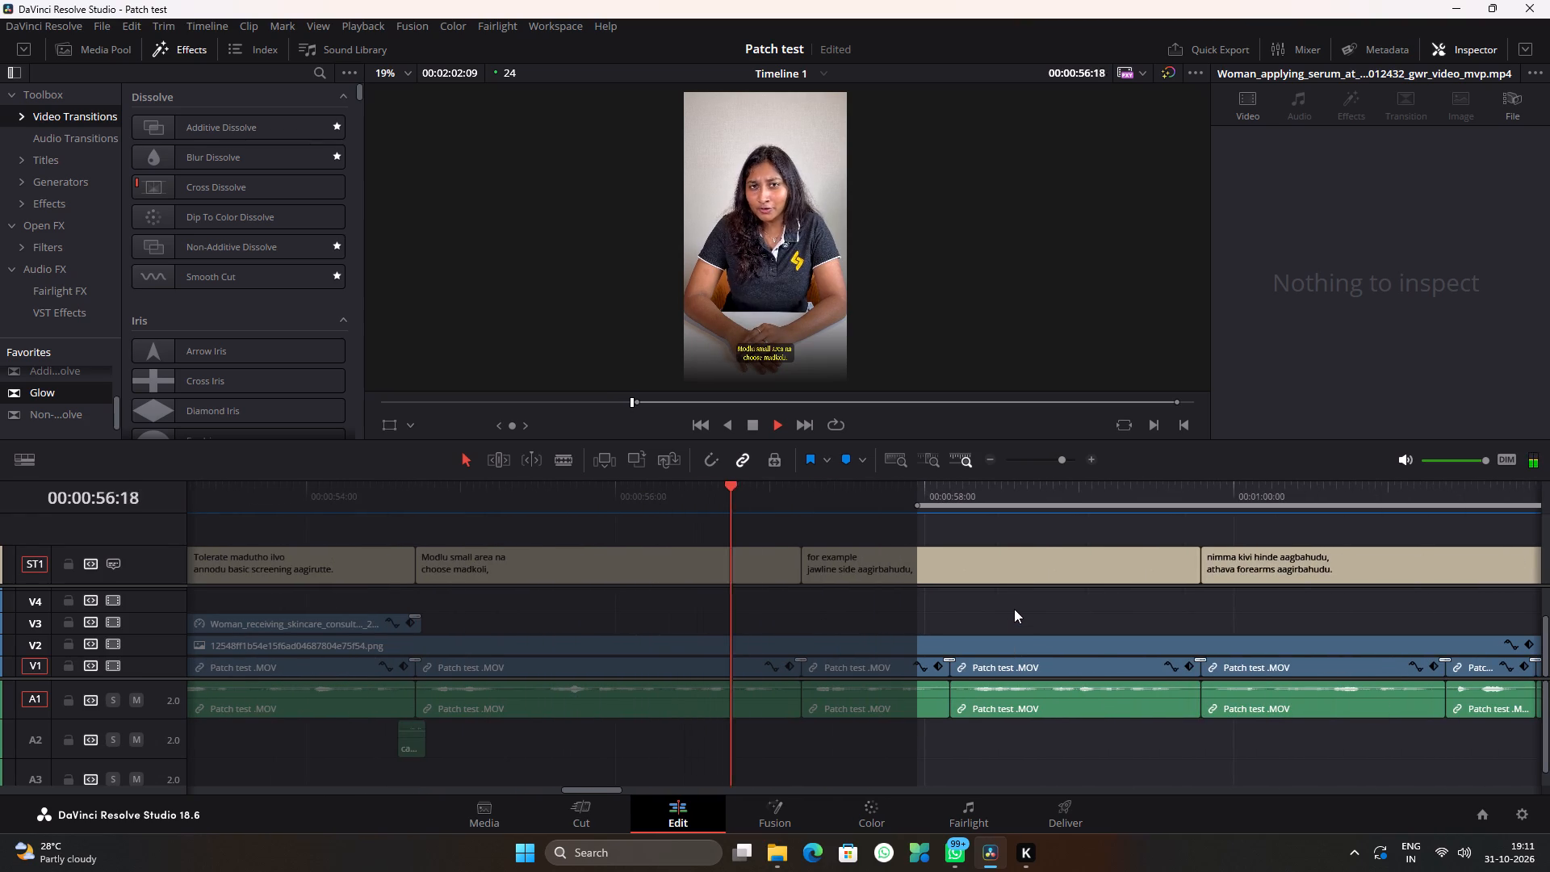
key(space)
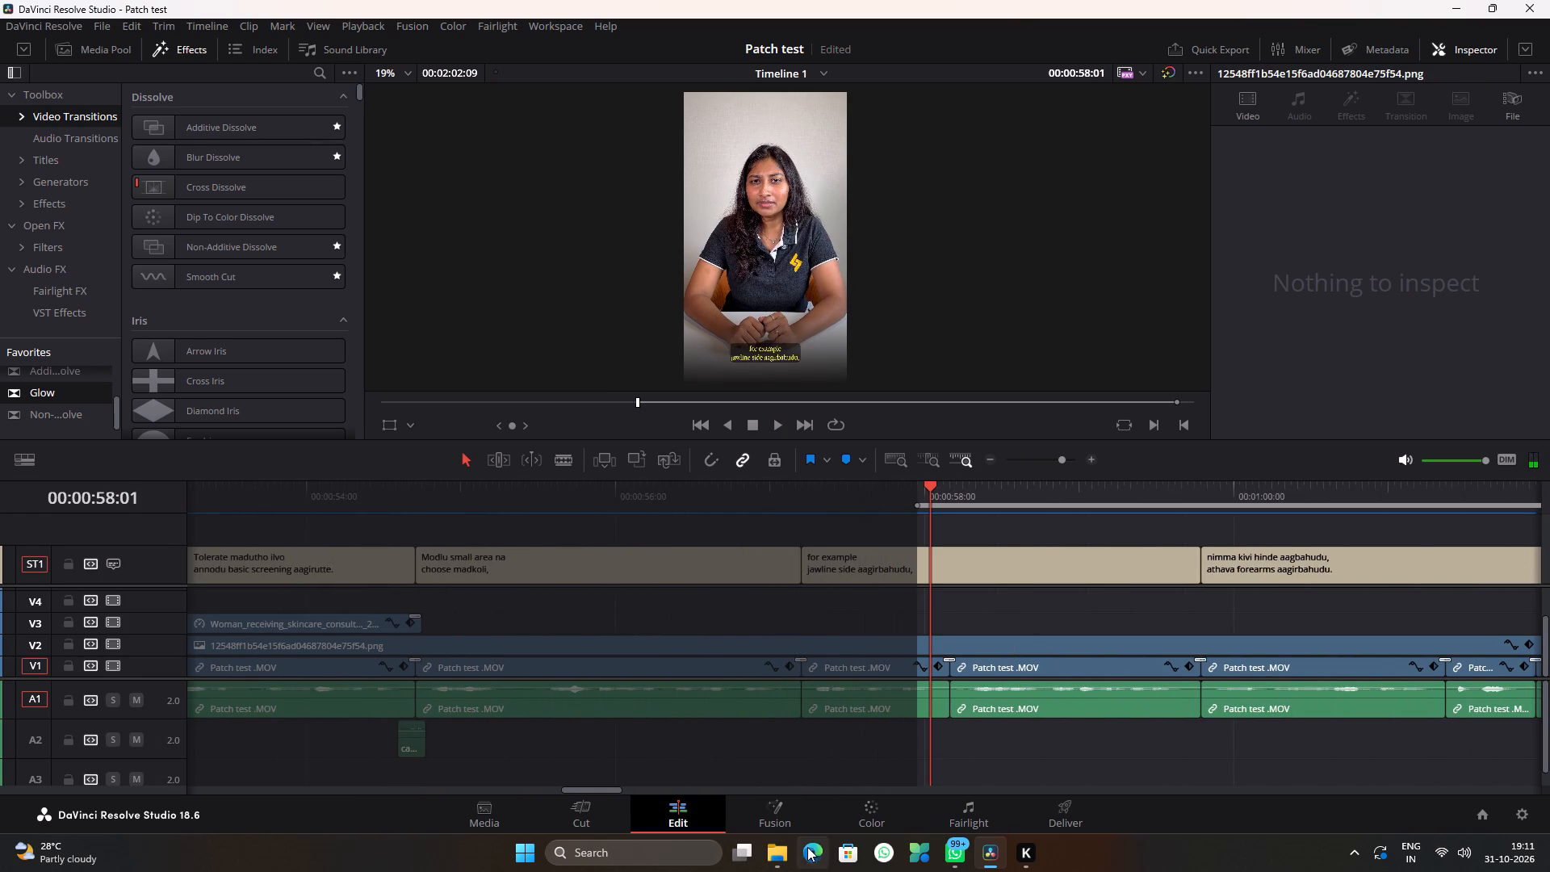
Preview the Woman_showing_skin_irritation video ending in 193334 from the Skincare secrets folder in PotPlayer, and close the player.
click(789, 850)
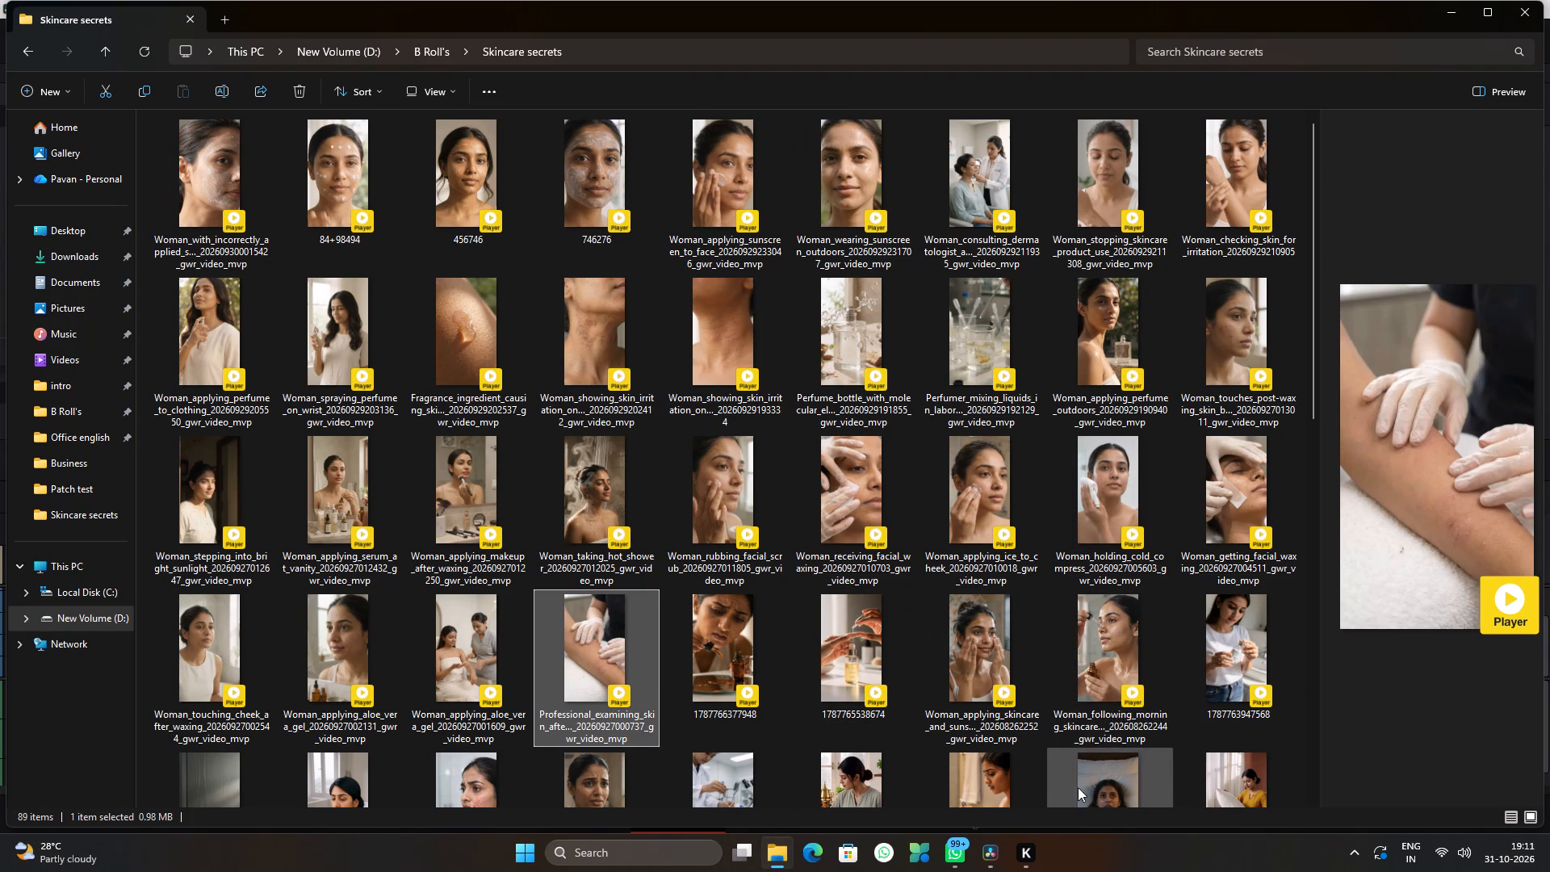
scroll(827, 605, up, 1)
double_click(729, 348)
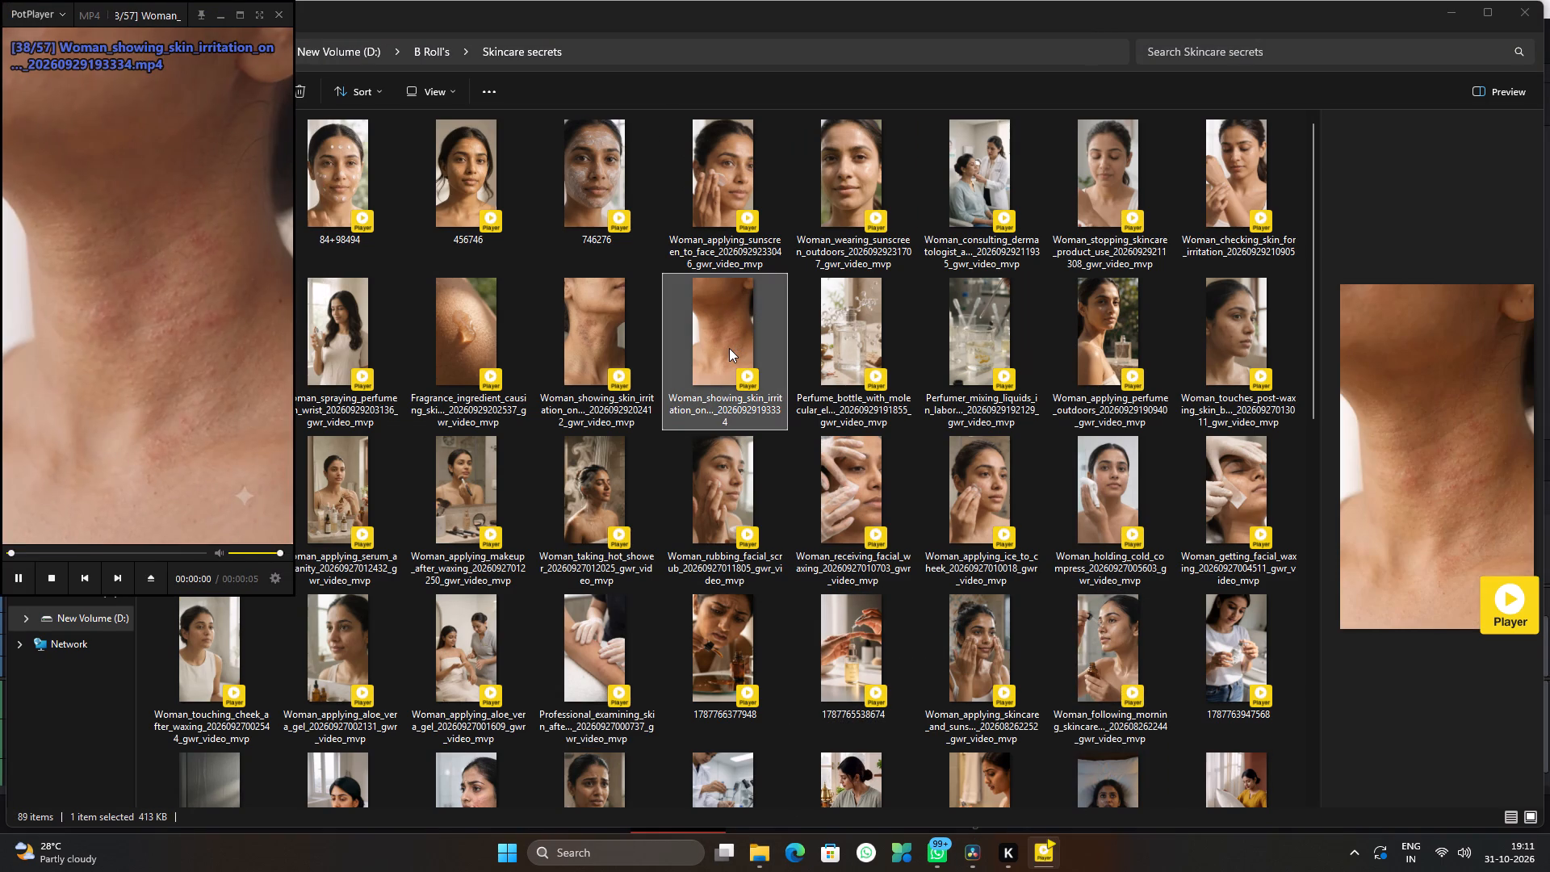
click(391, 96)
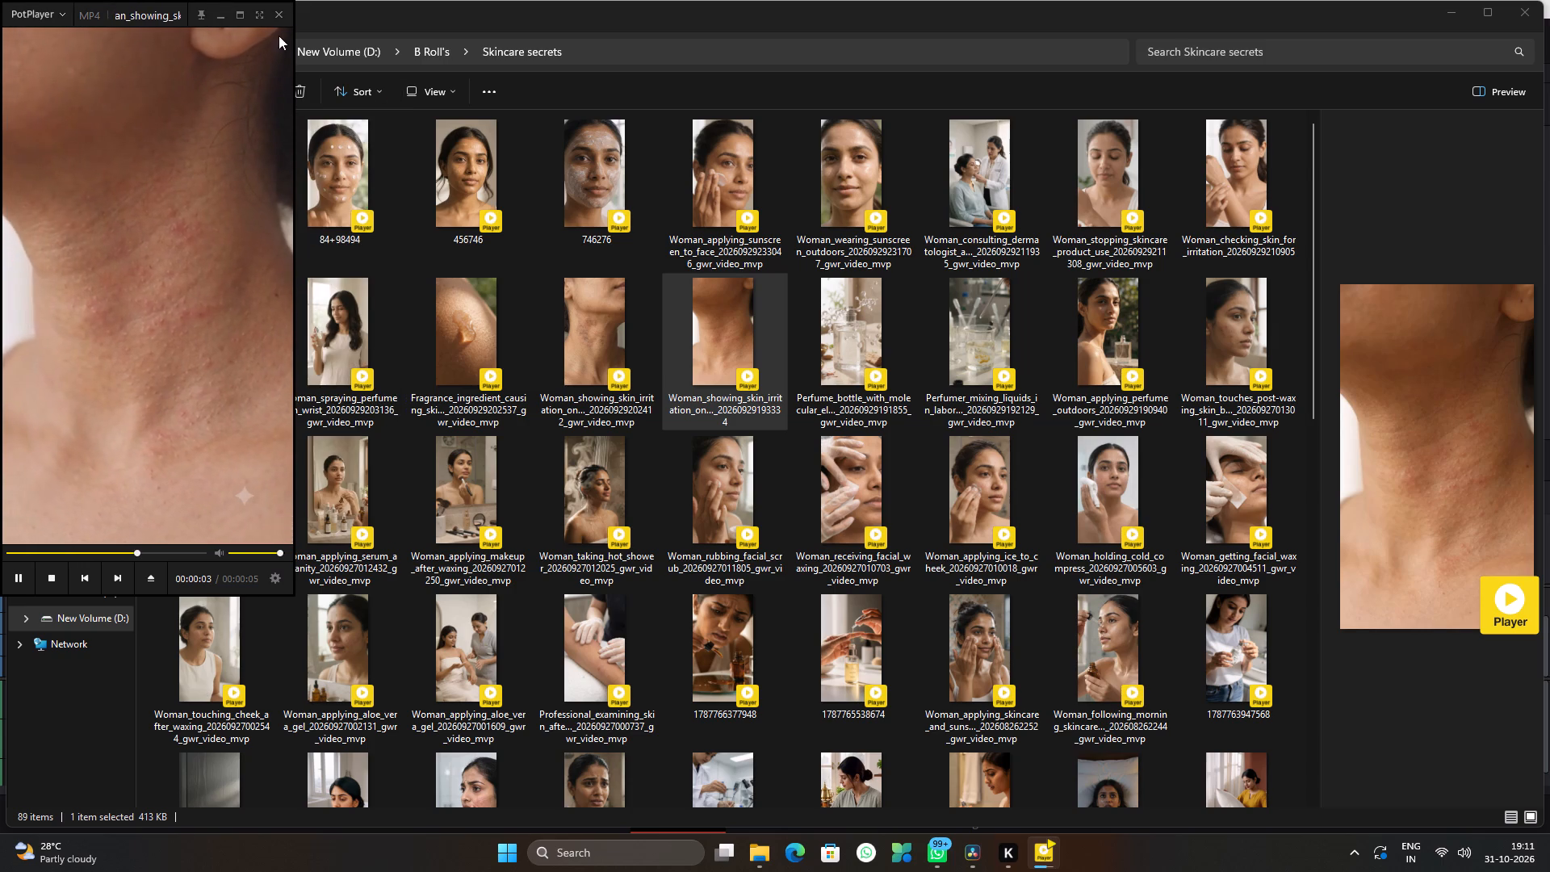
click(279, 14)
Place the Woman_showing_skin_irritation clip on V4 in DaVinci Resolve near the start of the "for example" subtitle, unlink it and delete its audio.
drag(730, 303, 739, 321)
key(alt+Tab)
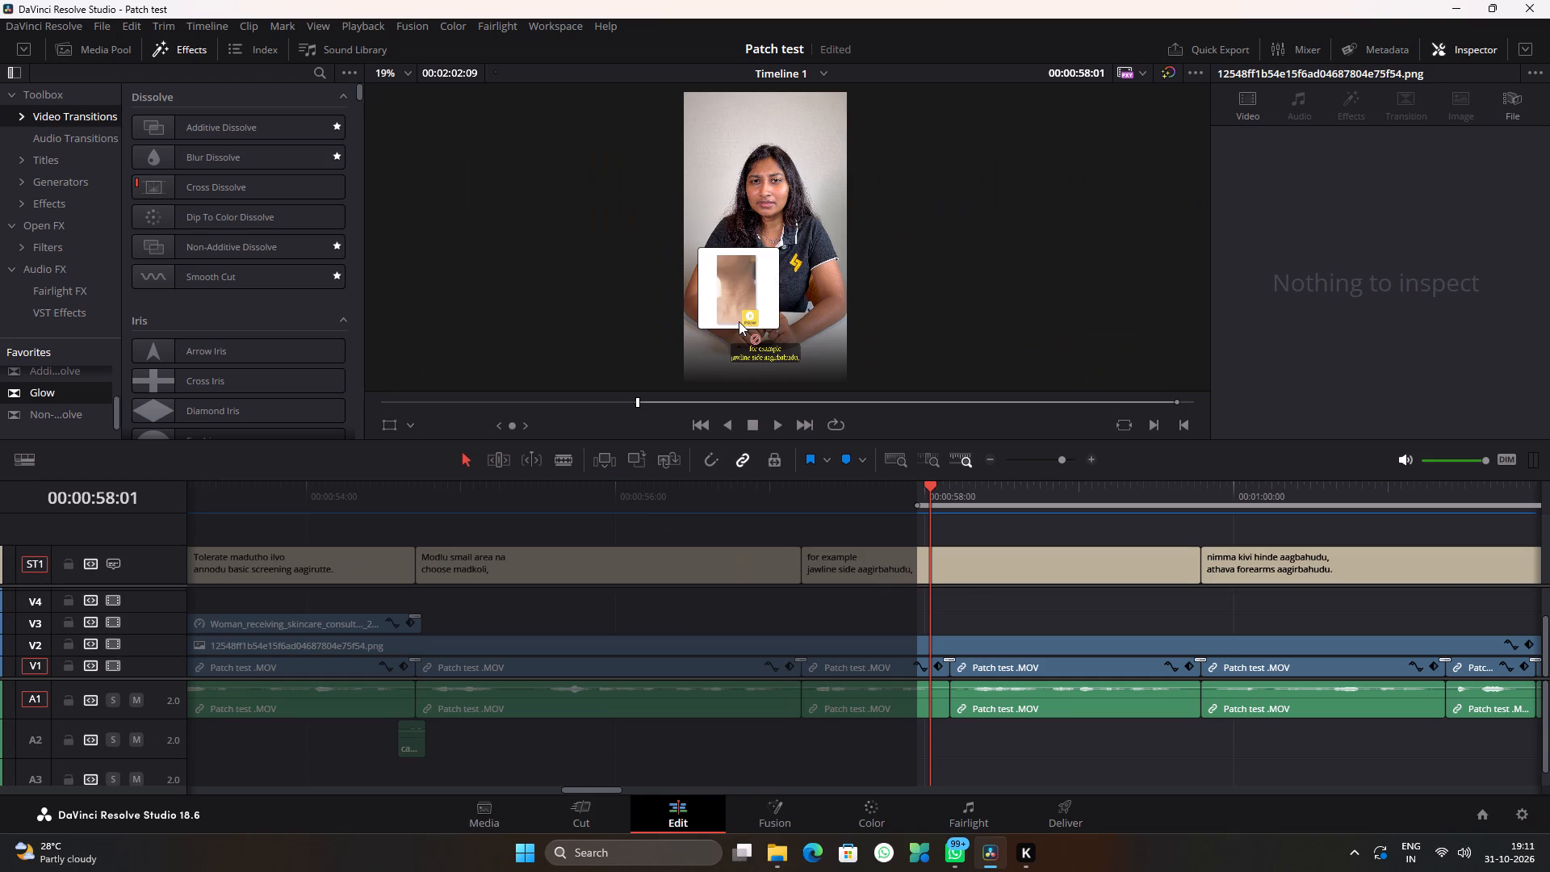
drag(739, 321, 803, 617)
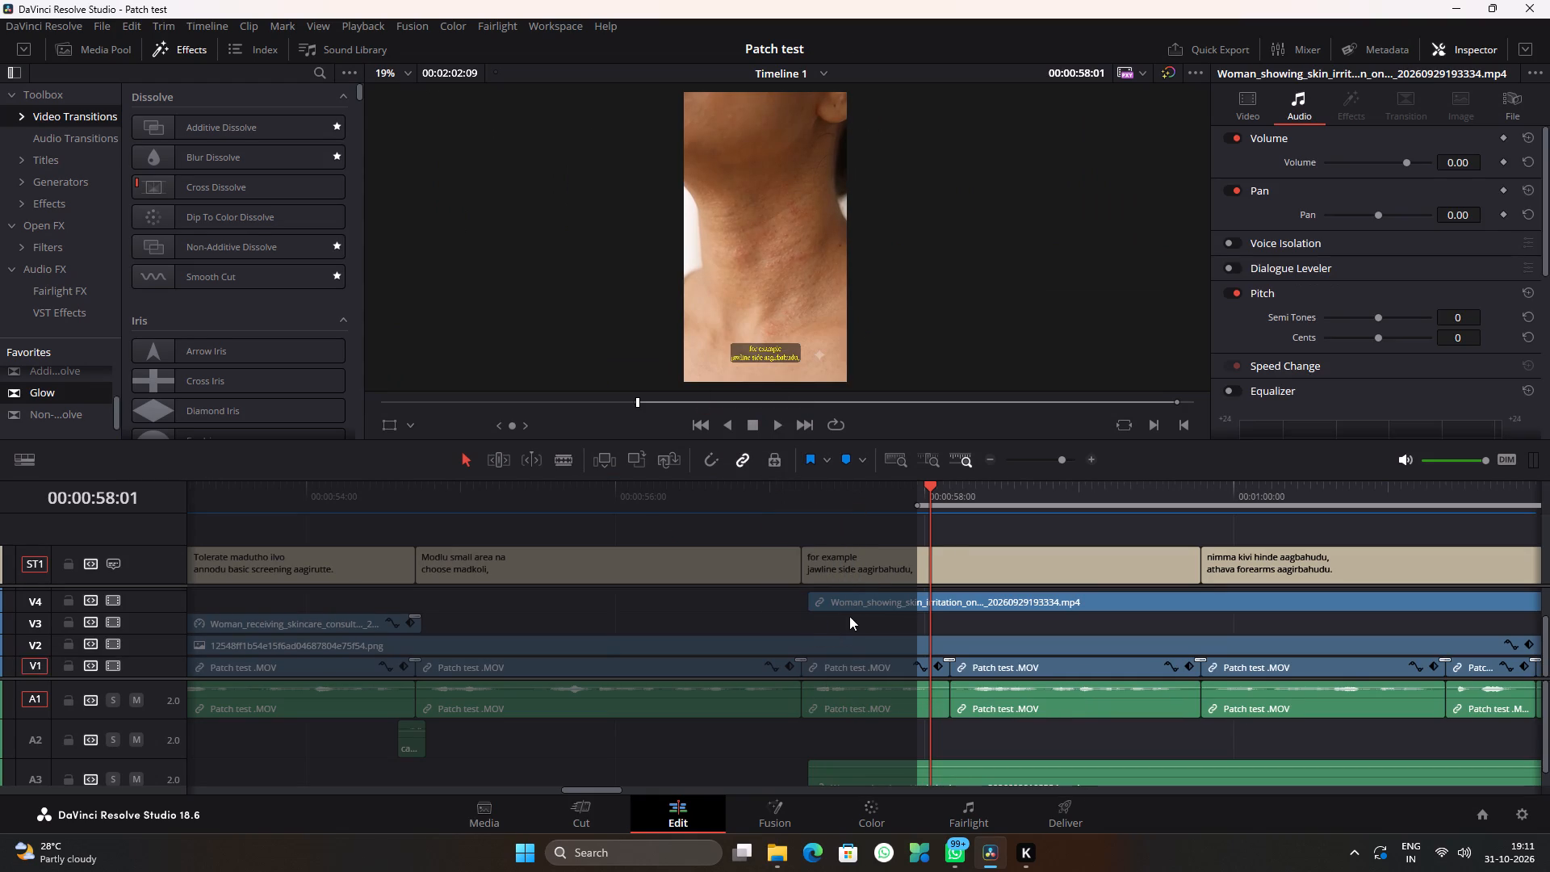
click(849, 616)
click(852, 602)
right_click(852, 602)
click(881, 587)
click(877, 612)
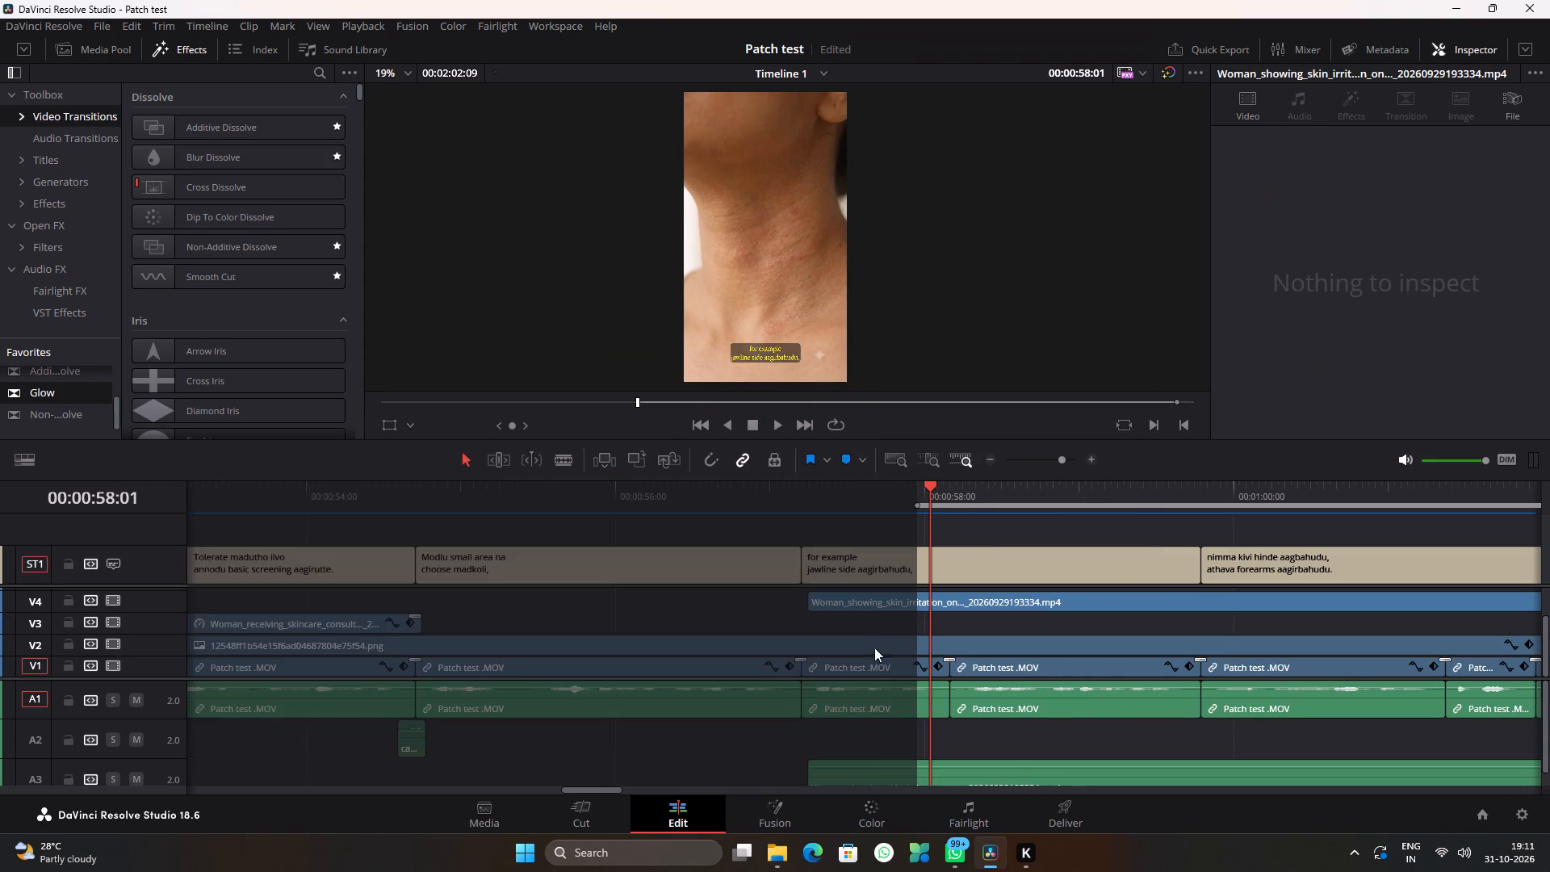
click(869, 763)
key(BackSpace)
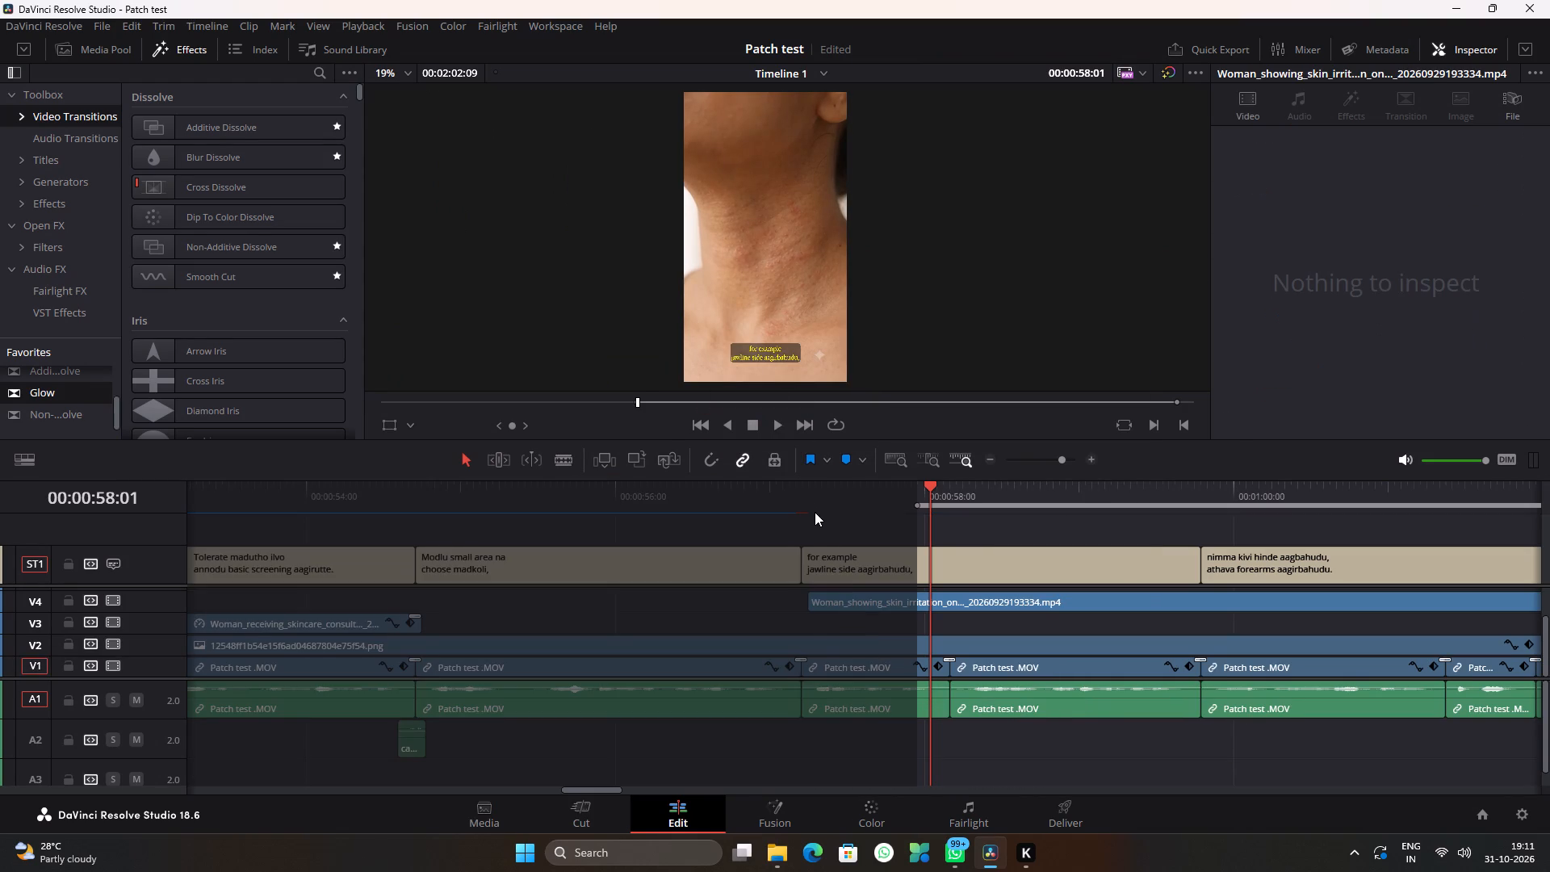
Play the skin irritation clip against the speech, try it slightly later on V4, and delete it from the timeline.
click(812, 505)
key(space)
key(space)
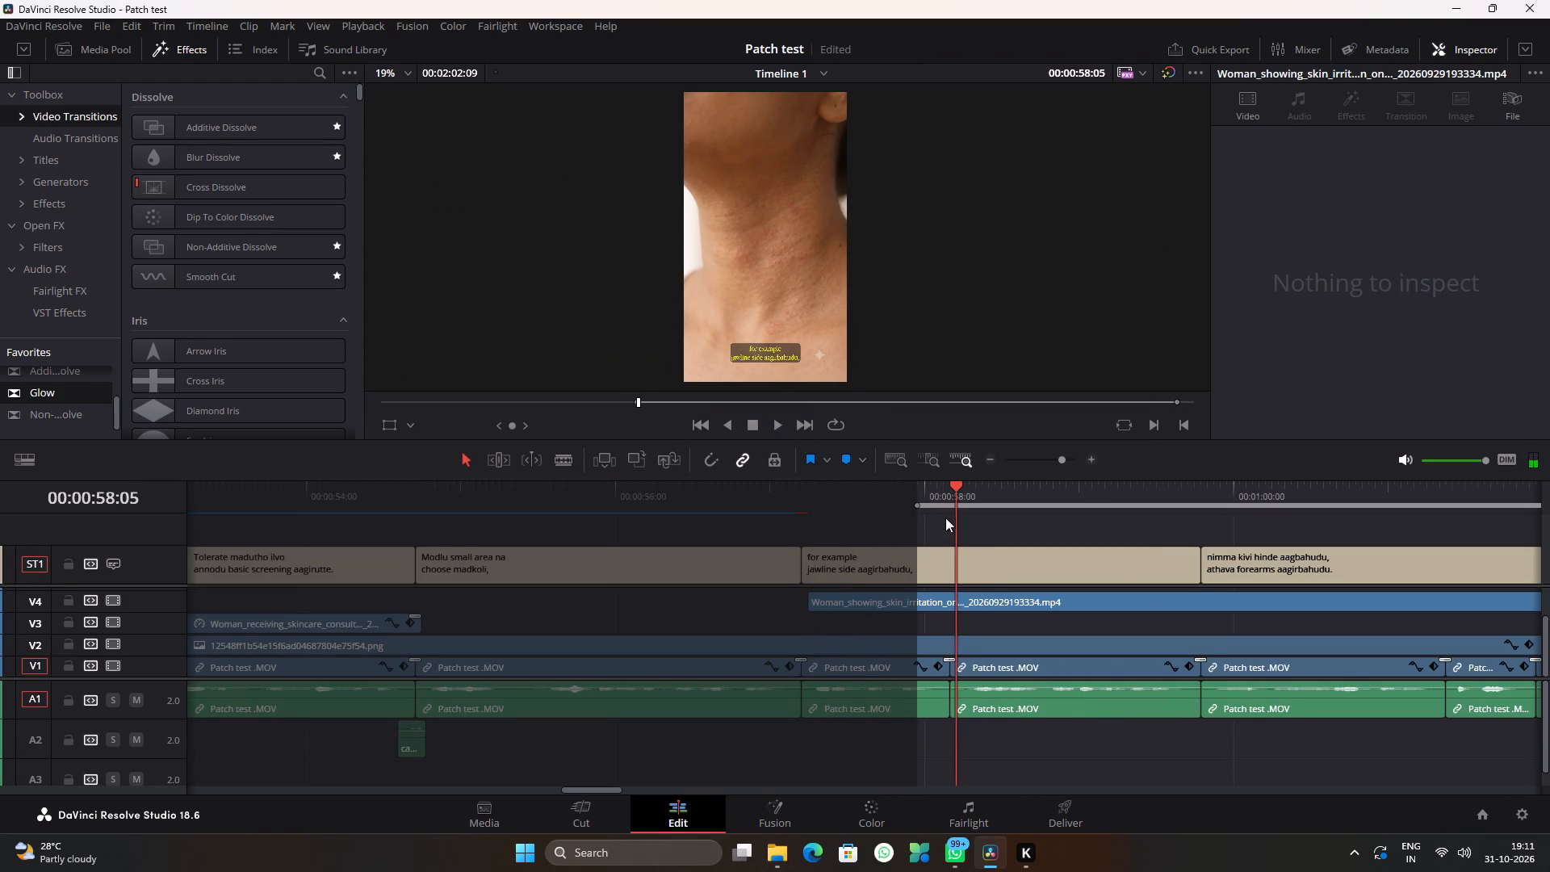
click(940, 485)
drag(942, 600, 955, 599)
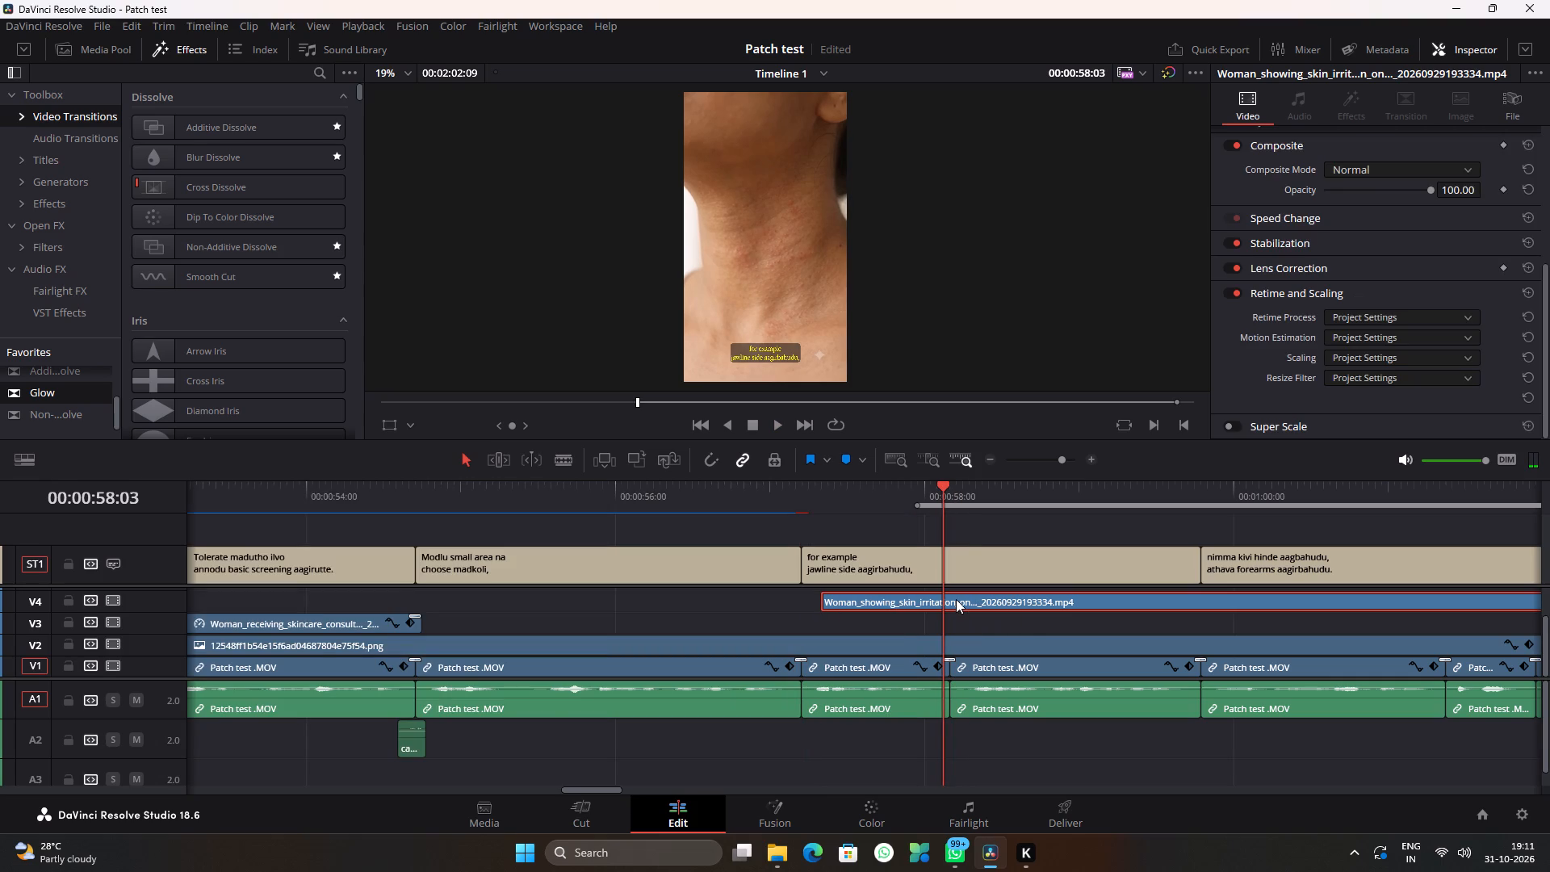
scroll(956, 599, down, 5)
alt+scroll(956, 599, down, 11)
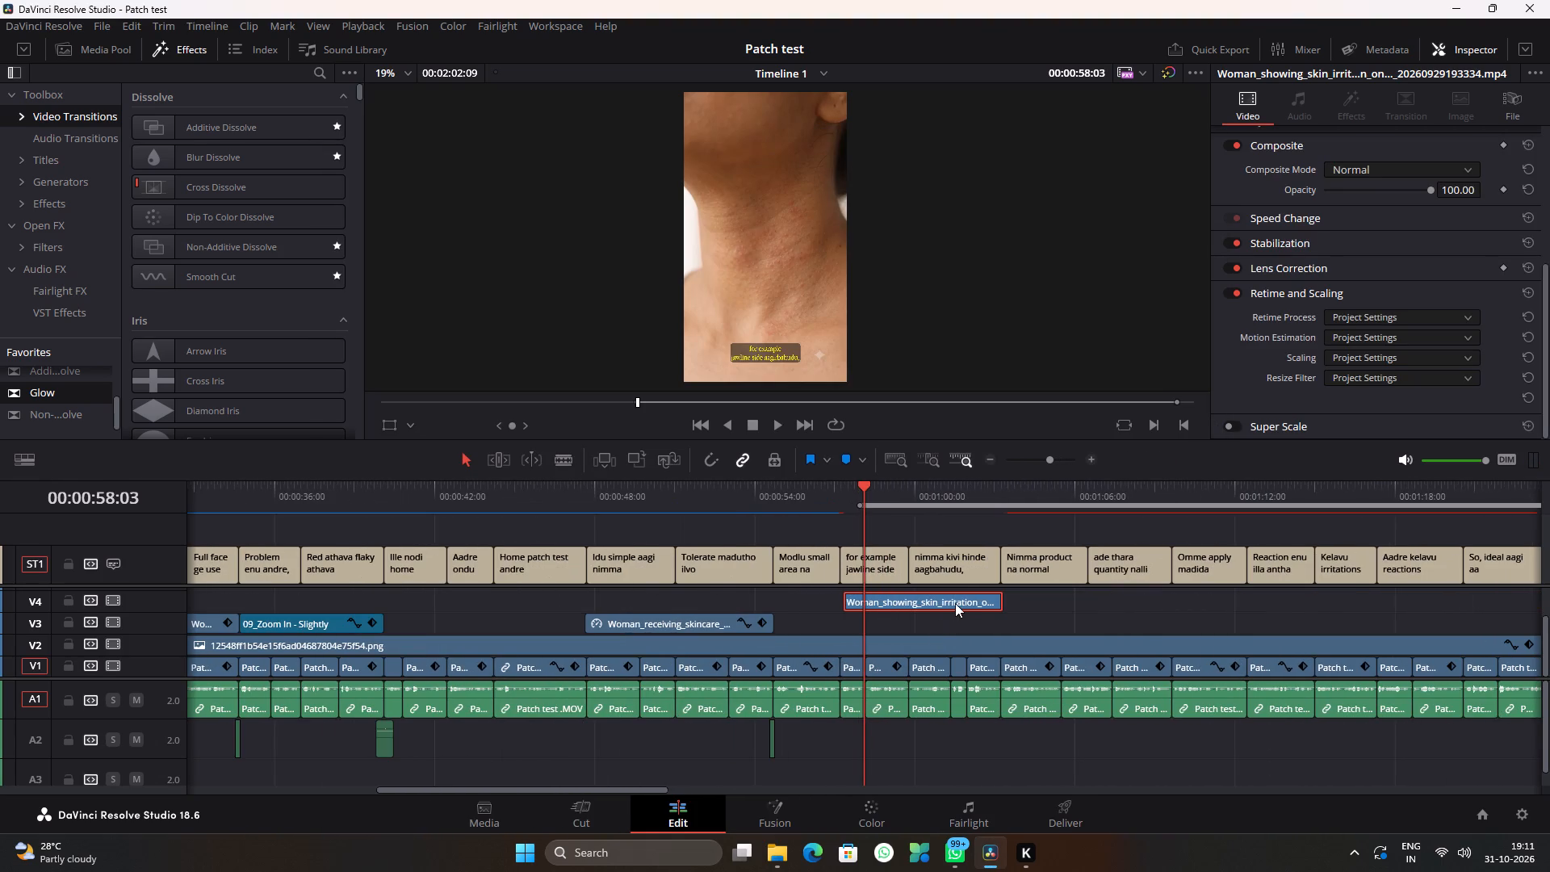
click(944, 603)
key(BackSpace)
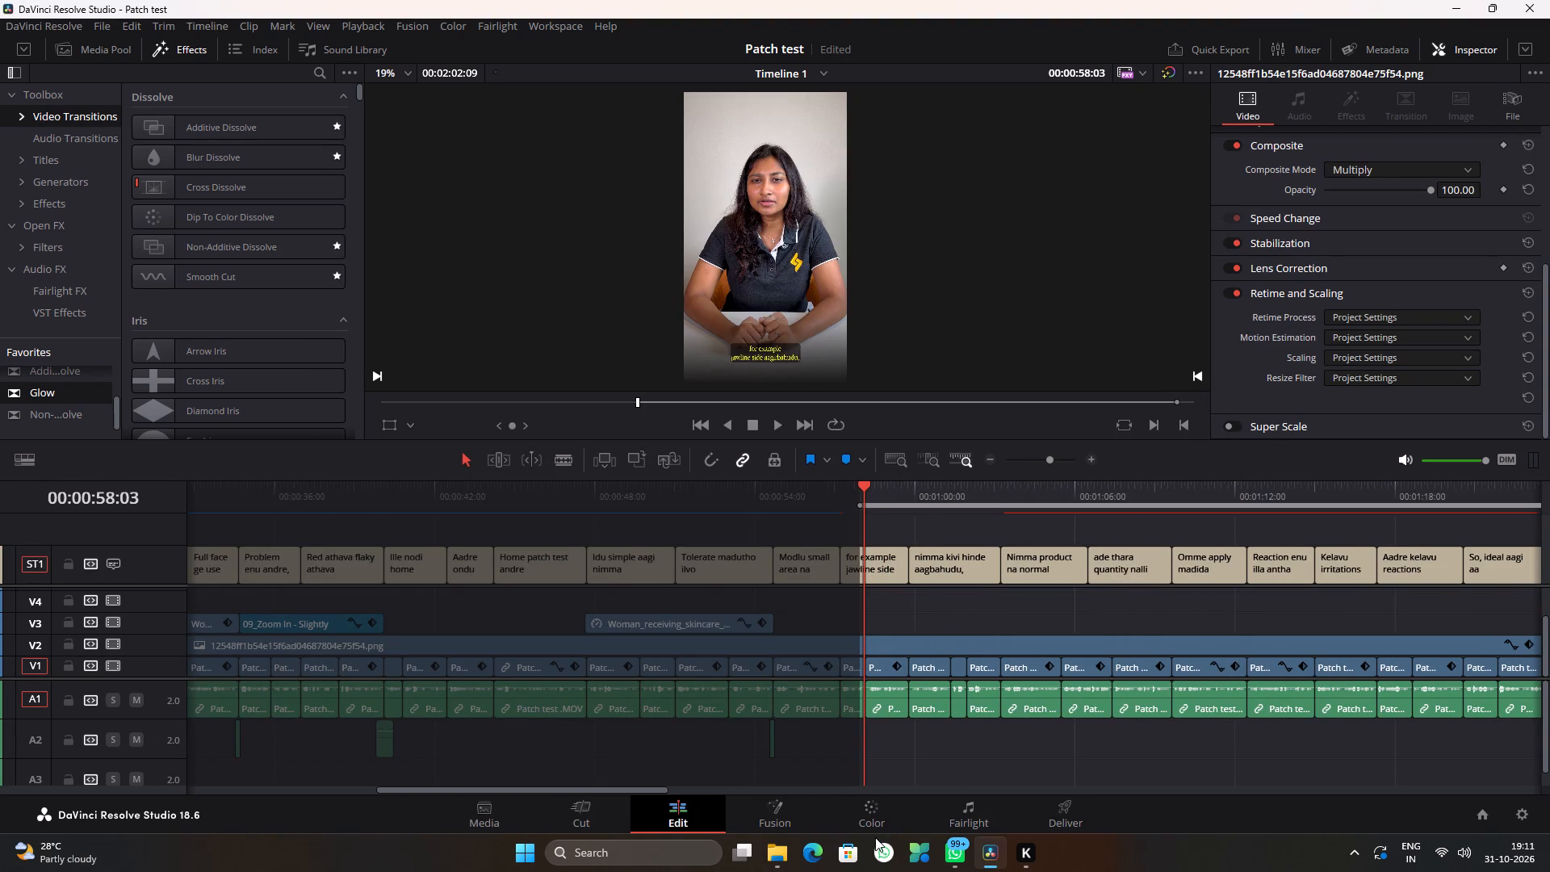
Open the Patch test folder from Downloads in a new File Explorer tab.
click(785, 855)
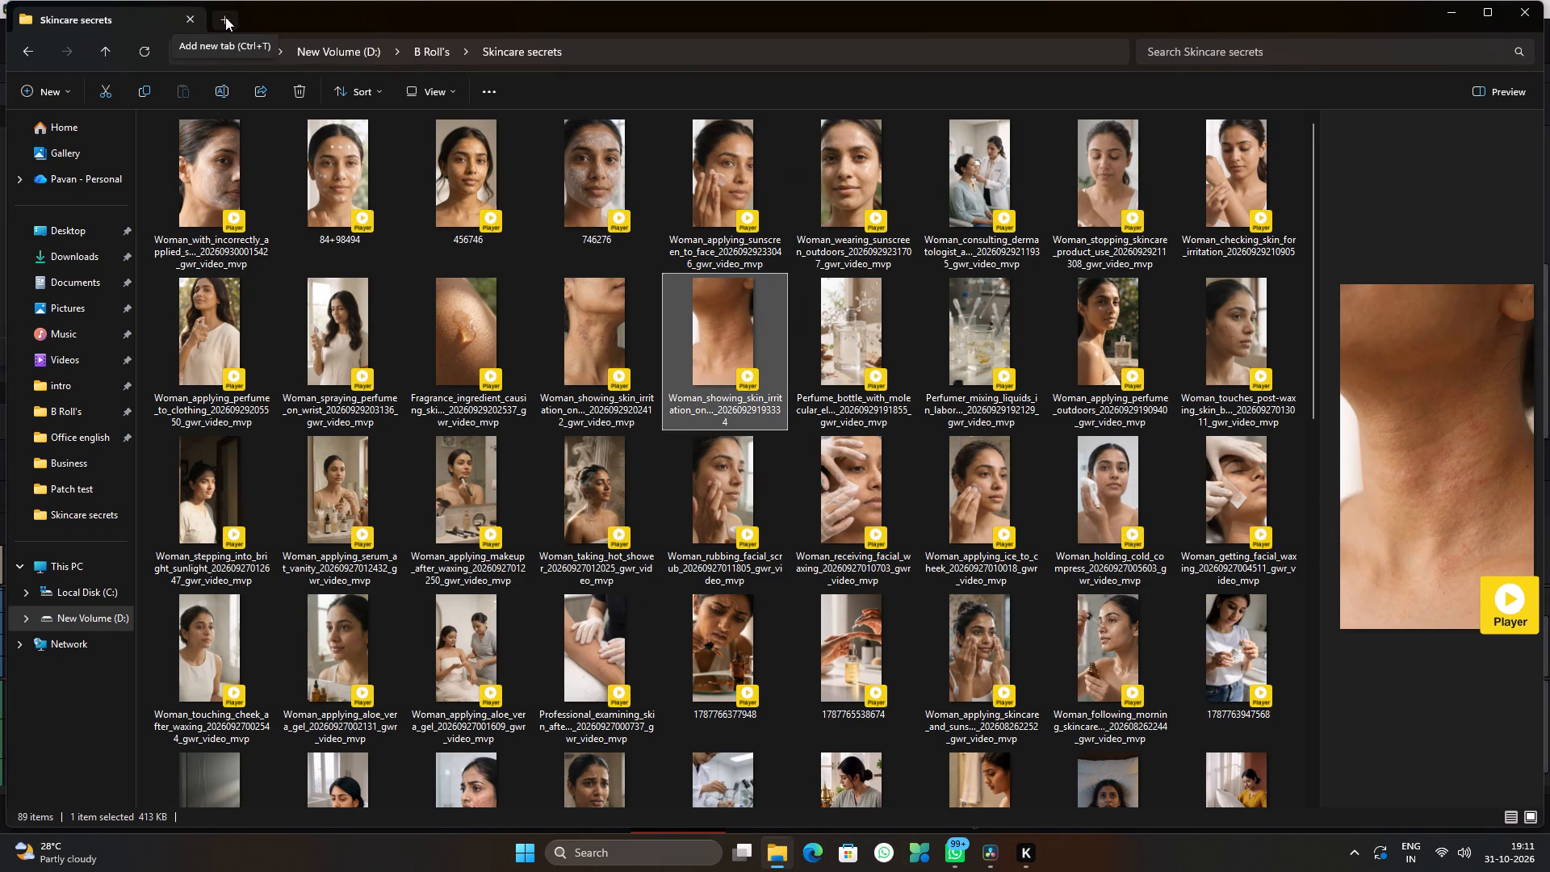
click(225, 17)
click(84, 267)
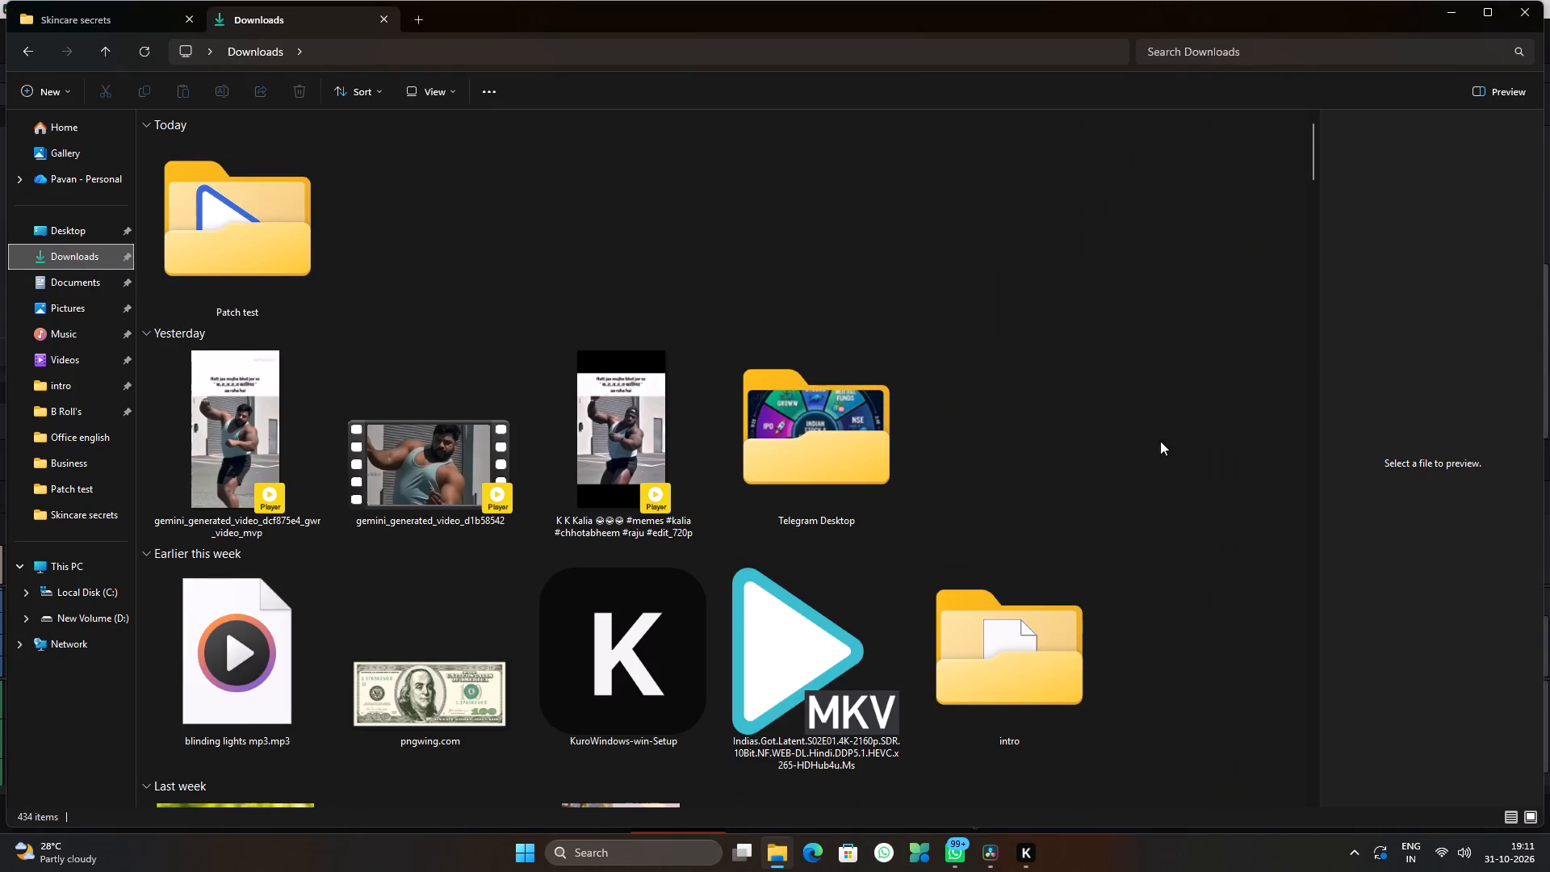
double_click(259, 258)
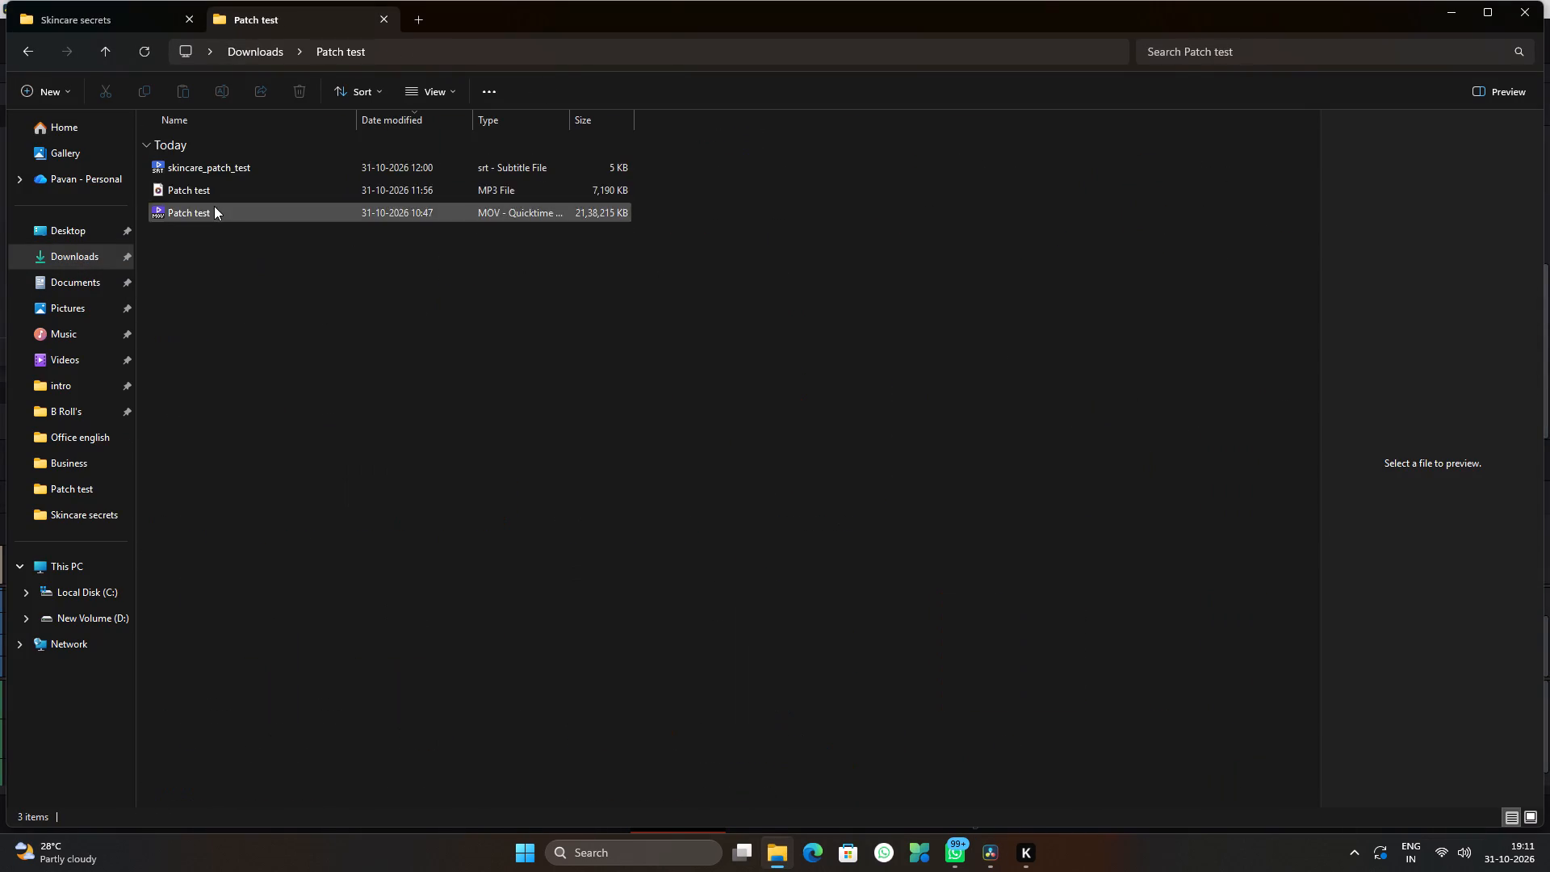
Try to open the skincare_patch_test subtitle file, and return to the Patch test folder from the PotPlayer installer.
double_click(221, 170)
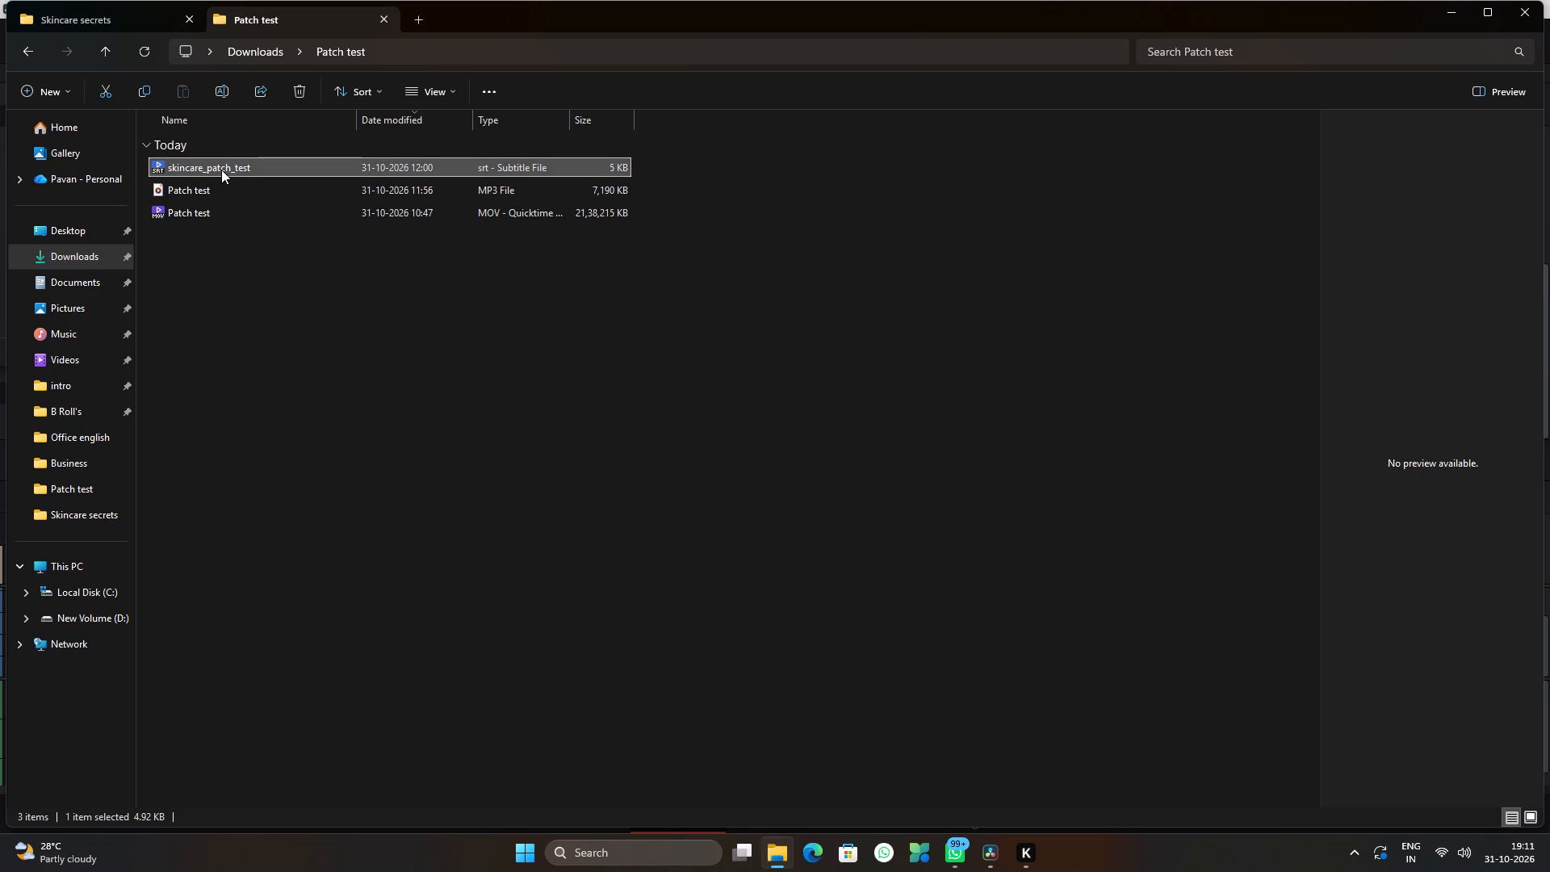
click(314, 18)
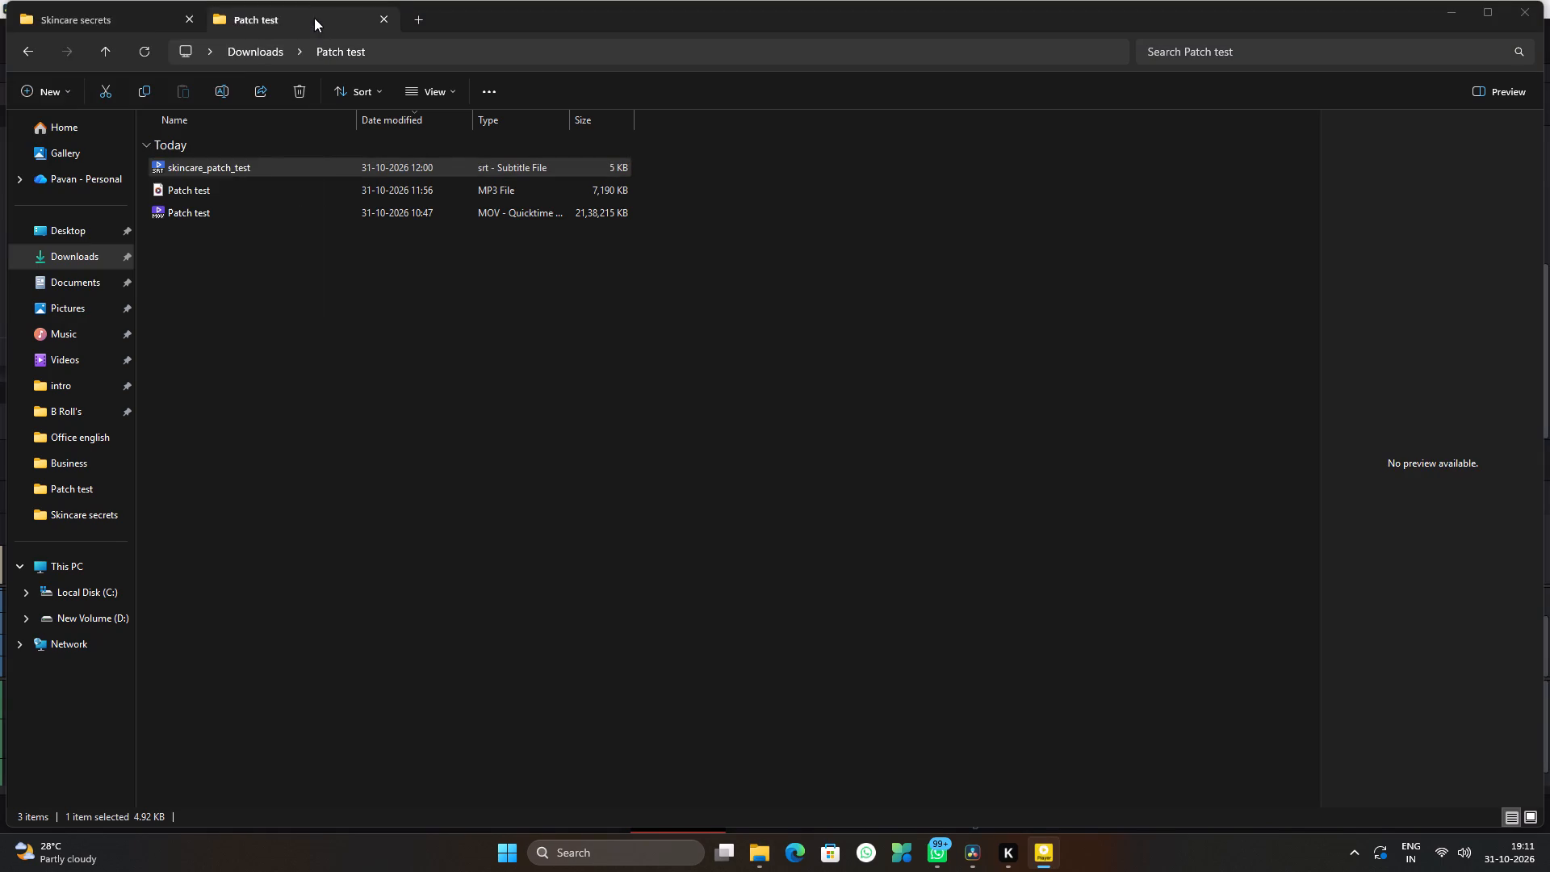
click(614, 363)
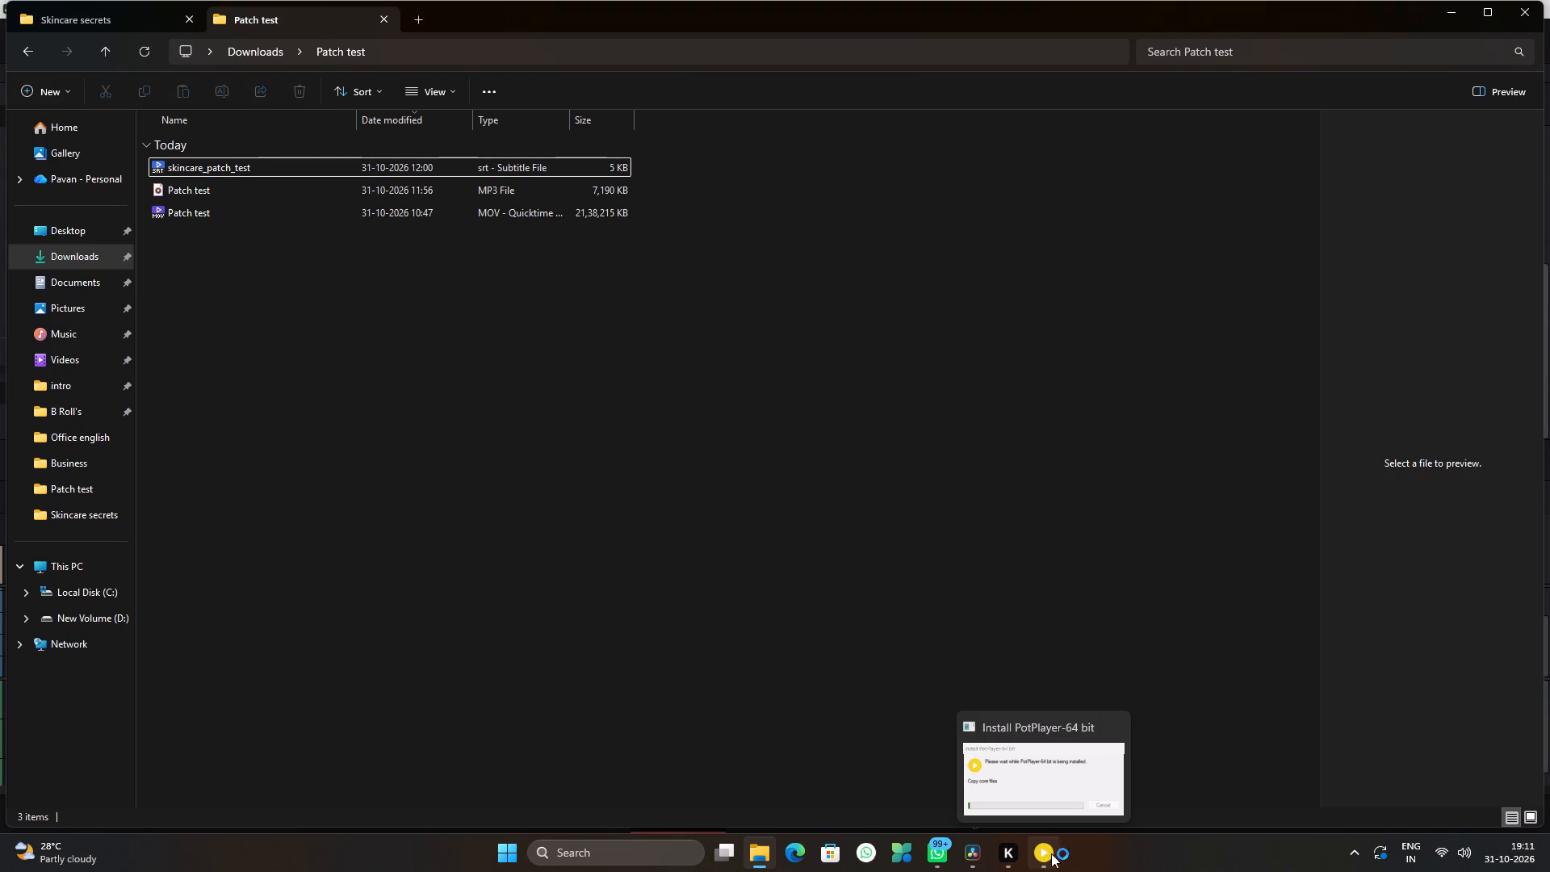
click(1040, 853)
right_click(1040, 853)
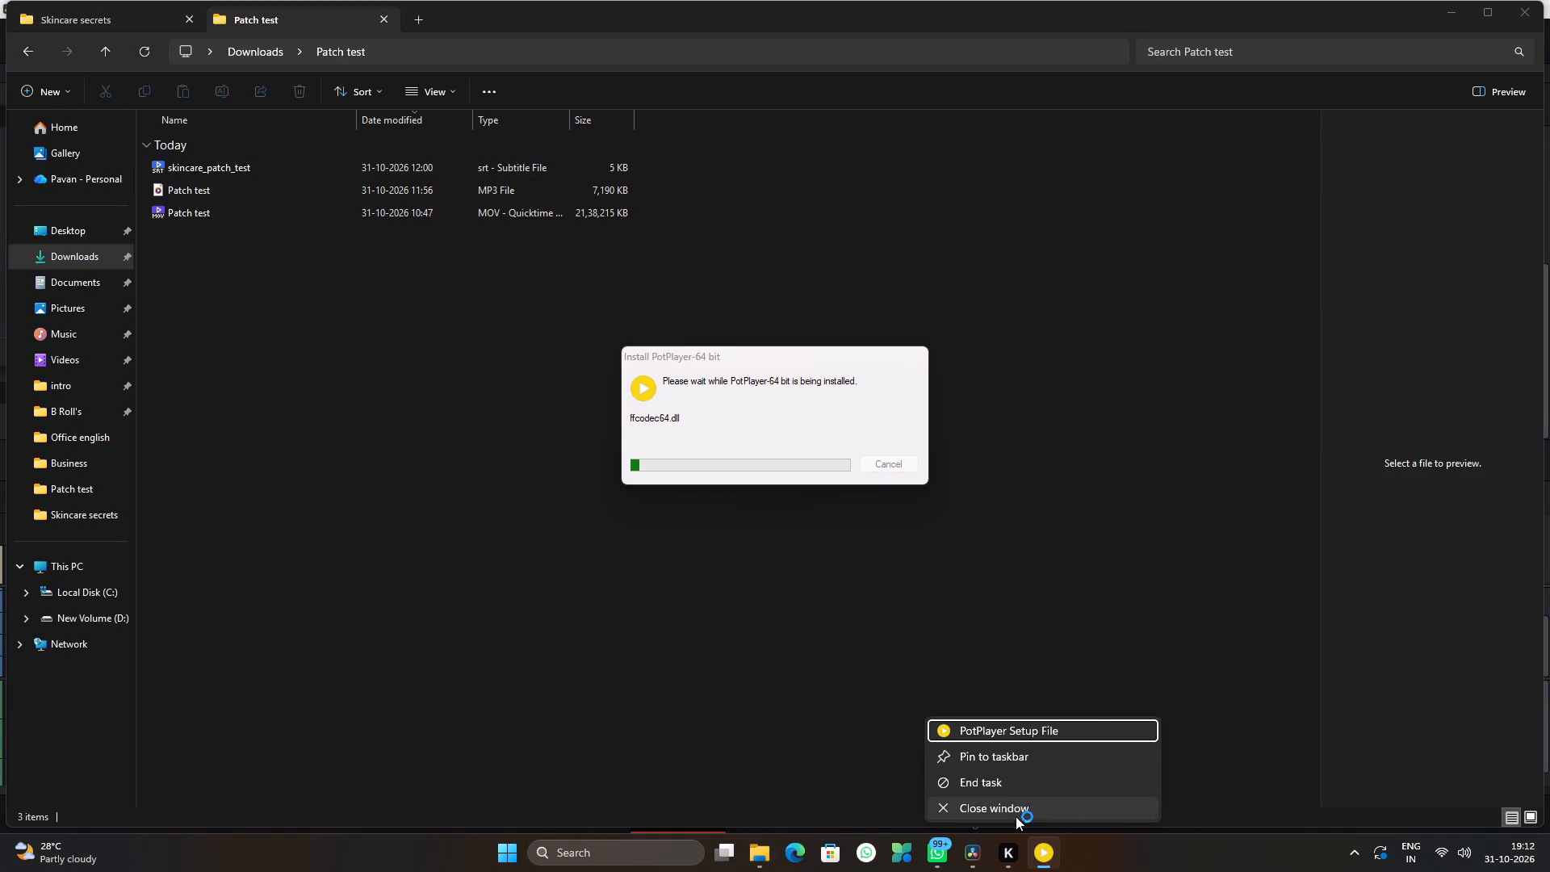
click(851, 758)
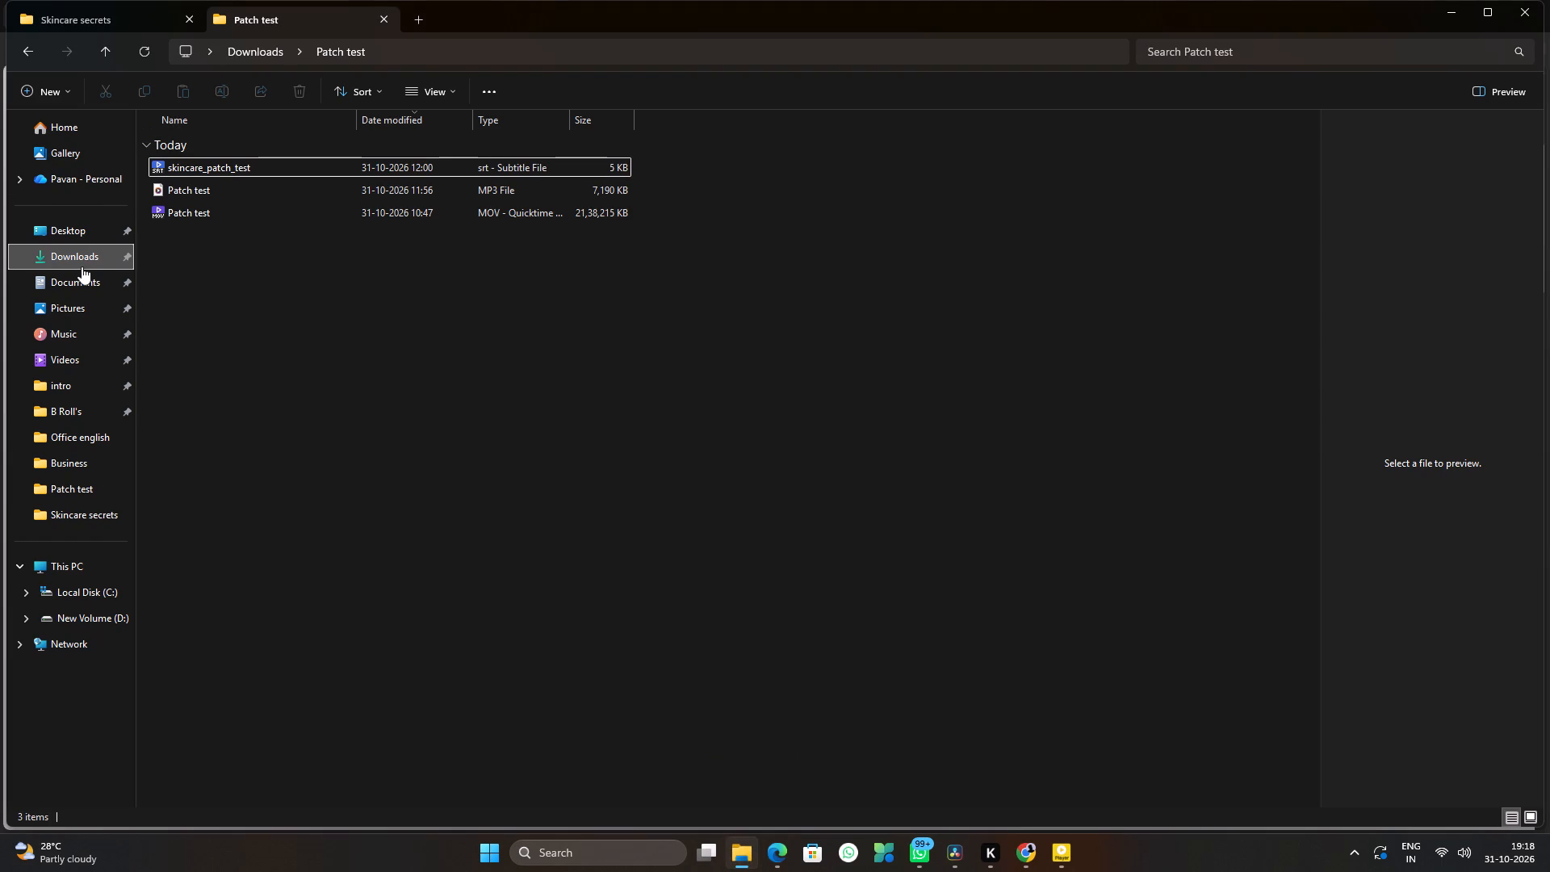
click(82, 266)
scroll(502, 439, up, 3)
click(423, 220)
click(297, 88)
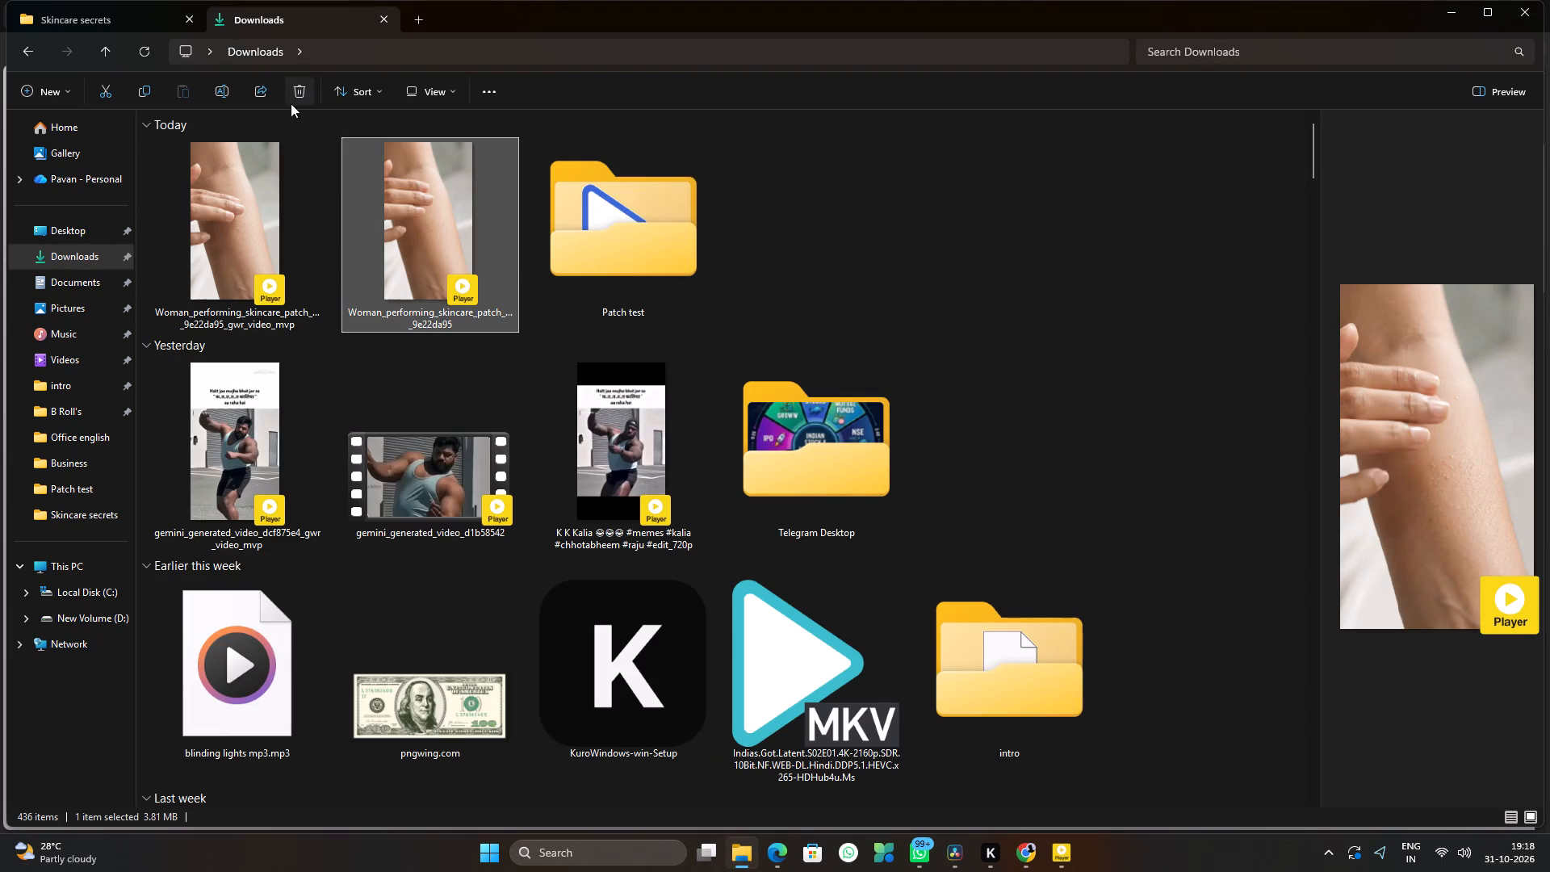
Bring the processed skincare patch video from Downloads onto track V3 of the DaVinci Resolve timeline, starting at about 00:01:06:16.
click(207, 195)
drag(219, 172, 245, 248)
key(alt+Tab)
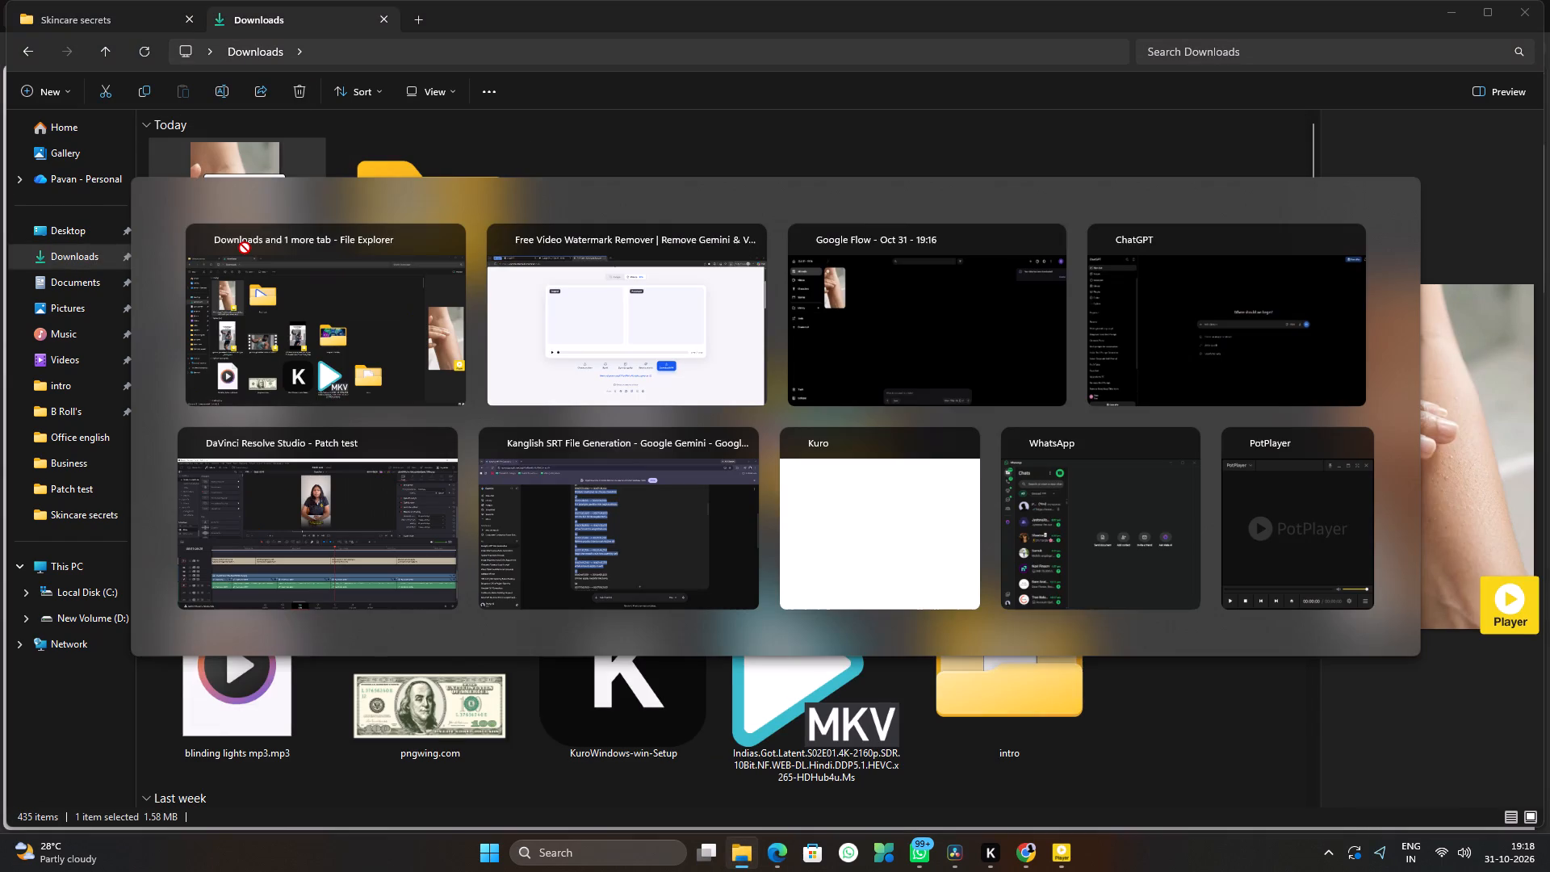
drag(245, 248, 309, 308)
key(alt+Tab)
key(alt+Tab)
key(alt+Tab)
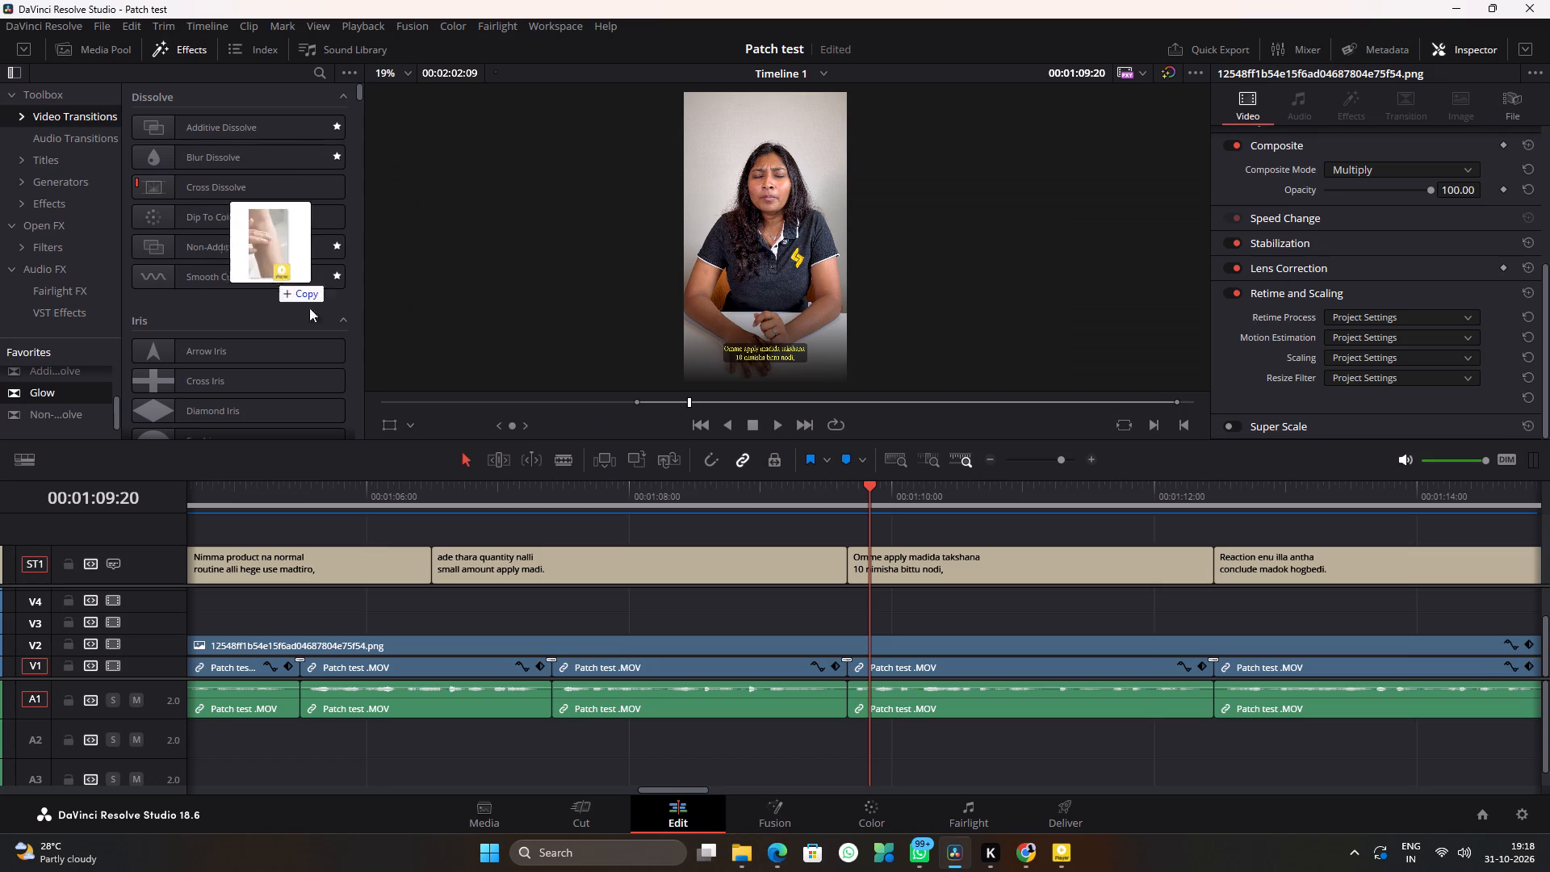
drag(309, 308, 450, 627)
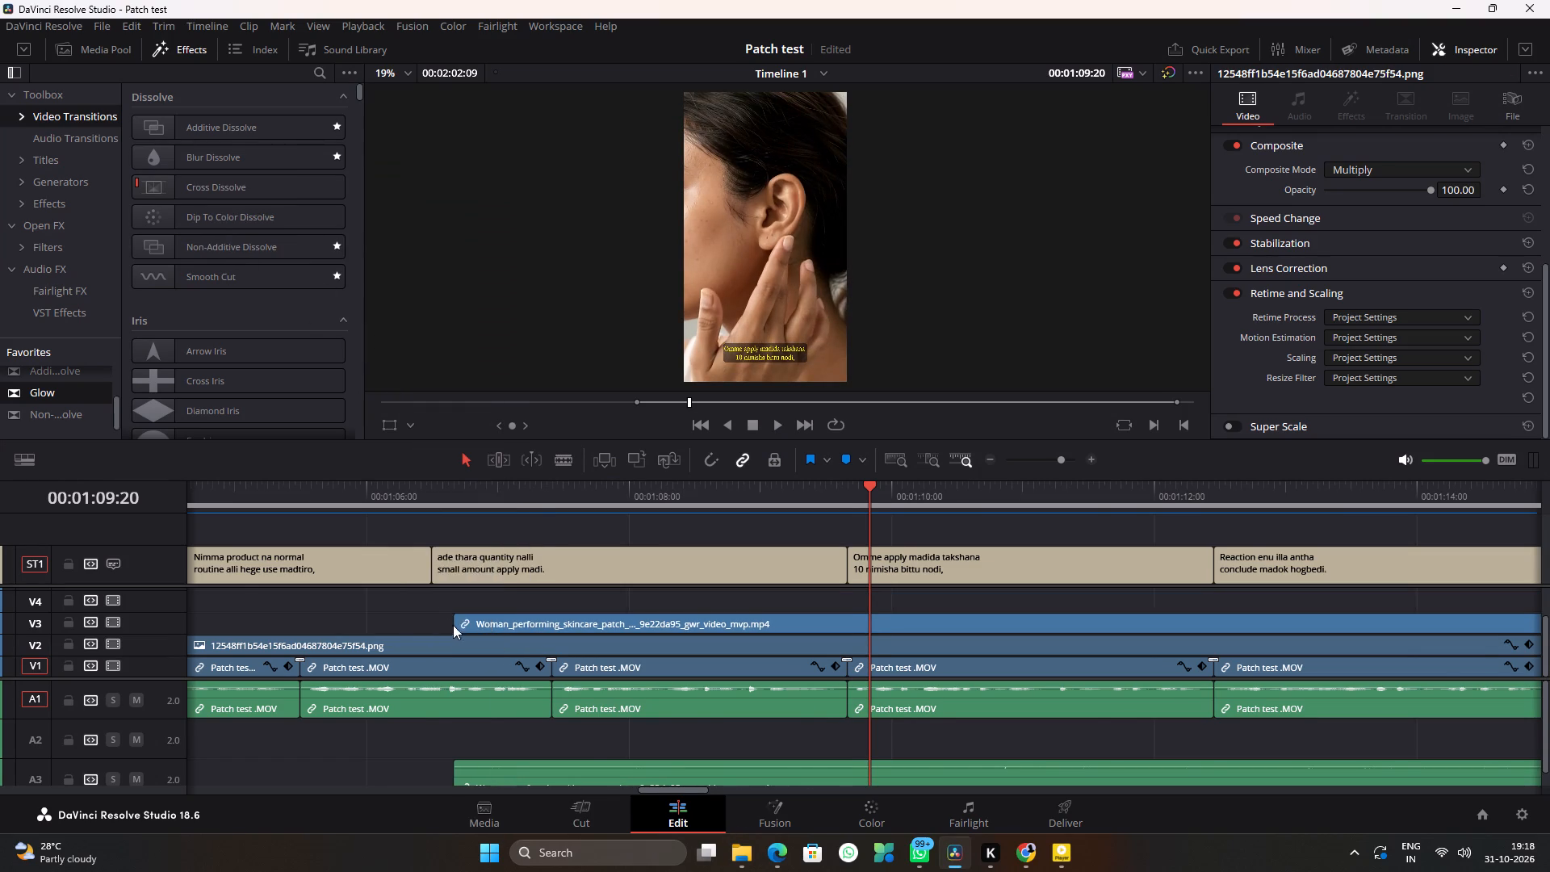
Move the skincare patch clip earlier on V3 so it starts at about 00:00:58.
alt+scroll(530, 618, down, 6)
drag(748, 621, 454, 622)
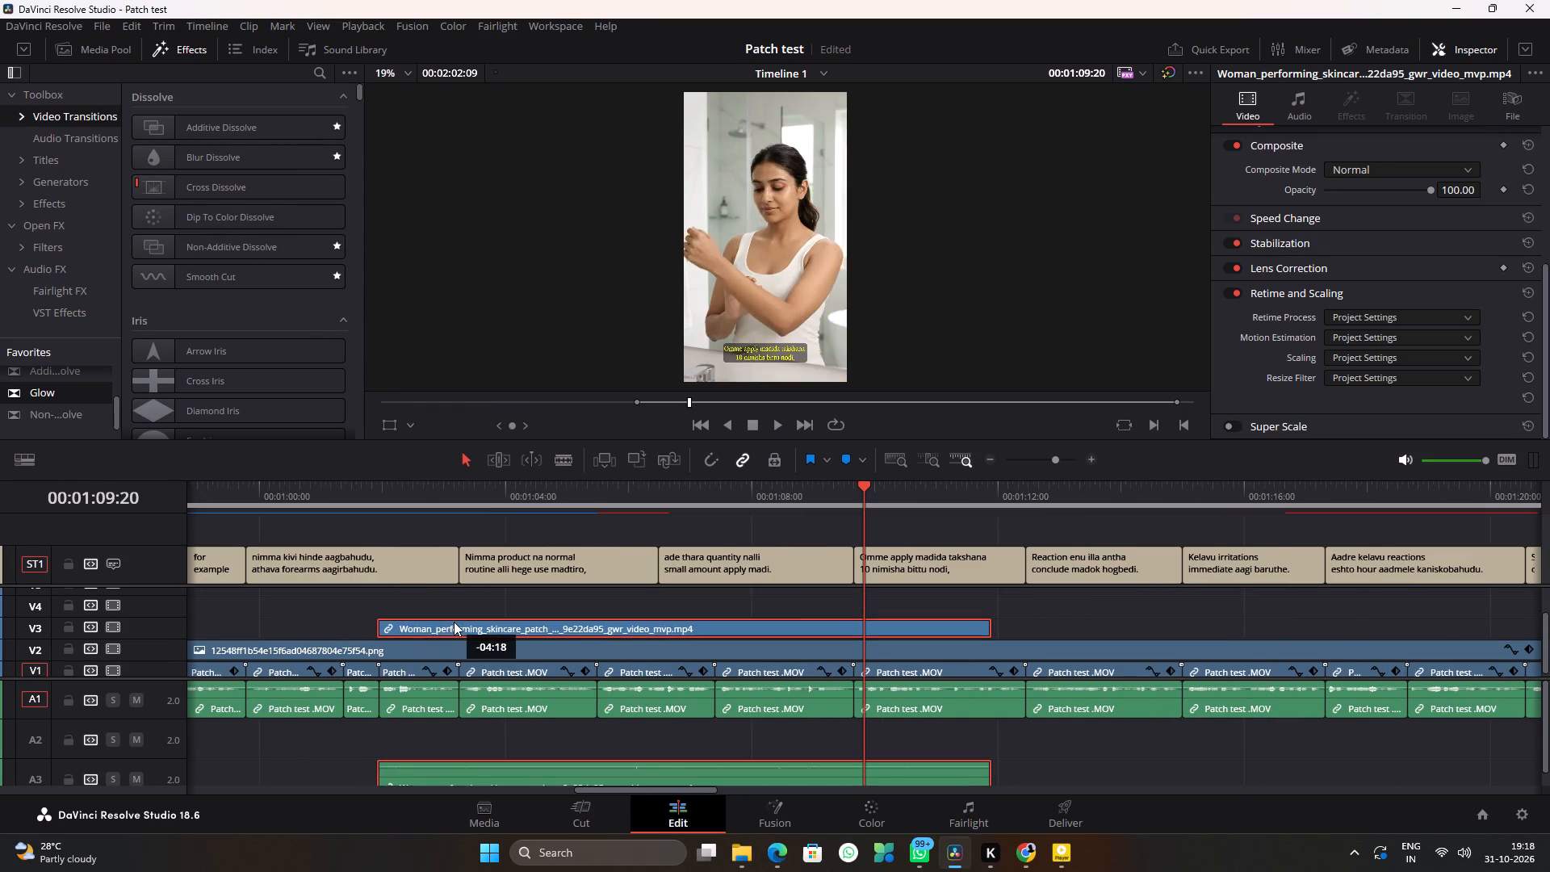
drag(454, 622, 438, 628)
ctrl+scroll(437, 627, up, 11)
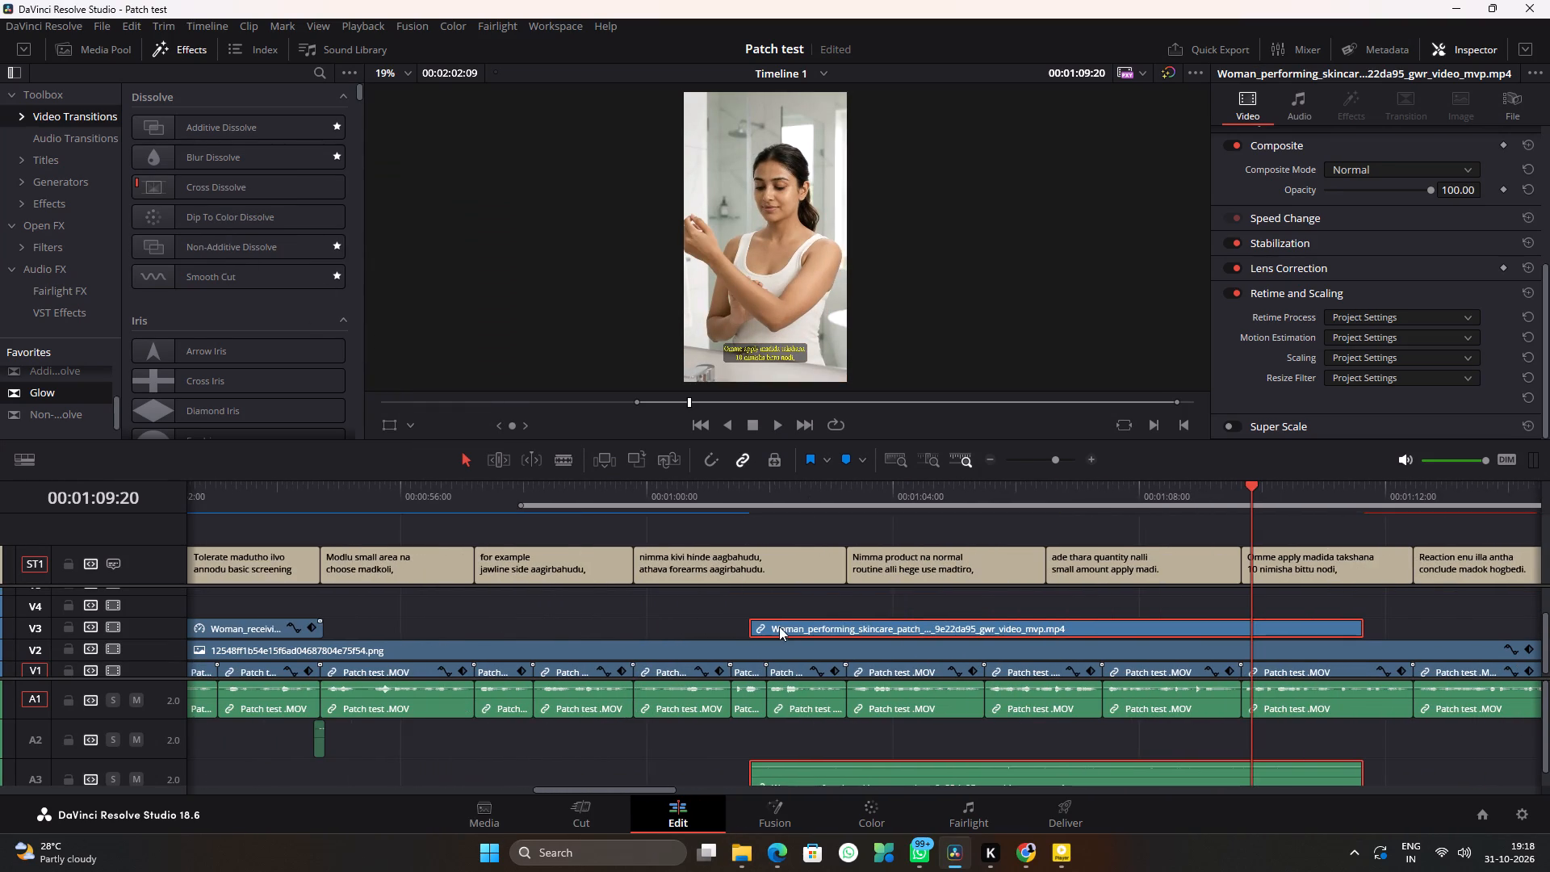
drag(785, 627, 549, 625)
Unlink the skincare patch clip's audio from its video and delete that audio from track A3.
click(529, 497)
key(space)
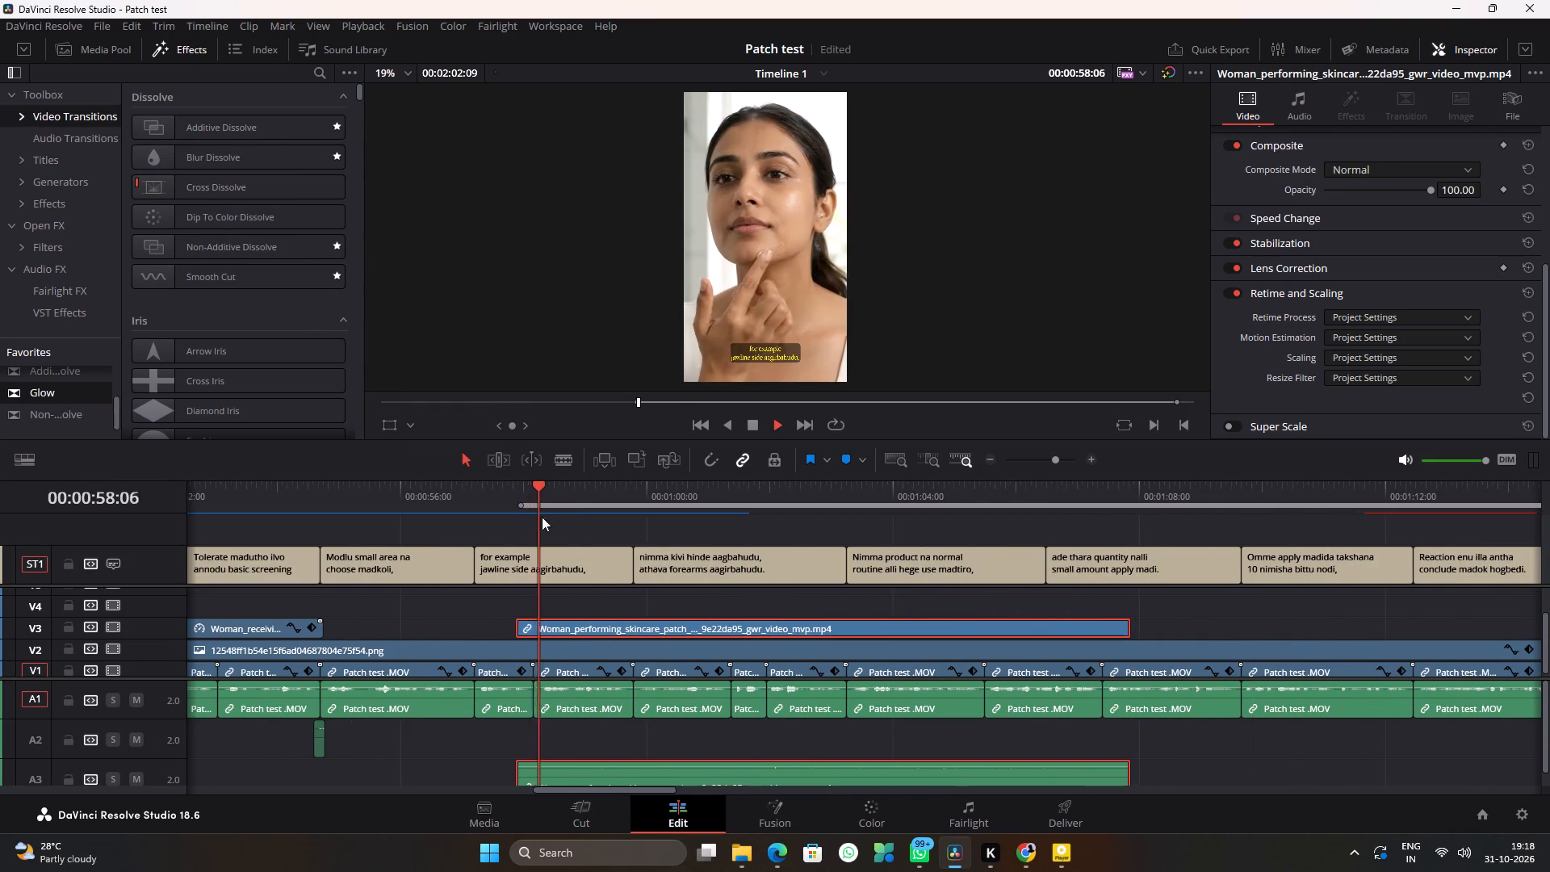
alt+scroll(551, 577, up, 6)
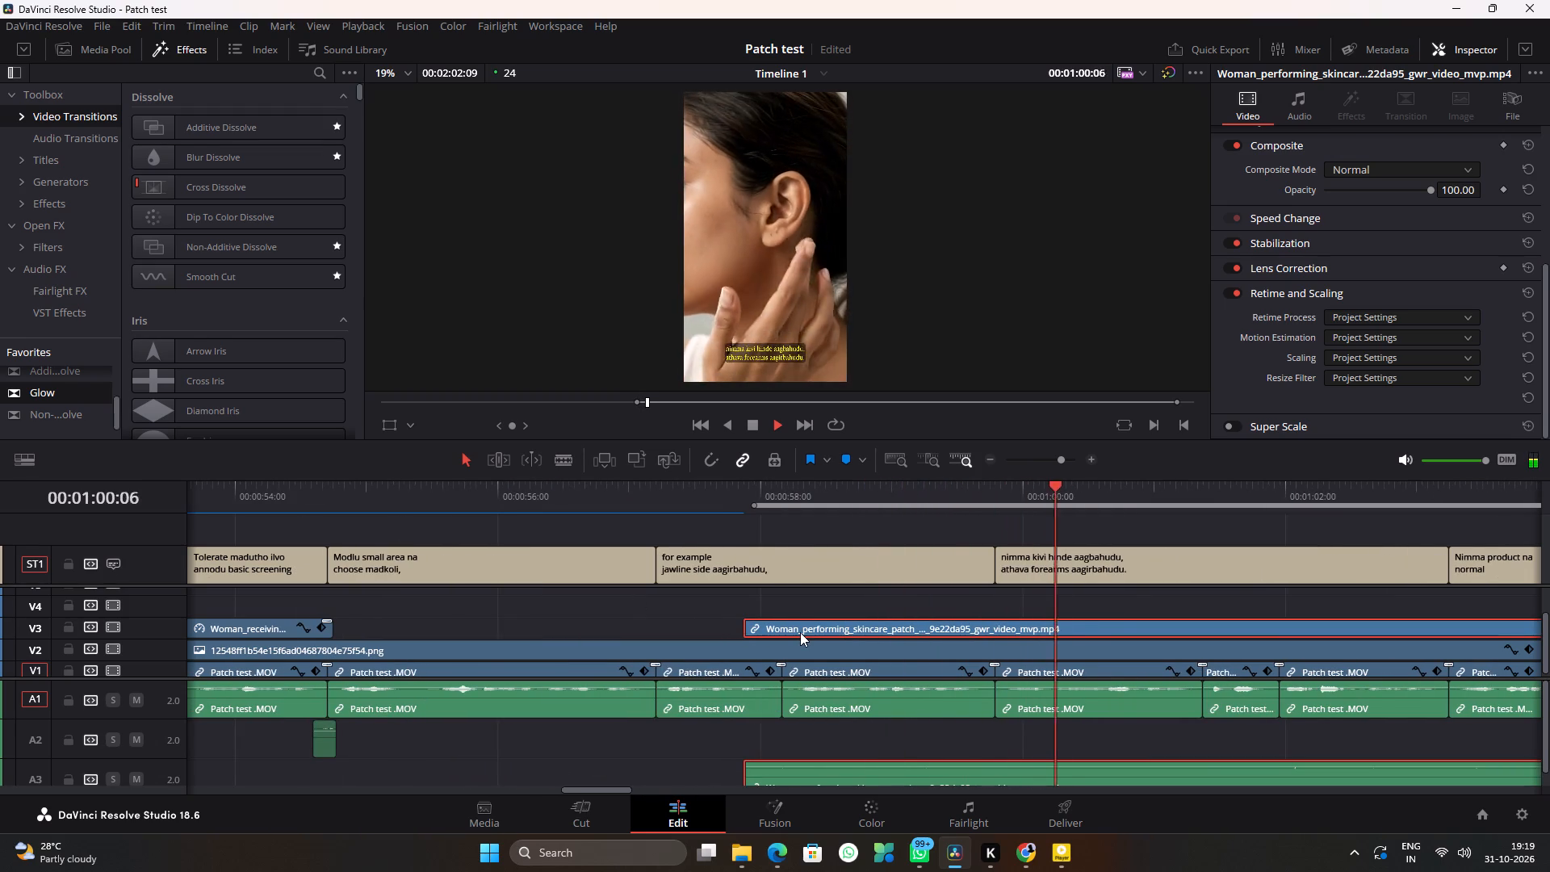
alt+scroll(940, 686, down, 4)
scroll(1013, 761, down, 5)
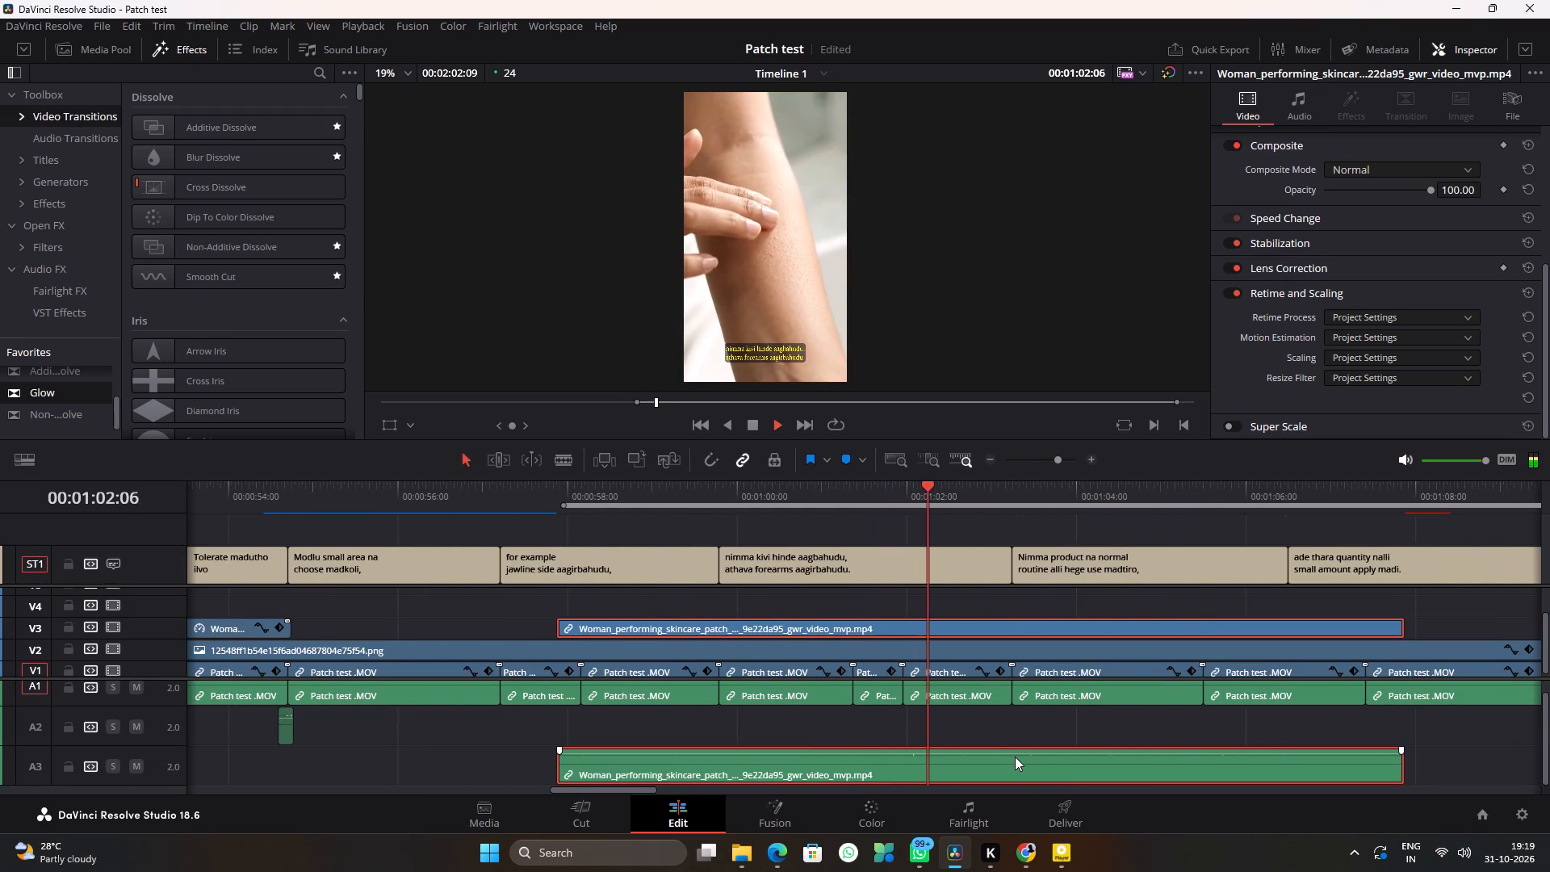
key(space)
right_click(1020, 765)
click(1037, 755)
click(1028, 726)
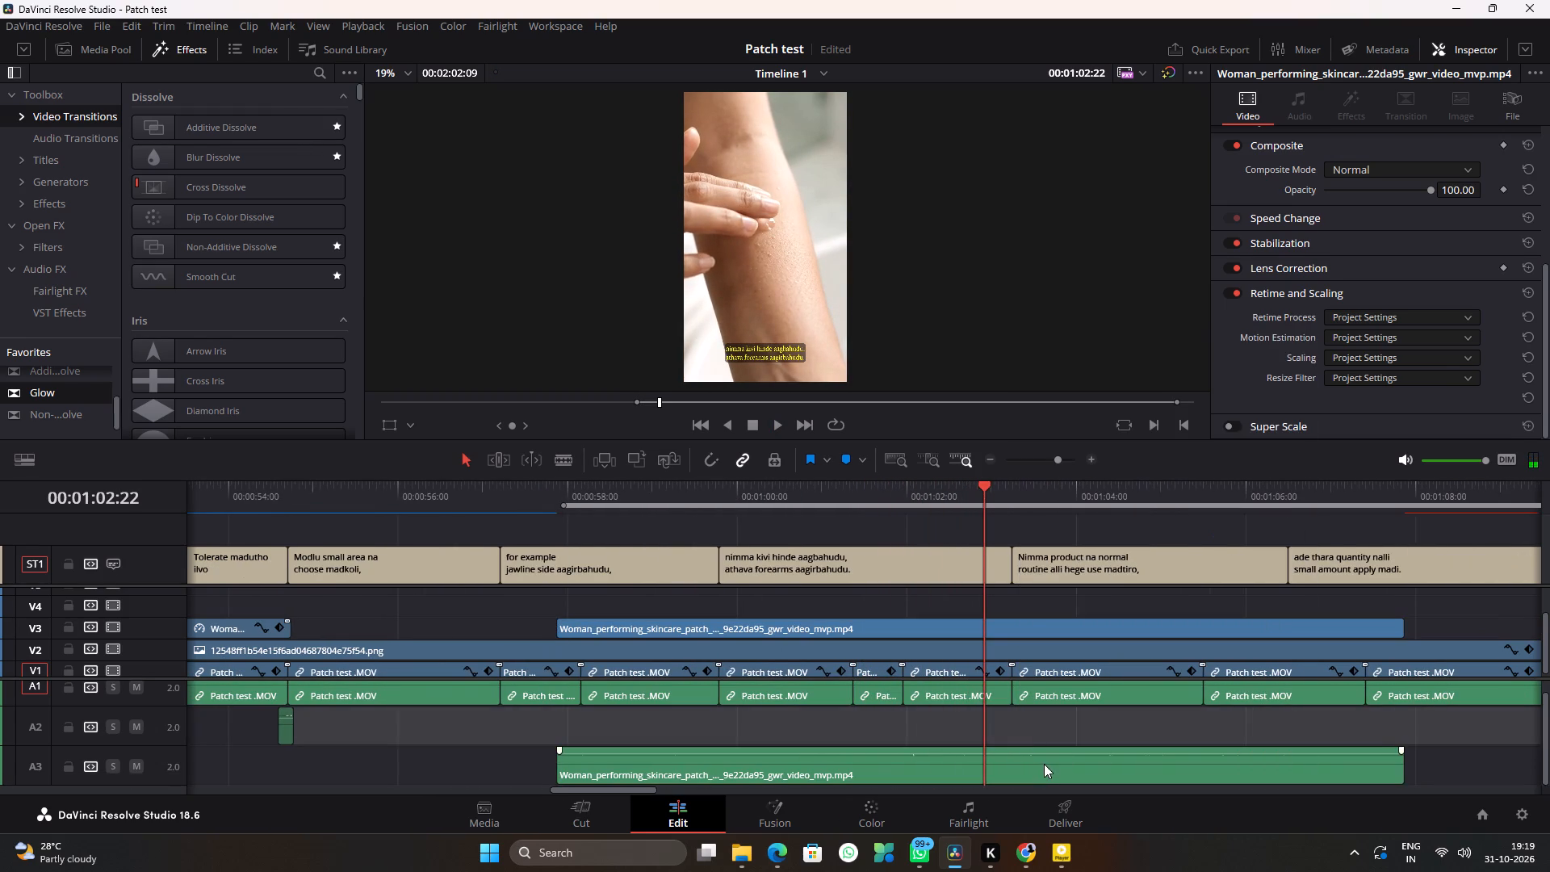
click(1044, 765)
key(BackSpace)
Trim the start of the skincare patch clip on V3 to 00:00:58:01.
drag(578, 502, 559, 505)
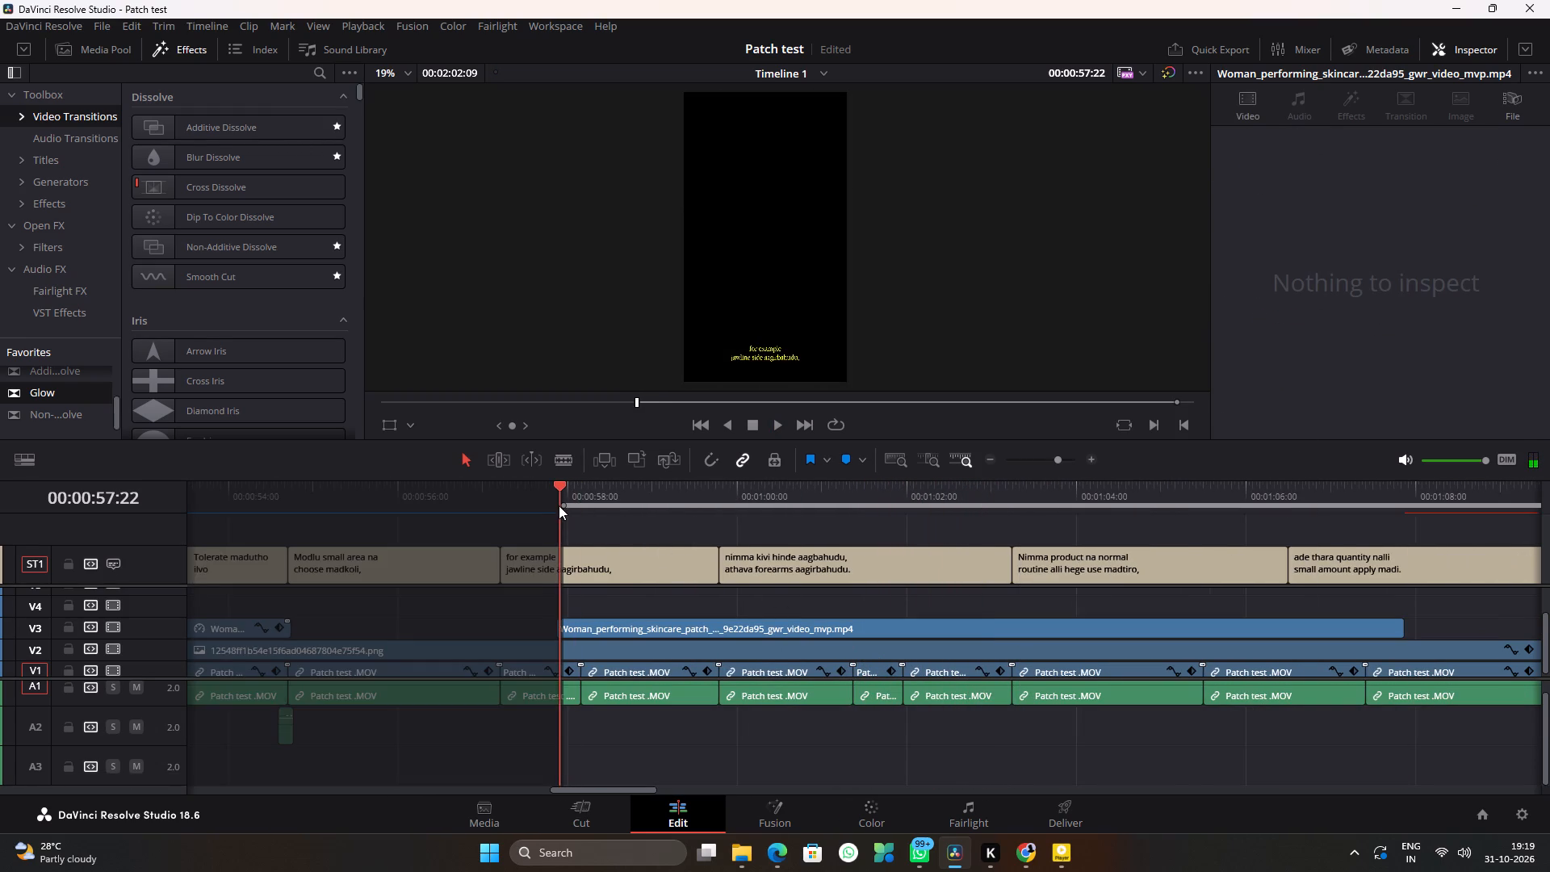
drag(559, 505, 564, 507)
key(Right)
key(Right)
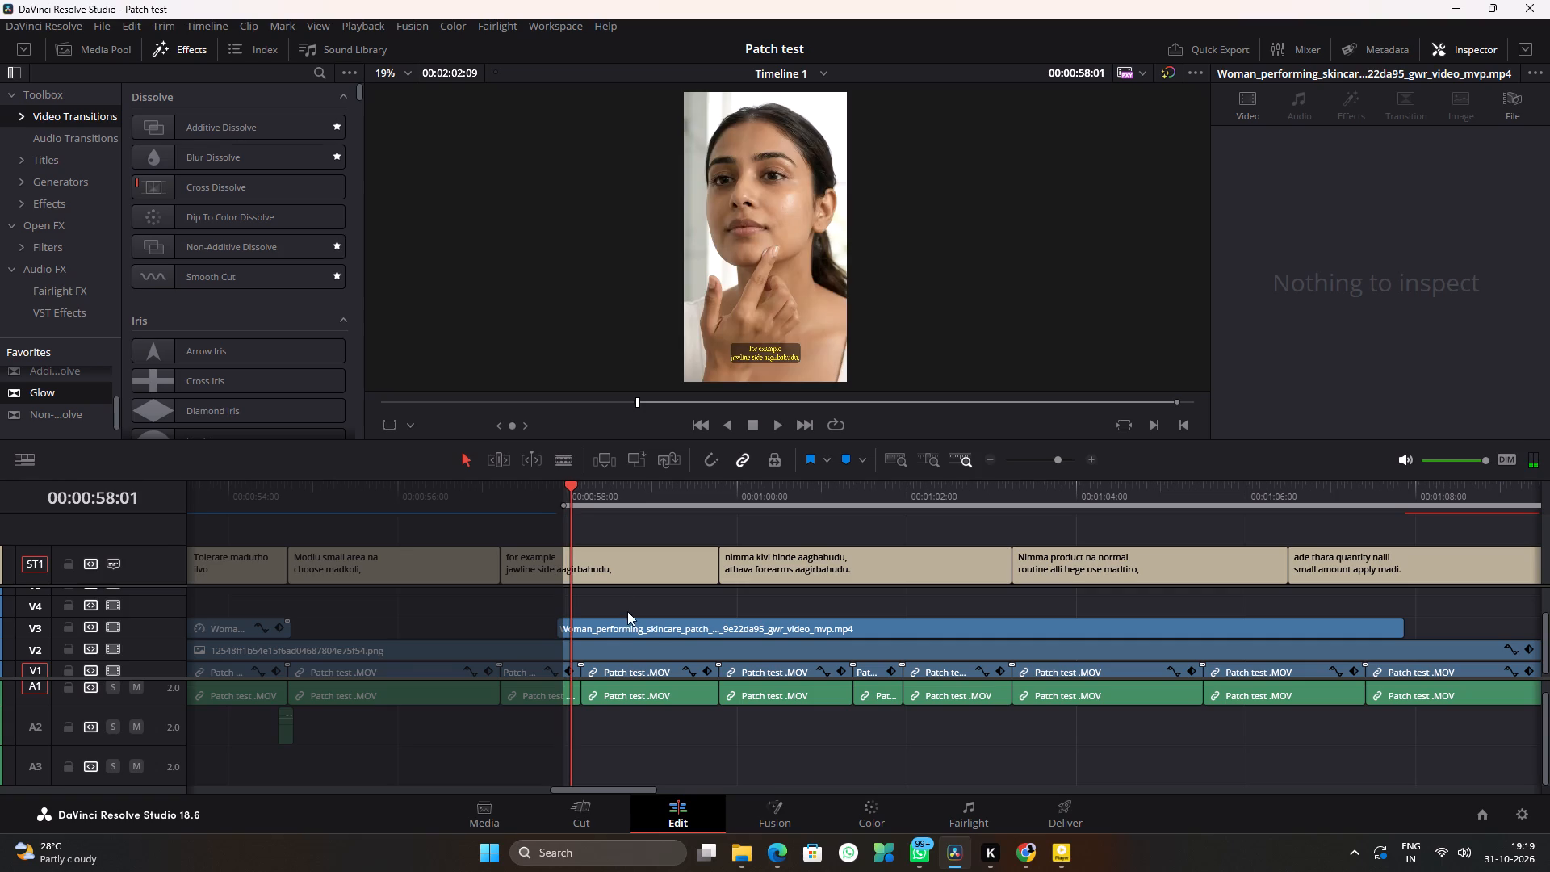
click(618, 630)
key(shift+braceleft)
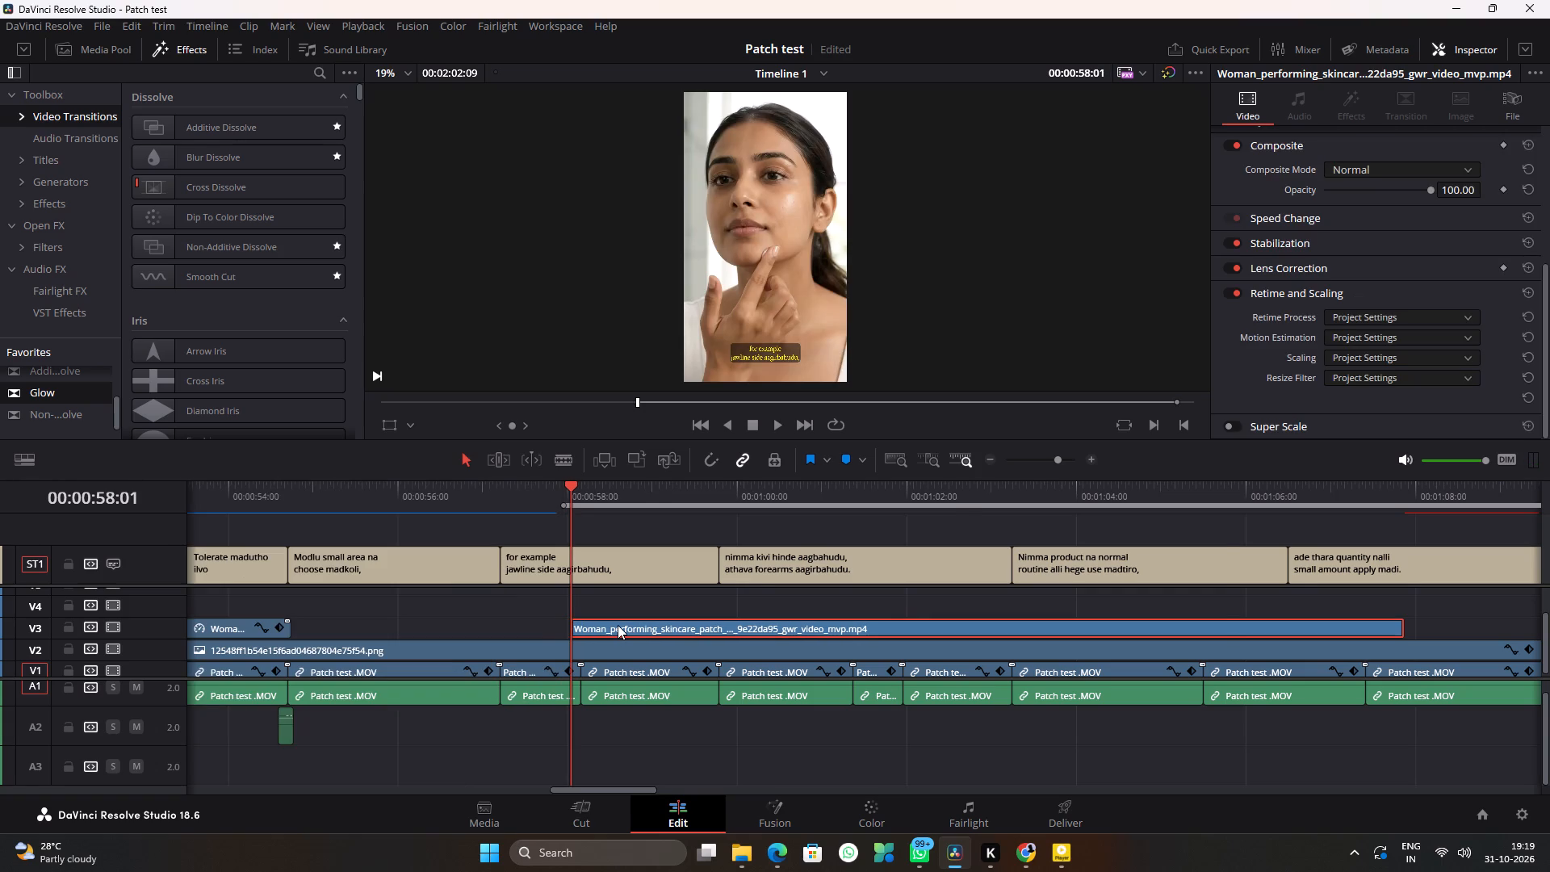
Move the skincare patch clip slightly on V3 so it starts at 00:00:58:03.
alt+scroll(618, 625, up, 11)
click(878, 497)
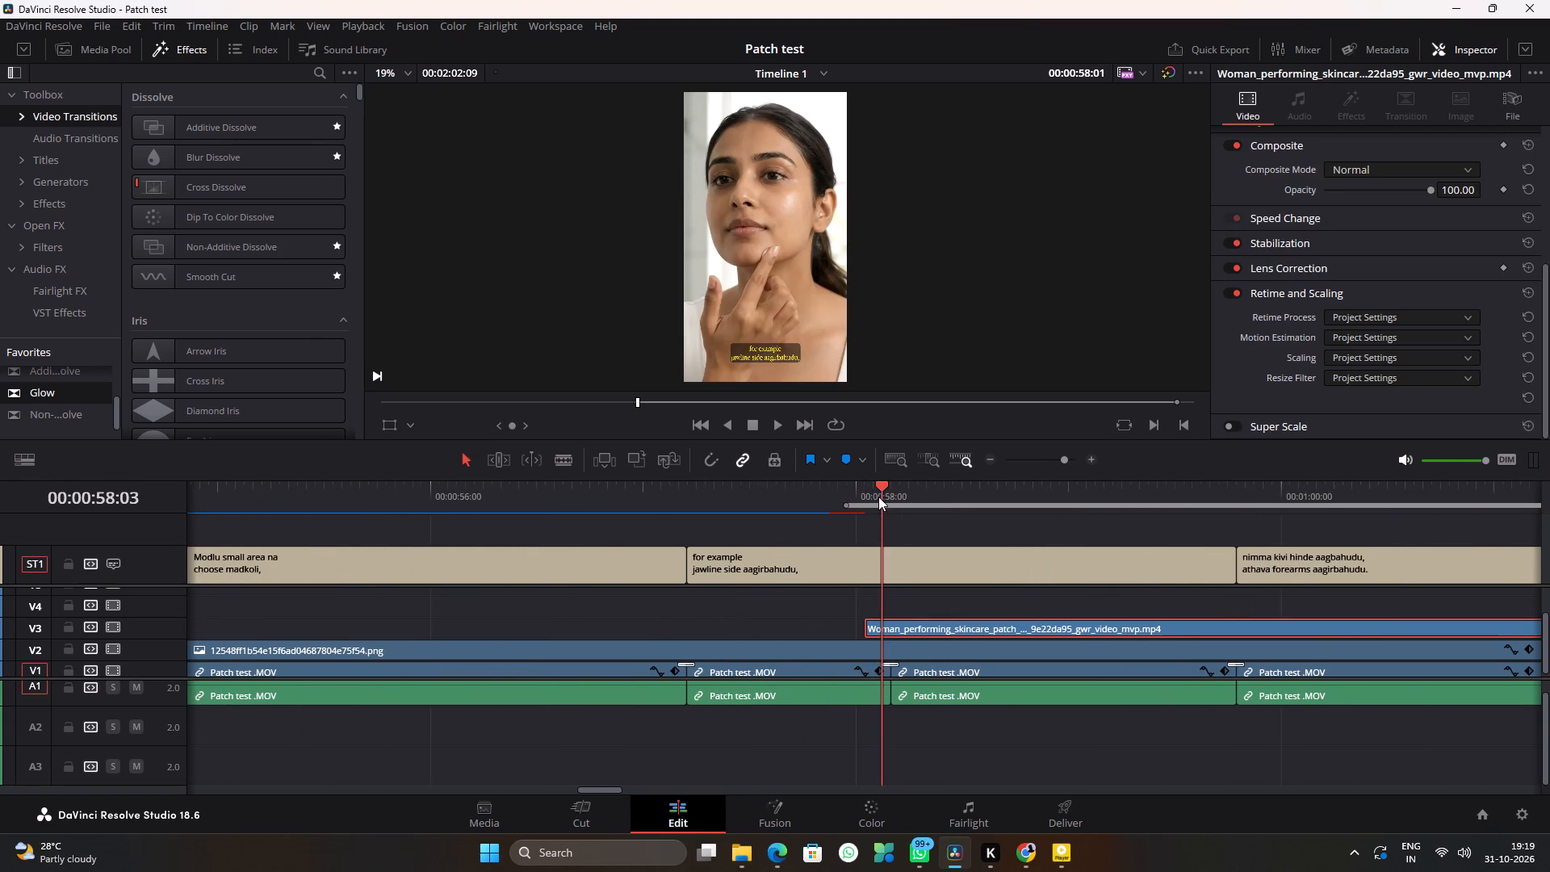
drag(898, 621, 915, 621)
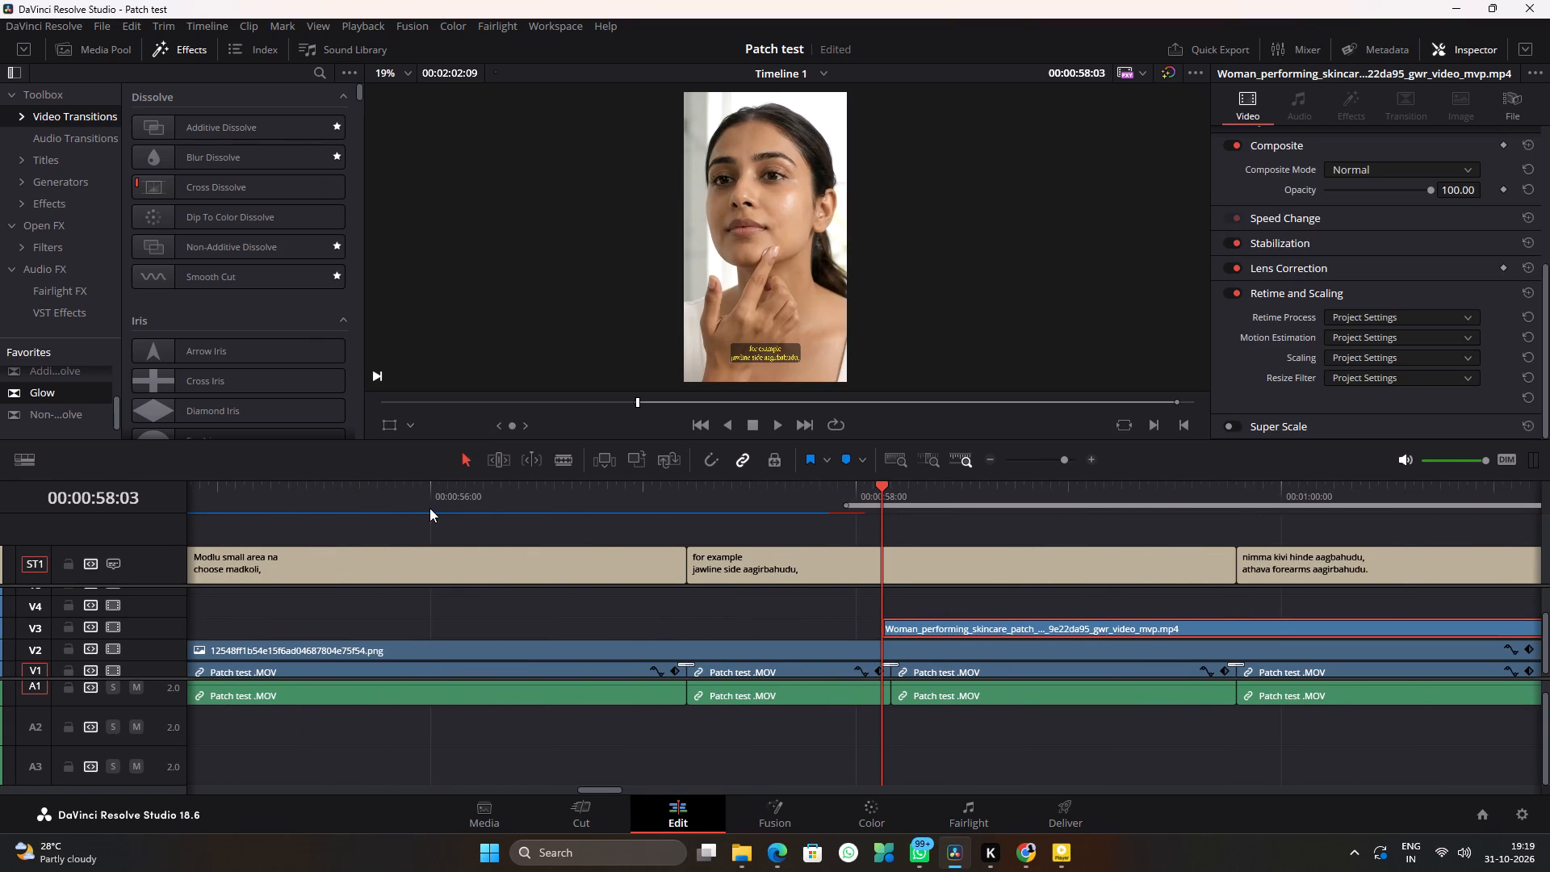
Play the timeline from about 00:00:56:00 to 00:01:09:12 to check the skincare patch clip against the speech and subtitles.
click(429, 508)
key(space)
alt+scroll(590, 643, down, 9)
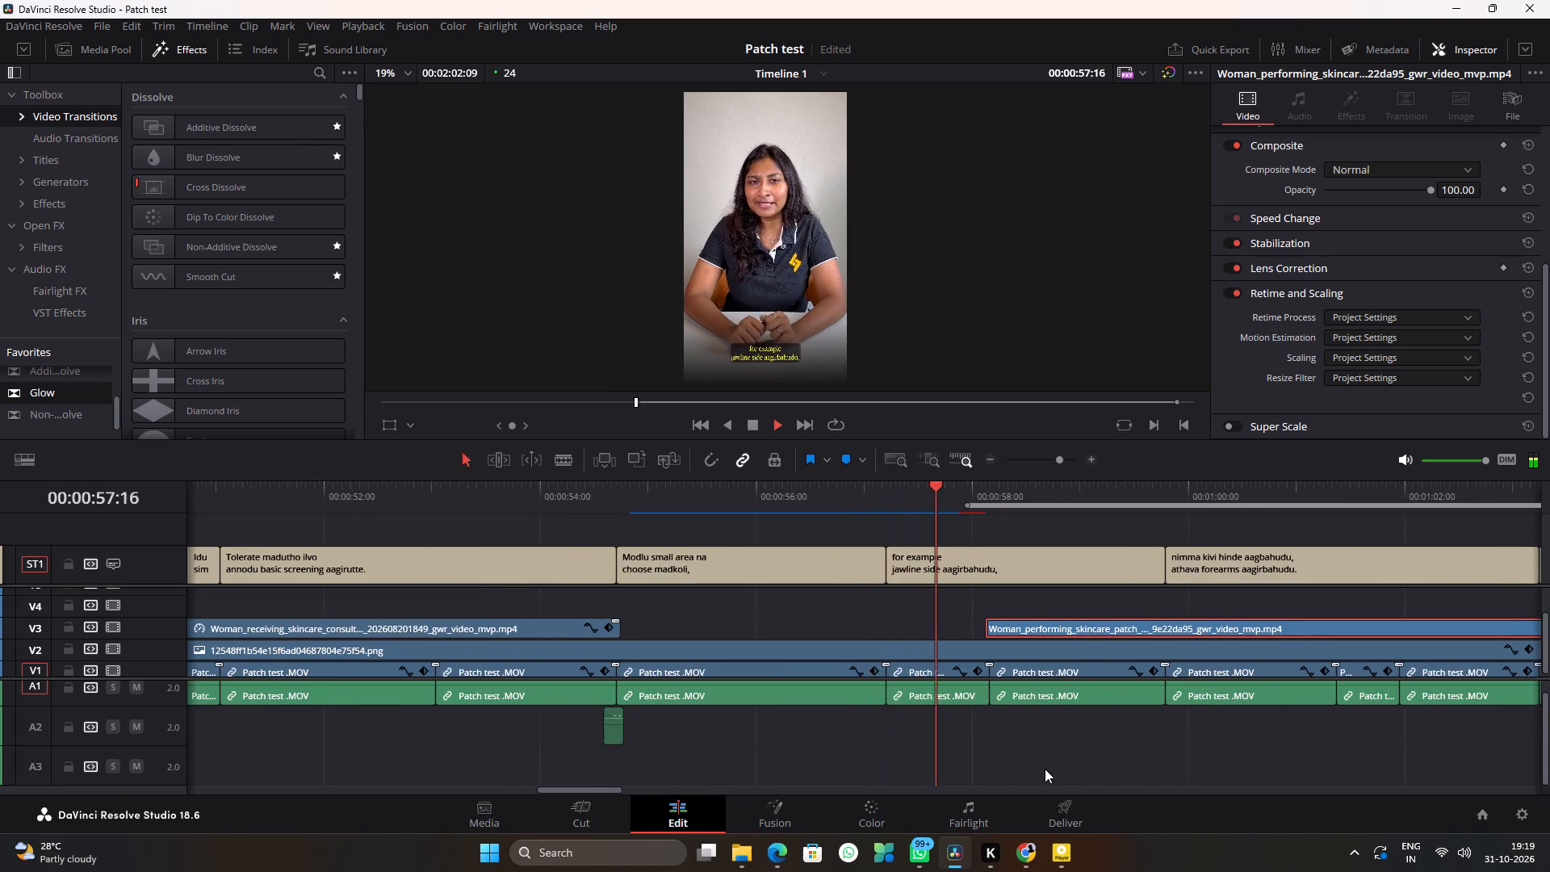
click(1045, 769)
alt+scroll(1020, 753, up, 10)
ctrl+scroll(981, 727, down, 6)
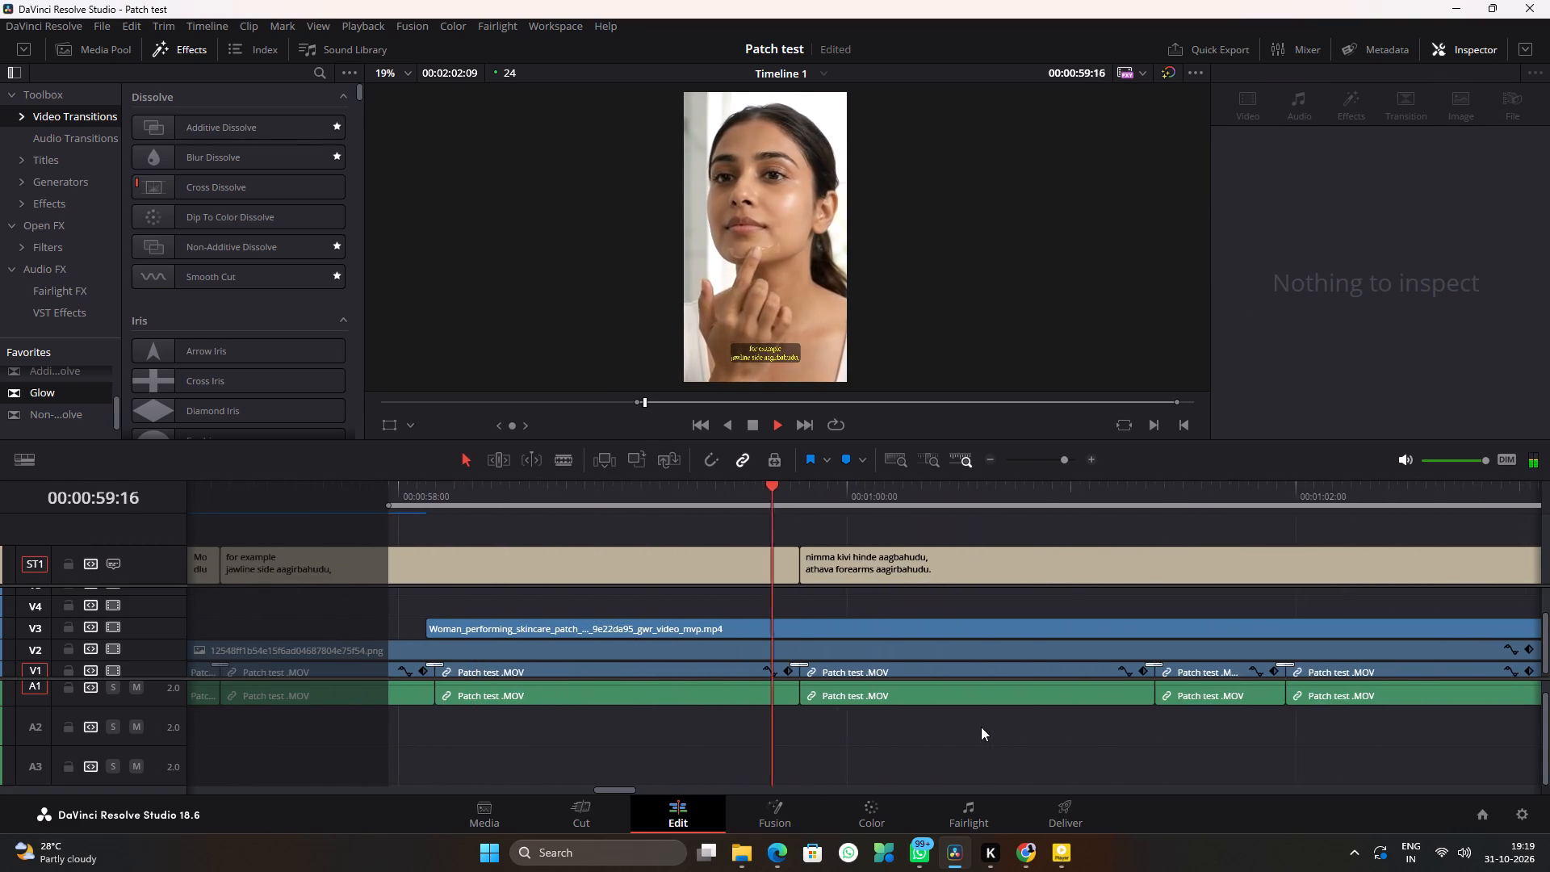
ctrl+scroll(981, 727, down, 6)
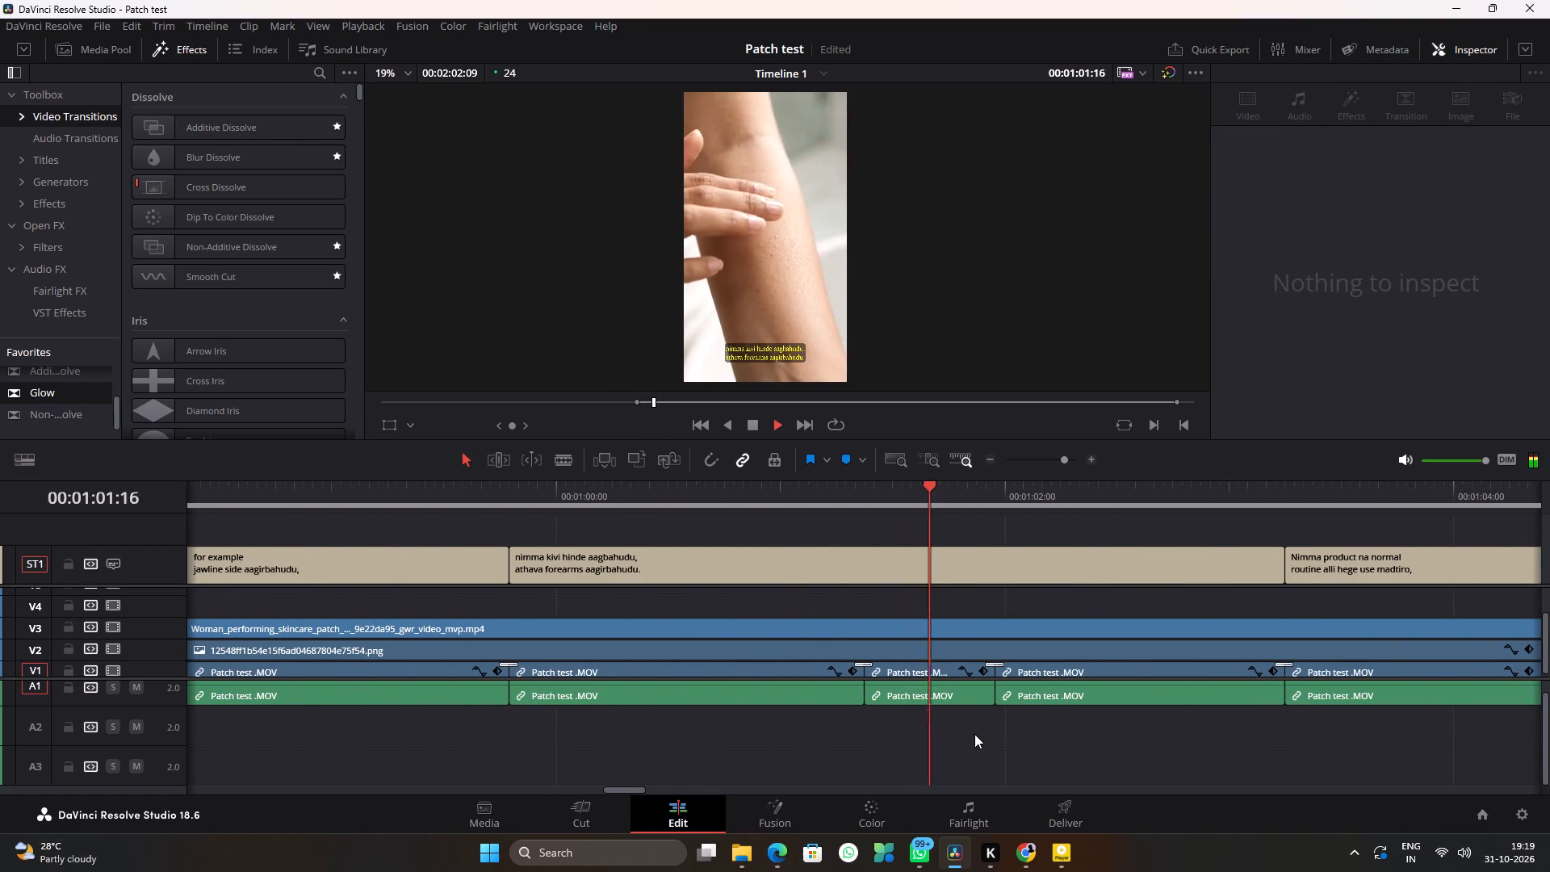
ctrl+scroll(974, 734, down, 18)
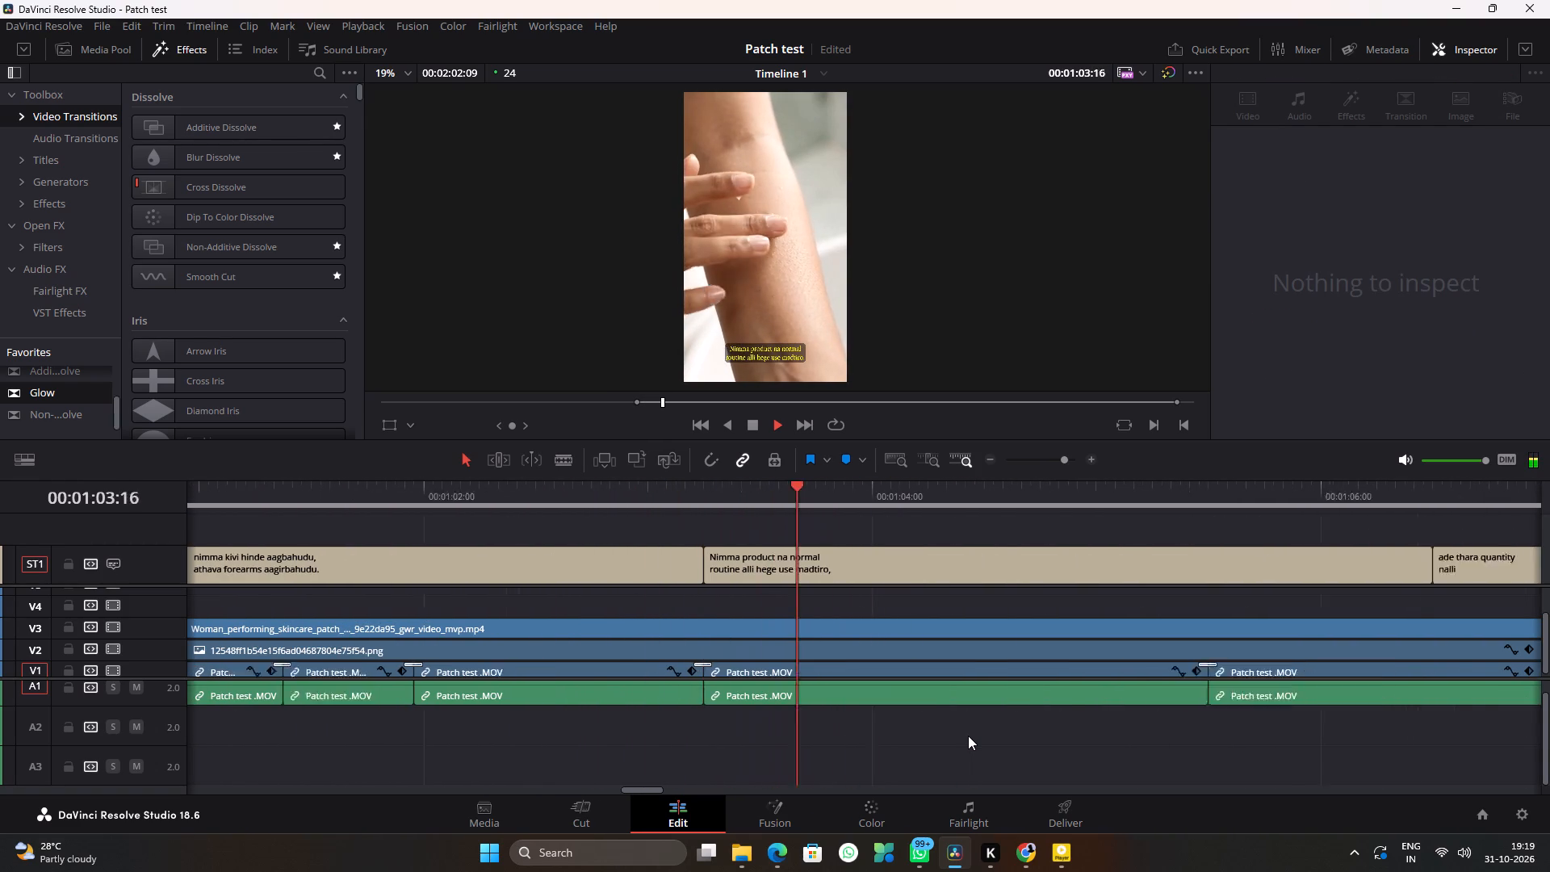
ctrl+scroll(968, 736, down, 6)
alt+scroll(968, 736, down, 8)
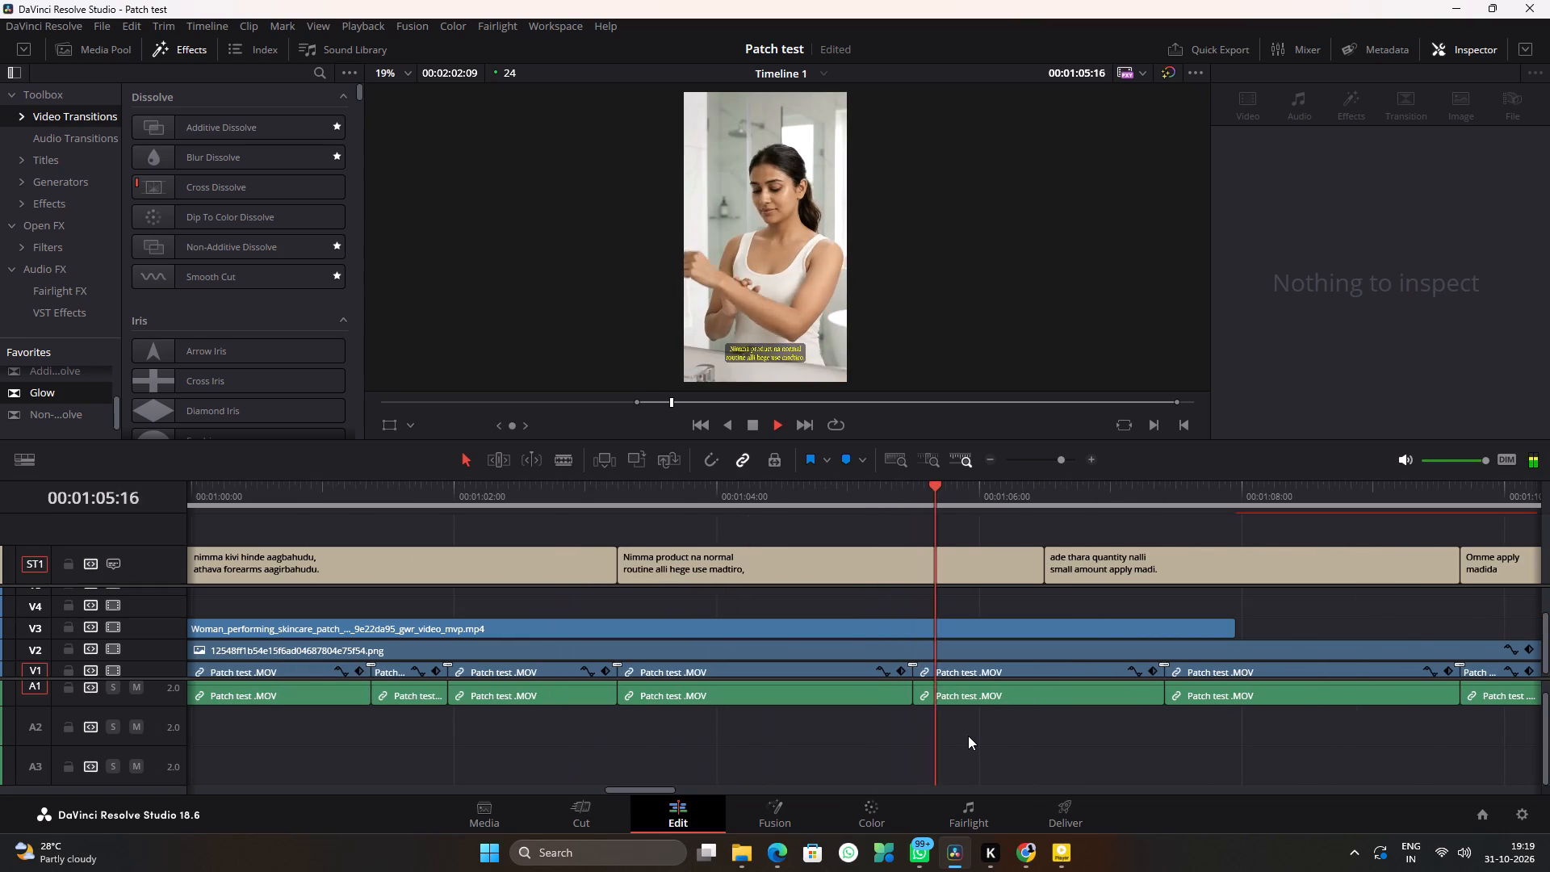
ctrl+scroll(968, 736, down, 6)
alt+scroll(966, 736, up, 5)
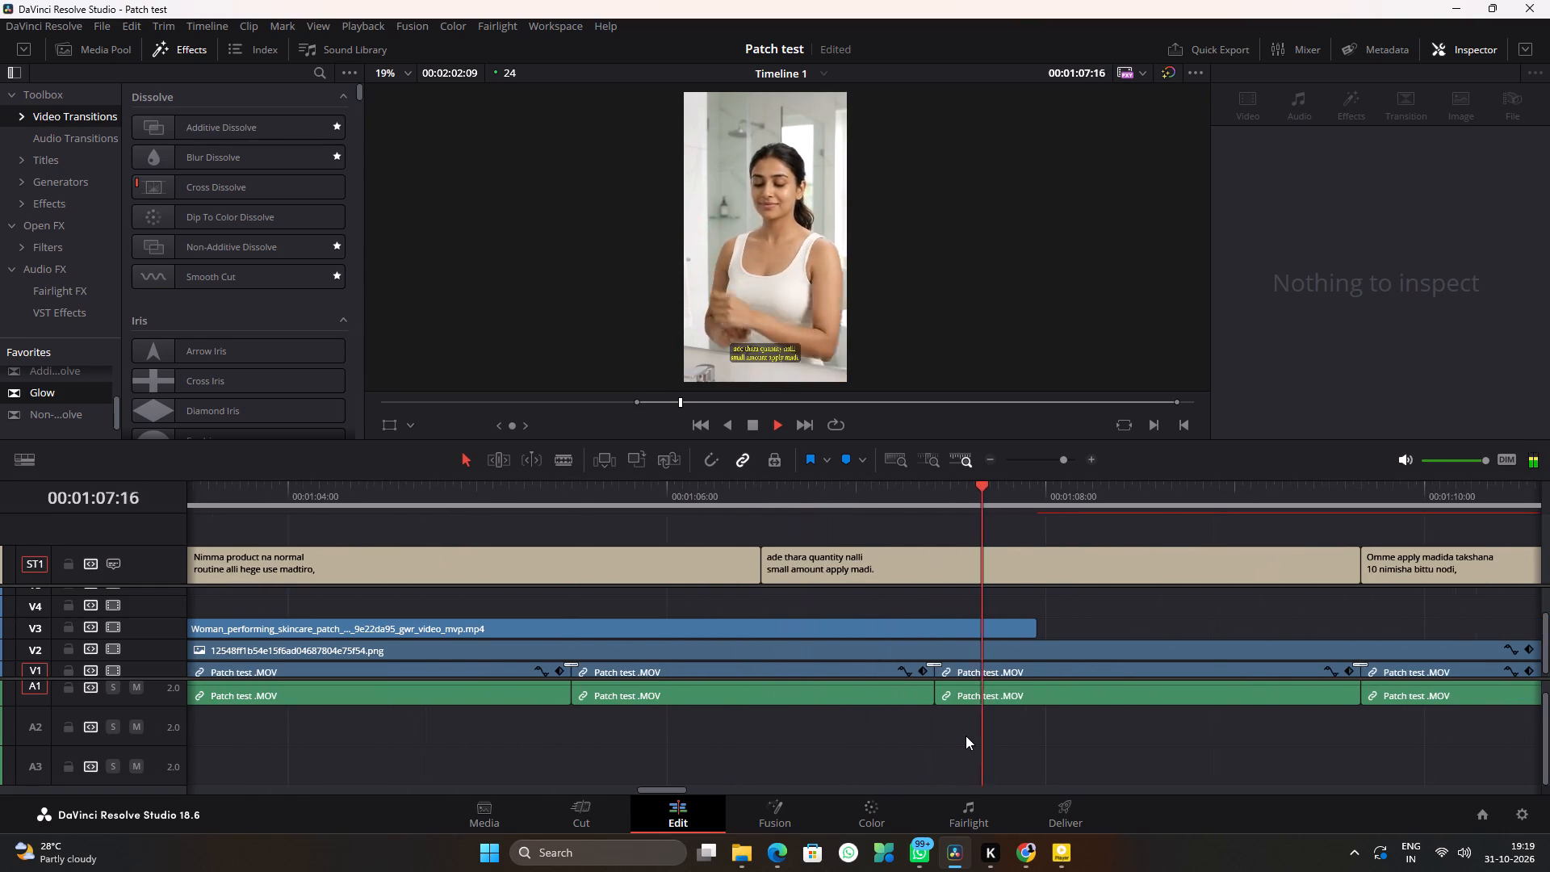
ctrl+scroll(966, 736, down, 5)
key(space)
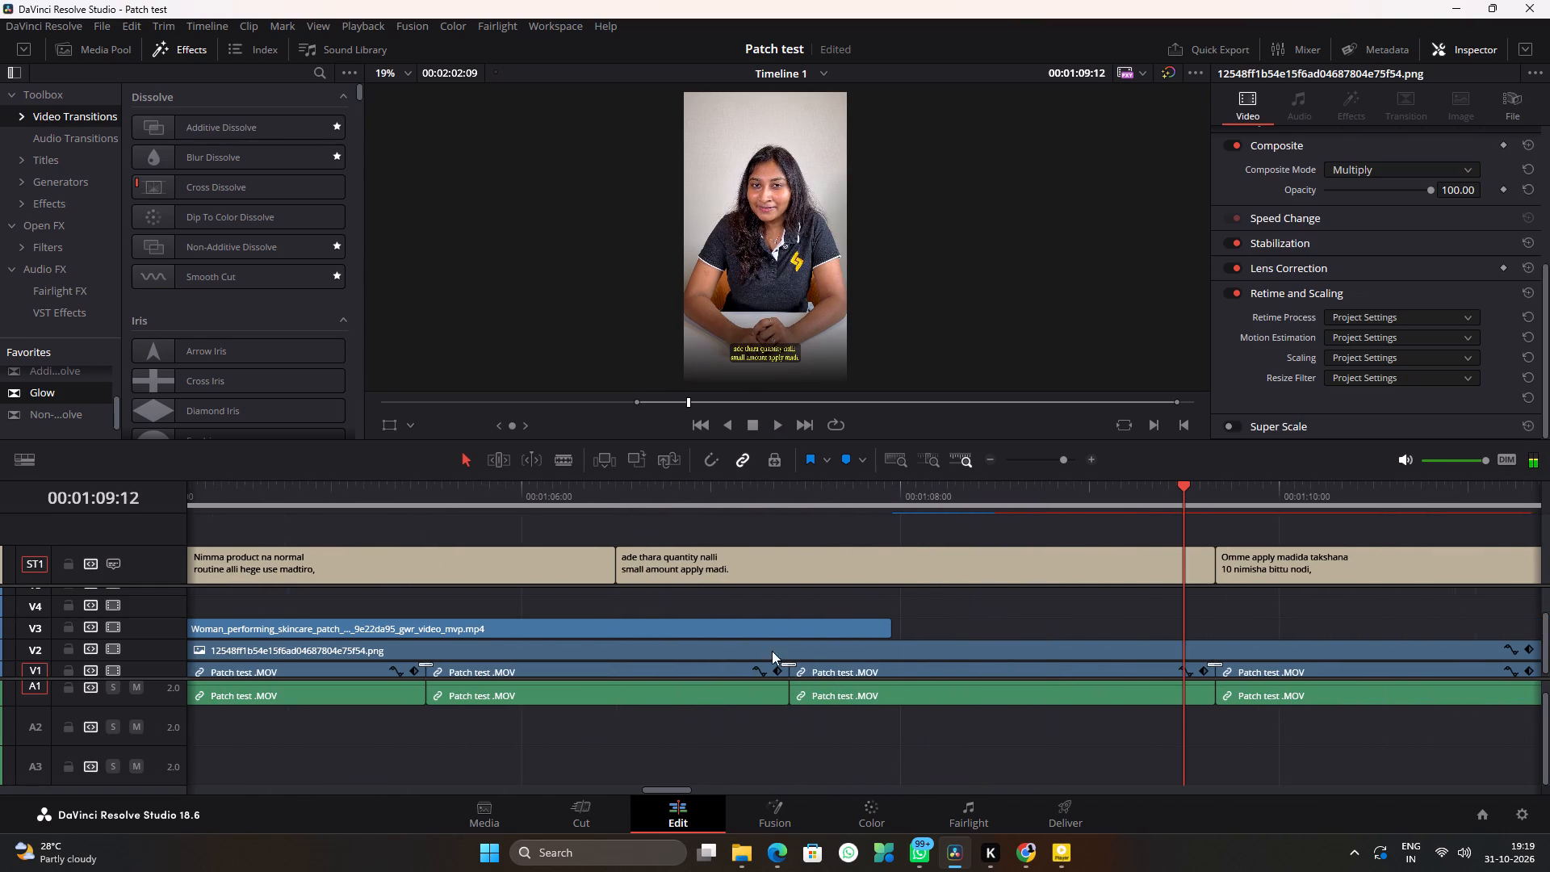
Open the skincare patch clip's retime curve and add a speed keyframe at 00:01:03:06, where the "Nimma product na normal" subtitle starts.
ctrl+scroll(702, 643, up, 15)
click(408, 498)
key(space)
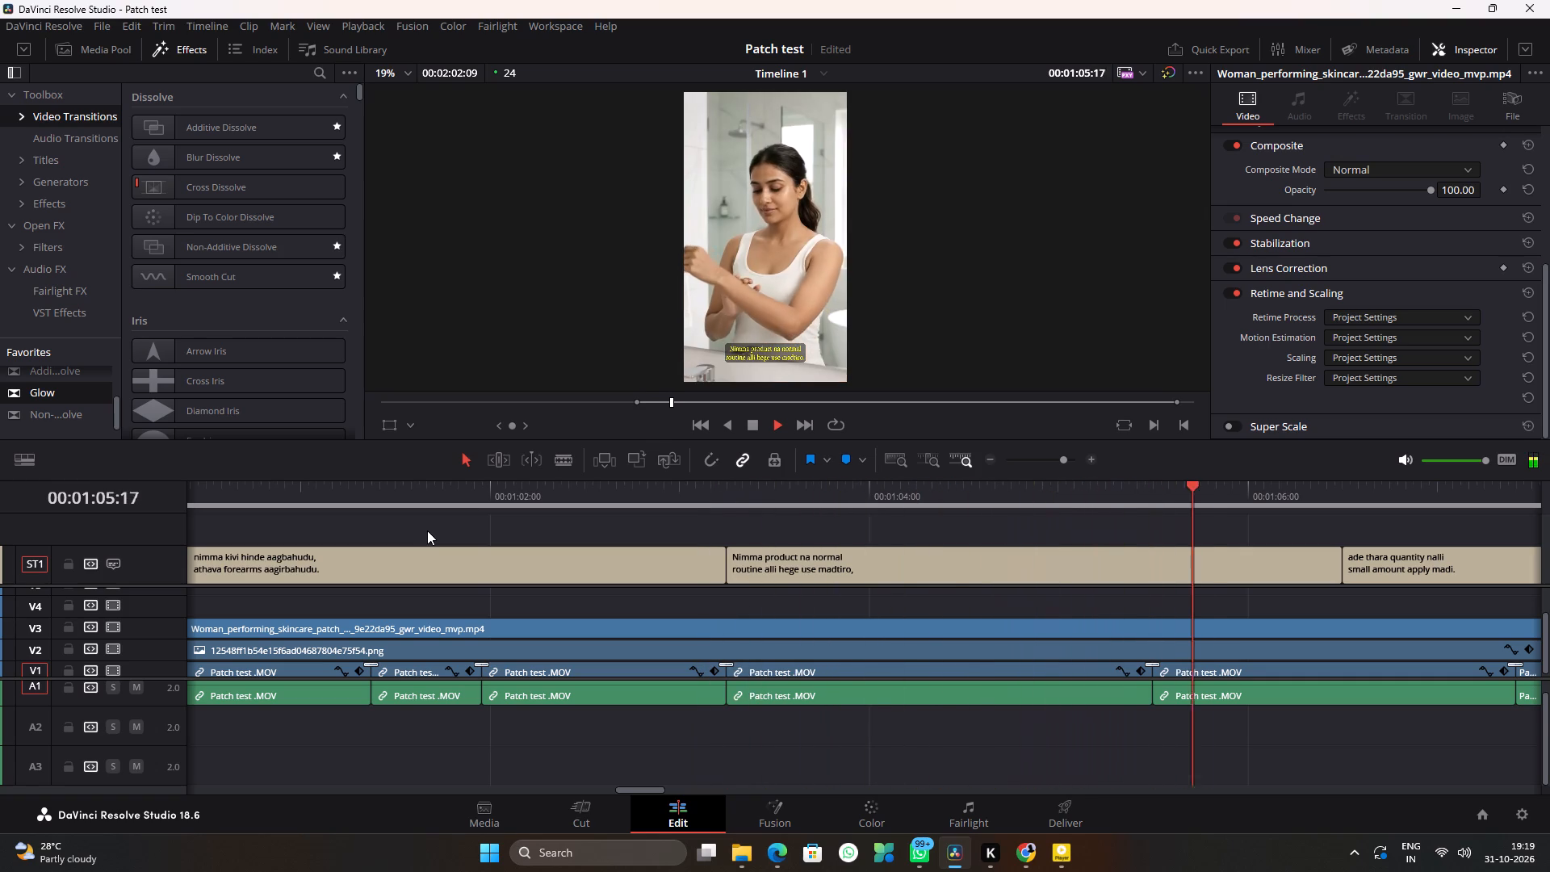
key(space)
click(320, 500)
key(space)
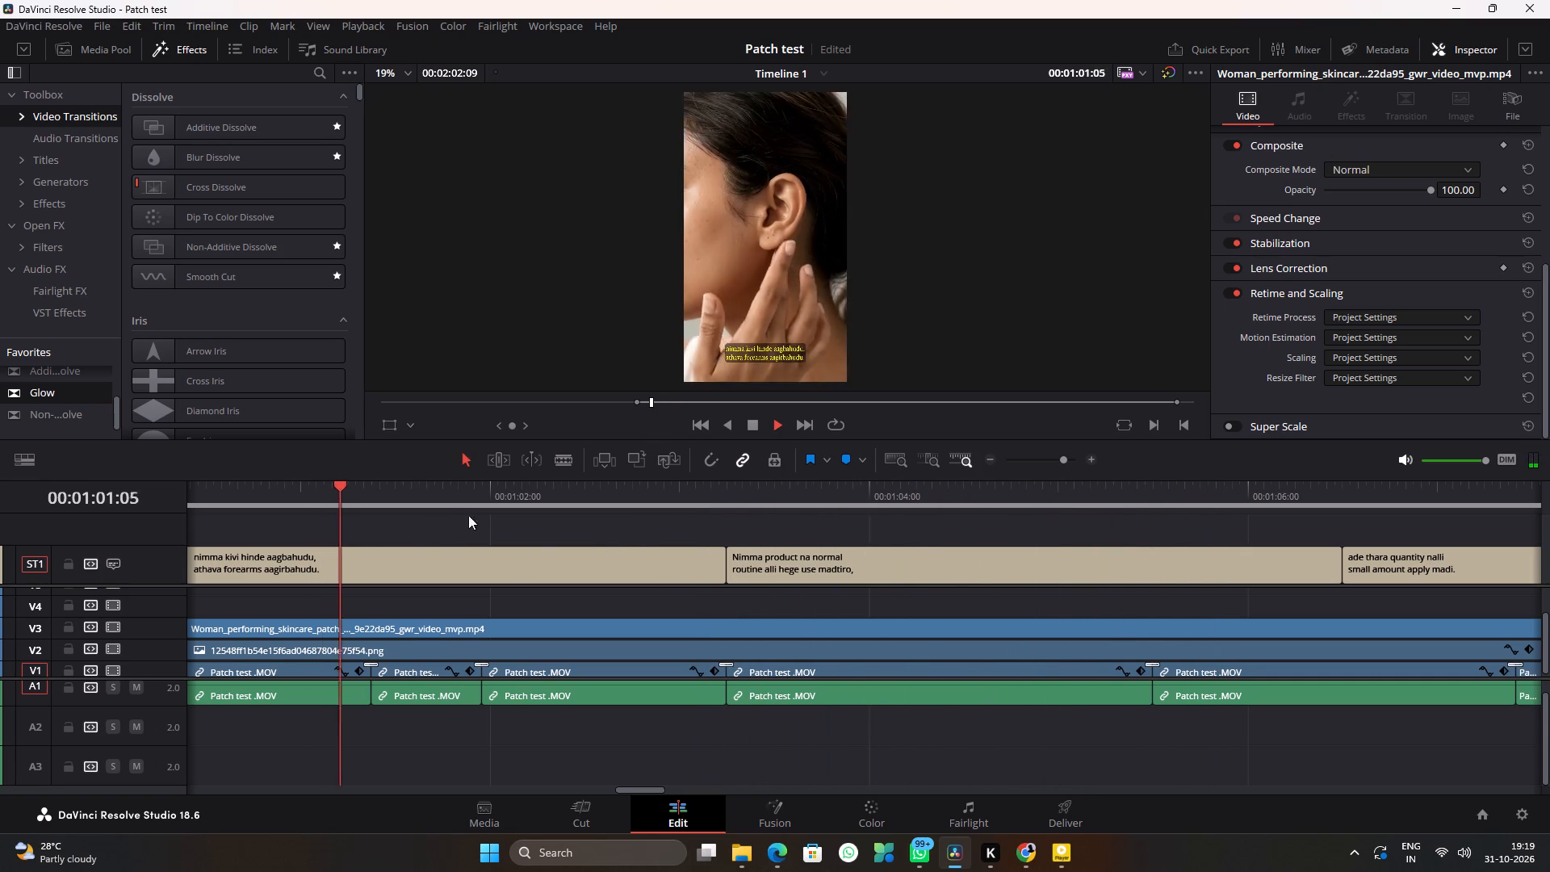
key(space)
click(719, 628)
right_click(719, 628)
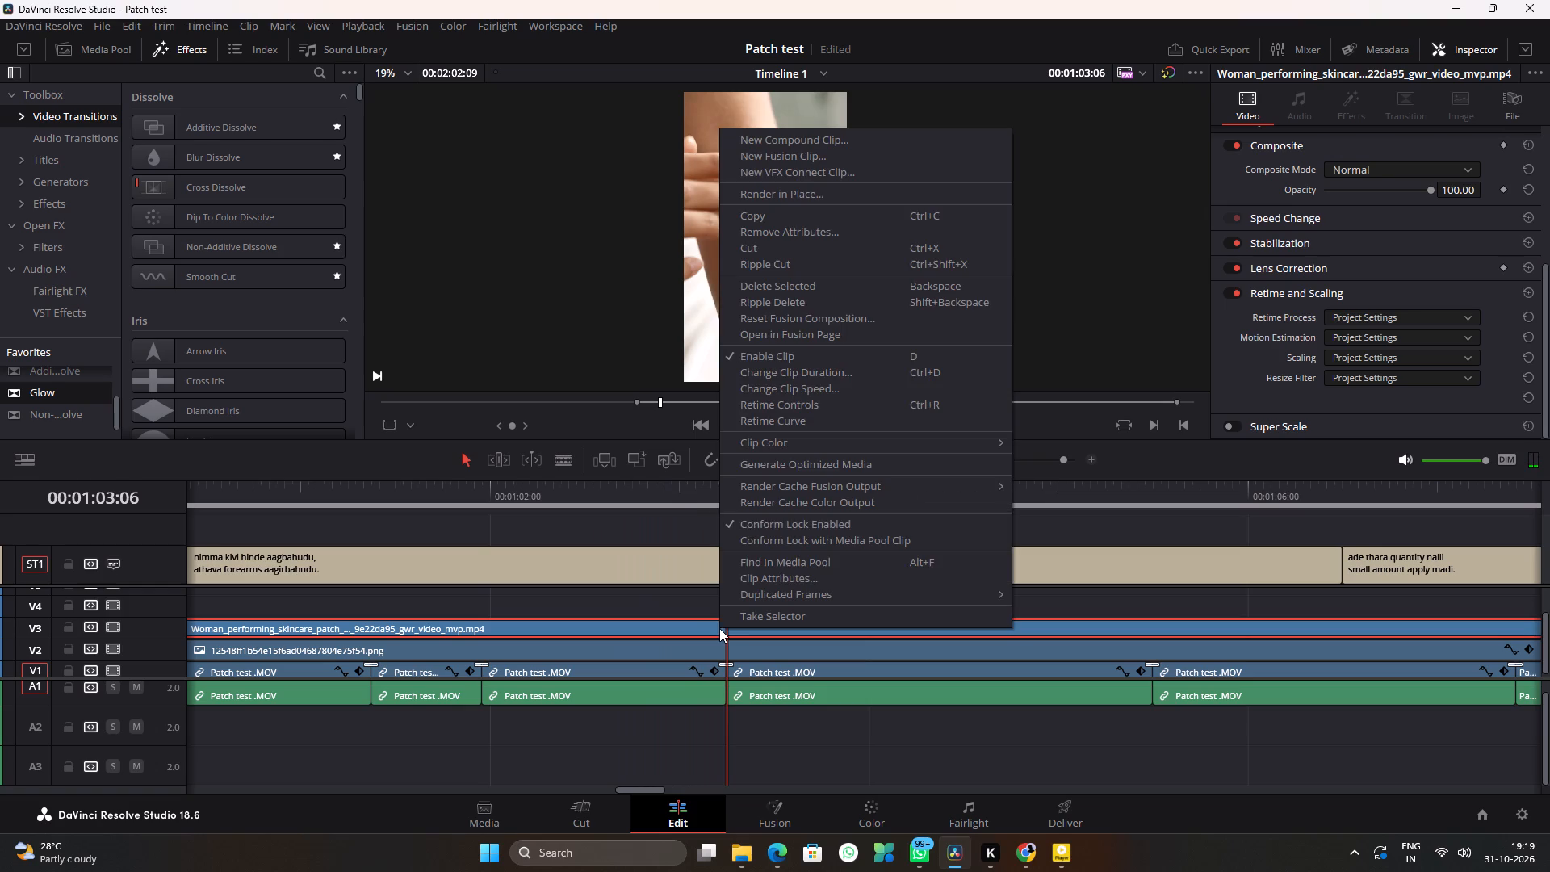
click(756, 421)
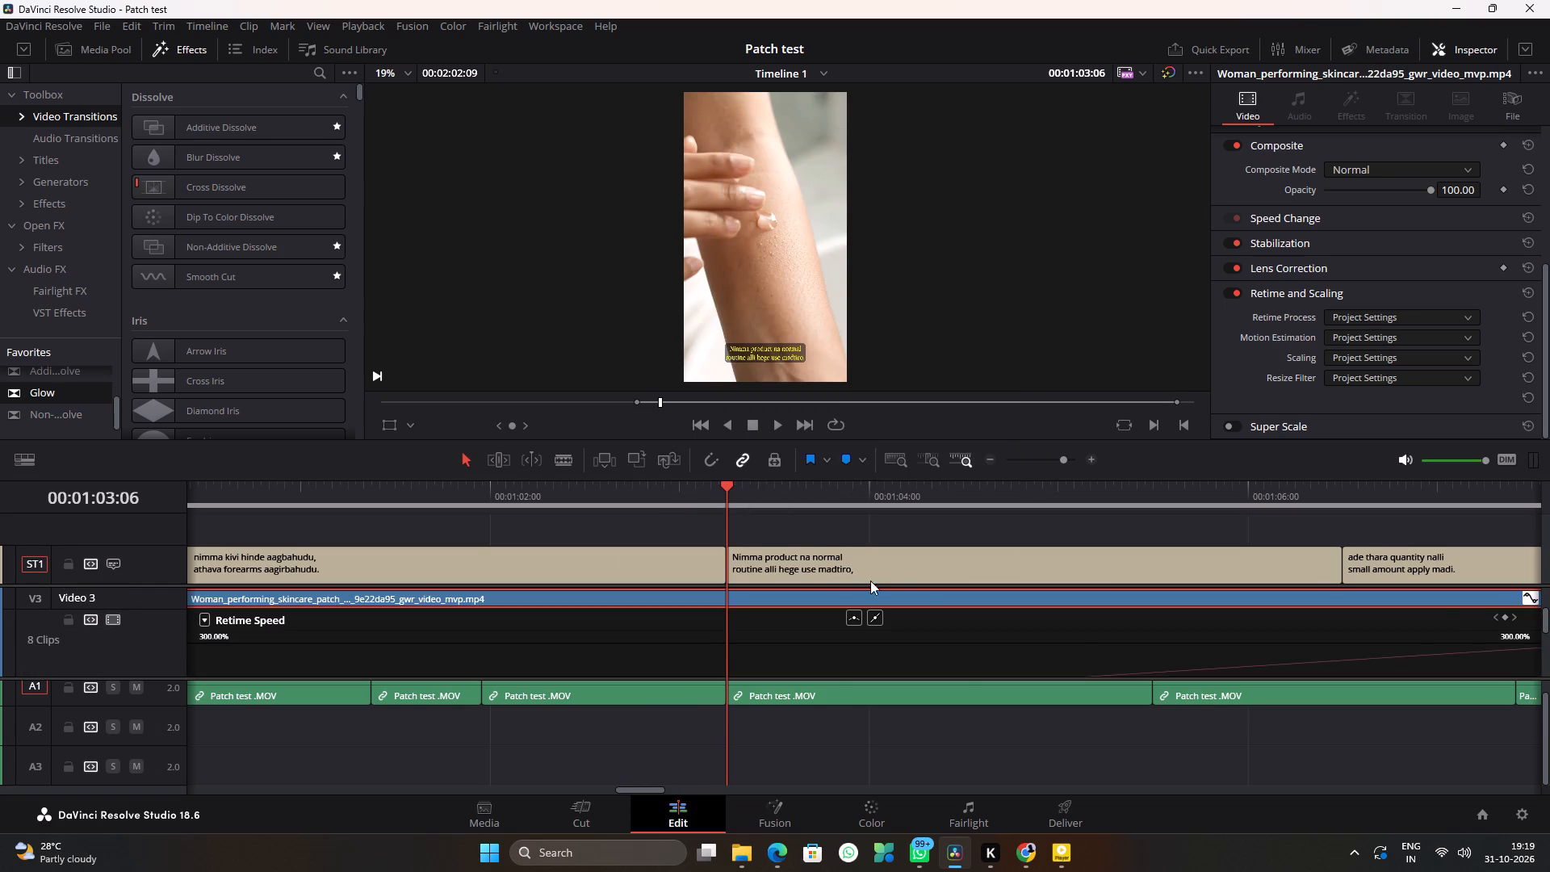
click(1505, 618)
Play the timeline from the new speed keyframe past the clip's end to judge how much longer the skincare clip must run.
key(space)
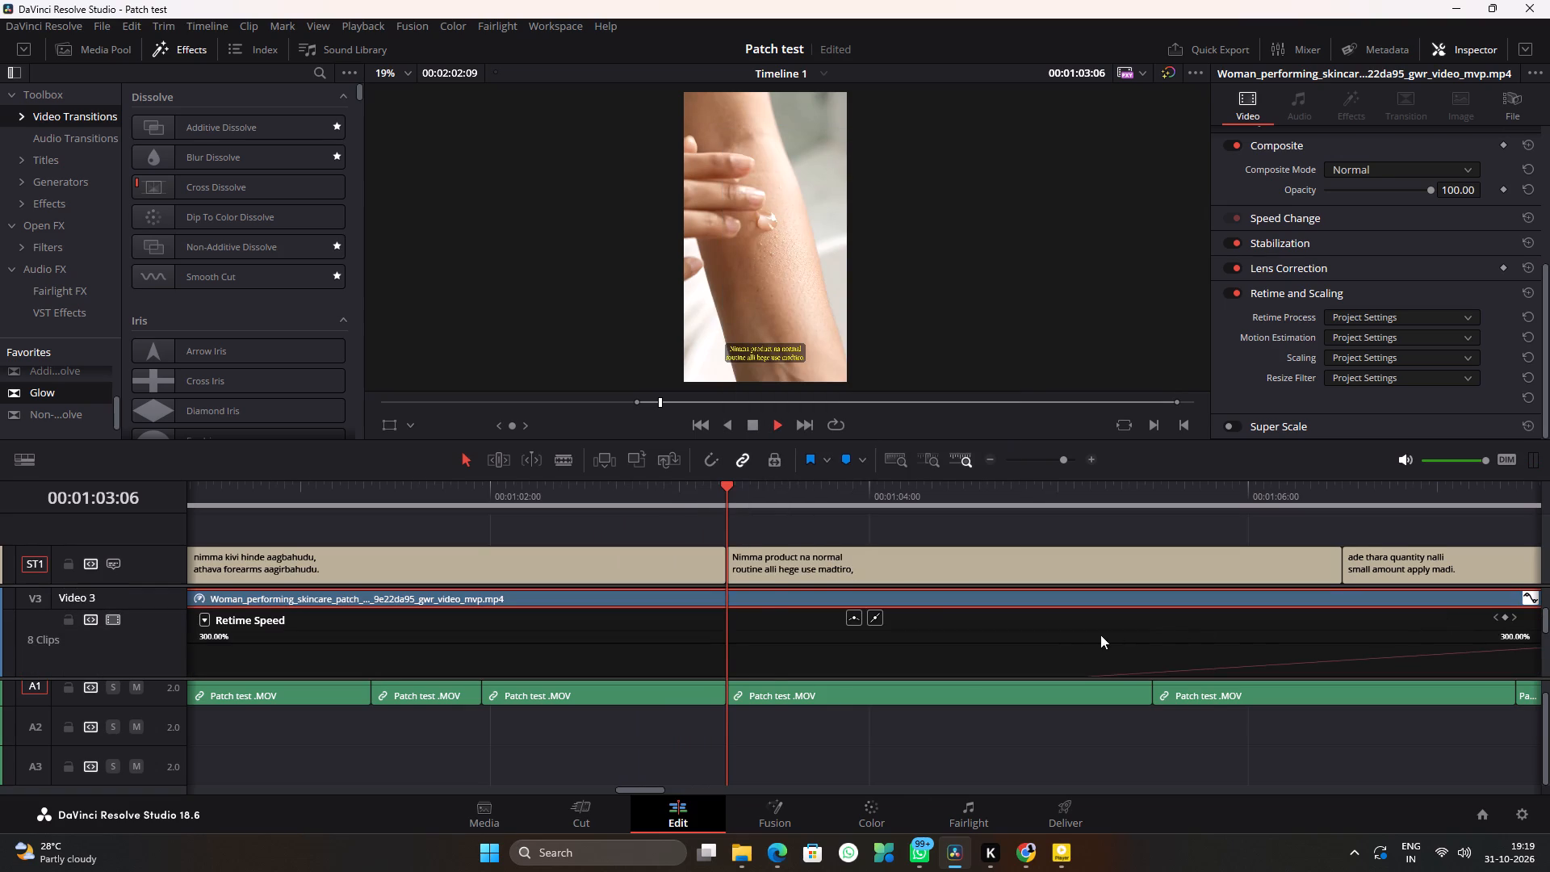
alt+scroll(1022, 636, down, 5)
ctrl+scroll(993, 637, down, 6)
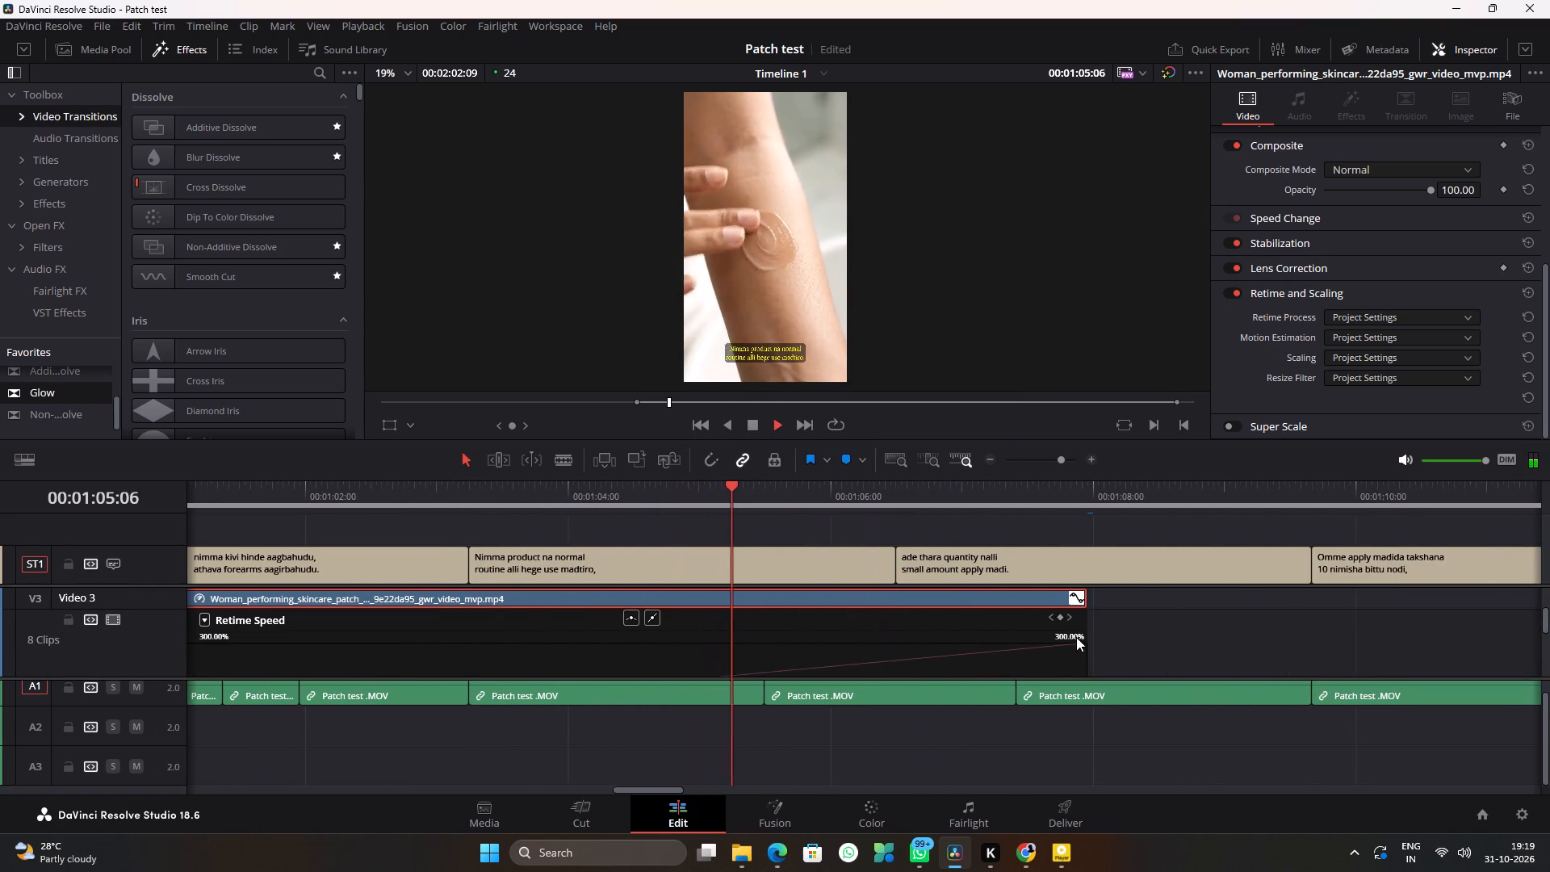
scroll(1317, 638, down, 5)
alt+scroll(1284, 631, down, 4)
alt+scroll(1165, 623, down, 2)
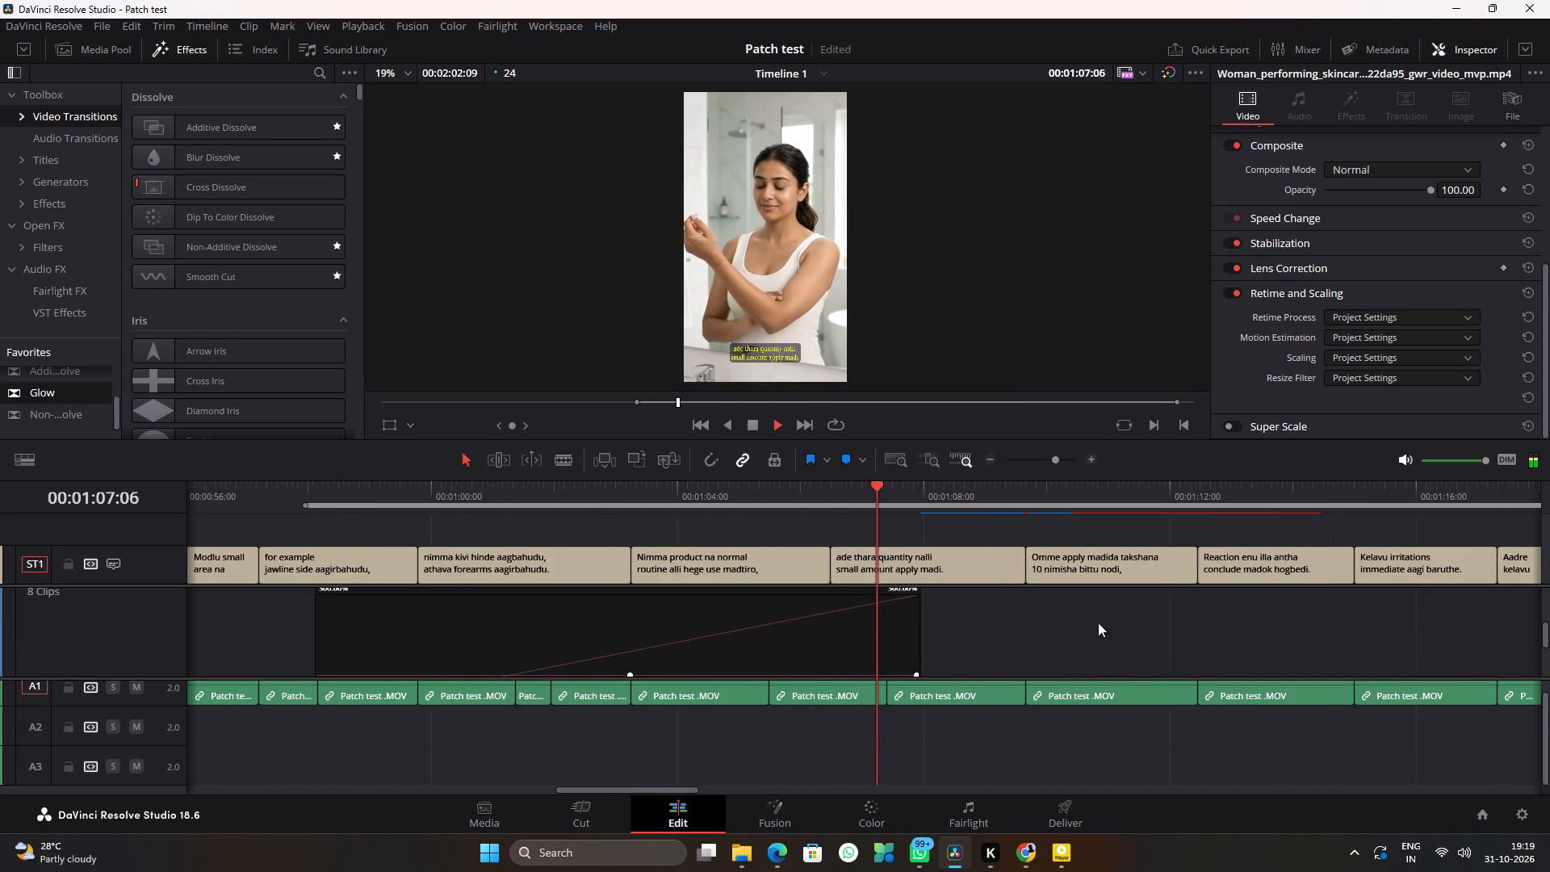
alt+scroll(1075, 621, up, 5)
scroll(1075, 621, down, 8)
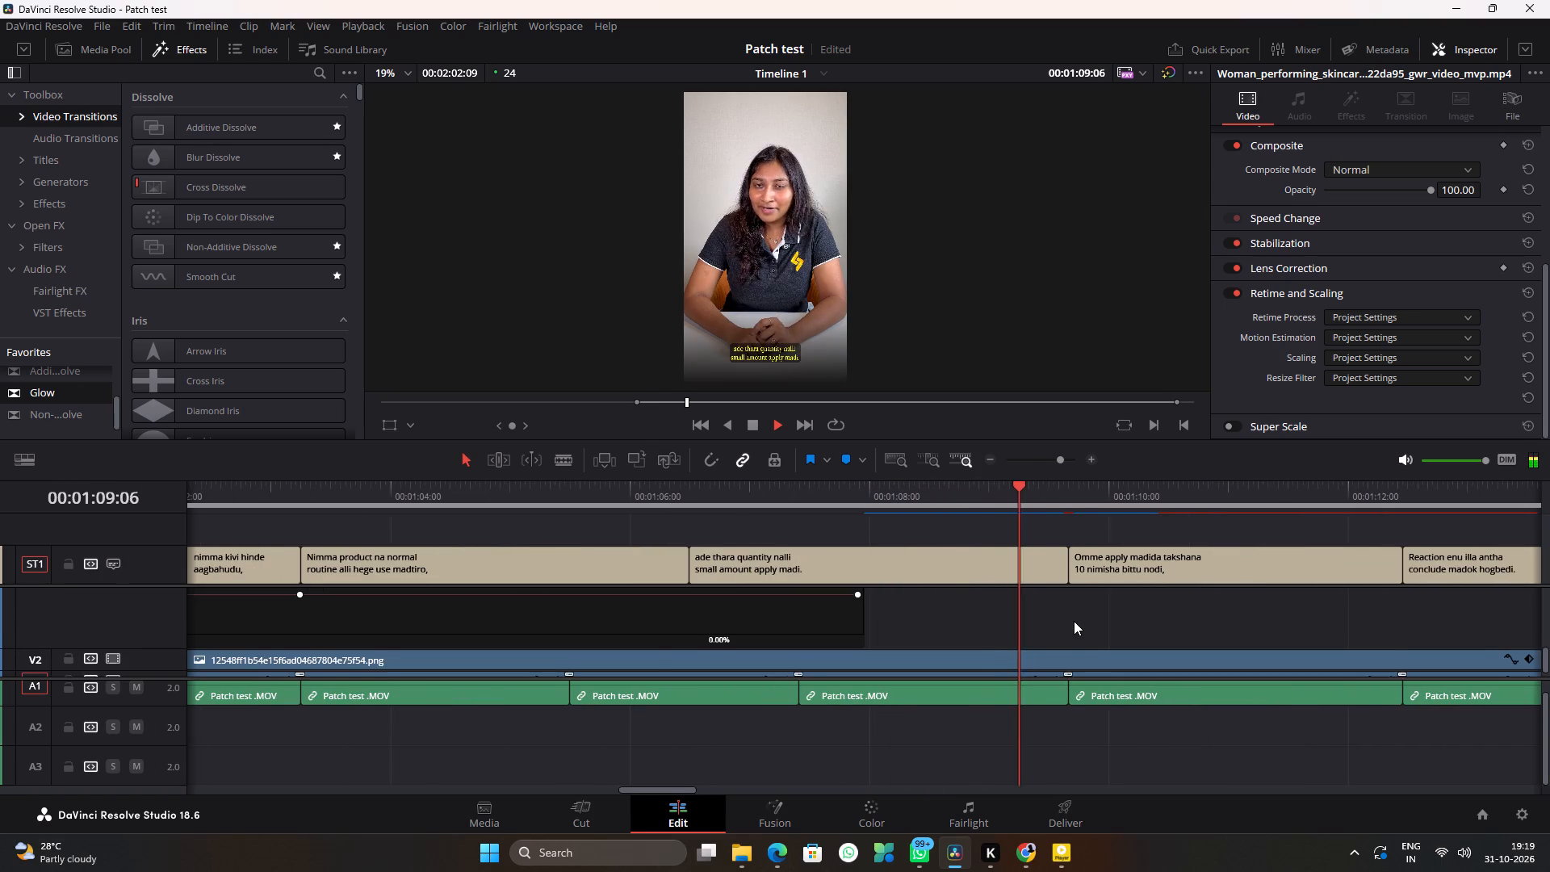
scroll(1074, 620, down, 4)
key(space)
Slow the clip segment after the speed keyframe to about 72% so the clip ends at 00:01:09:17, and close the retime curve.
click(1069, 500)
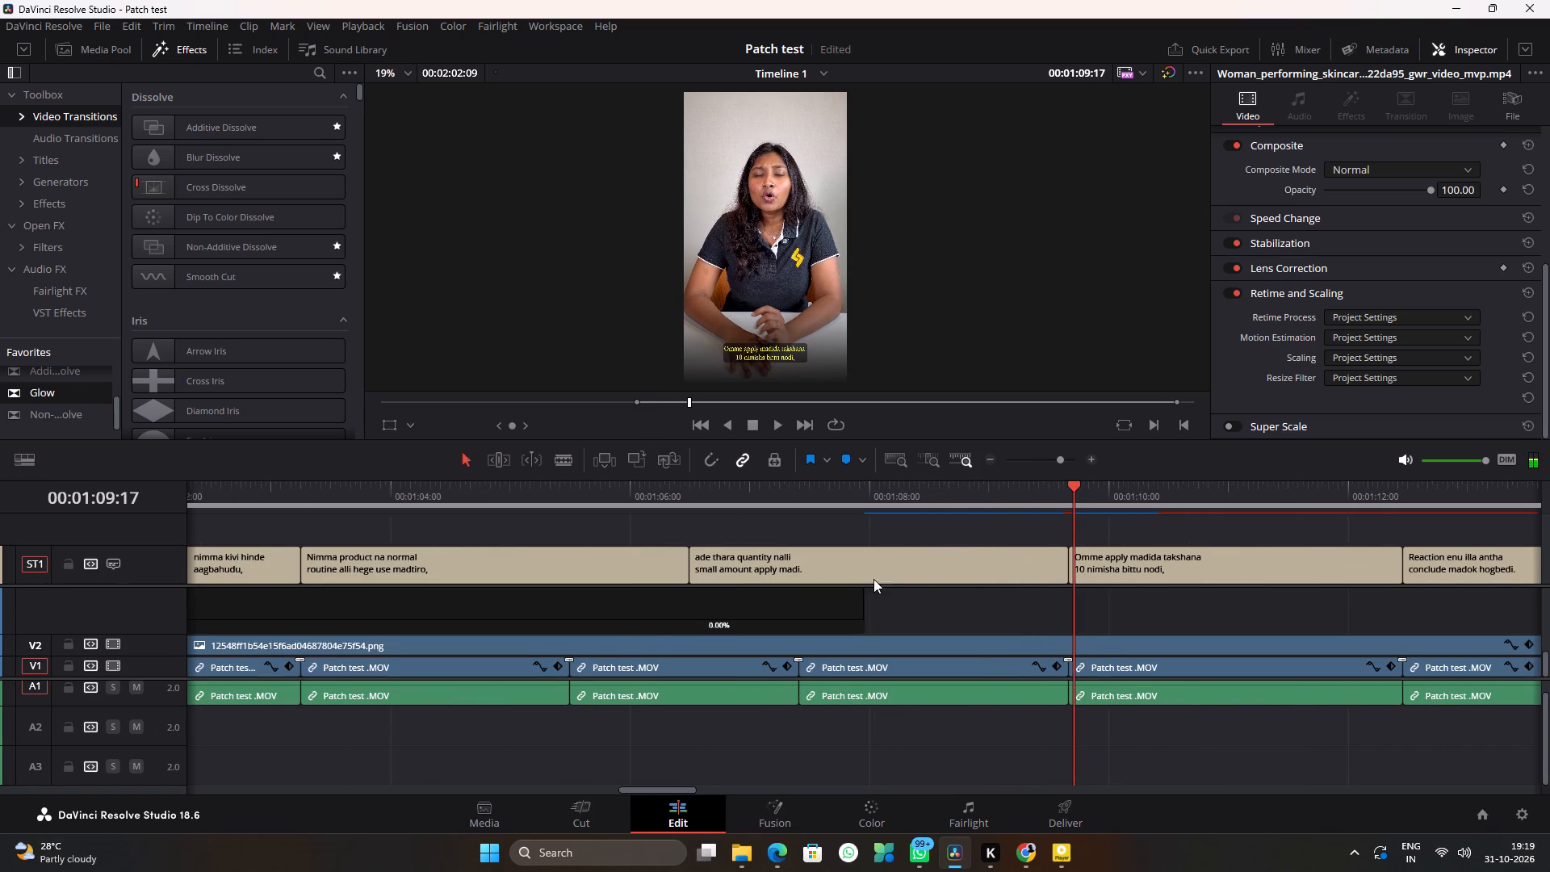
scroll(743, 601, up, 5)
drag(735, 660, 740, 698)
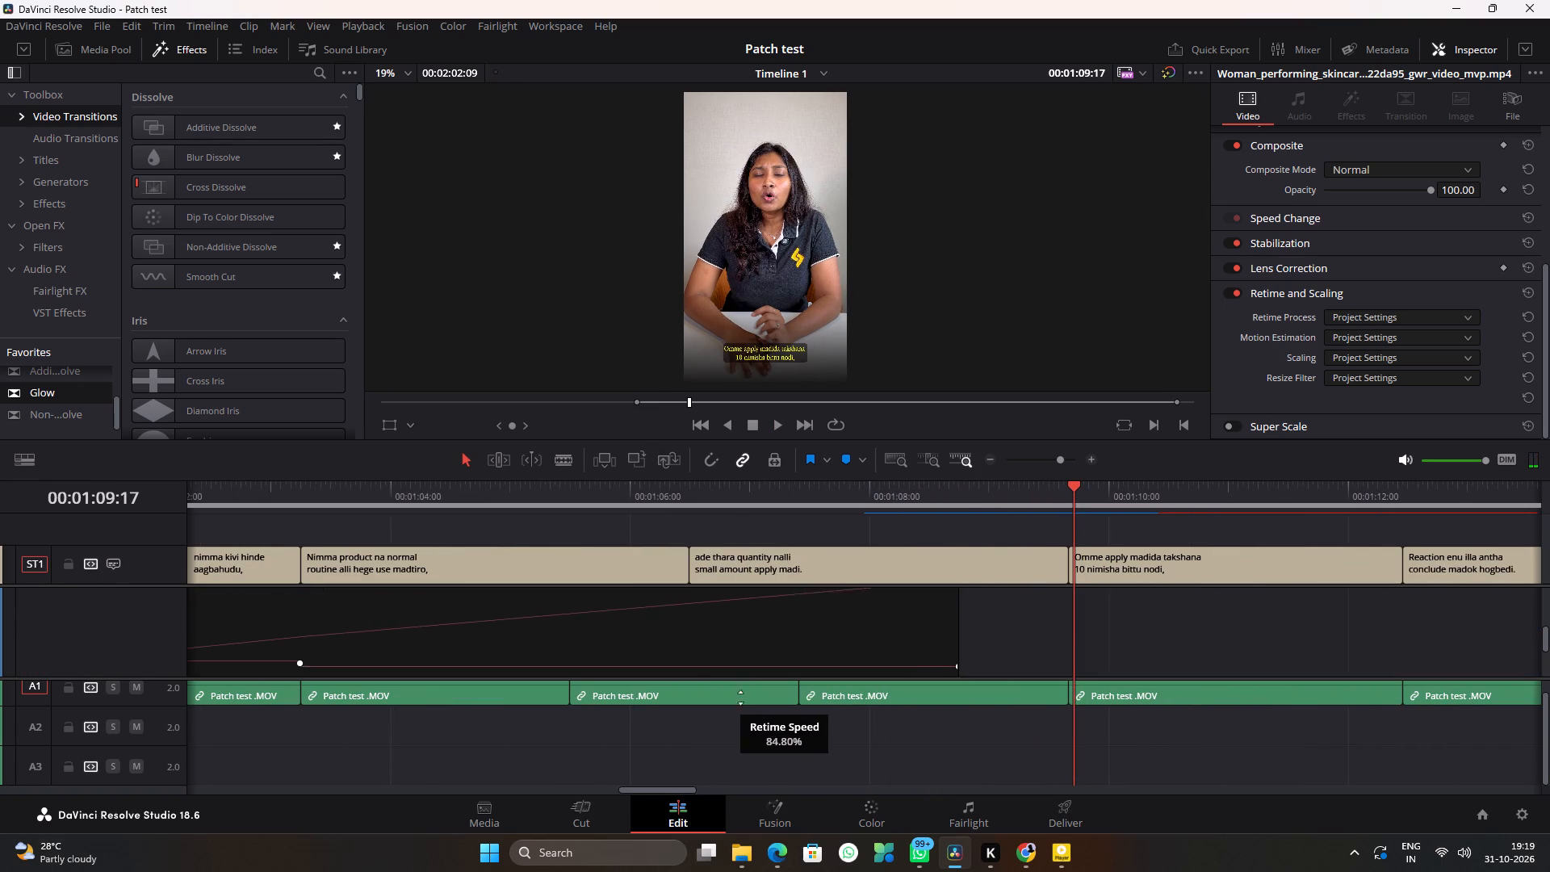
drag(740, 698, 742, 715)
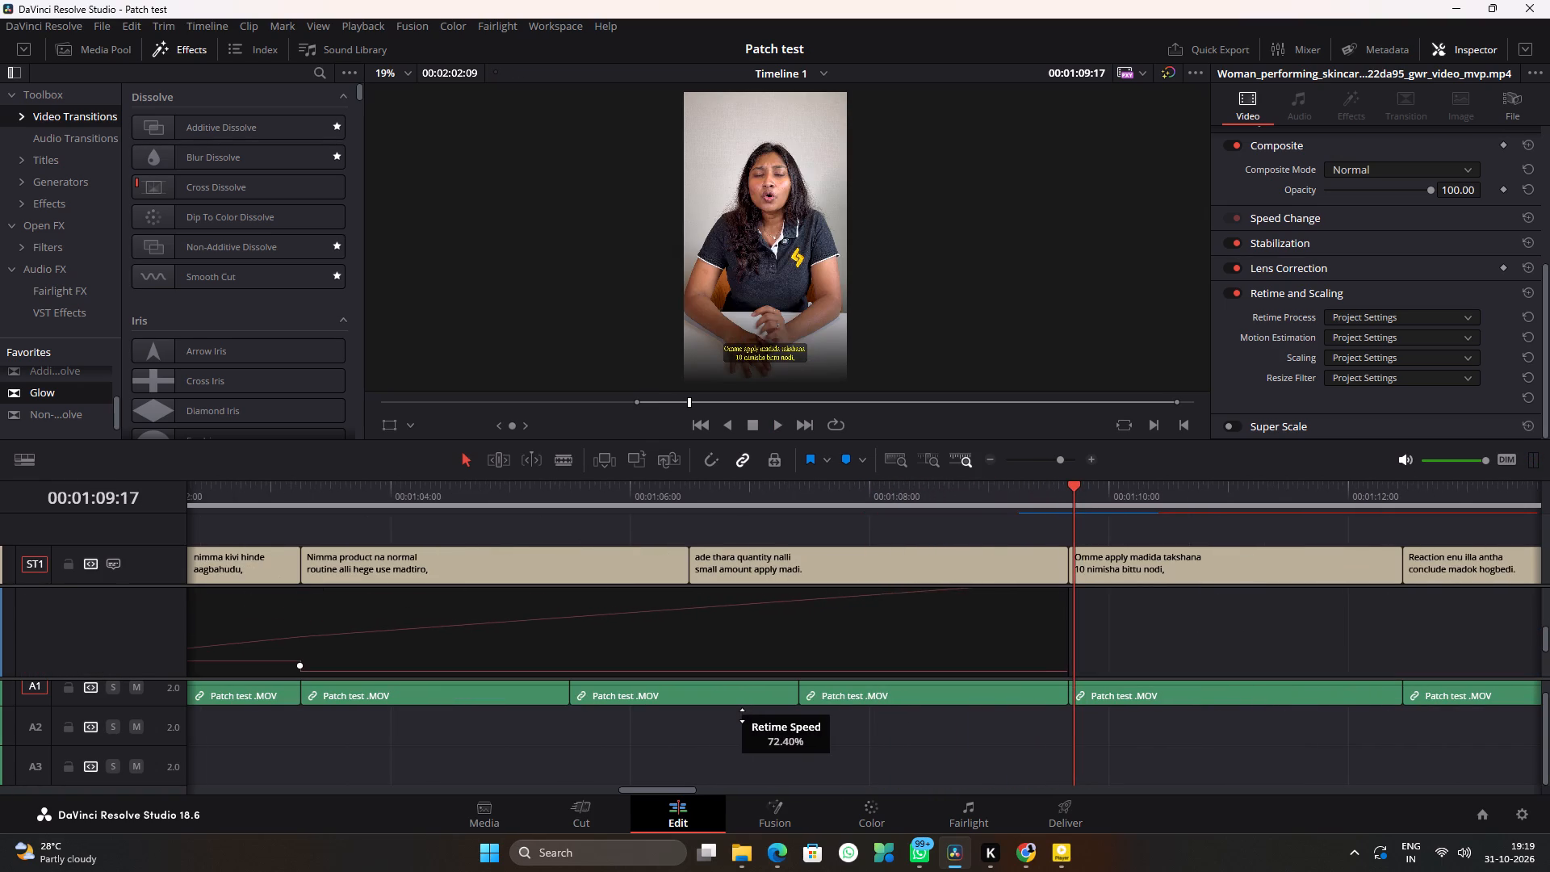
drag(742, 715, 742, 717)
alt+scroll(1095, 636, up, 12)
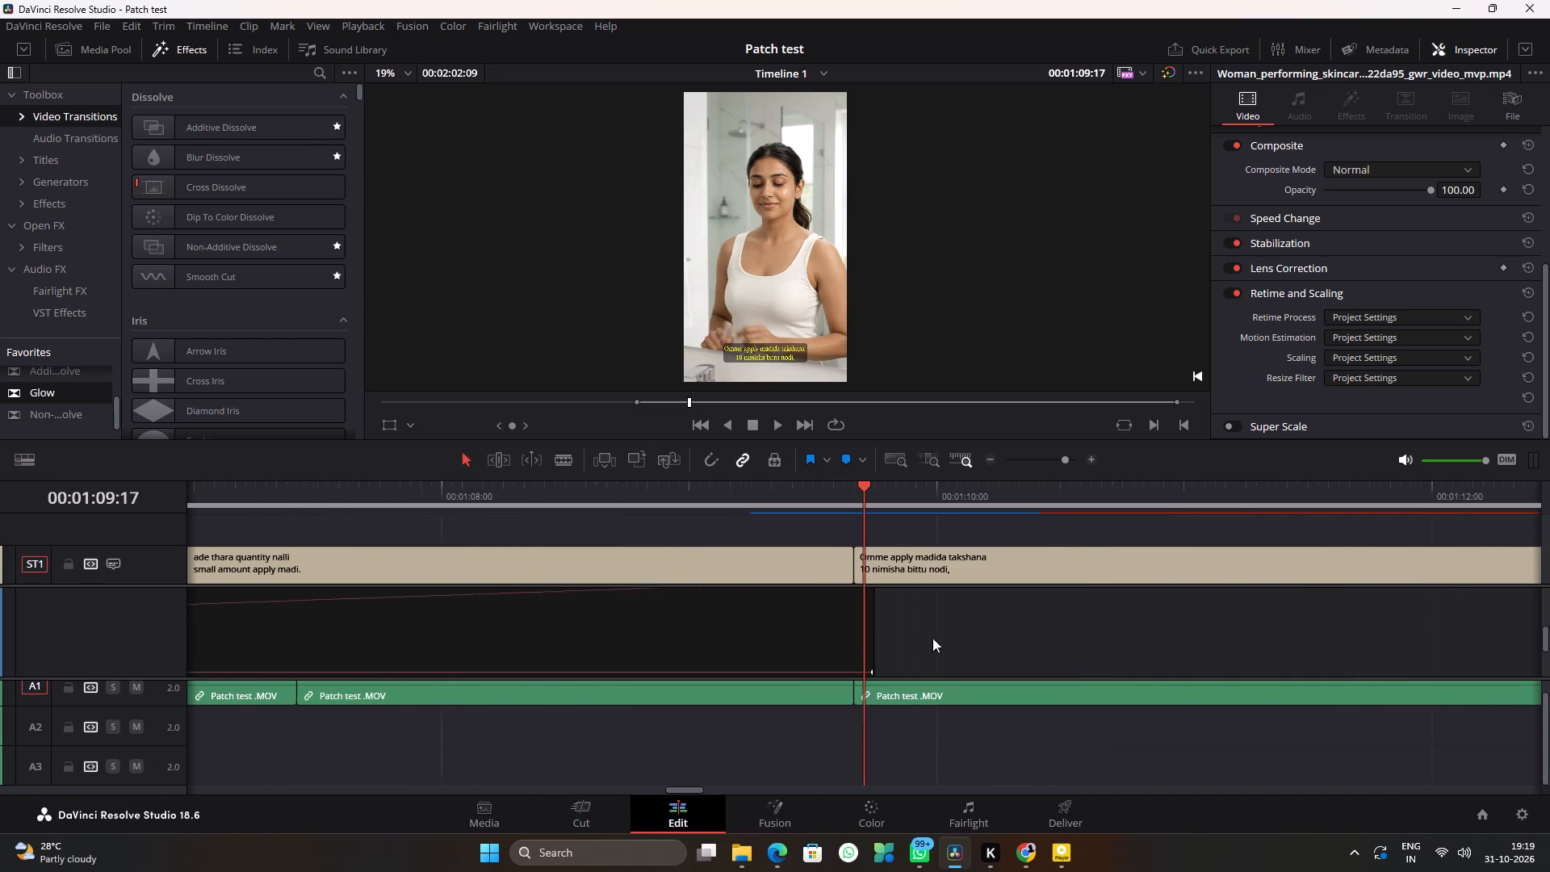
scroll(886, 647, down, 10)
scroll(886, 626, up, 1)
click(808, 607)
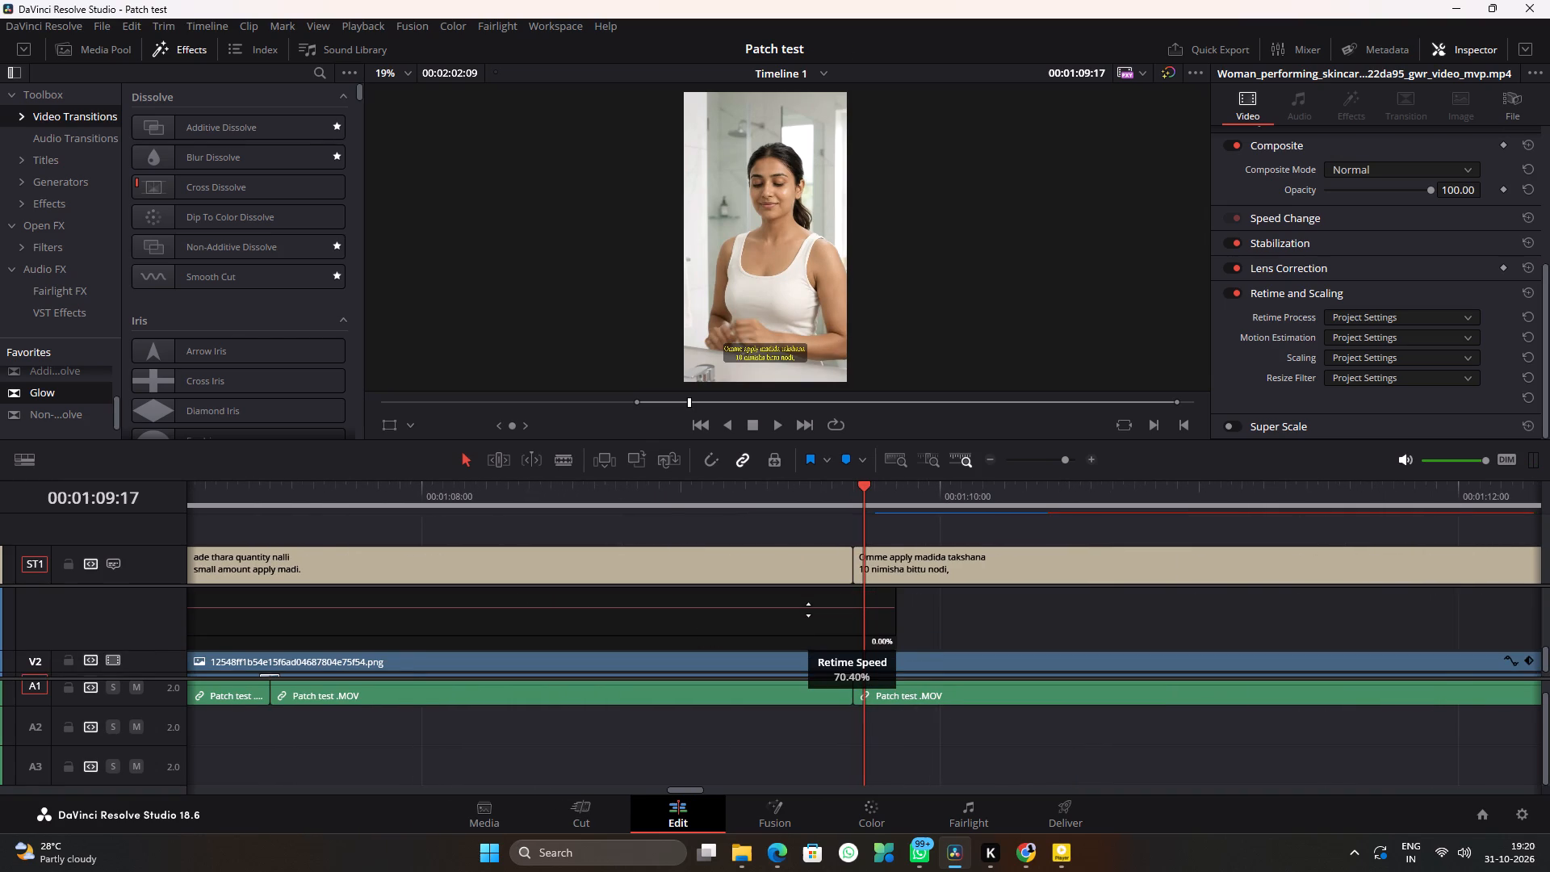
scroll(899, 613, up, 5)
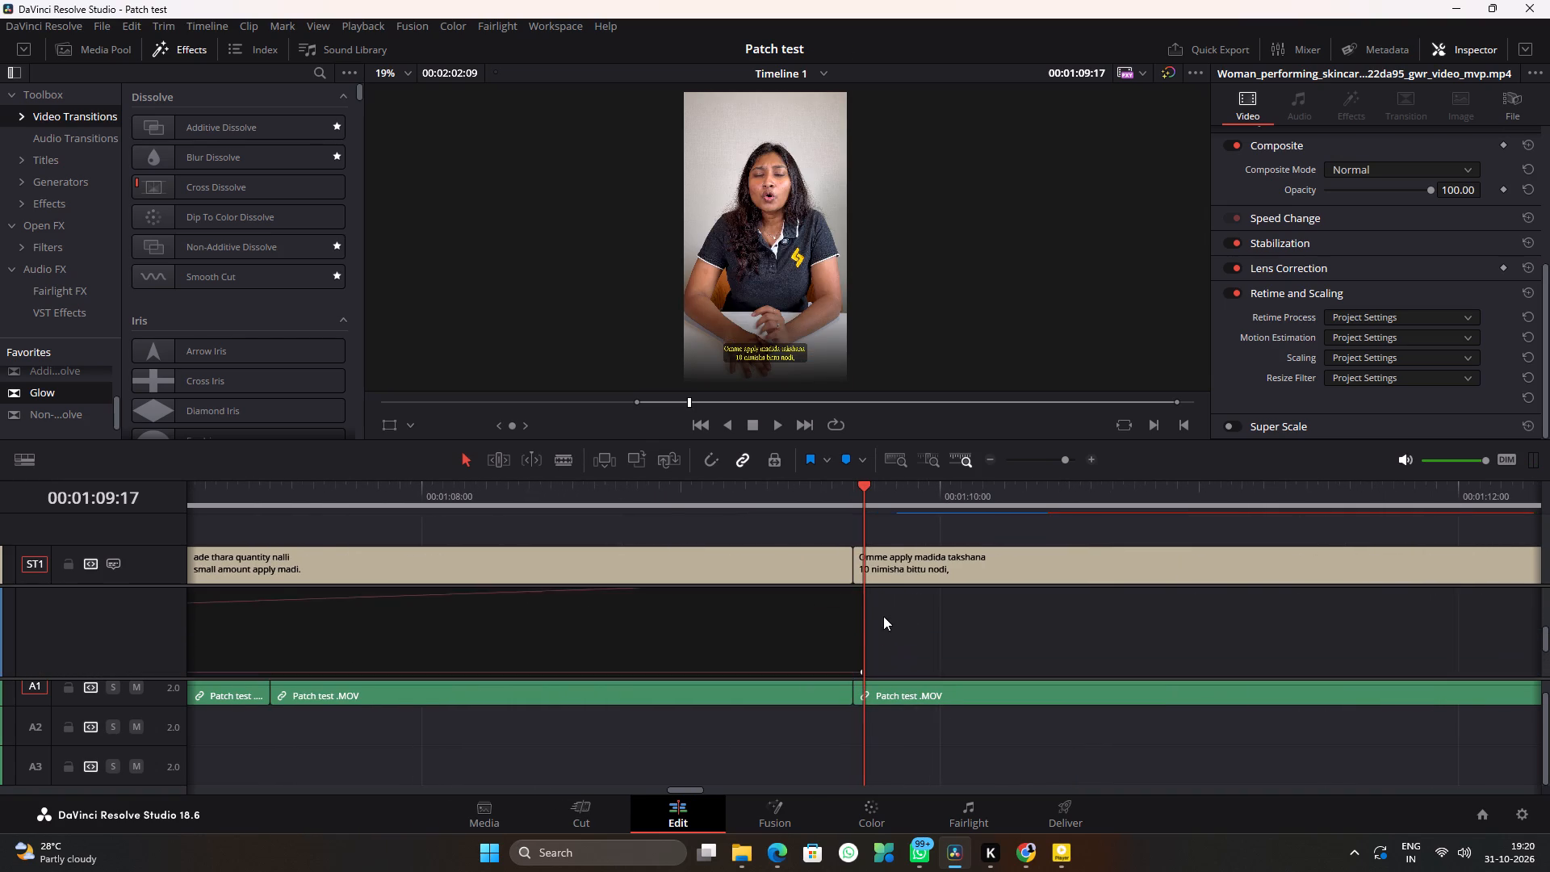
scroll(879, 618, up, 3)
click(852, 604)
Set the skincare patch clip's Retime Process to Optical Flow, Motion Estimation to Enhanced Better and Resize Filter to Smoother.
alt+scroll(902, 655, down, 13)
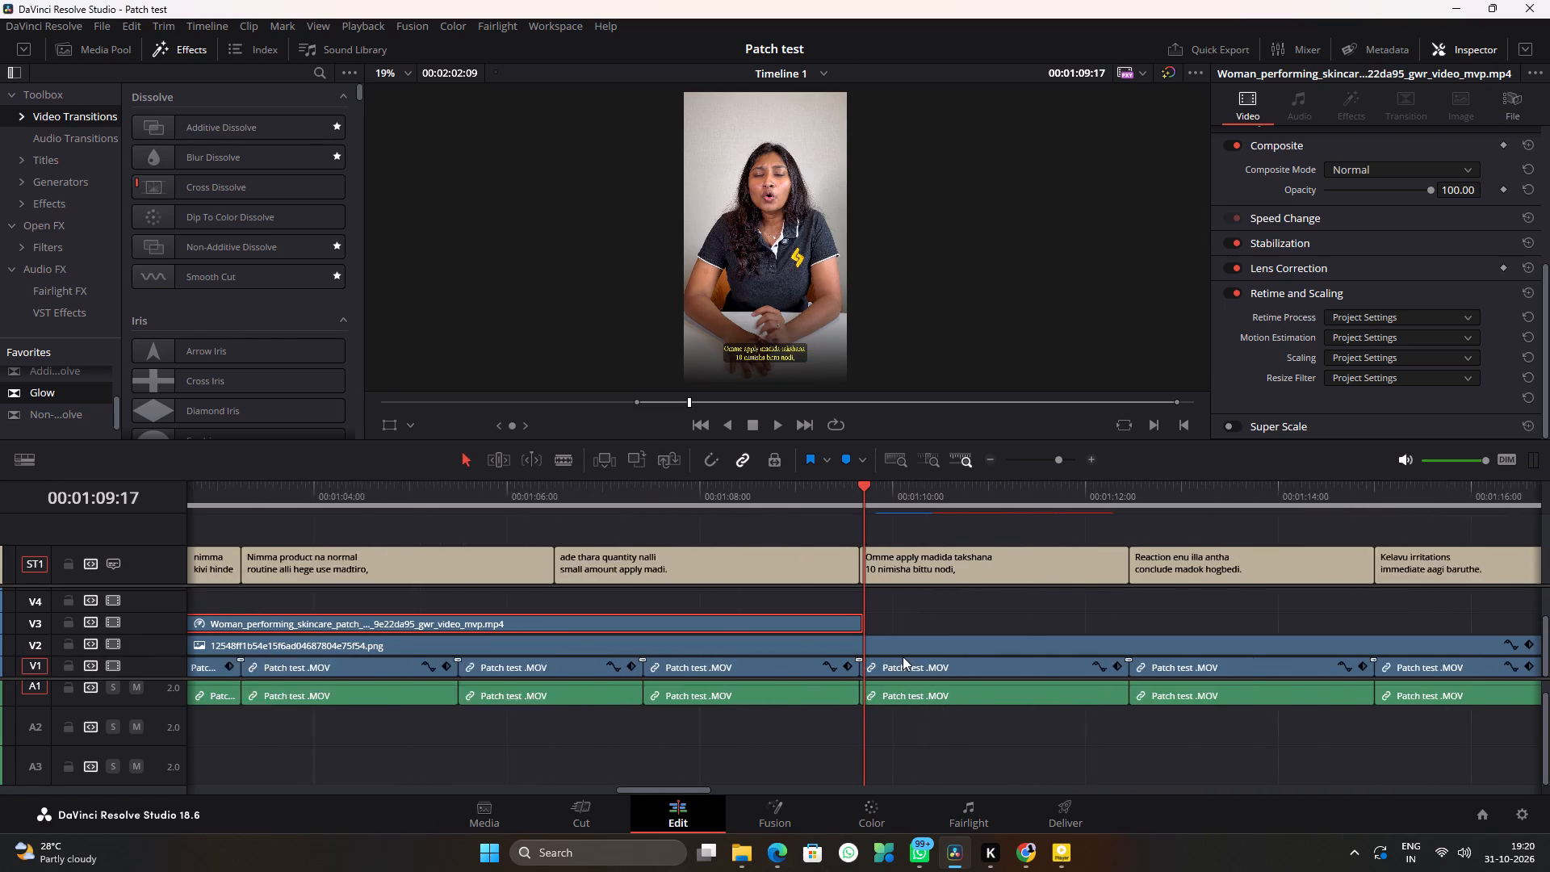
alt+scroll(903, 656, down, 6)
ctrl+scroll(769, 673, up, 5)
click(681, 488)
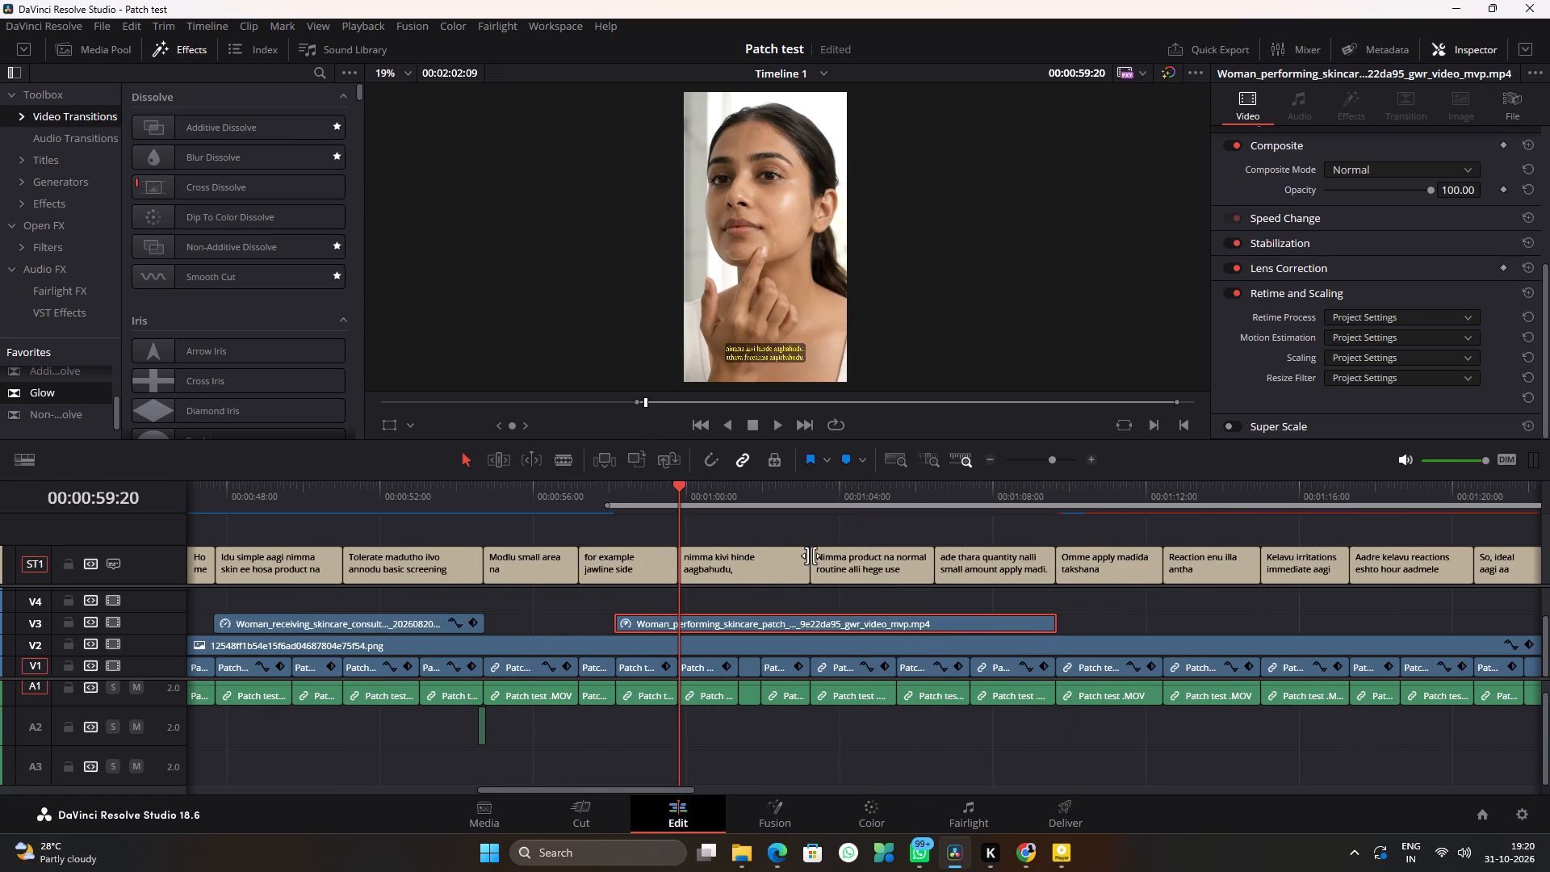
click(1376, 316)
click(1367, 392)
click(1375, 338)
click(1371, 434)
click(1359, 378)
click(1345, 419)
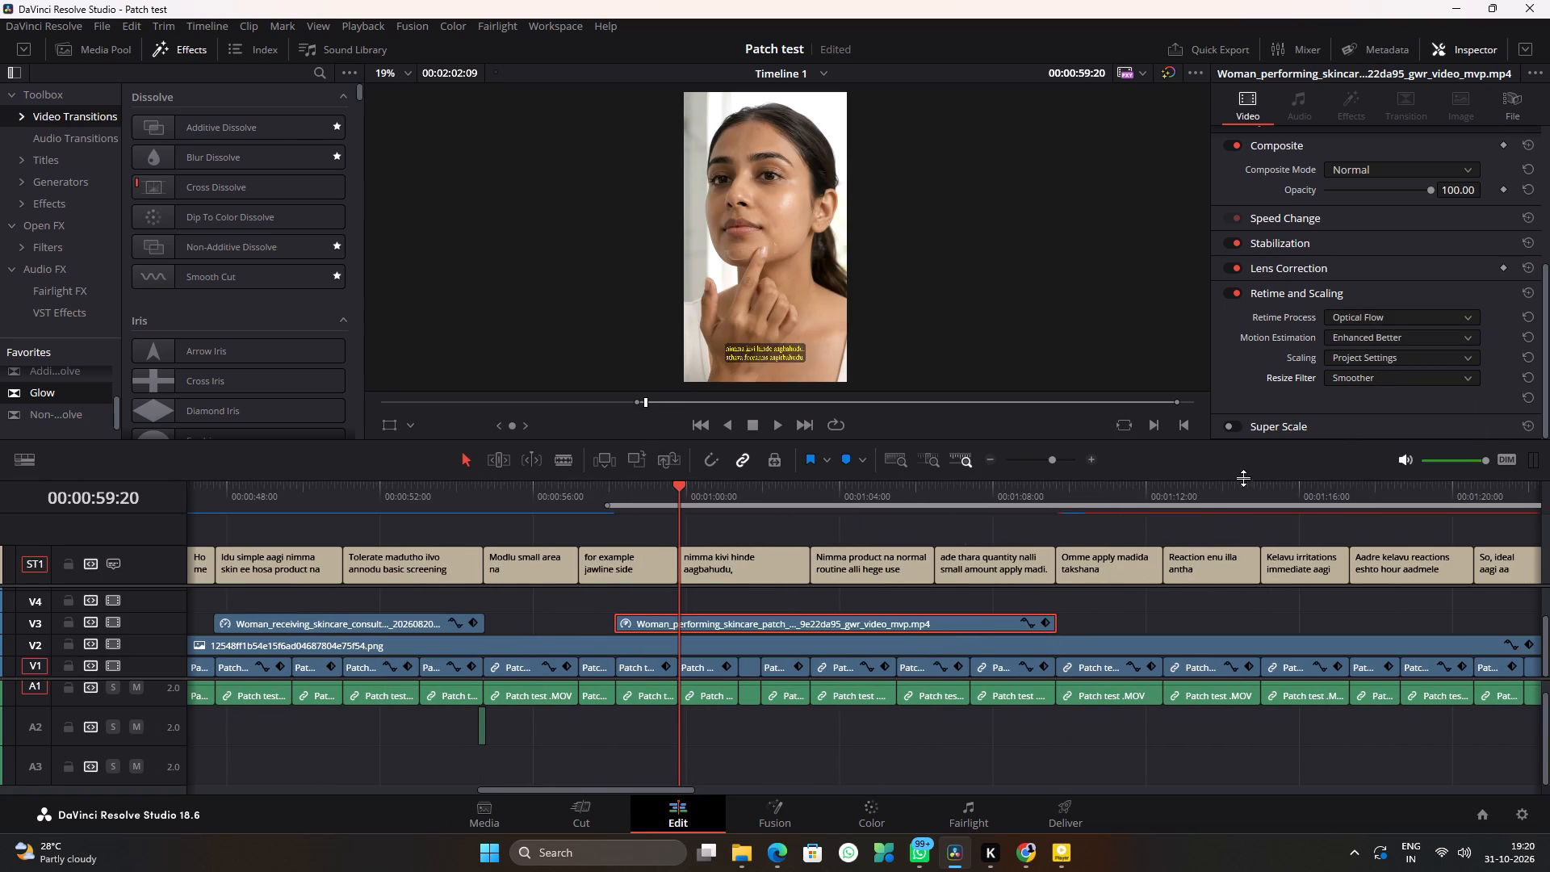
Place the playhead at 00:00:57:22, just before the skincare patch clip, ready for review.
click(606, 485)
click(738, 752)
alt+scroll(752, 733, up, 4)
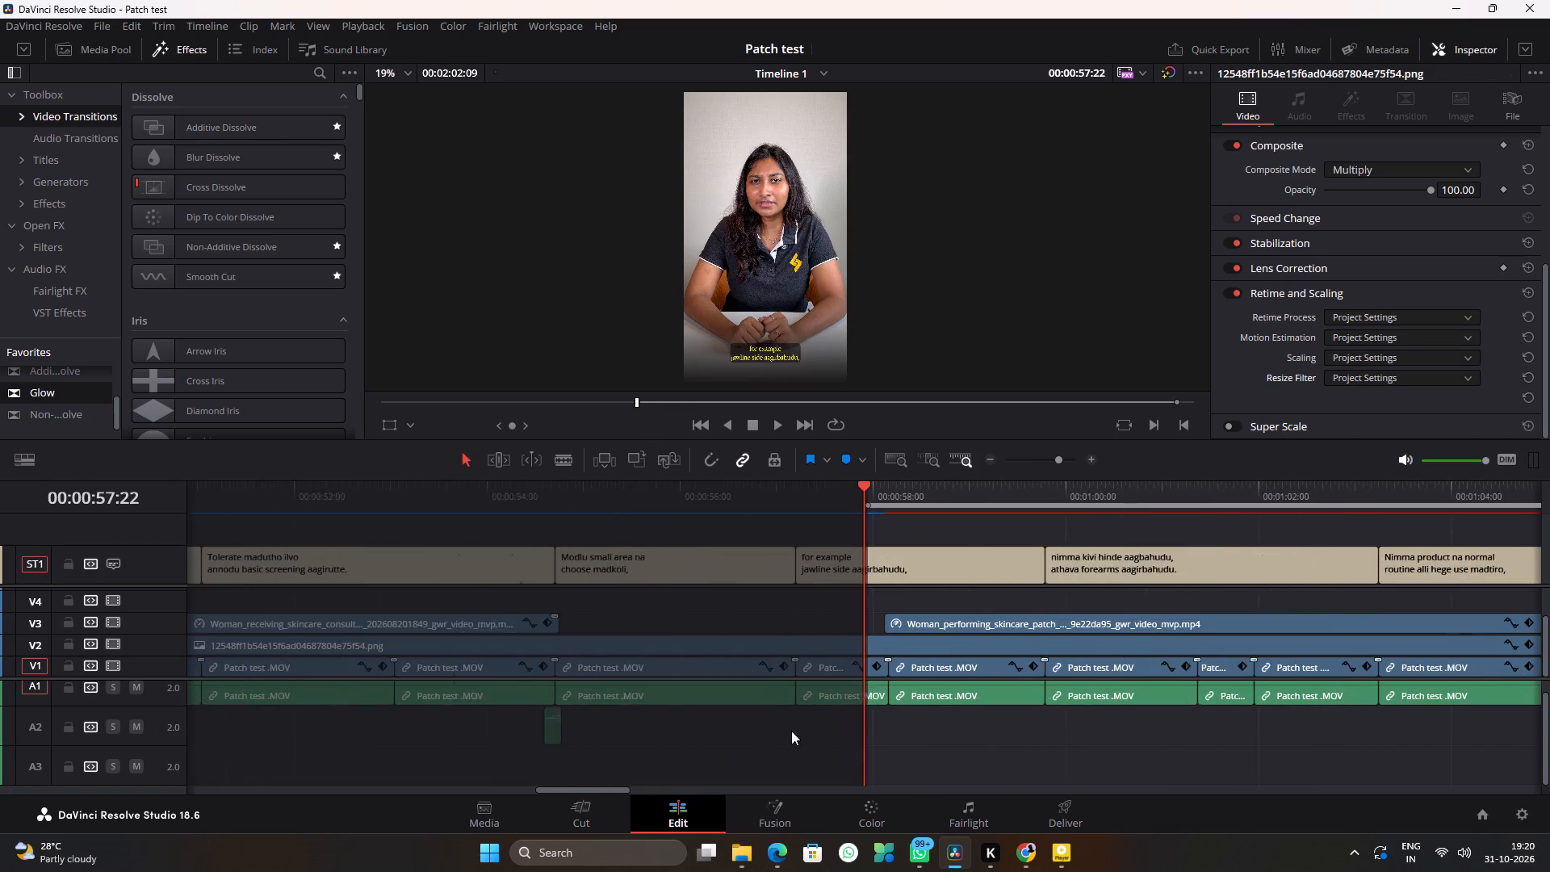
alt+scroll(791, 731, up, 5)
ctrl+scroll(1033, 768, down, 11)
Boost the computer's memory with Microsoft PC Manager, then return to the DaVinci Resolve timeline.
click(873, 848)
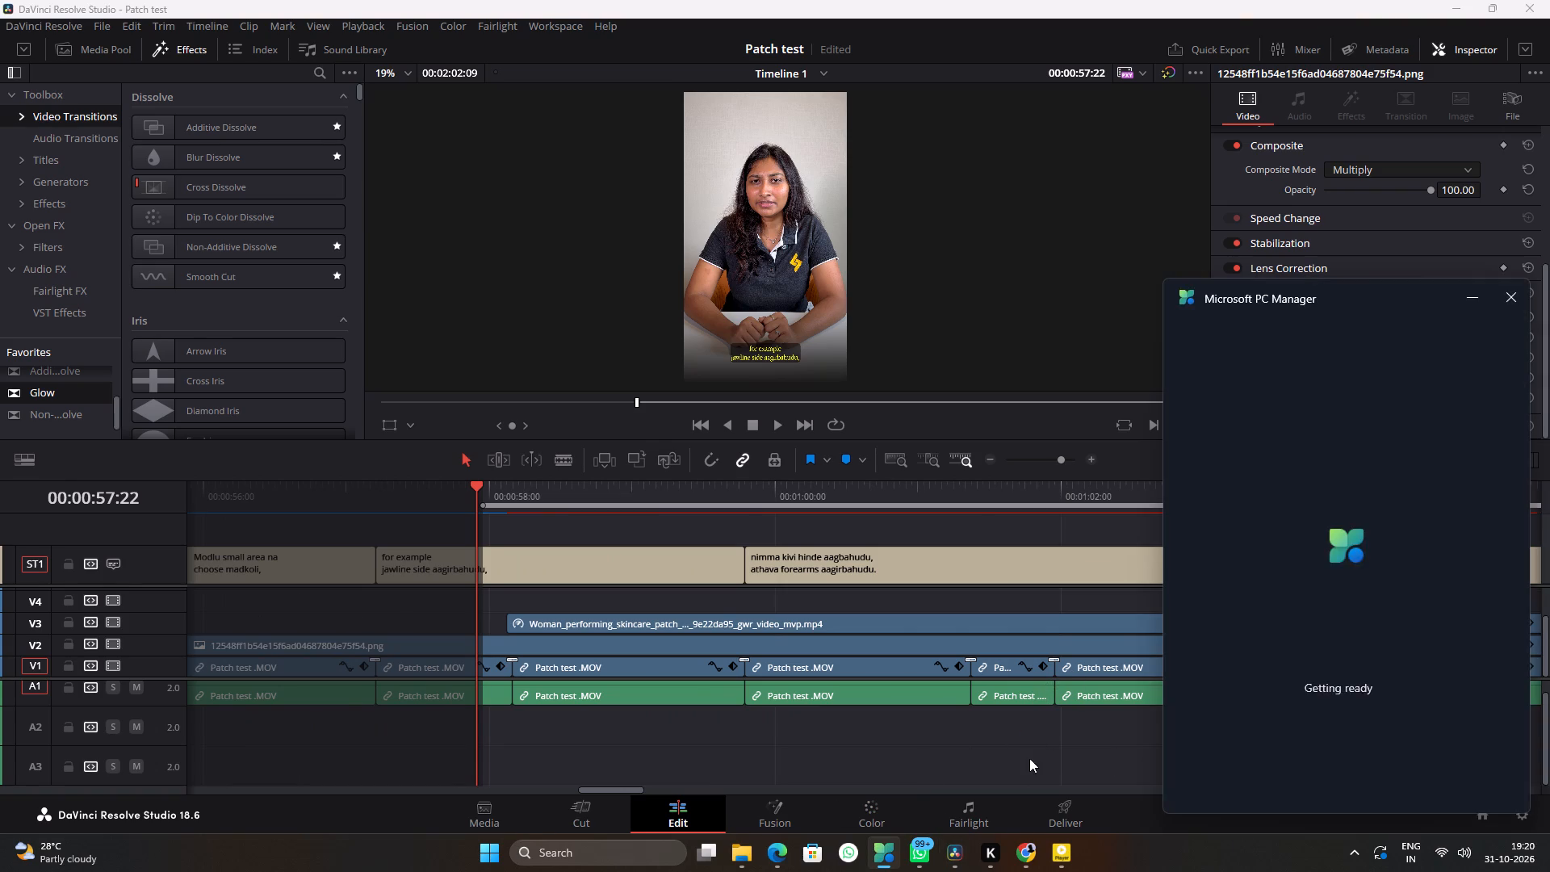
click(1285, 536)
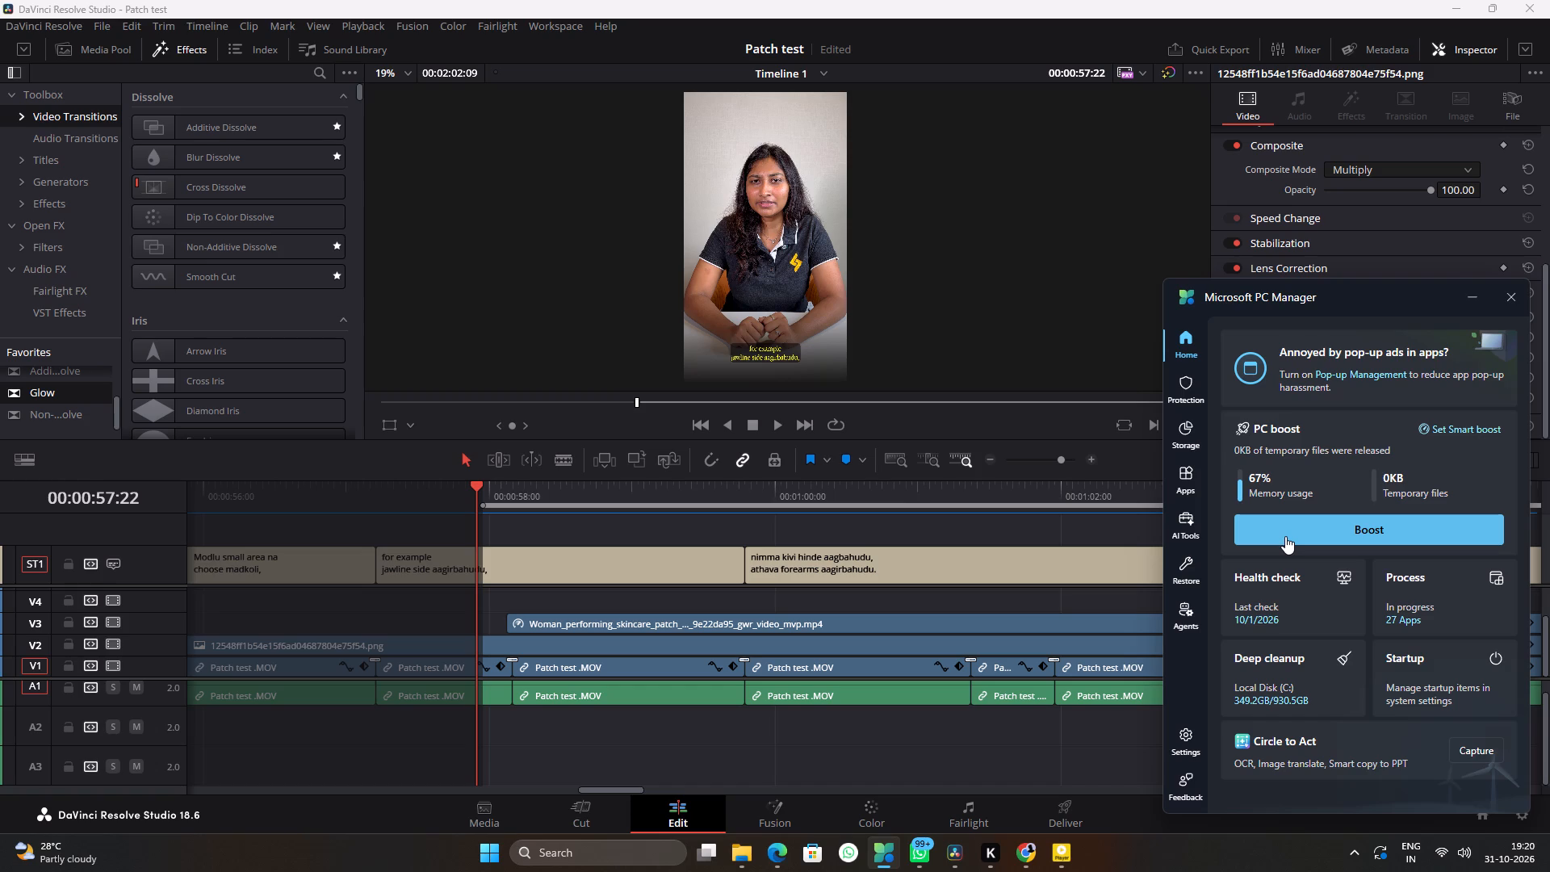
click(936, 739)
click(939, 739)
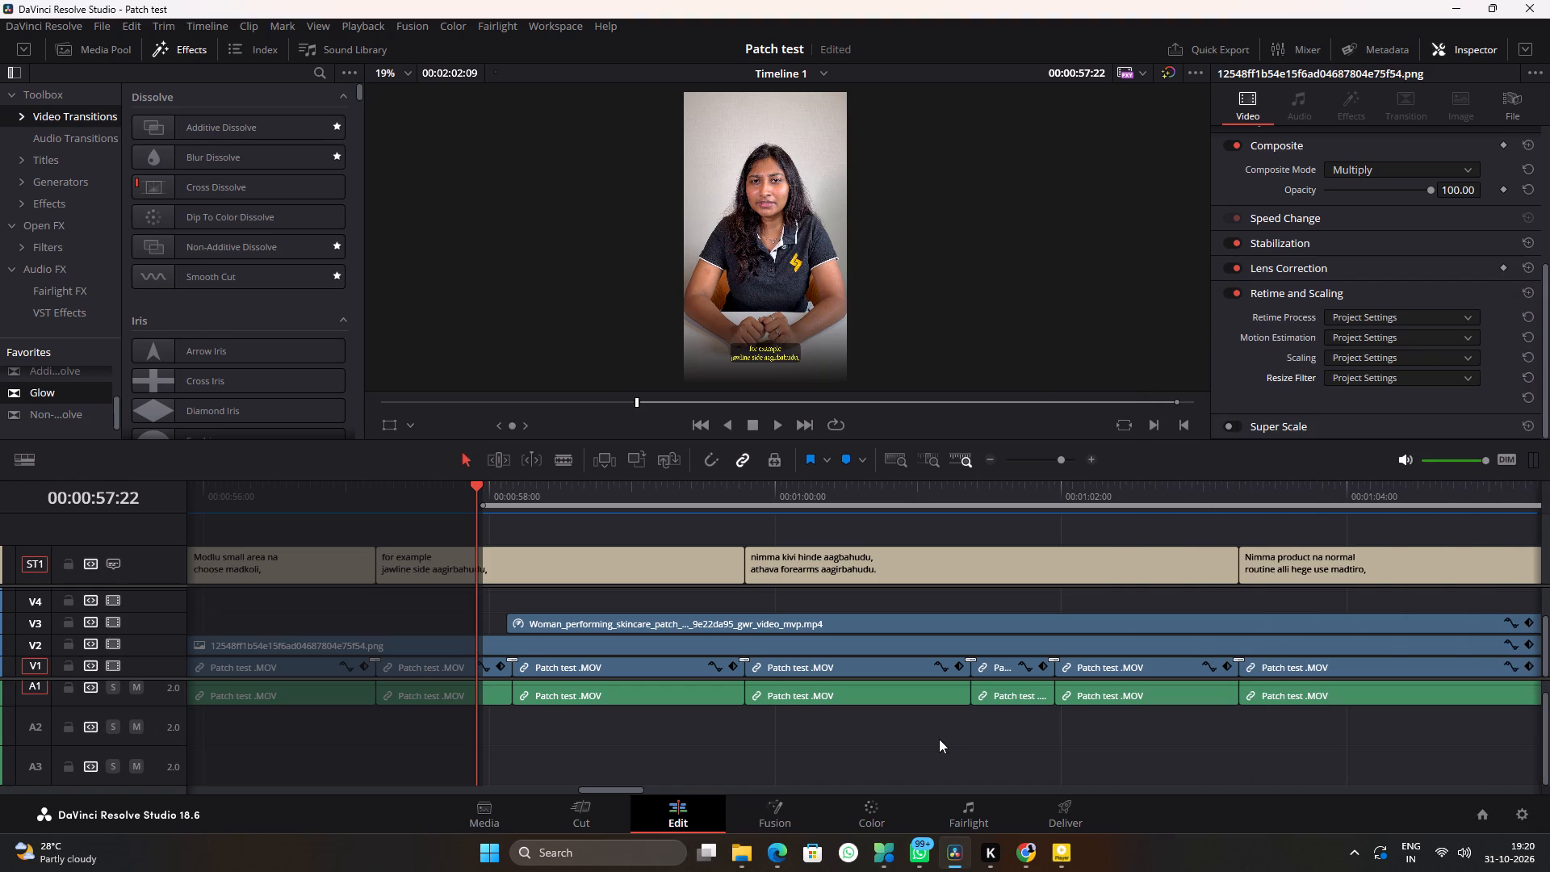
Play the retimed skincare patch clip from 00:00:57:22 to its end at 00:01:09:17 to check the slowed motion.
key(space)
alt+scroll(857, 735, up, 4)
alt+scroll(857, 735, down, 5)
ctrl+scroll(936, 729, down, 2)
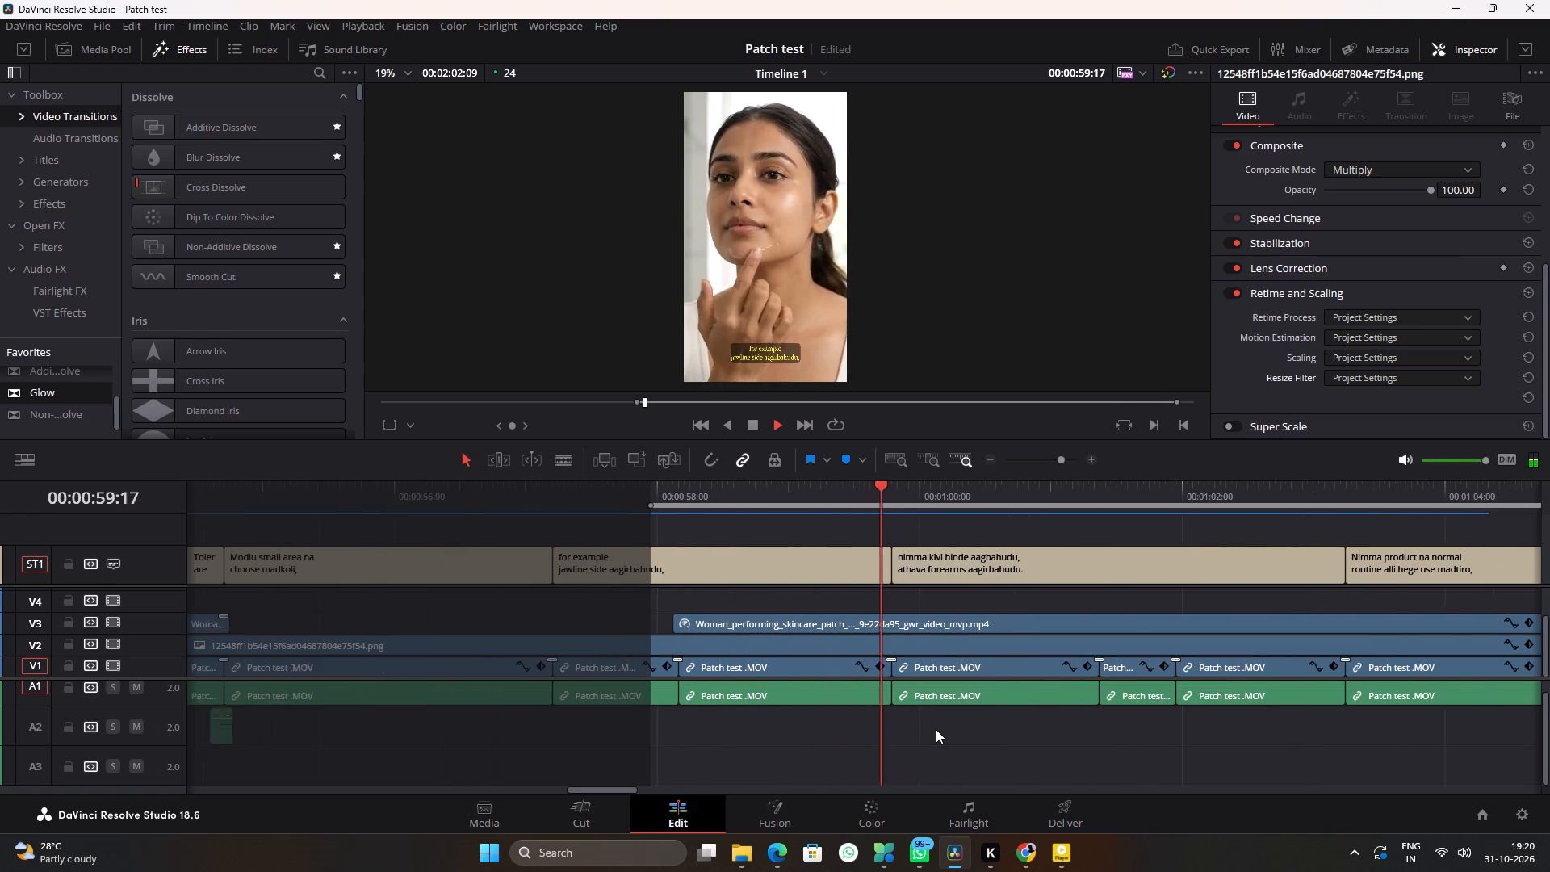
ctrl+scroll(936, 729, down, 11)
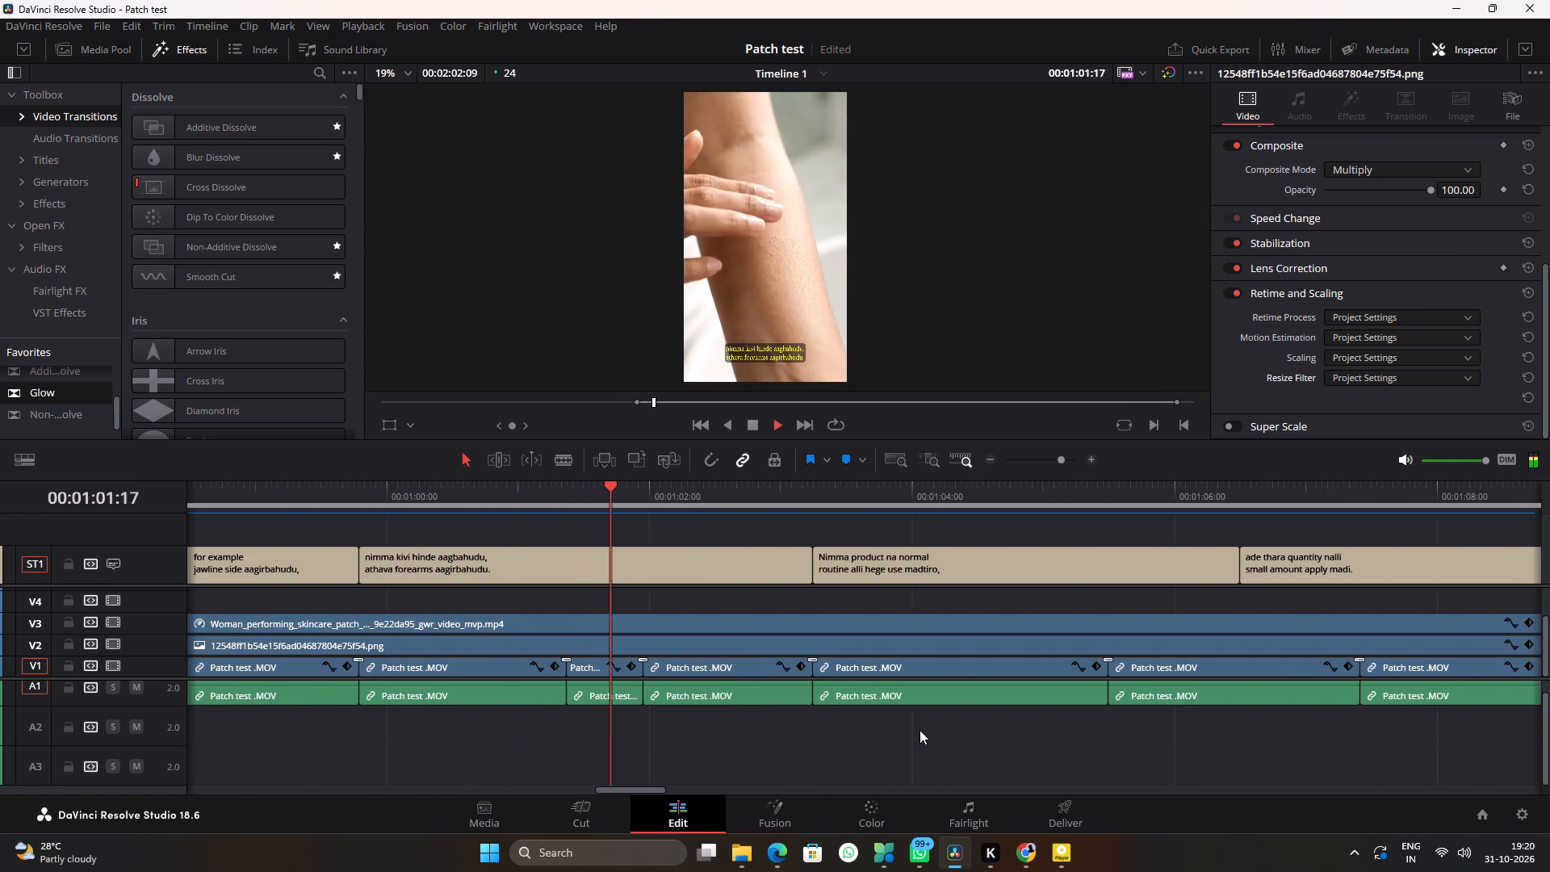
ctrl+scroll(920, 730, down, 5)
alt+scroll(882, 723, down, 3)
ctrl+scroll(961, 728, down, 4)
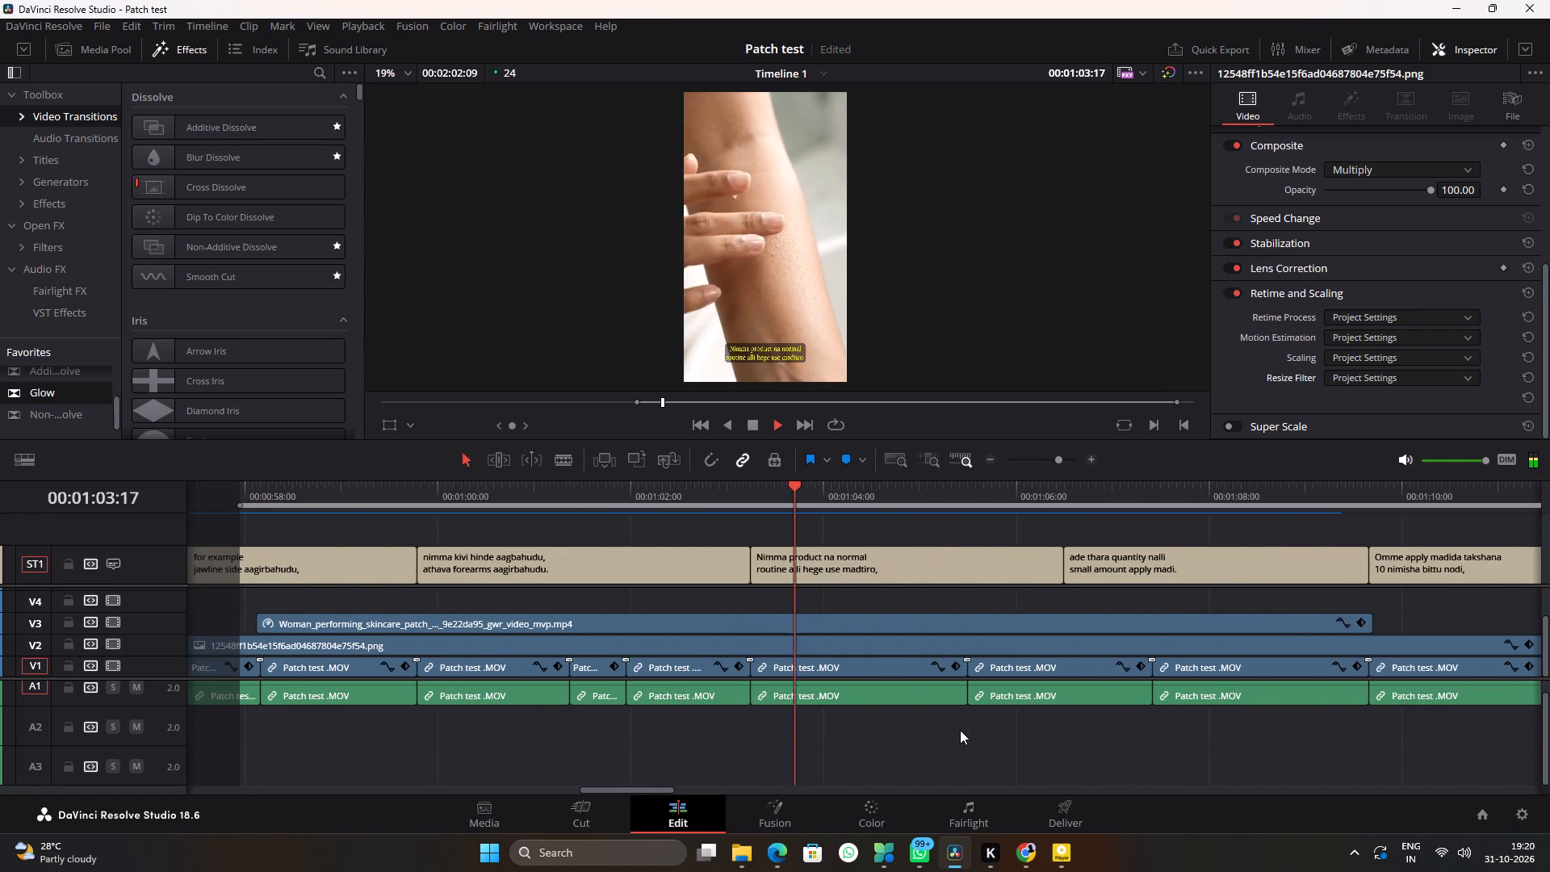
ctrl+scroll(959, 731, down, 5)
alt+scroll(944, 735, up, 3)
ctrl+scroll(939, 735, down, 4)
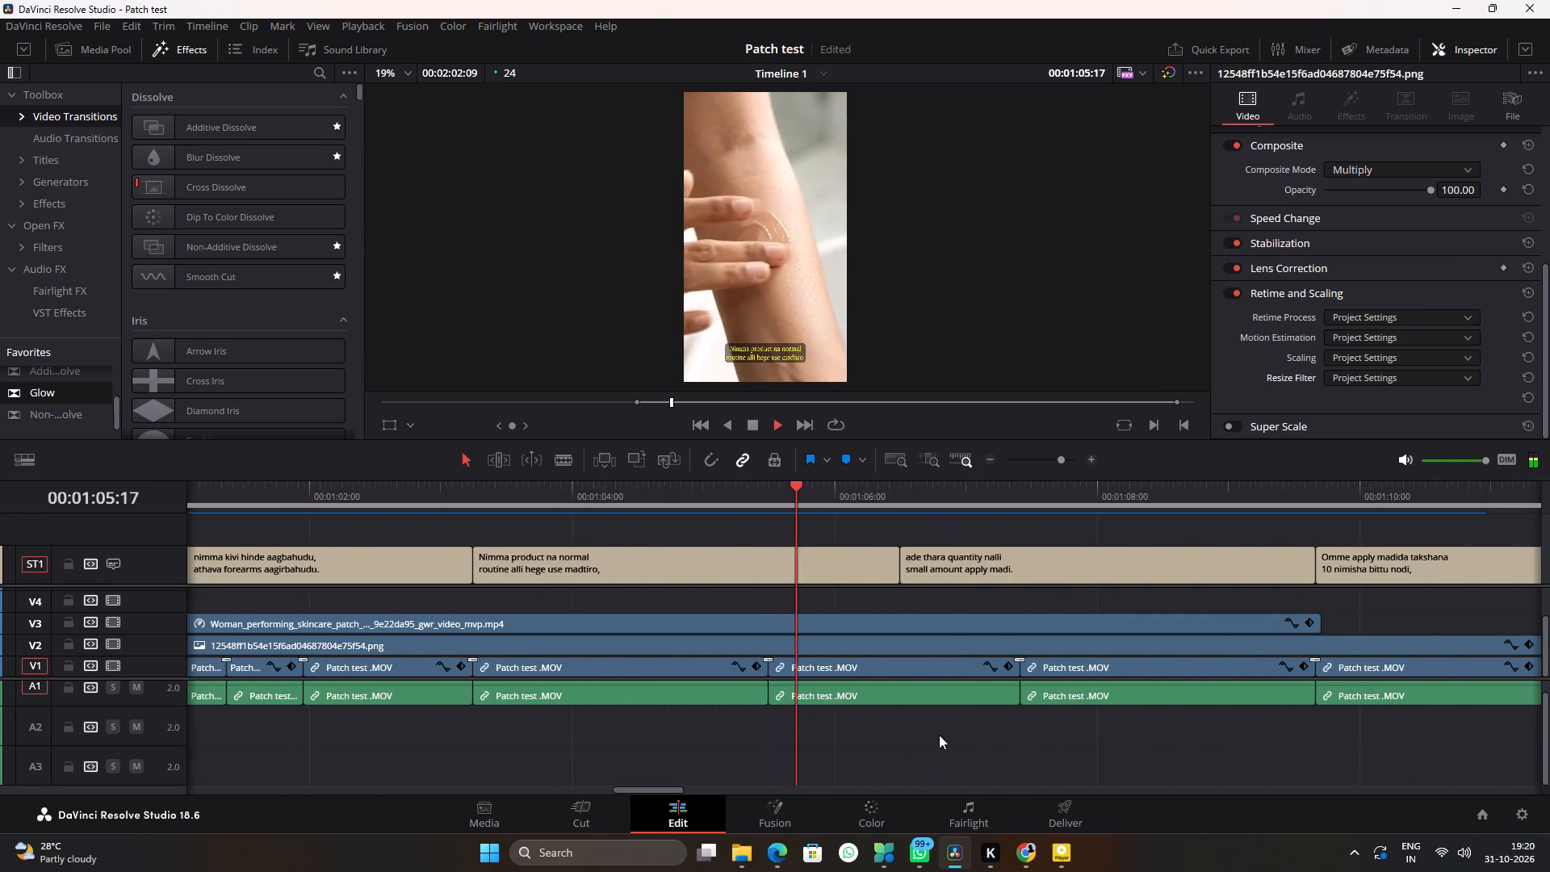
ctrl+scroll(939, 735, down, 8)
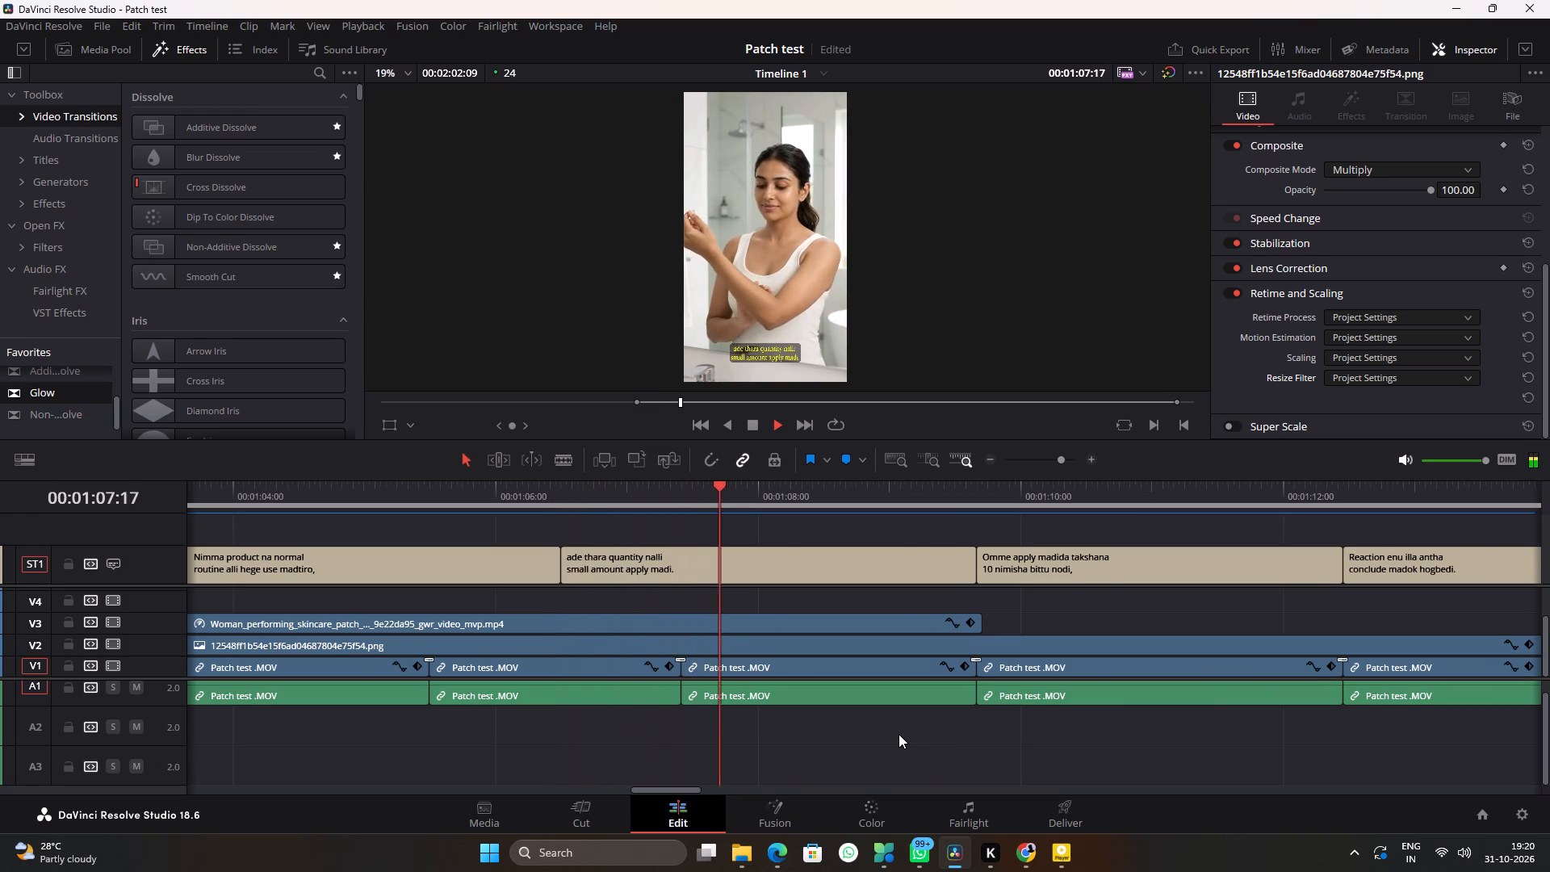
alt+scroll(899, 734, up, 5)
ctrl+scroll(938, 742, down, 6)
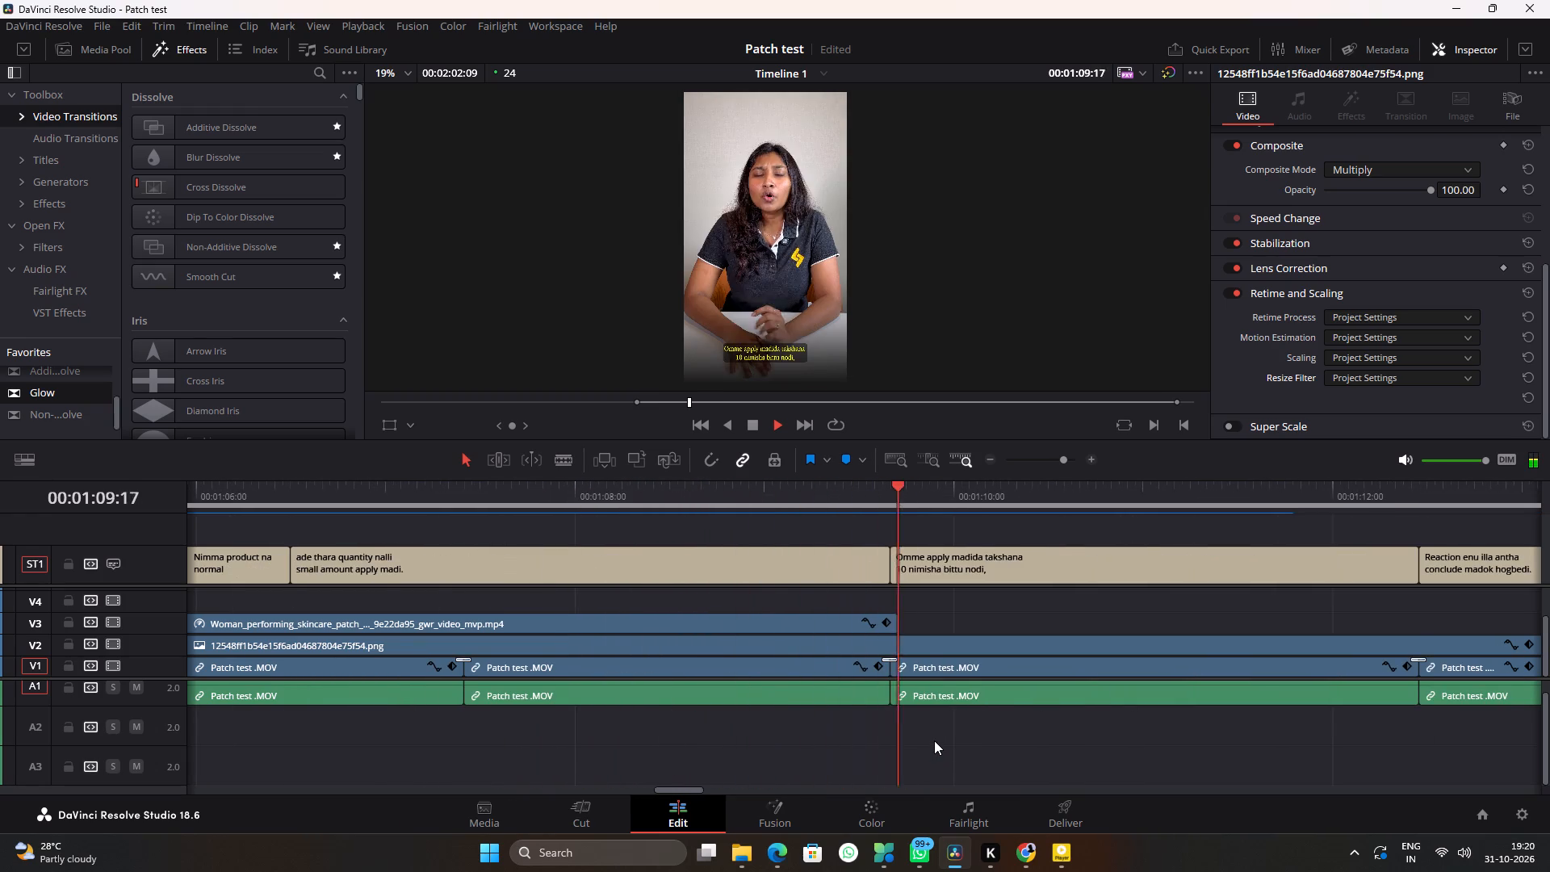
key(space)
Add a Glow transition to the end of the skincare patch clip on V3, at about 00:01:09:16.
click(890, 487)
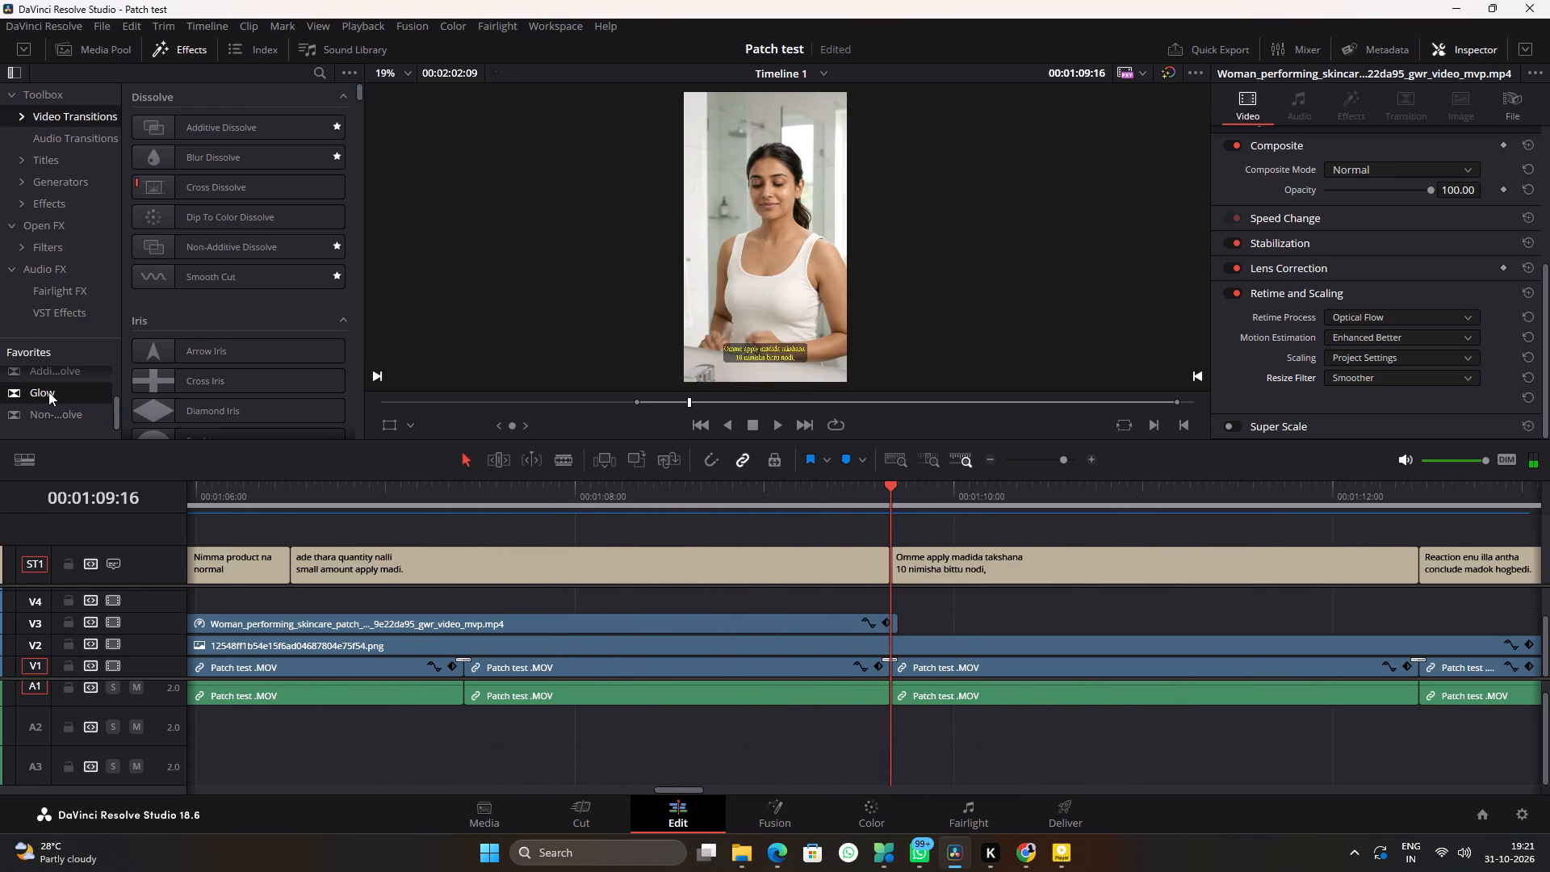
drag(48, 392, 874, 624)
Copy the cam sut 2.0.mp3 sound from the skincare consultation clip's end to straddle the skincare patch clip's end at 00:01:09:16.
alt+scroll(915, 614, down, 3)
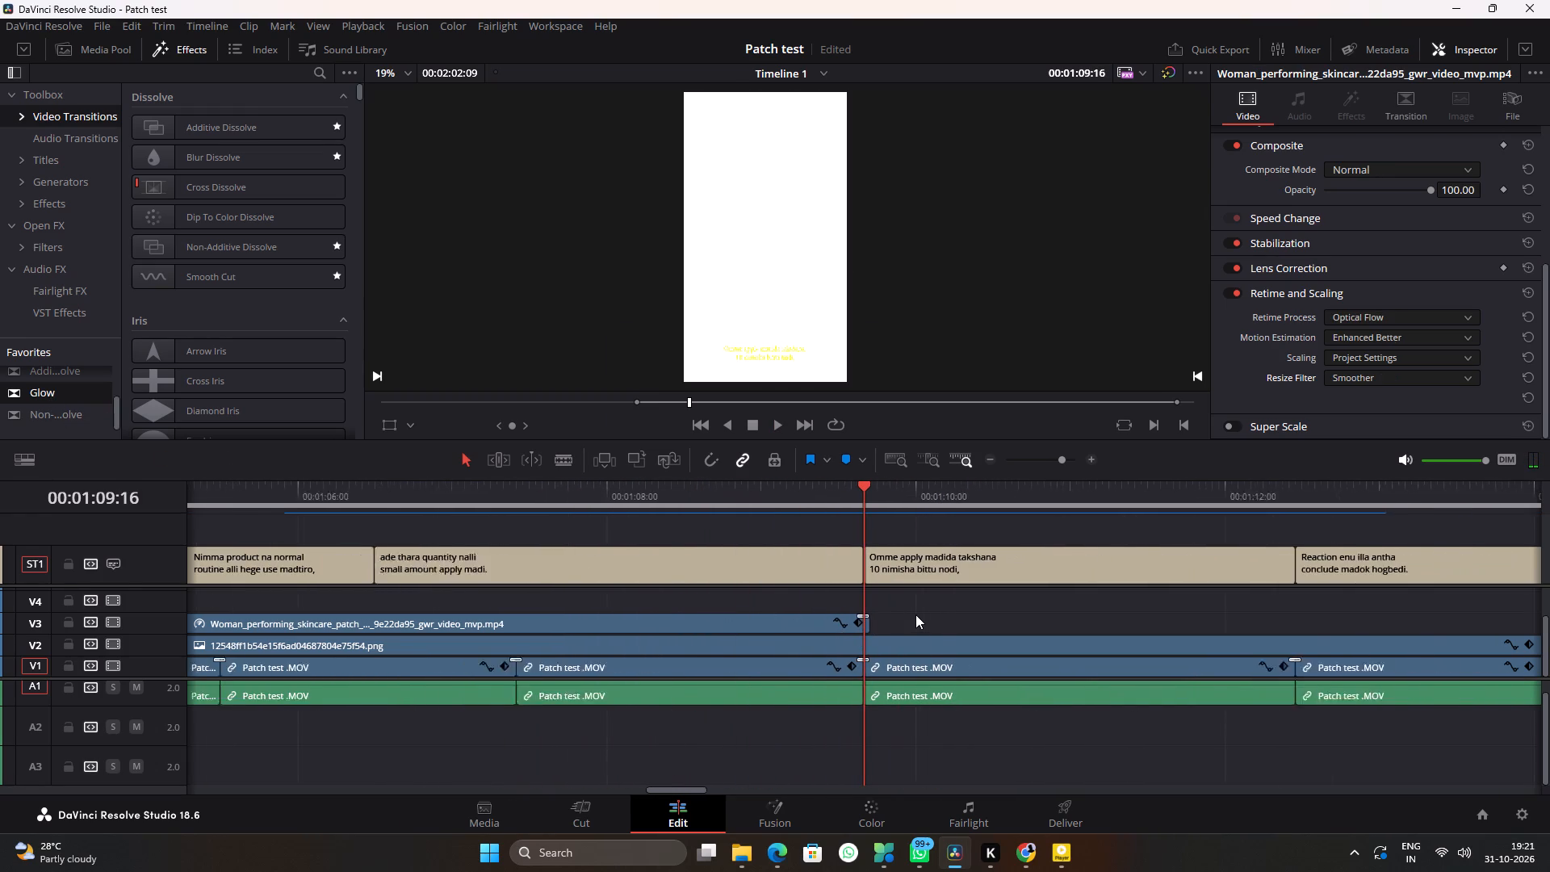
alt+scroll(915, 614, down, 11)
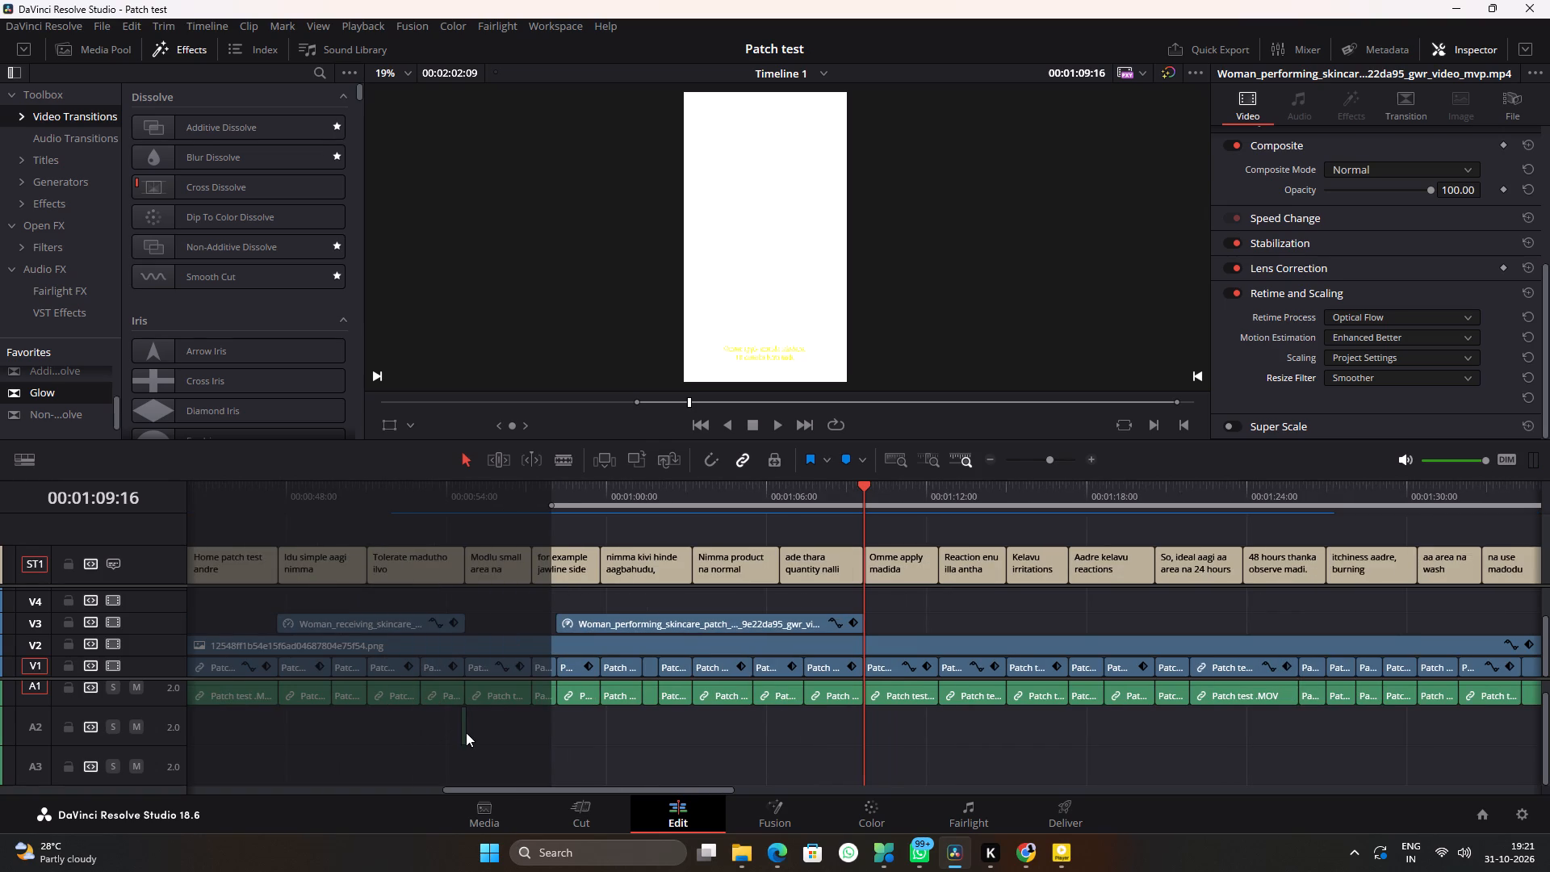
drag(466, 732, 856, 724)
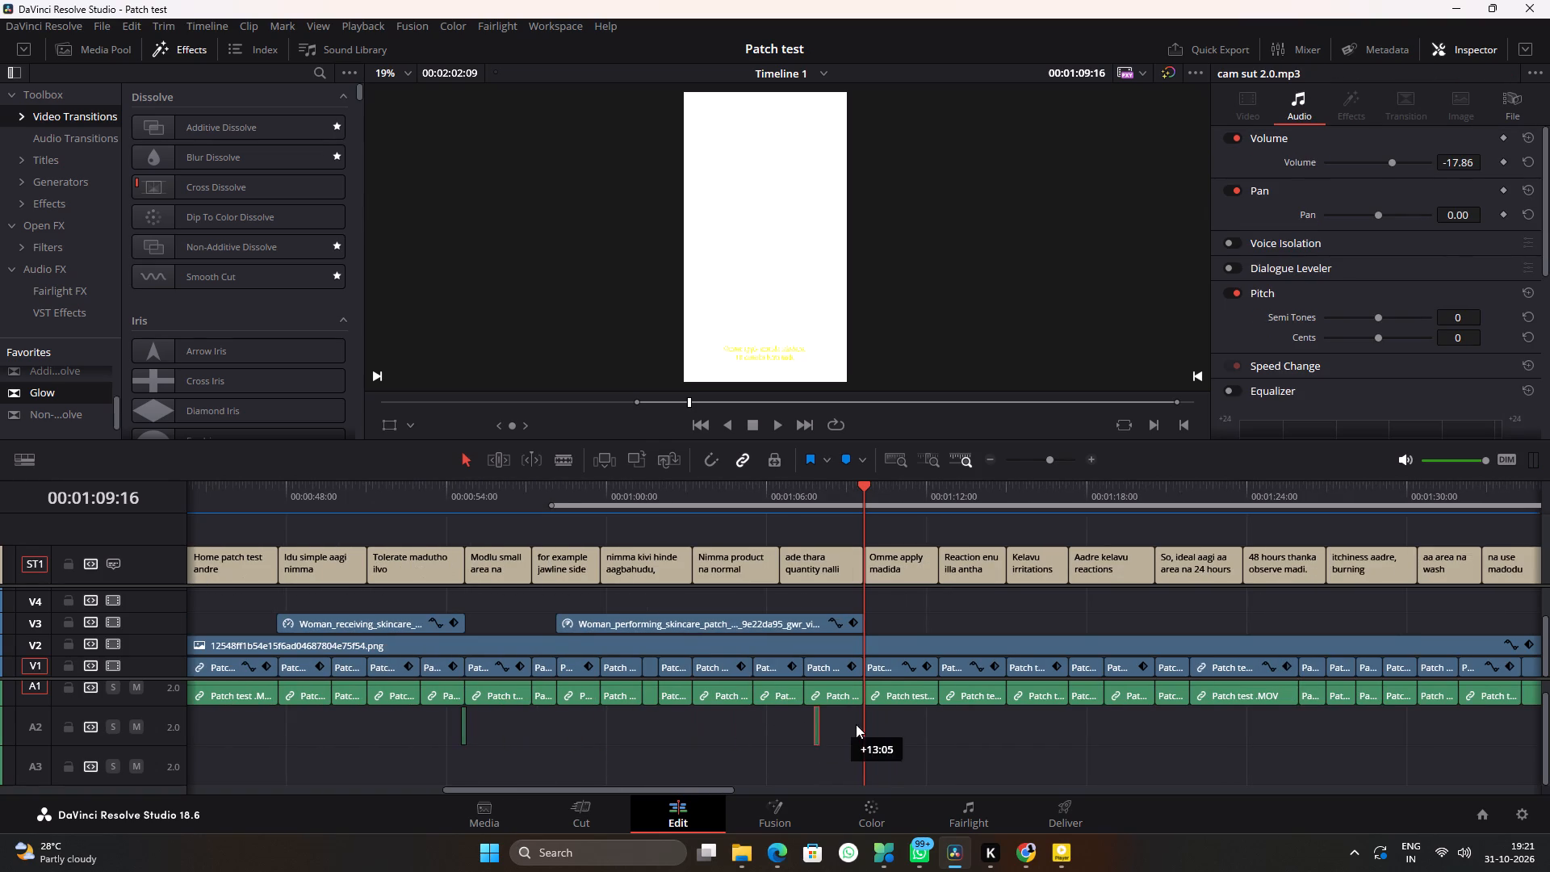
drag(856, 724, 867, 724)
alt+scroll(877, 726, up, 17)
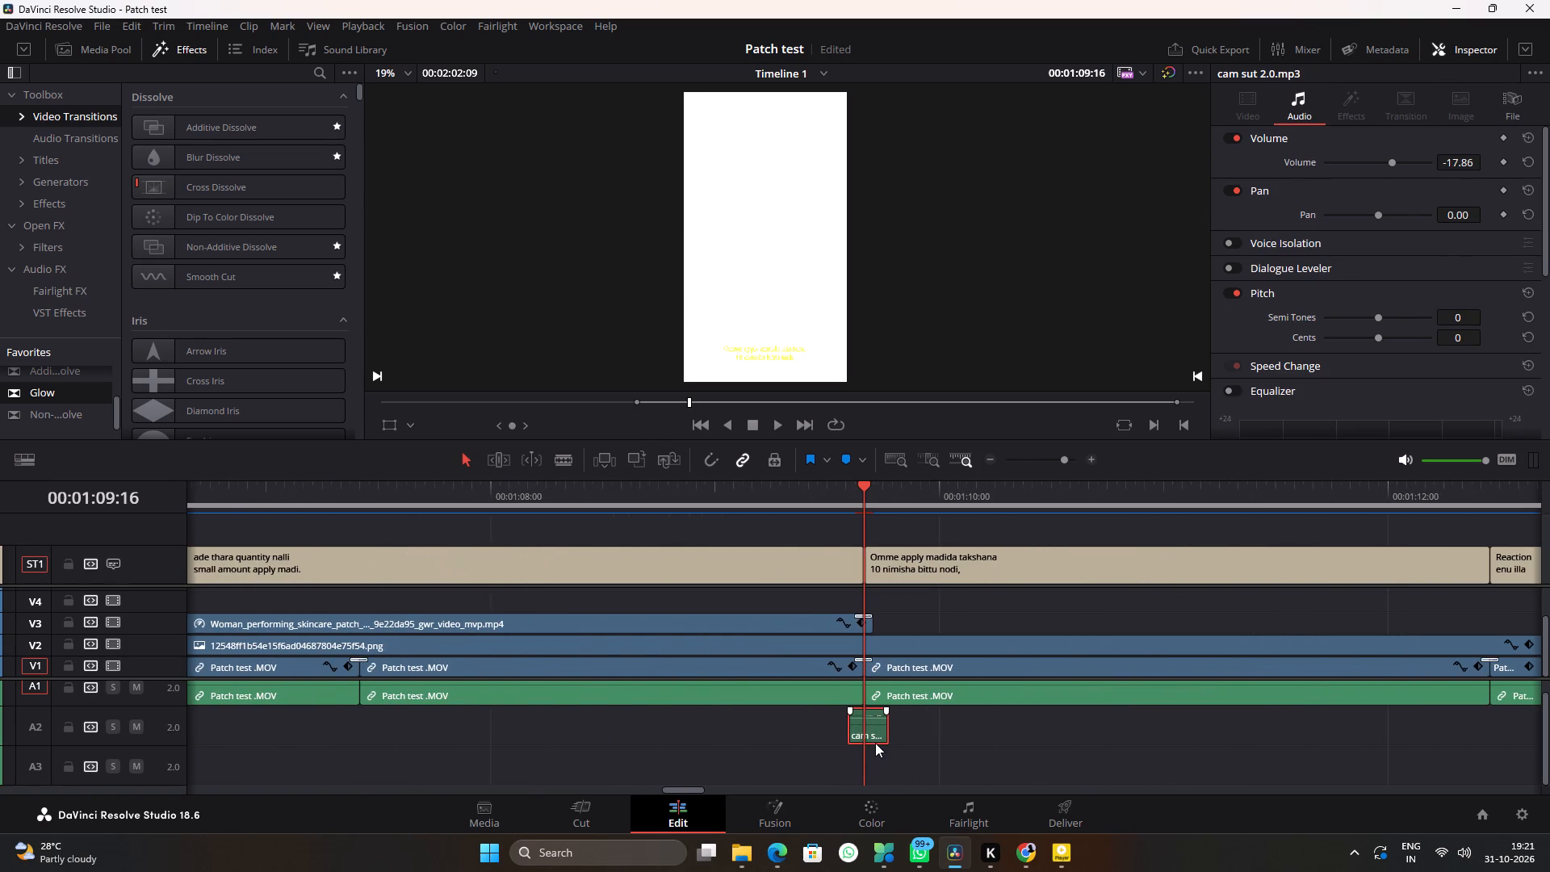
drag(872, 740, 858, 743)
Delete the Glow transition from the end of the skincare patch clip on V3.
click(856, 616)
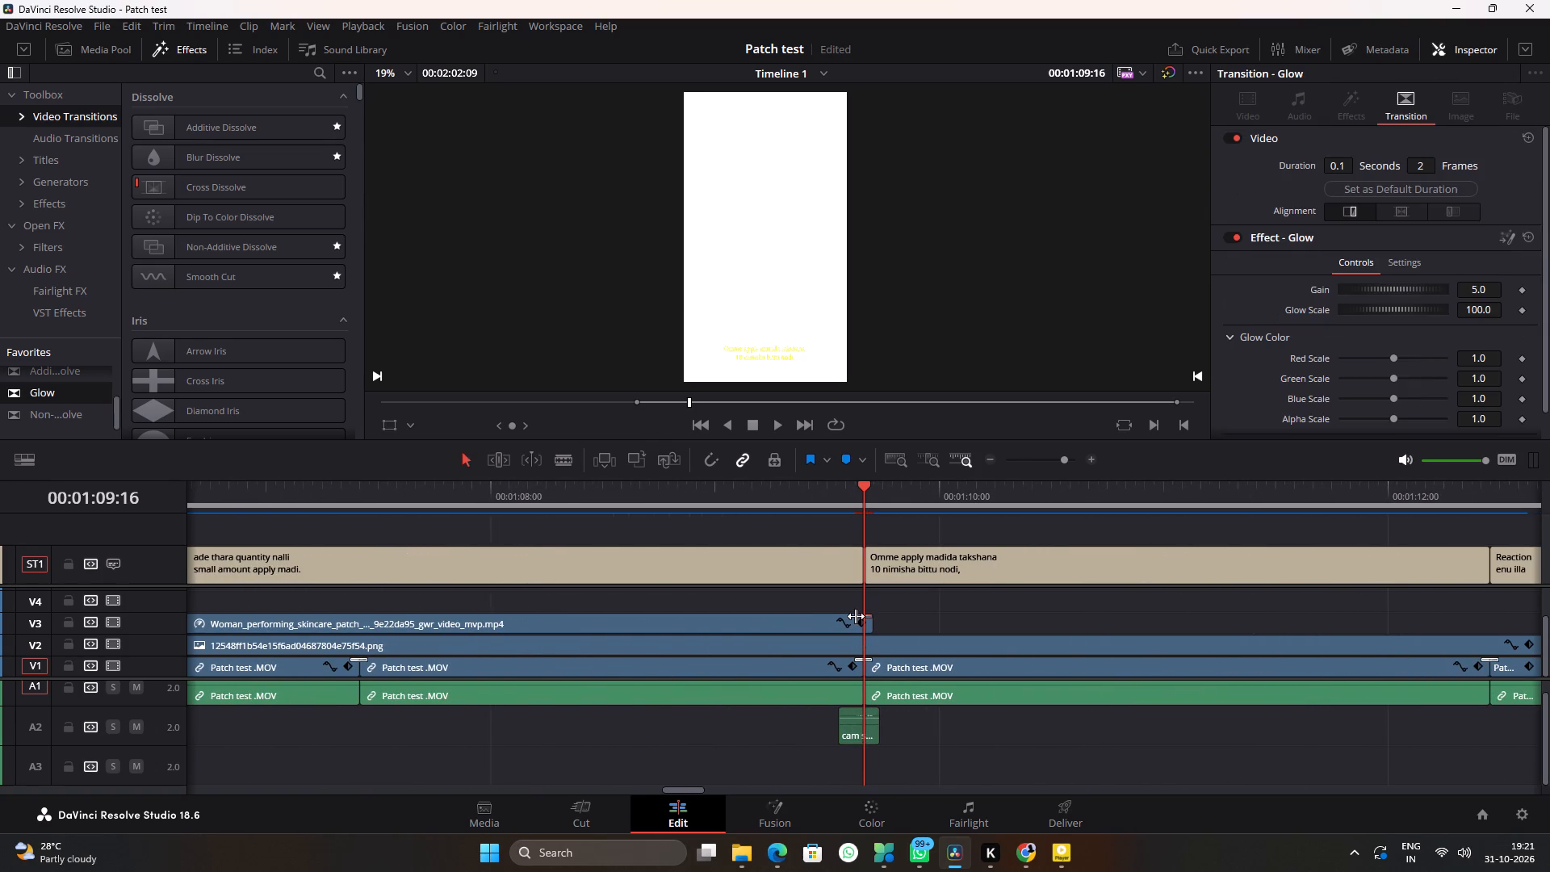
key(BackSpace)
Play across the skincare patch clip's end and copied sound into the "Kelavu irritations" subtitle, stopping around 00:01:15:15.
click(708, 494)
key(space)
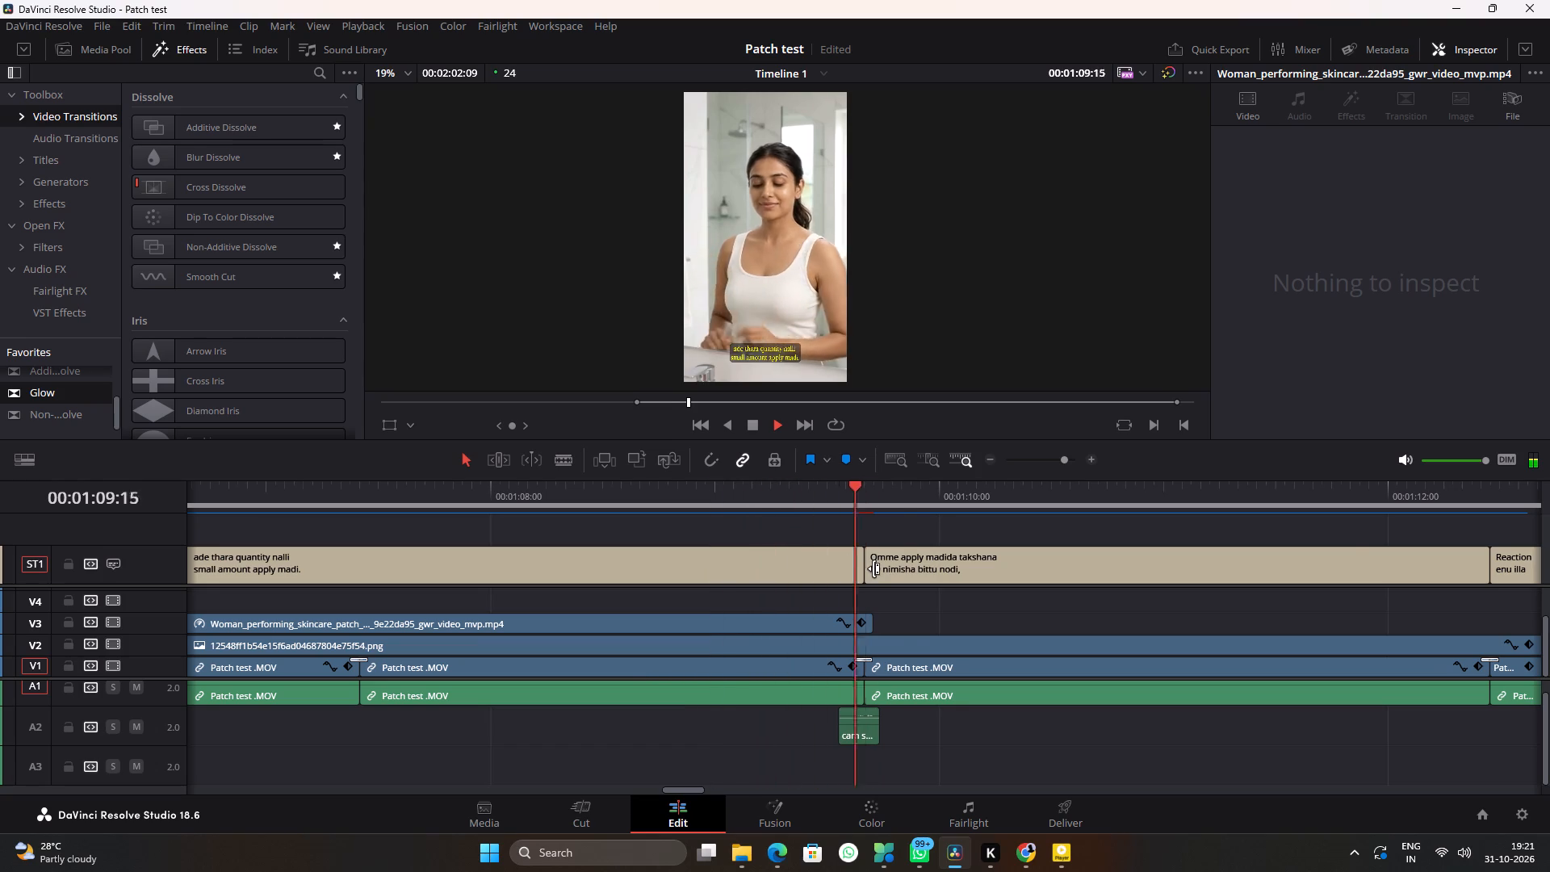
ctrl+scroll(897, 605, down, 6)
click(949, 607)
ctrl+scroll(949, 607, down, 10)
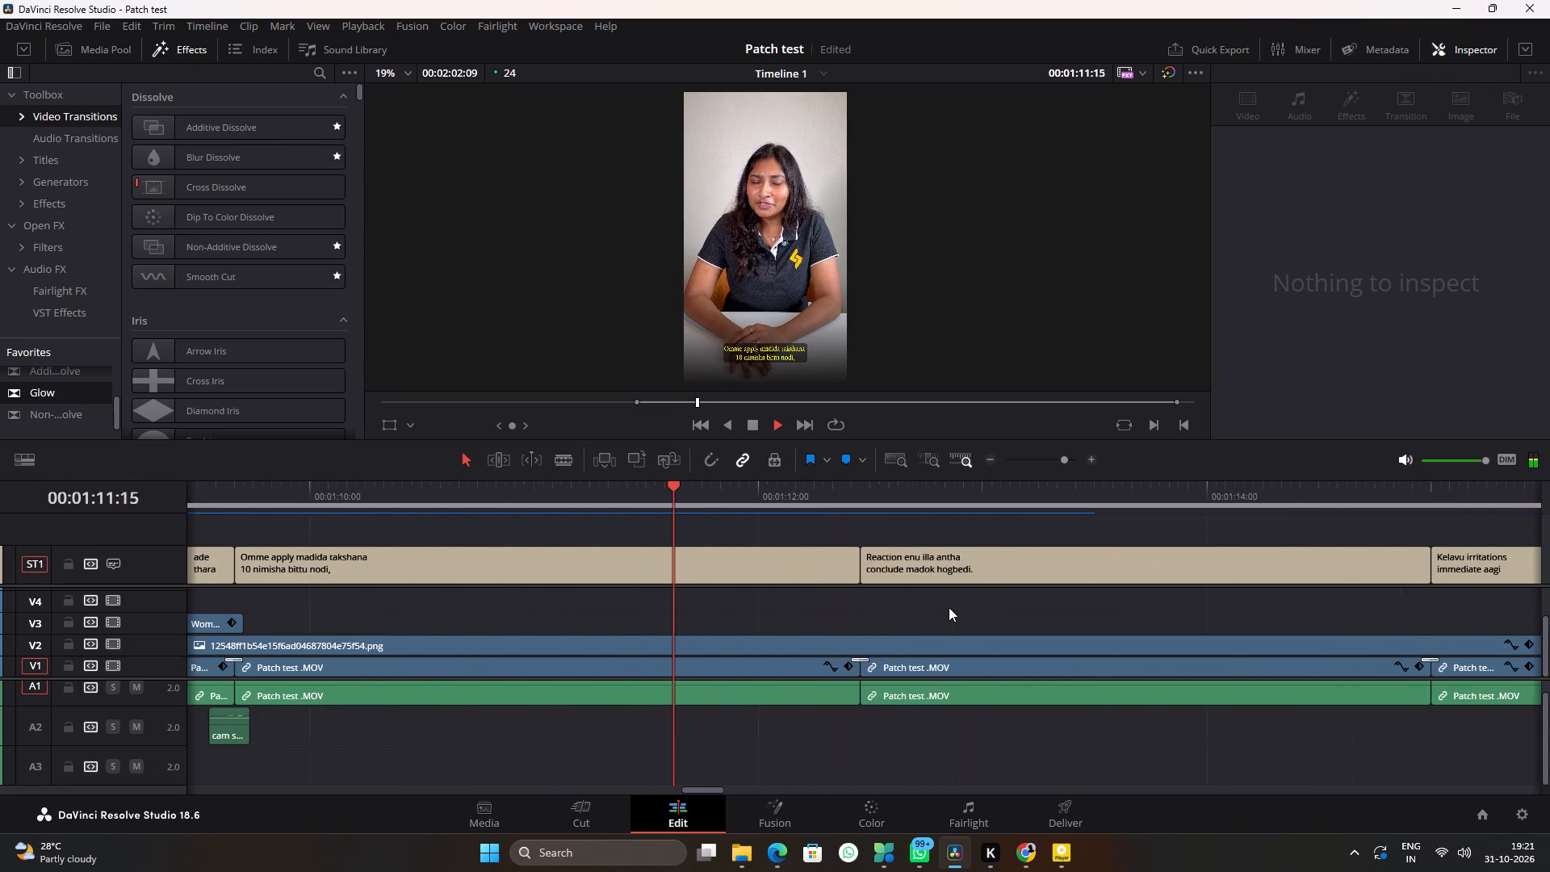
alt+scroll(949, 607, down, 3)
ctrl+scroll(954, 614, down, 13)
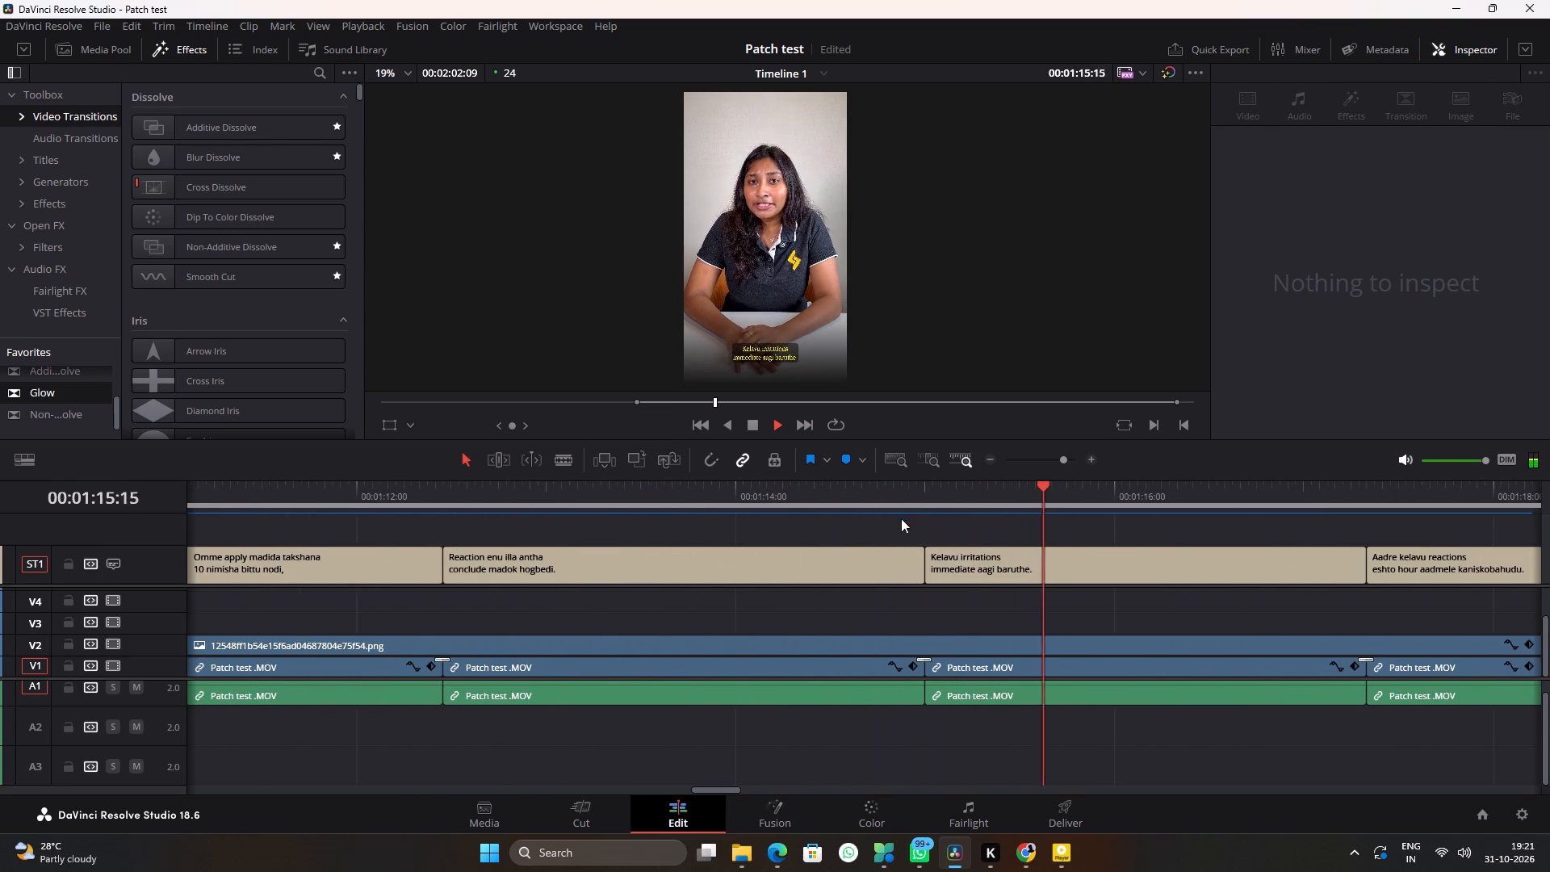
key(space)
Set the timeline's In point at 00:01:14:21, just before the "Kelavu irritations" subtitle.
click(903, 491)
key(i)
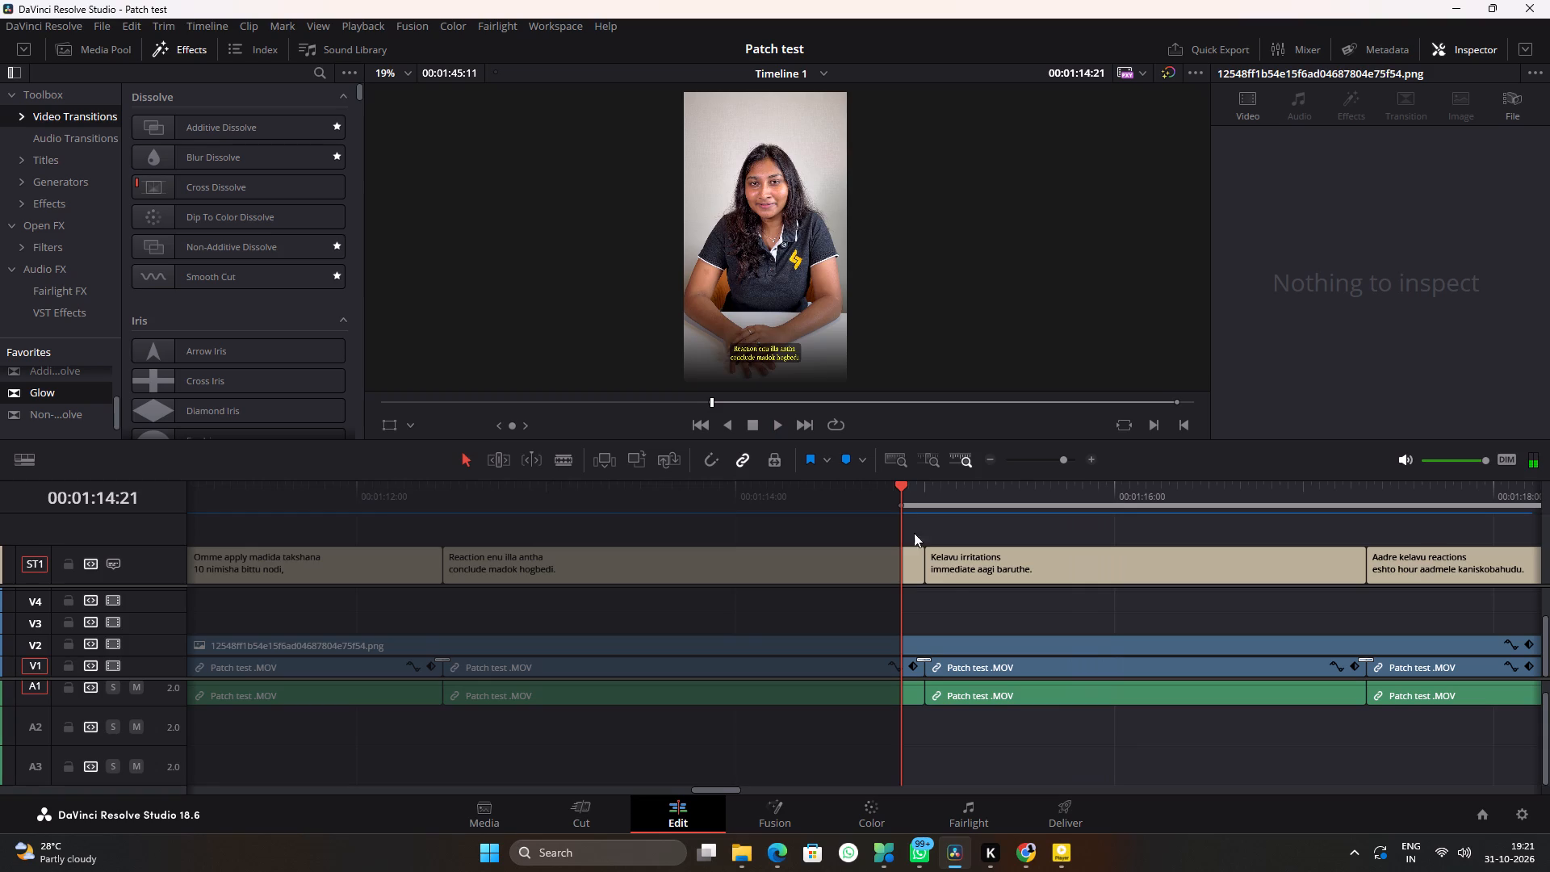
Play from the In point to the start of the "So, ideal aagi aa" subtitle to review the talking-head section.
key(space)
ctrl+scroll(974, 599, down, 5)
alt+scroll(952, 602, down, 3)
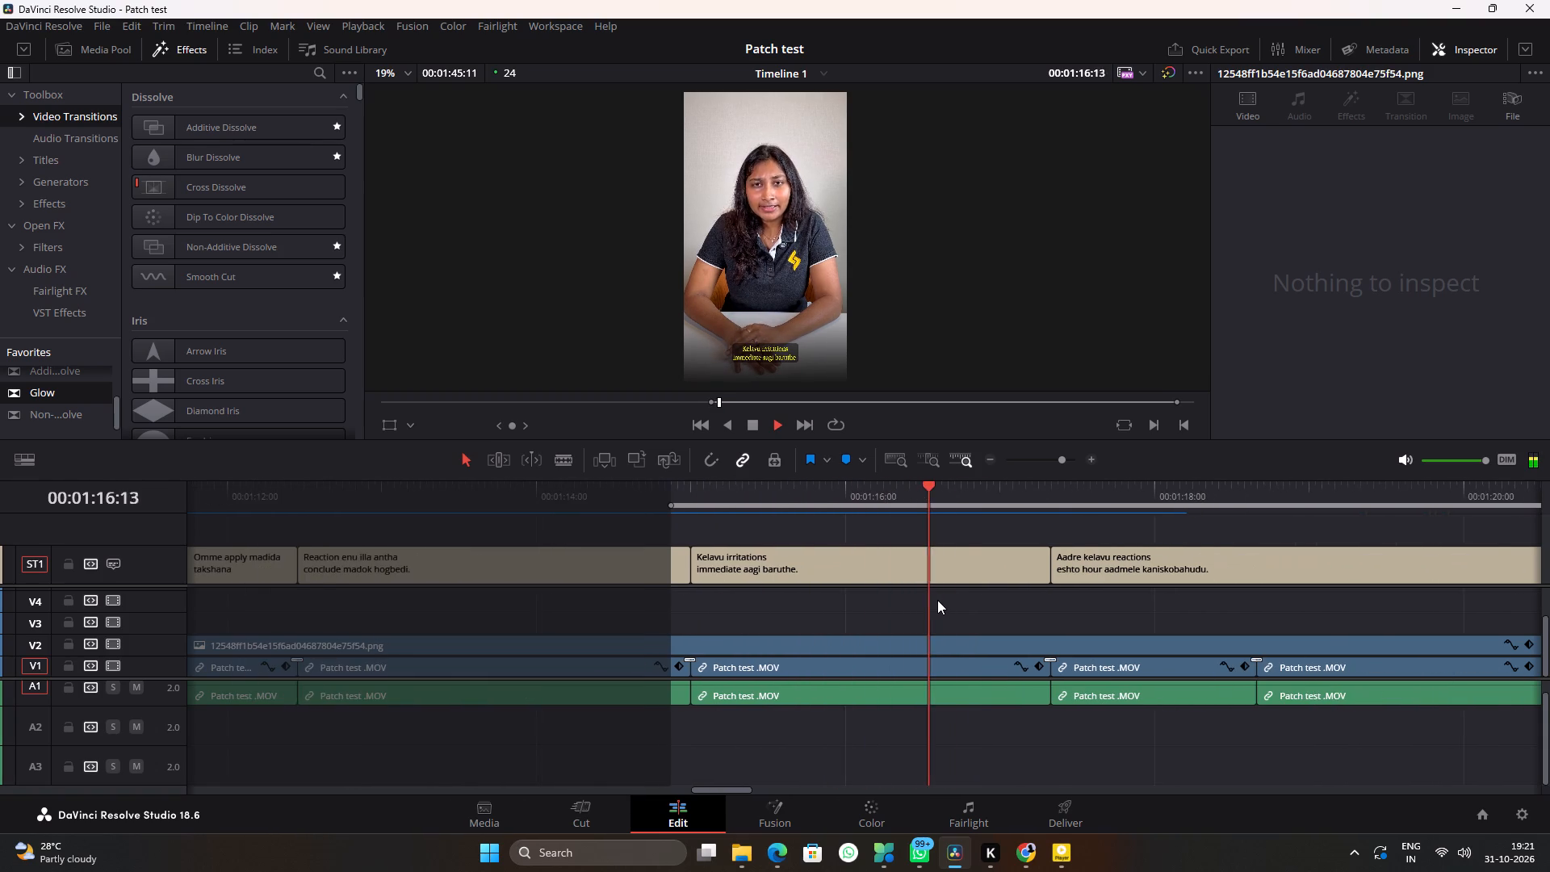
alt+scroll(929, 598, up, 1)
alt+scroll(890, 597, down, 2)
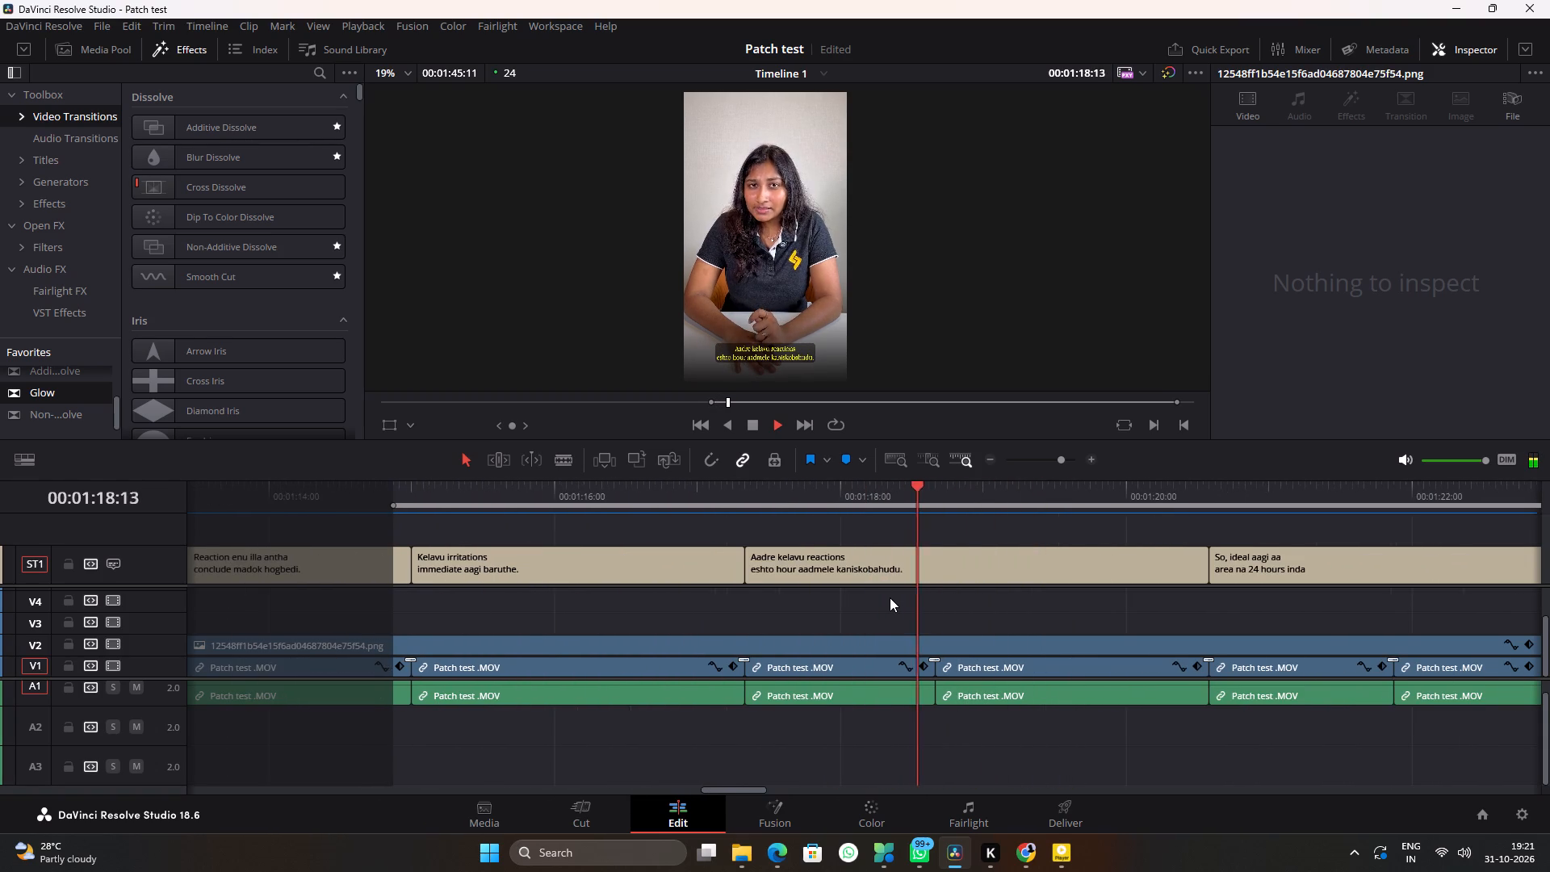
ctrl+scroll(890, 597, up, 2)
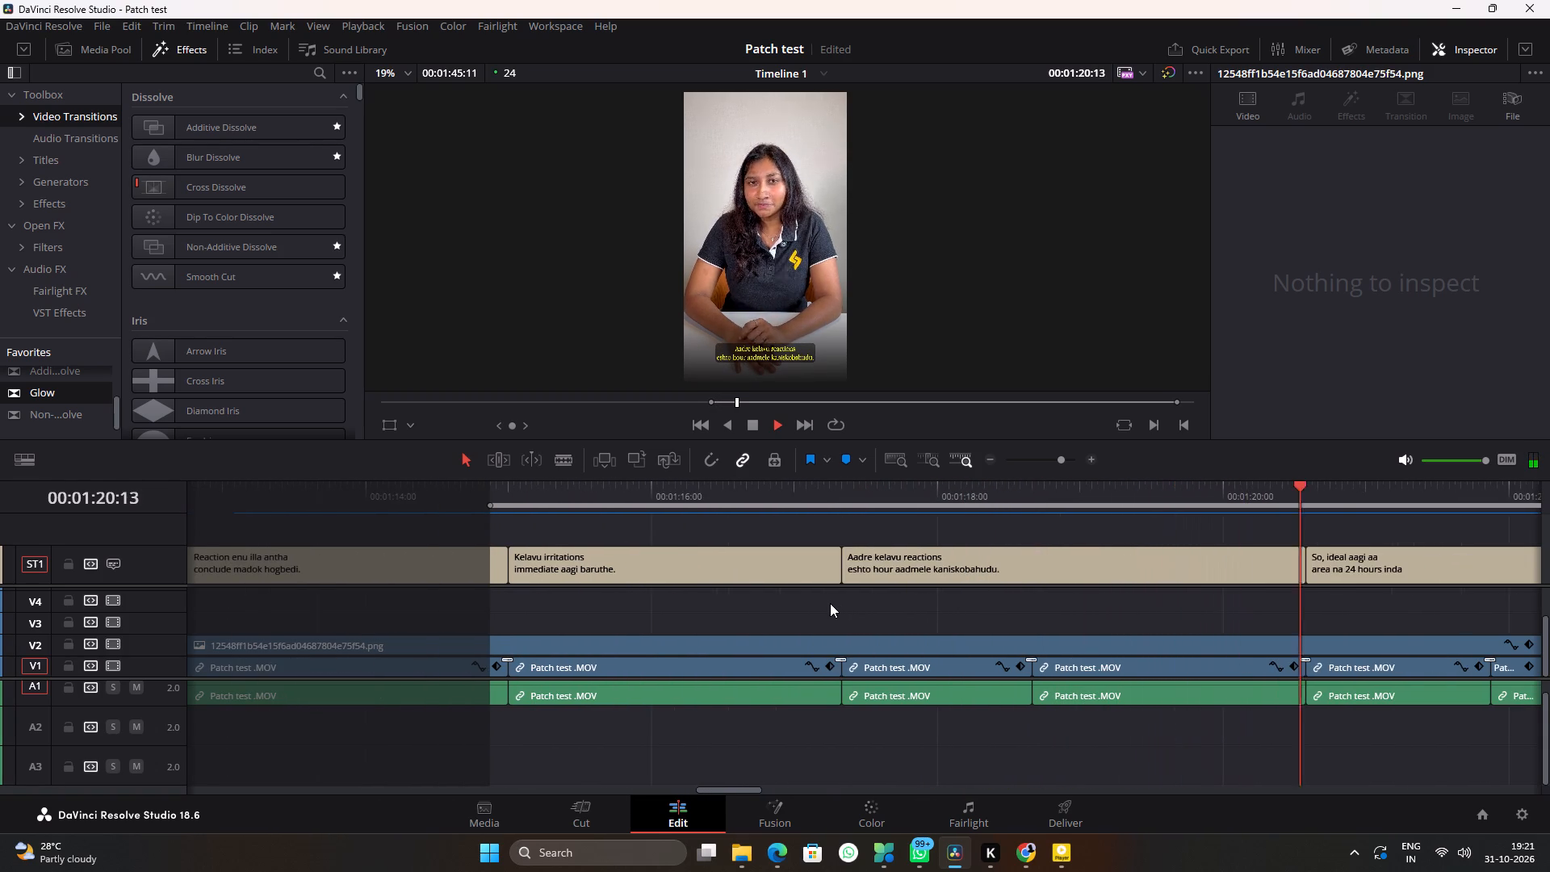
key(space)
Apply an Additive Dissolve at the 00:01:15:00 cut on V1, where the "Kelavu irritations" subtitle starts.
click(507, 491)
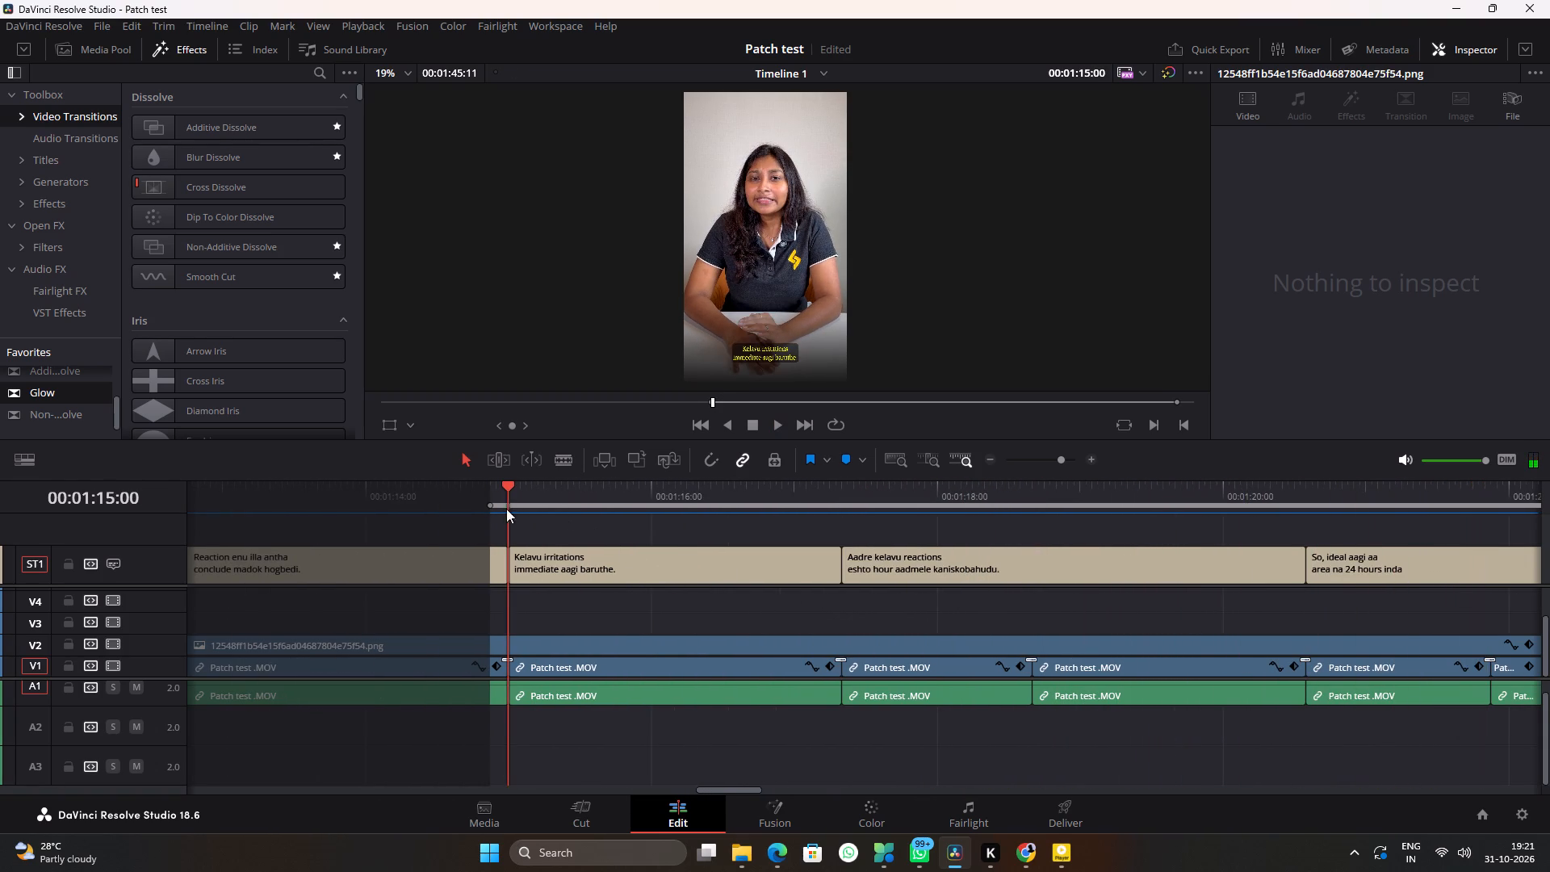
scroll(59, 396, up, 5)
double_click(64, 405)
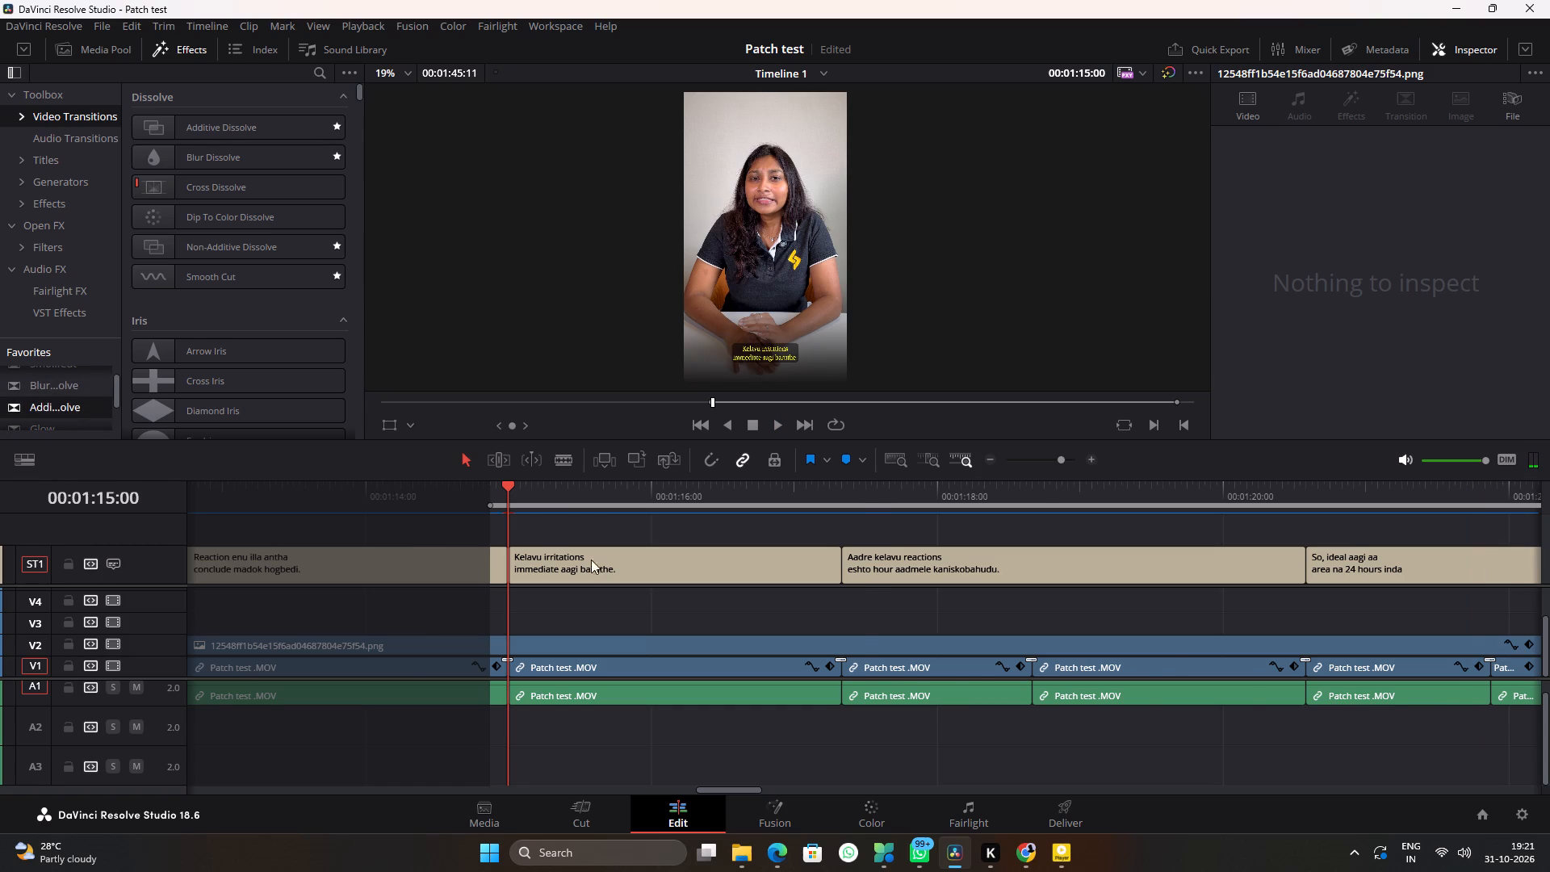
Copy the click .mp3 sound from the end of the earlier zoom effect to A2, straddling the 00:01:15:00 cut.
alt+scroll(614, 564, down, 9)
alt+scroll(802, 612, down, 3)
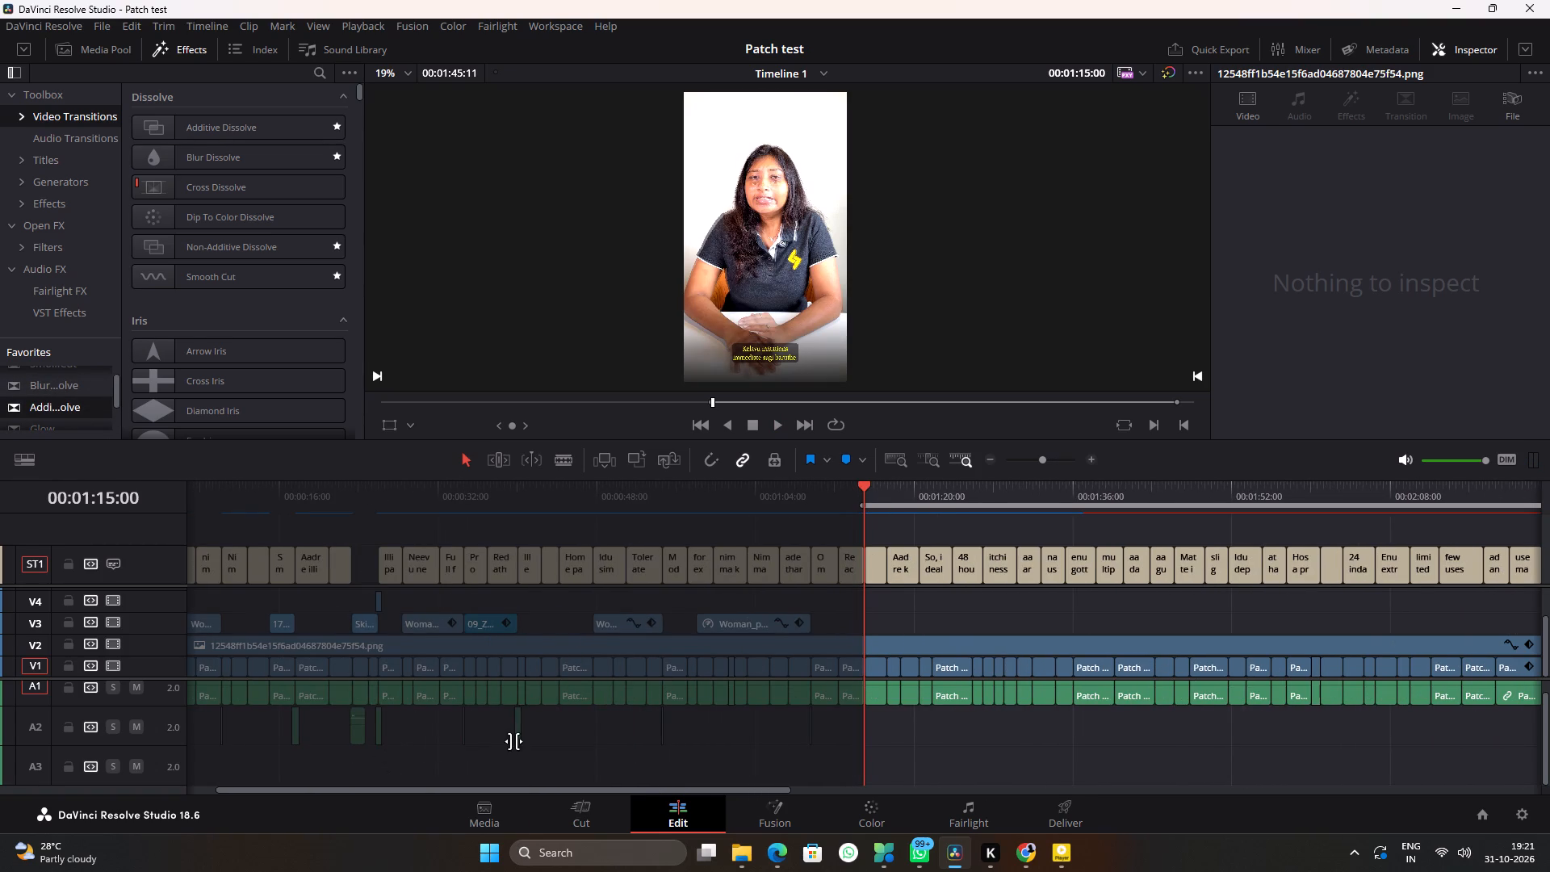
drag(517, 743, 828, 739)
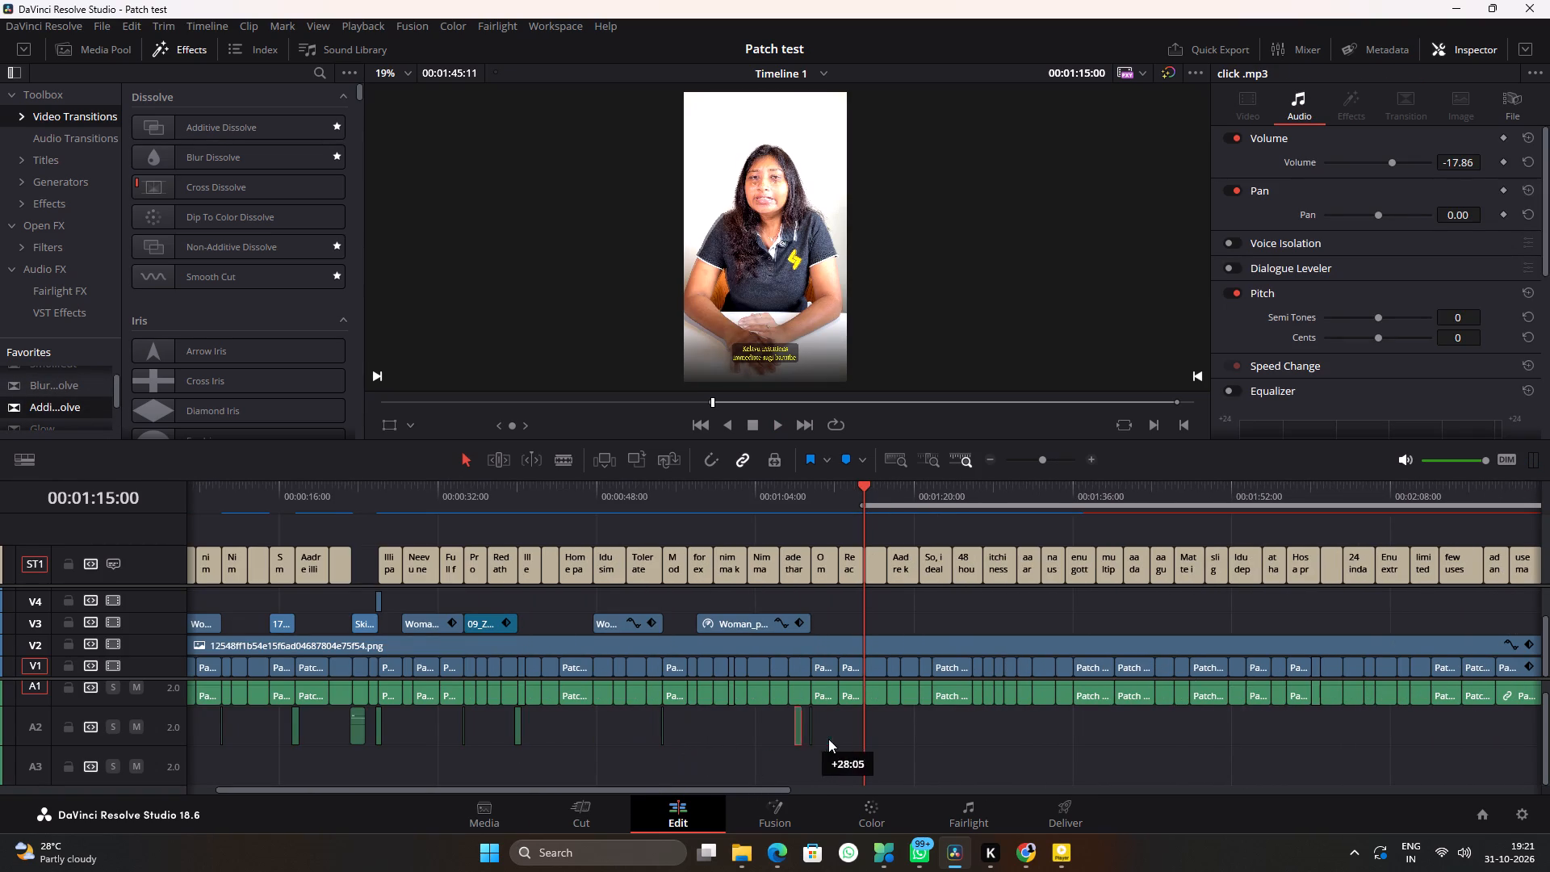
drag(828, 739, 861, 741)
alt+scroll(890, 741, up, 20)
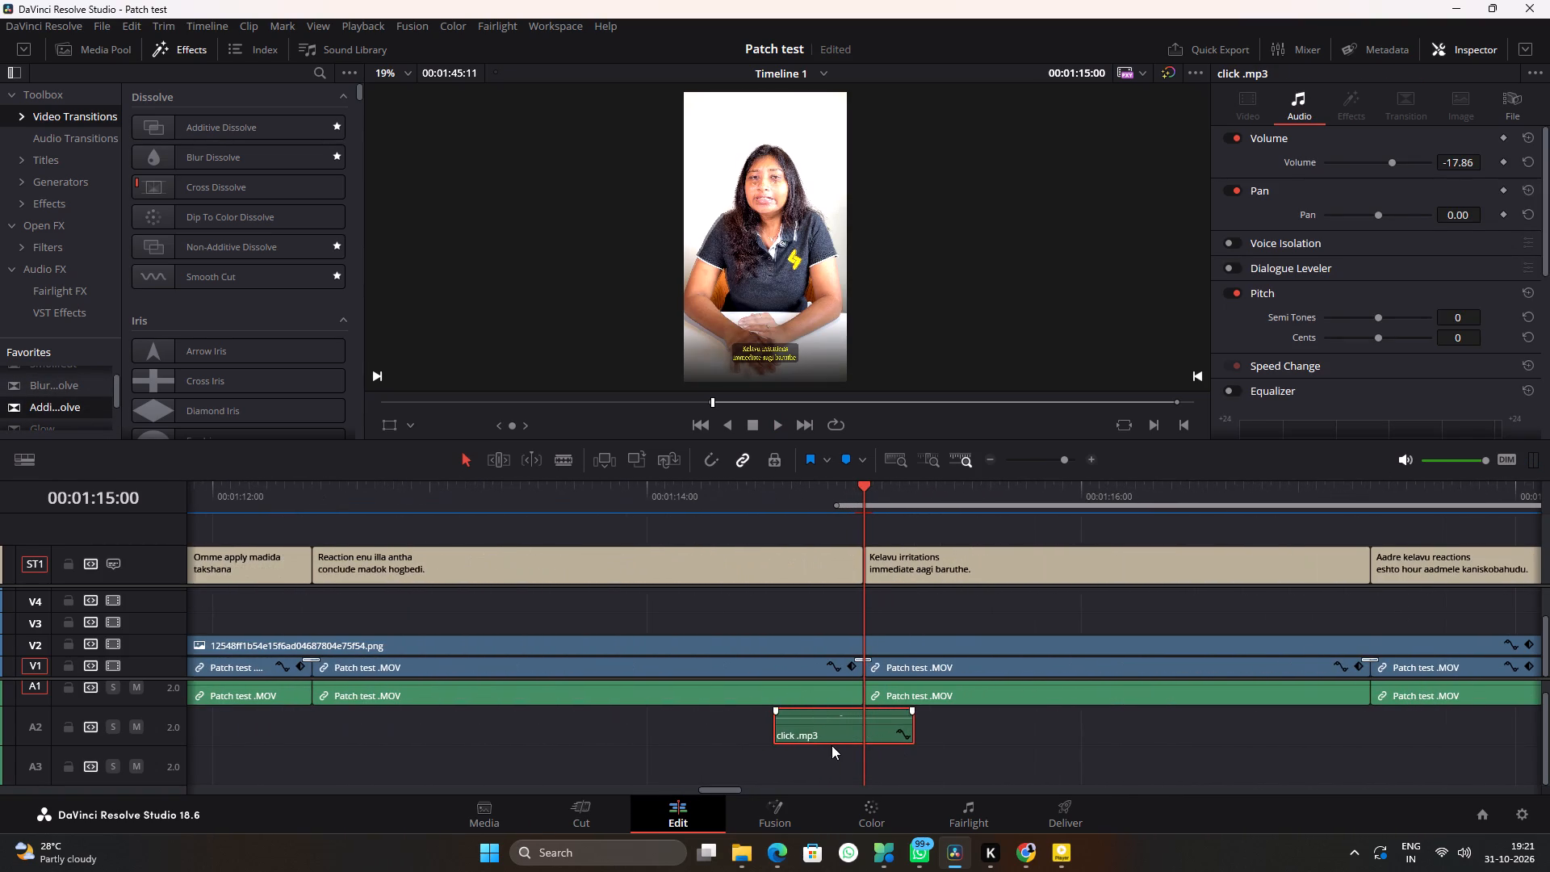
drag(835, 744, 865, 742)
click(1123, 754)
Play across the 00:01:15:00 cut to check the dissolve and click sound, then replay the talking-head section after the skincare clip.
click(673, 498)
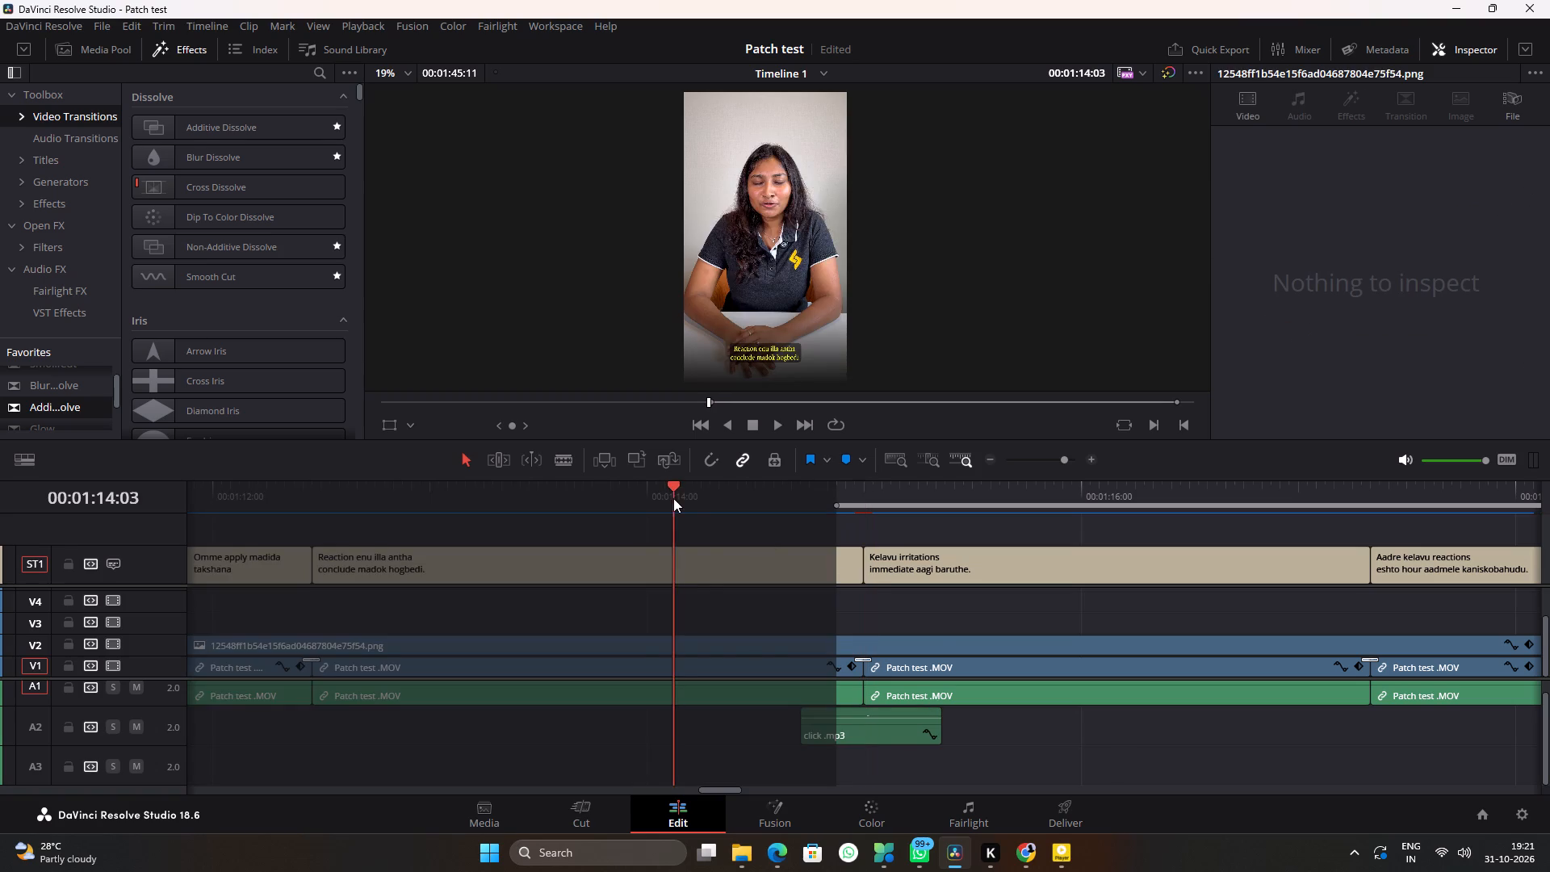
key(space)
alt+scroll(890, 605, down, 12)
ctrl+scroll(893, 609, up, 2)
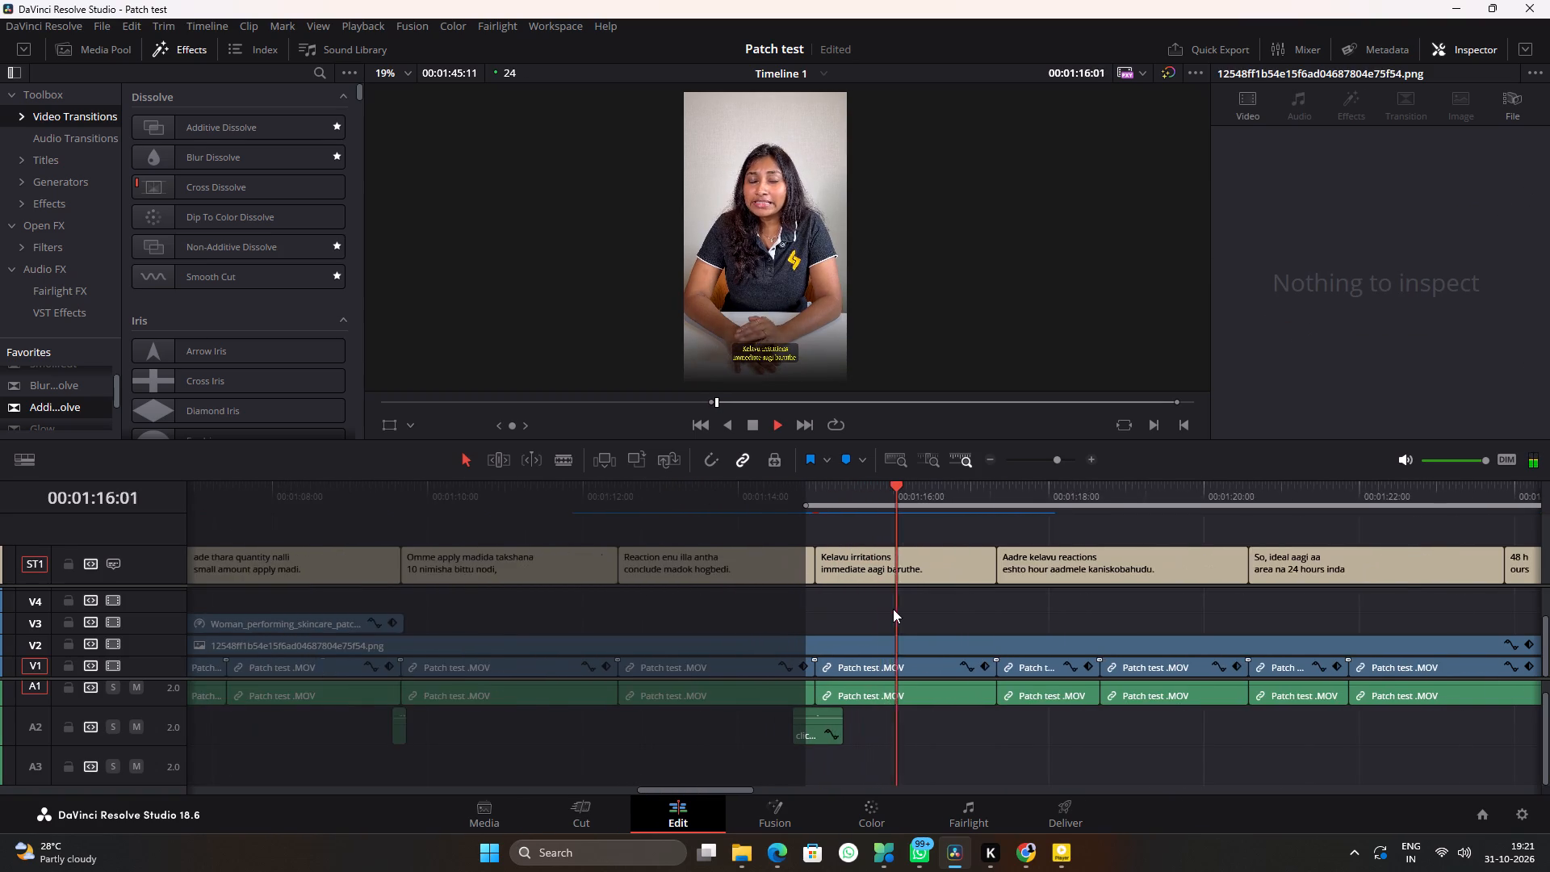
ctrl+scroll(893, 609, up, 3)
click(507, 510)
alt+scroll(664, 611, down, 4)
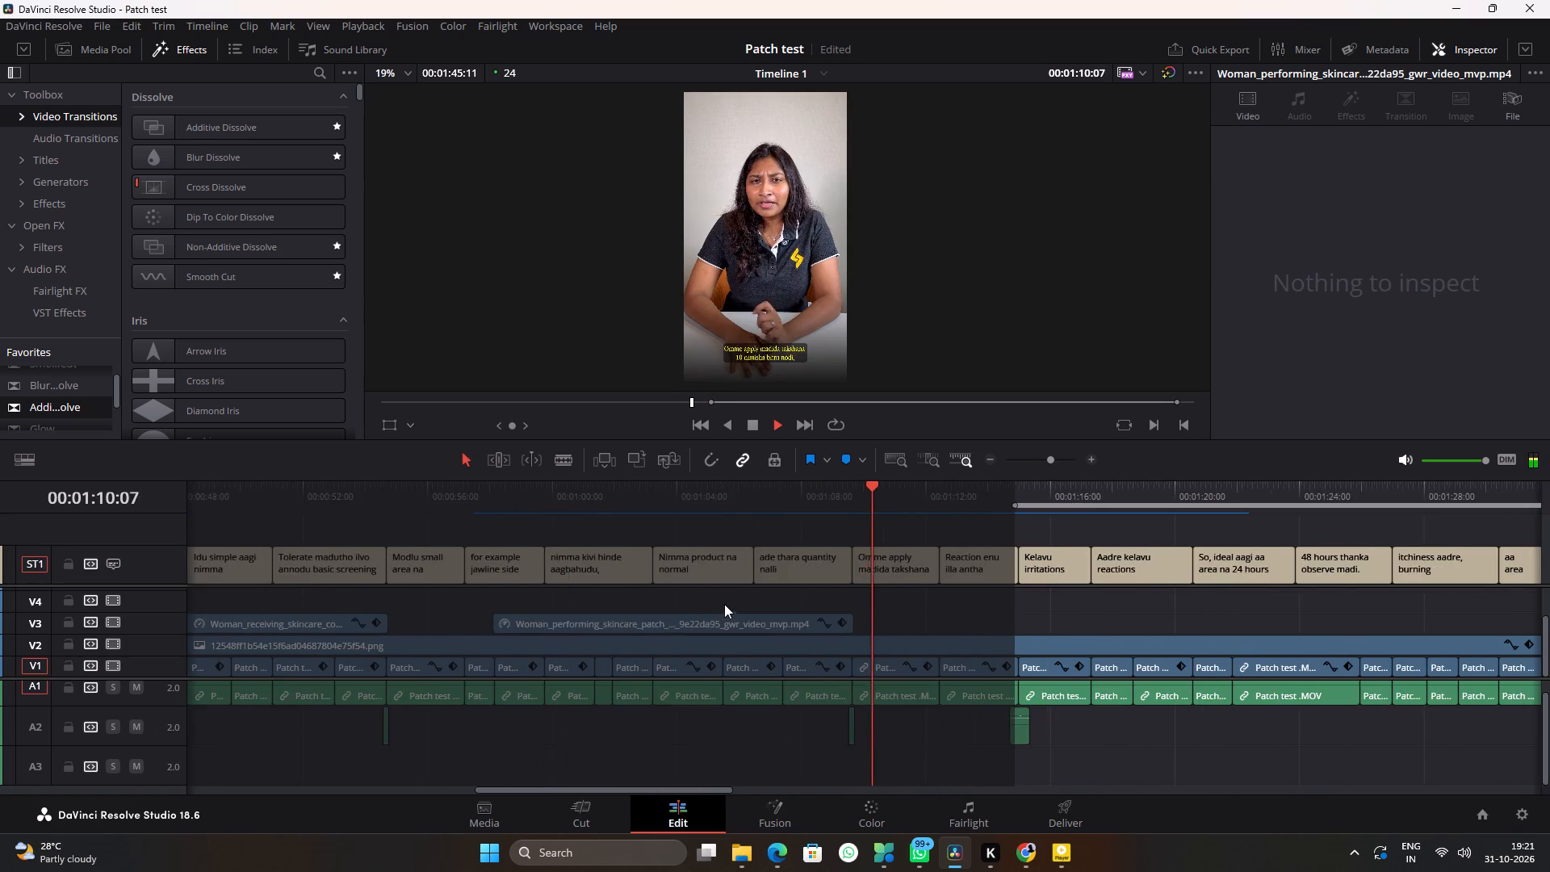
alt+scroll(727, 606, down, 3)
key(space)
Copy the 09_Zoom In - Slightly effect on V3 to directly after the skincare patch clip, starting at about 00:01:09:17.
click(434, 627)
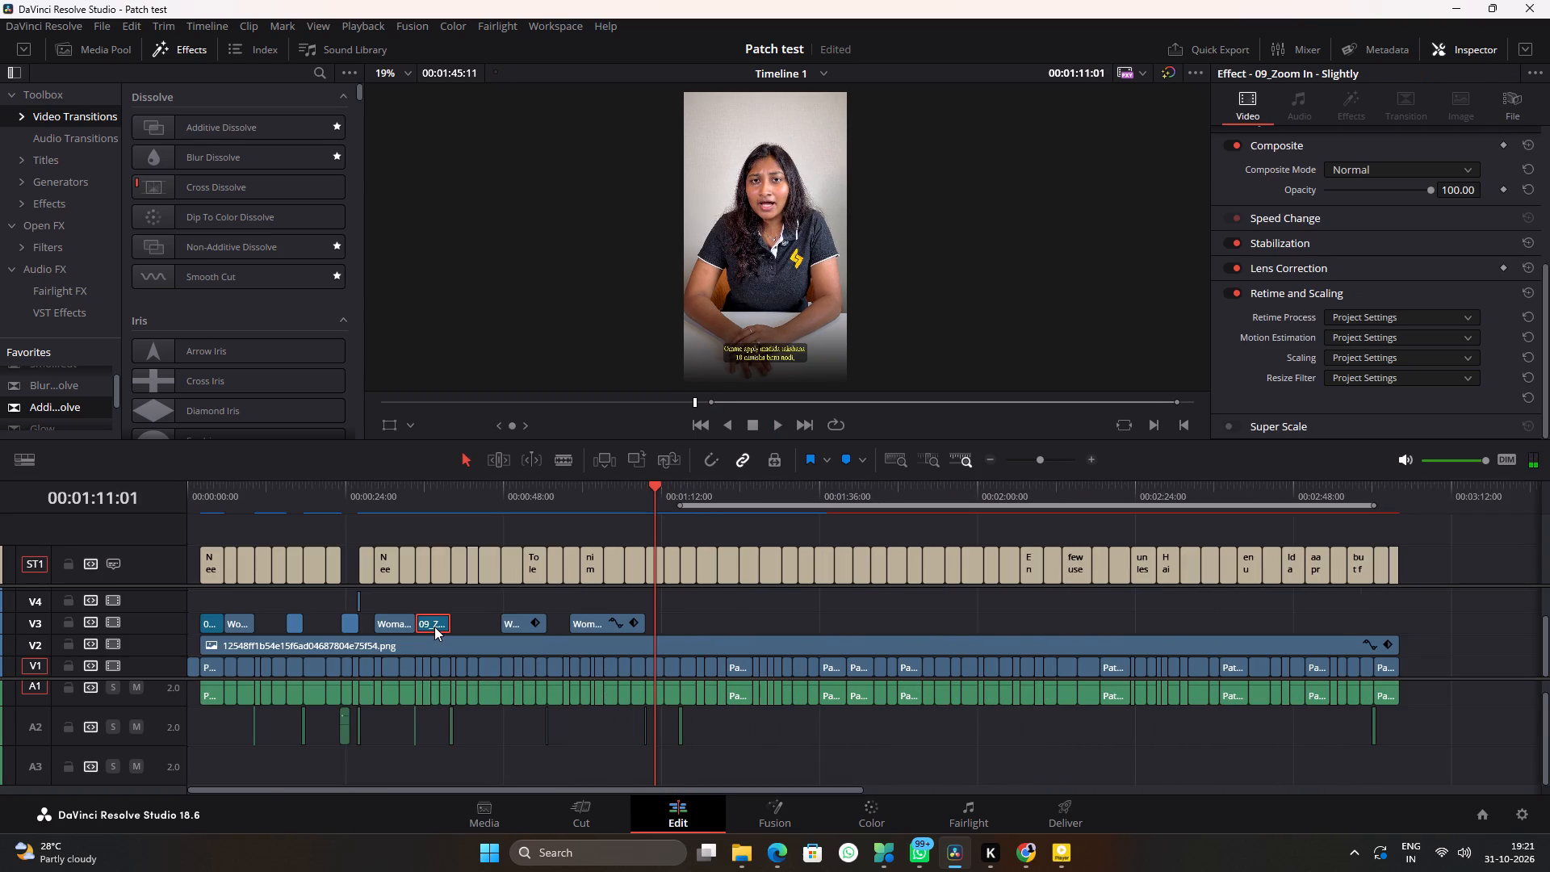
alt+drag(429, 625, 685, 617)
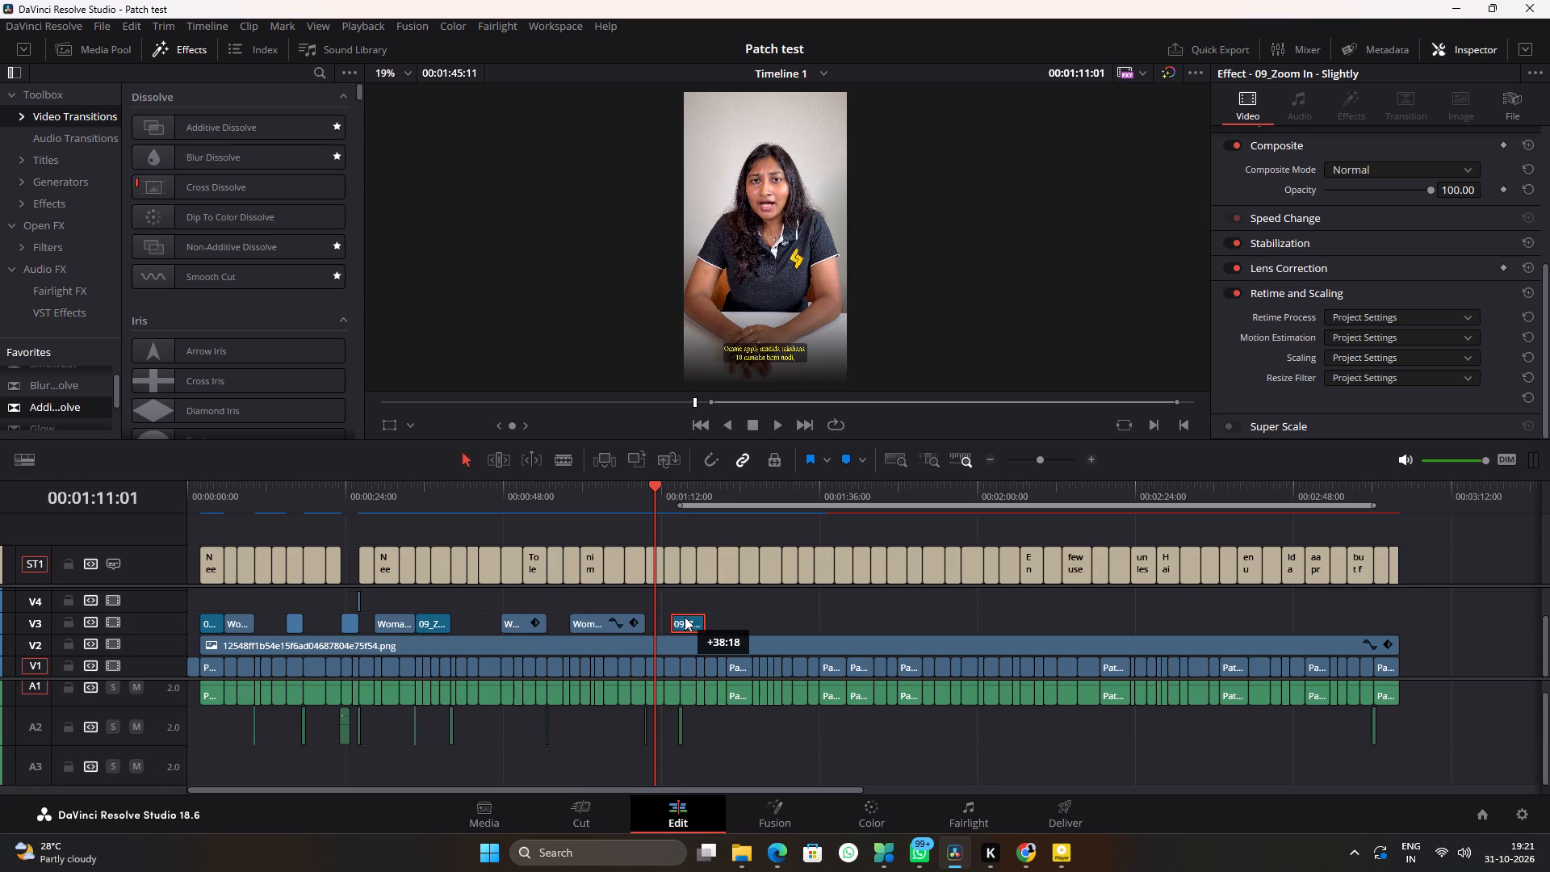
alt+drag(685, 617, 671, 617)
alt+scroll(676, 626, down, 1)
alt+scroll(676, 626, up, 13)
alt+scroll(890, 631, up, 5)
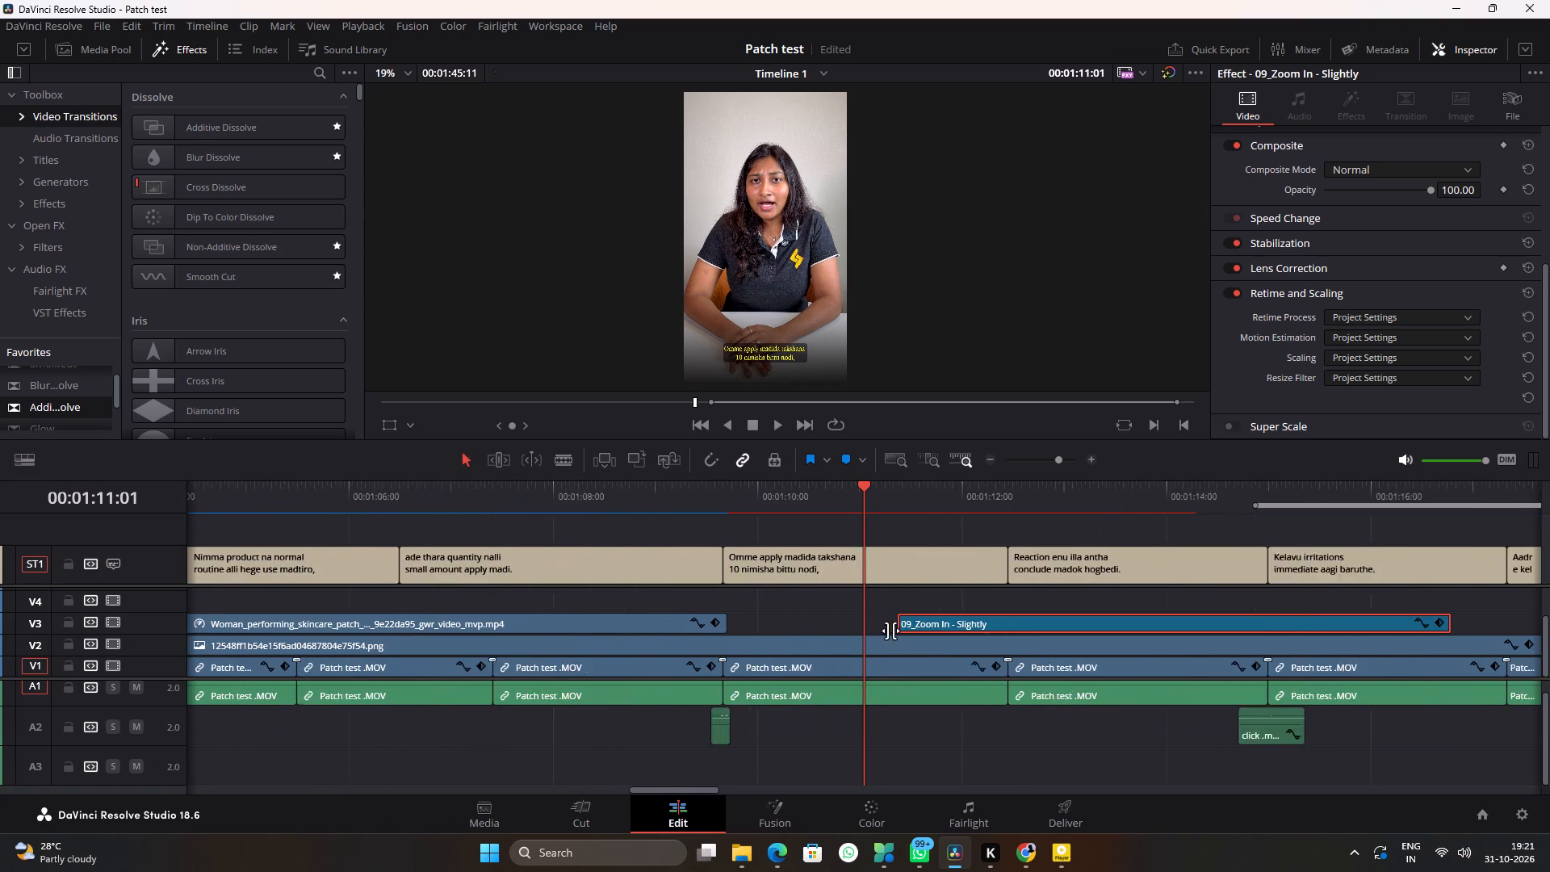
drag(961, 623, 729, 614)
Play through the copied 09_Zoom In - Slightly effect on V3 and trim its end to the 00:01:15:00 cut.
click(599, 509)
key(space)
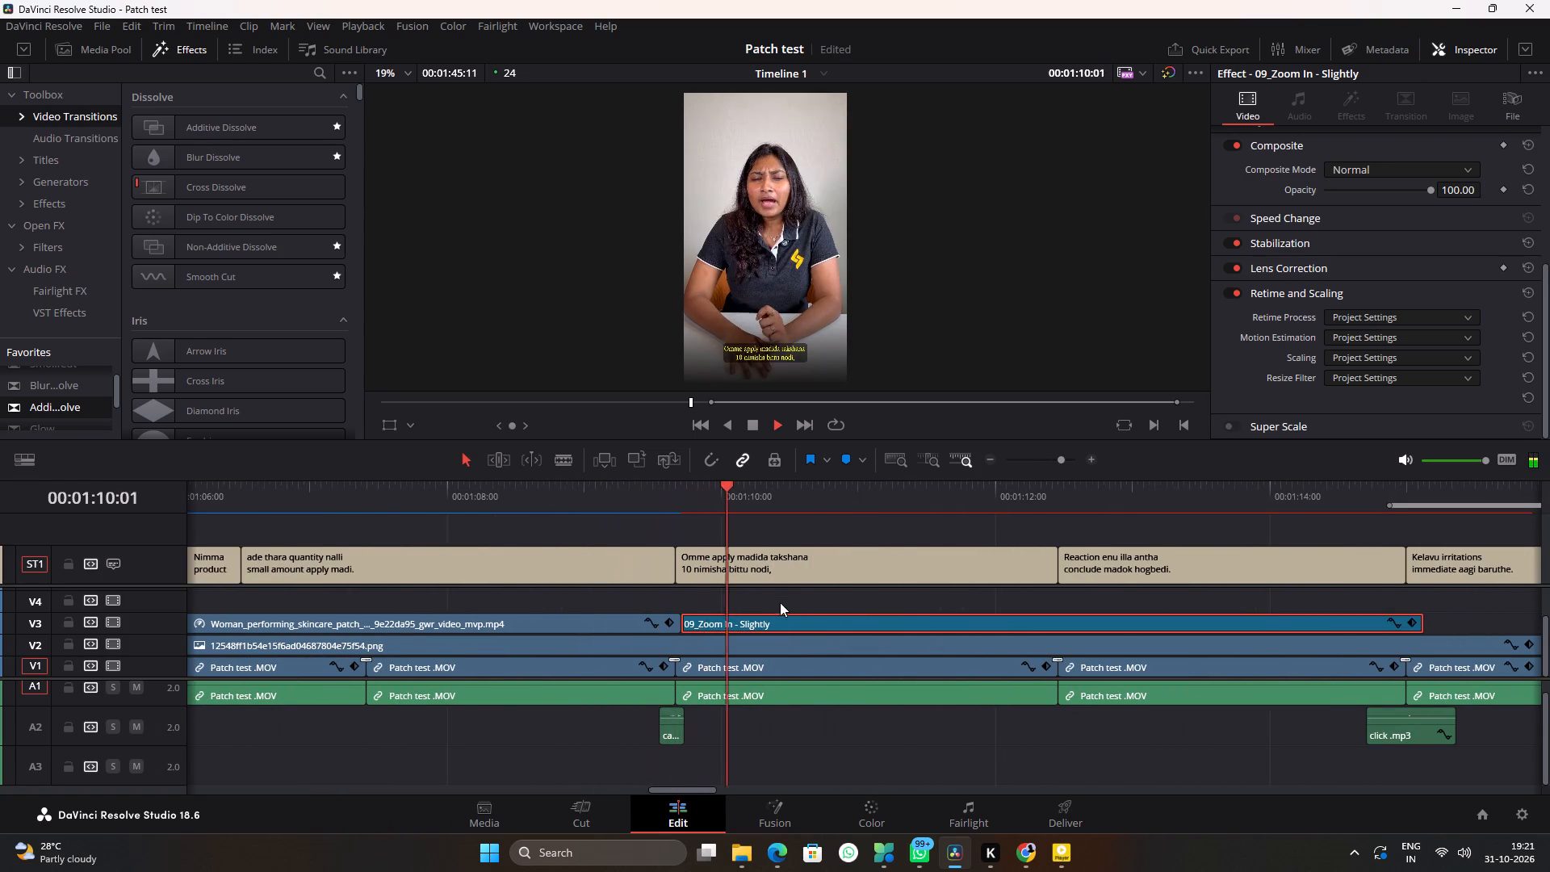
alt+scroll(780, 603, up, 5)
ctrl+scroll(851, 626, down, 17)
ctrl+scroll(865, 632, down, 4)
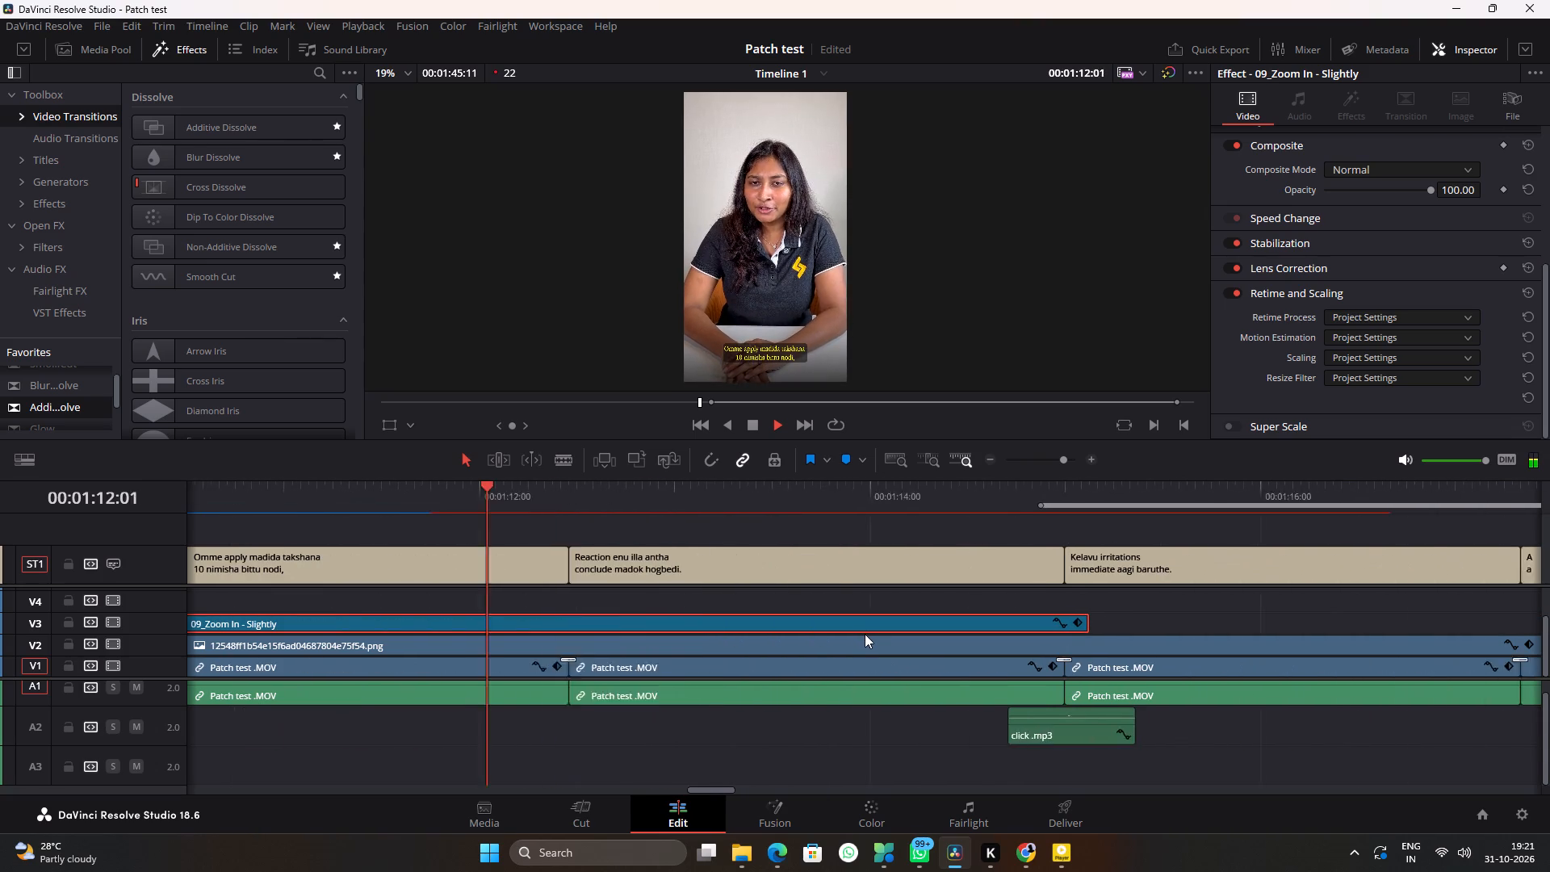
alt+scroll(865, 634, up, 2)
ctrl+scroll(926, 650, down, 13)
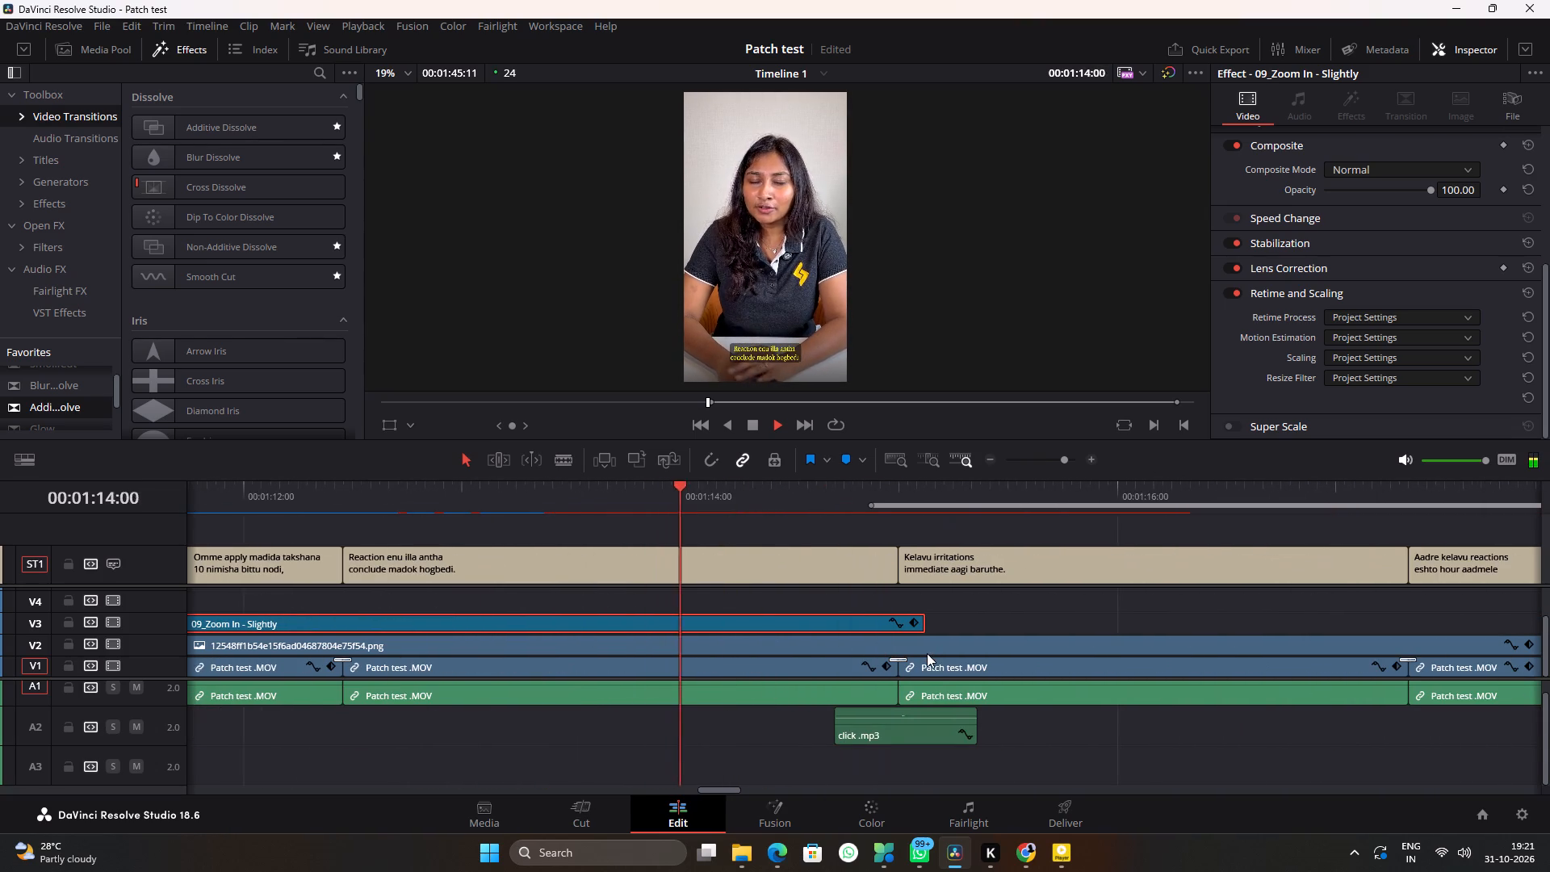
key(space)
click(899, 497)
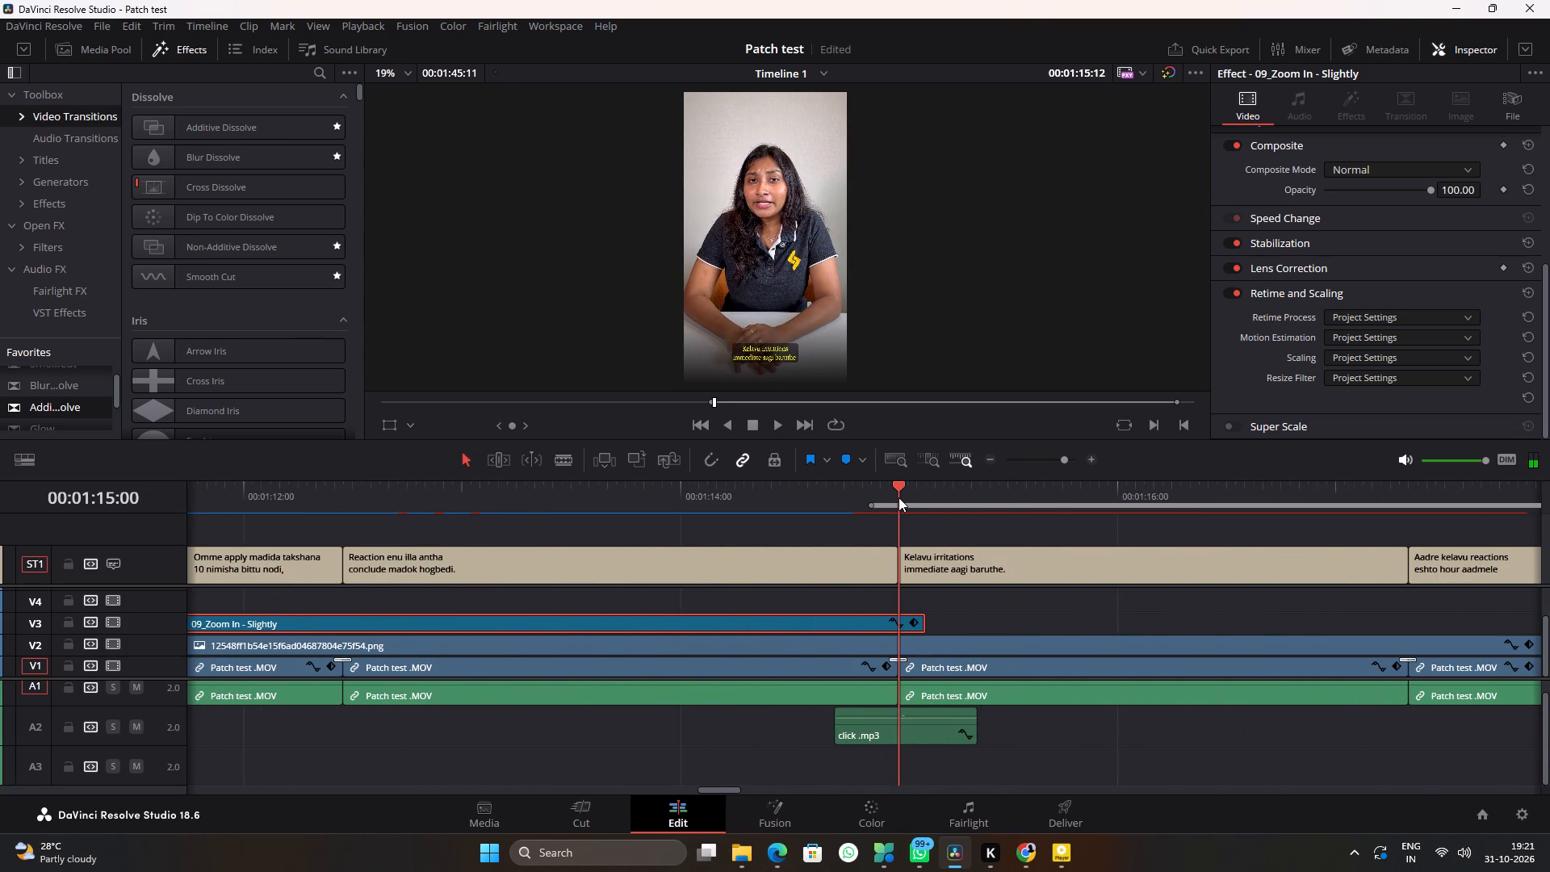
key(shift+braceright)
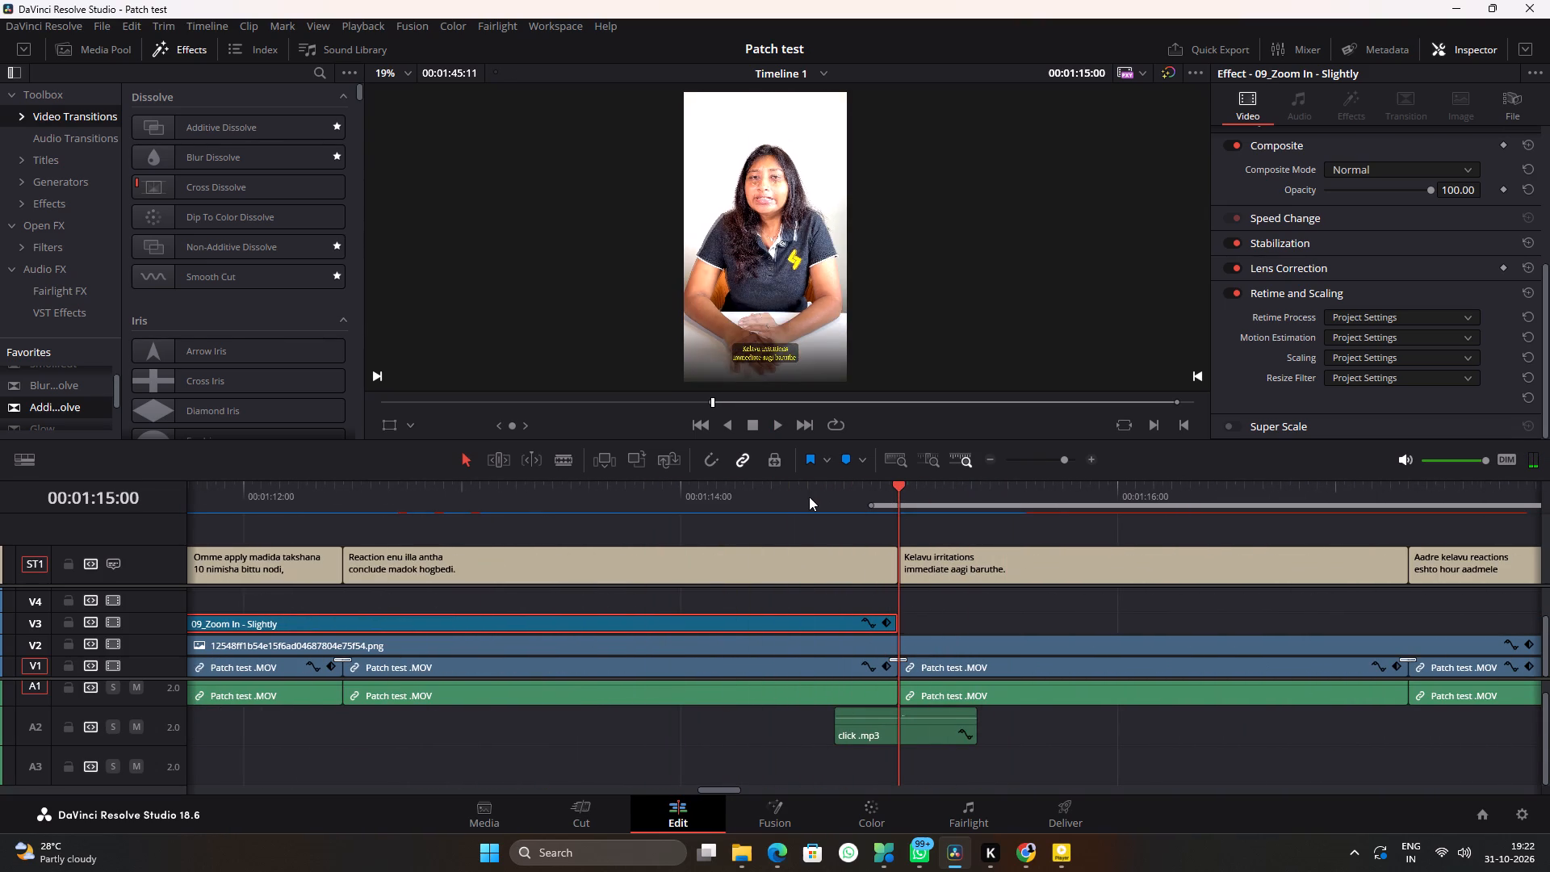
Play across the end of the zoom effect and on through the "Kelavu irritations" and "Aadre kelavu reactions" subtitles to check the section.
click(802, 497)
key(space)
alt+scroll(927, 623, down, 3)
click(978, 610)
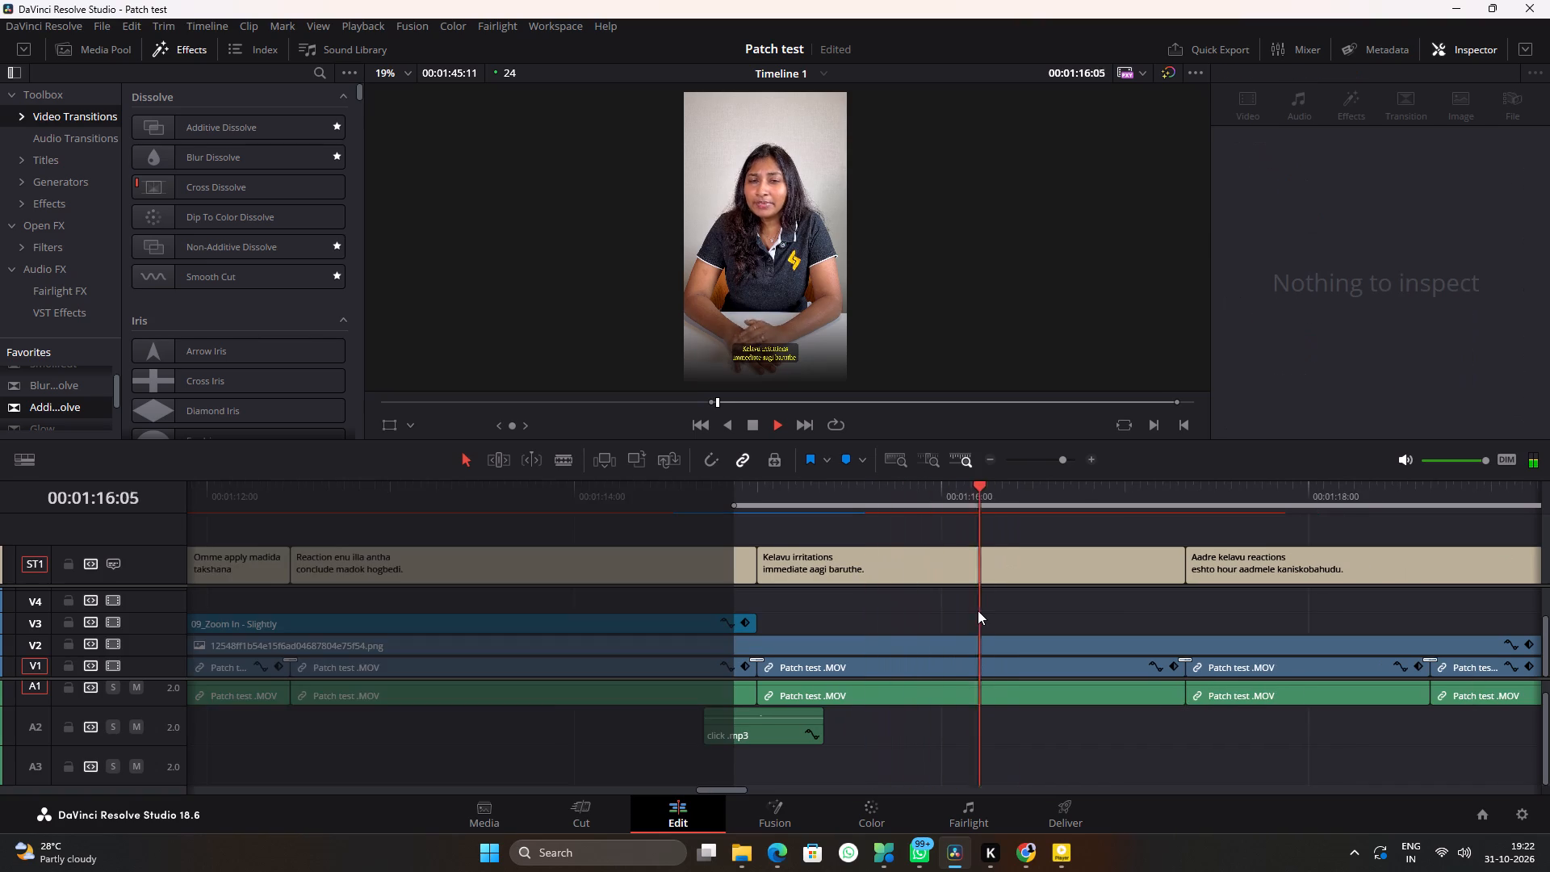
alt+scroll(978, 610, down, 3)
ctrl+scroll(967, 609, down, 4)
alt+scroll(945, 609, down, 3)
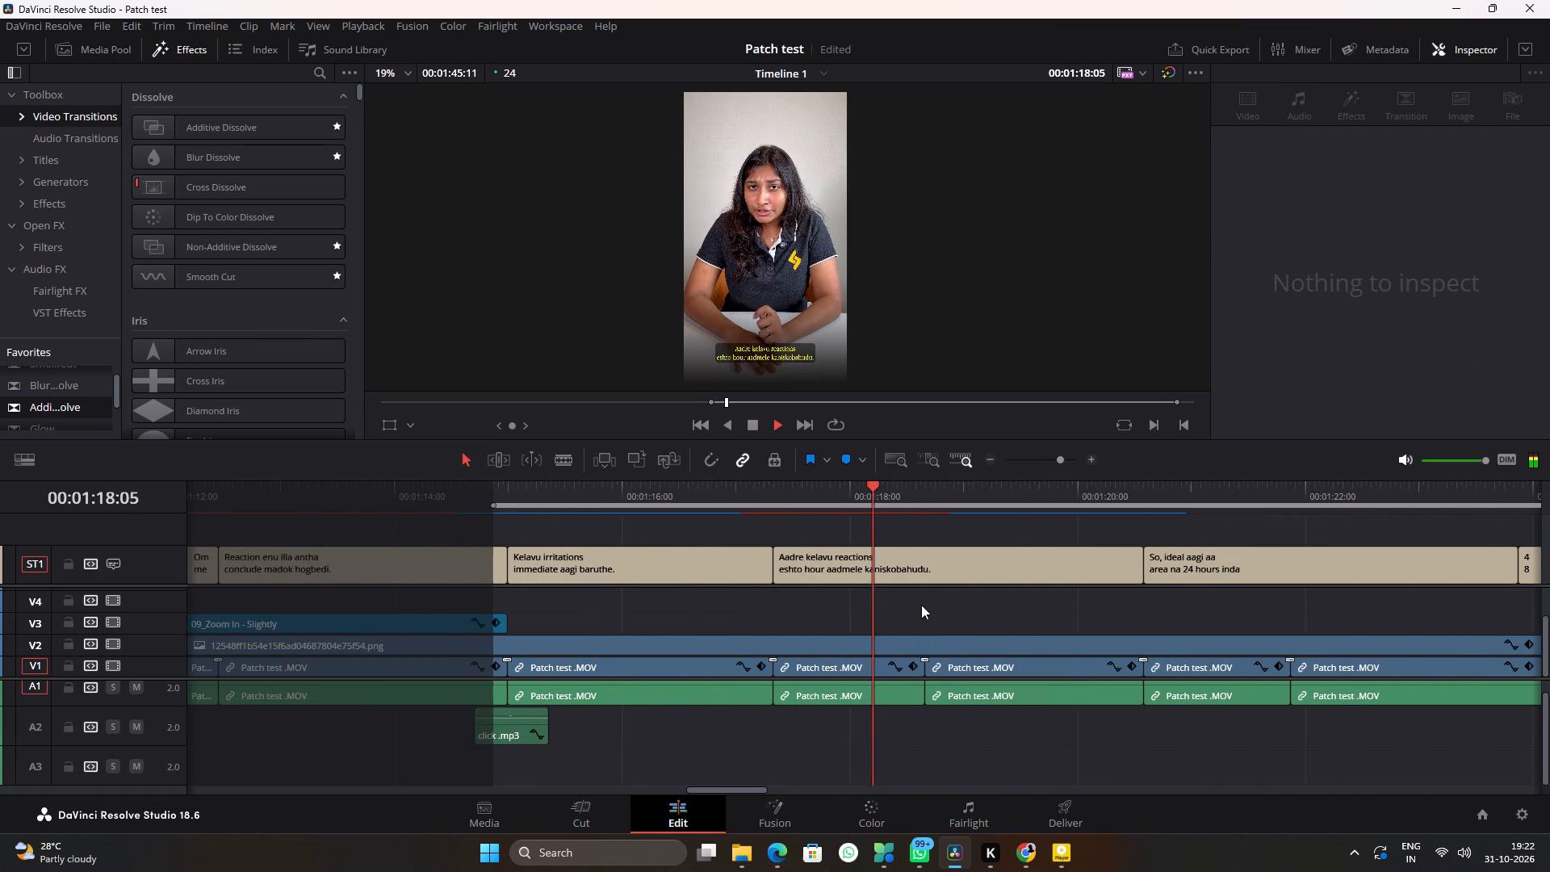
ctrl+scroll(927, 606, up, 6)
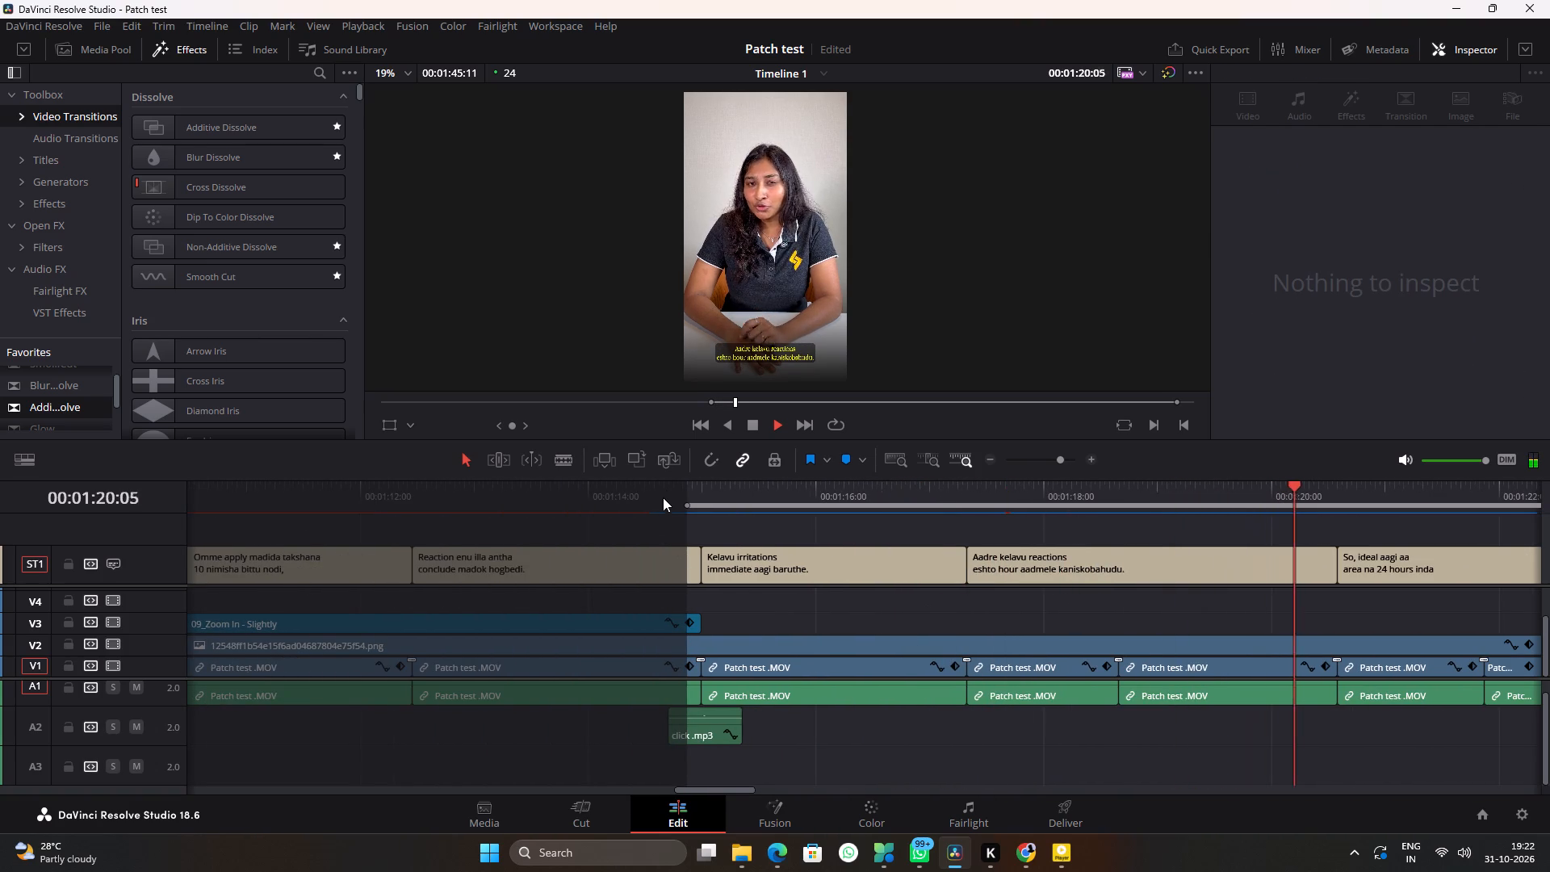
click(666, 489)
click(666, 489)
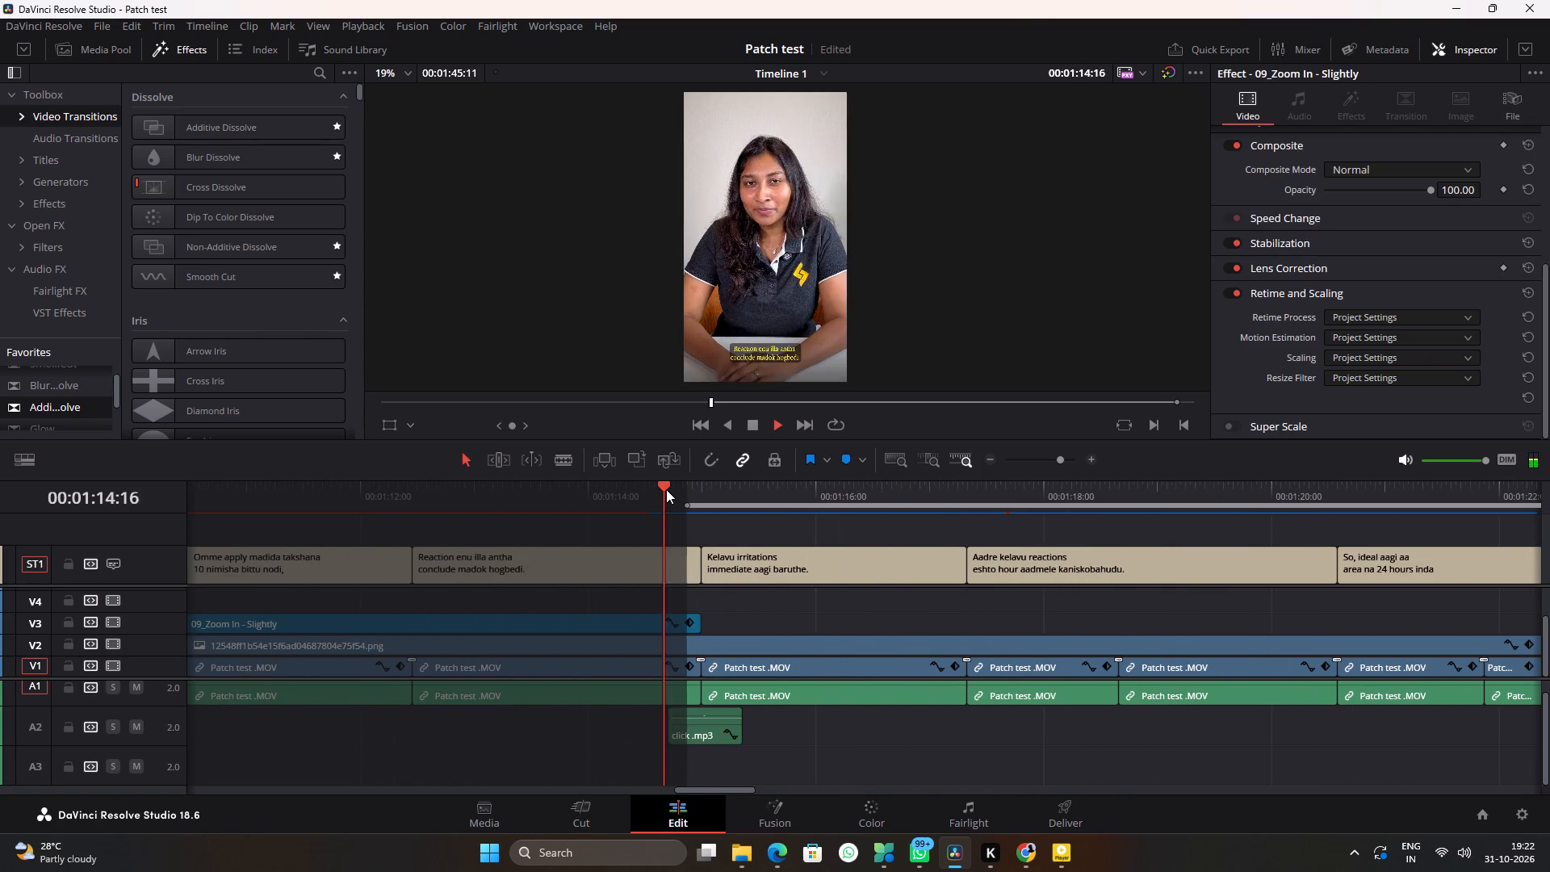
alt+scroll(869, 613, up, 3)
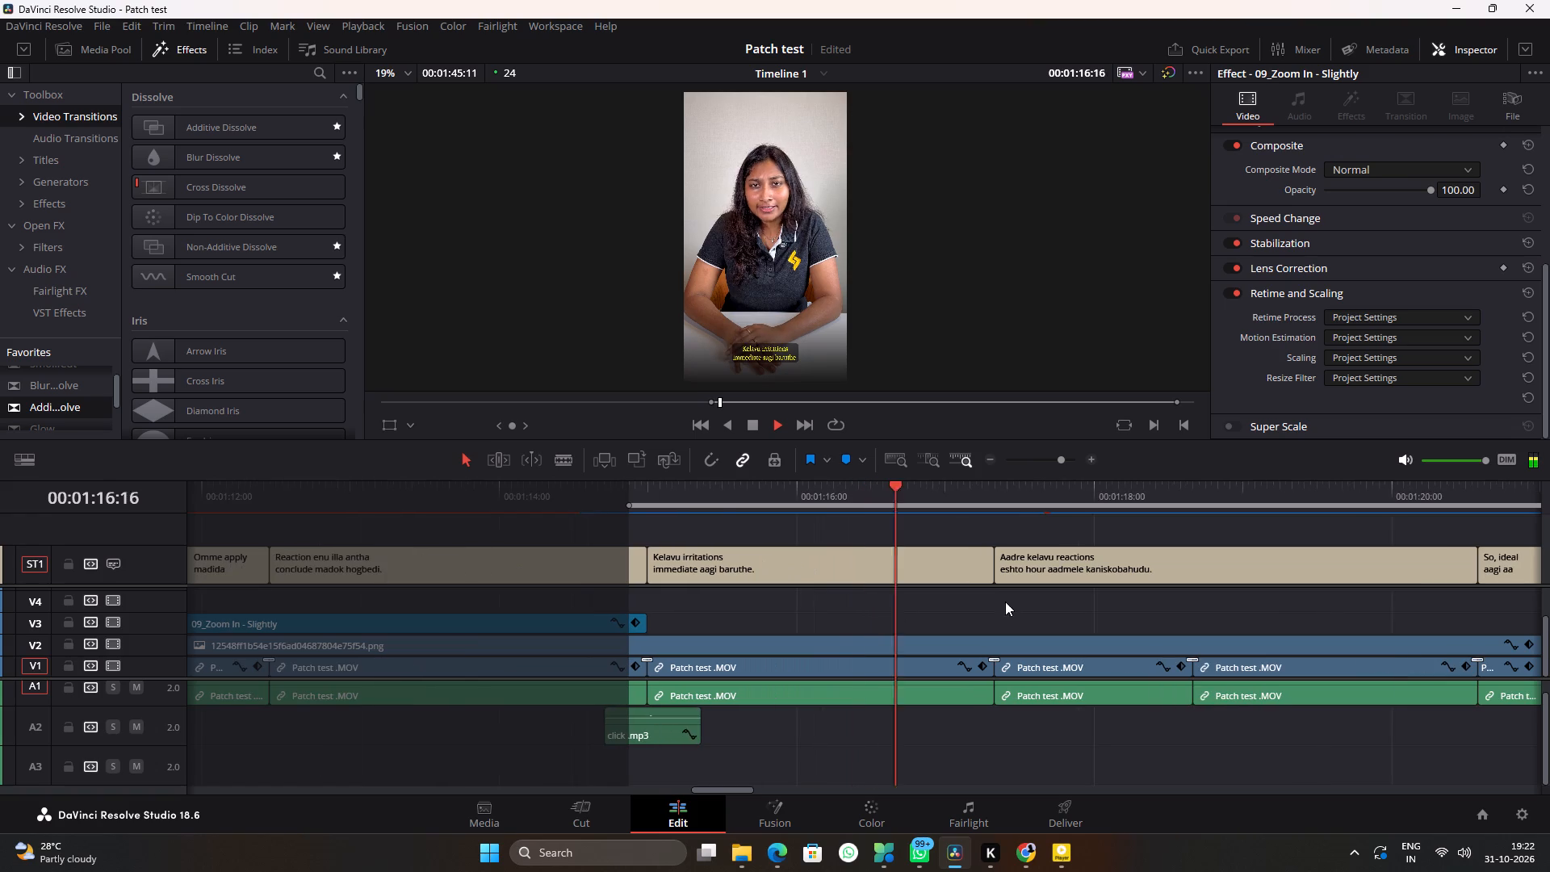
click(1007, 601)
ctrl+scroll(1074, 602, down, 10)
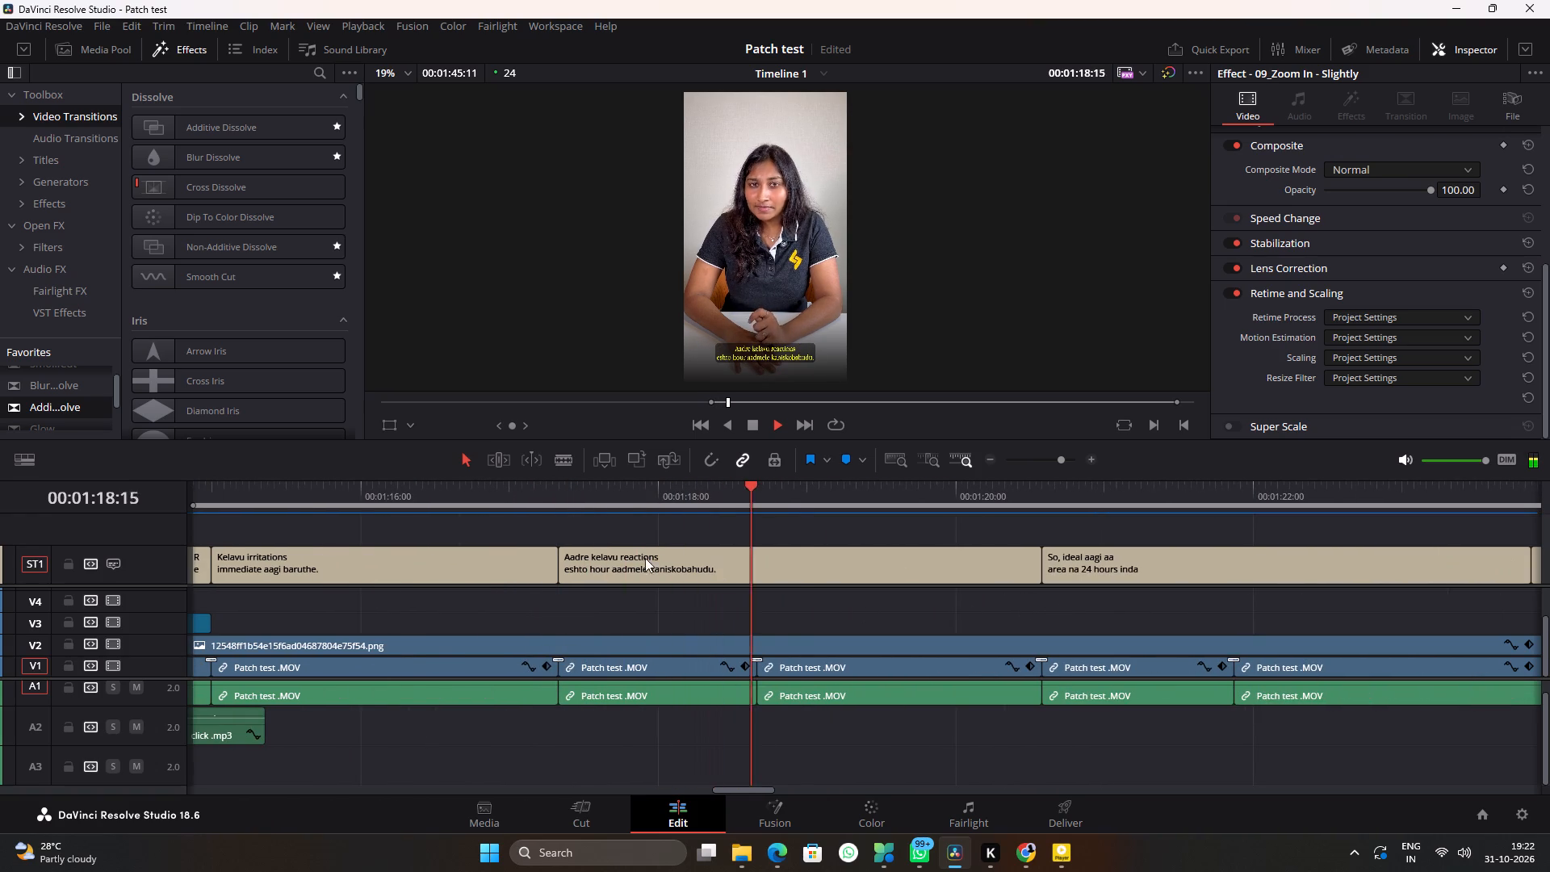
Mark an In point at 00:01:17:06, just before the "Aadre kelavu reactions" subtitle.
key(space)
click(544, 489)
key(i)
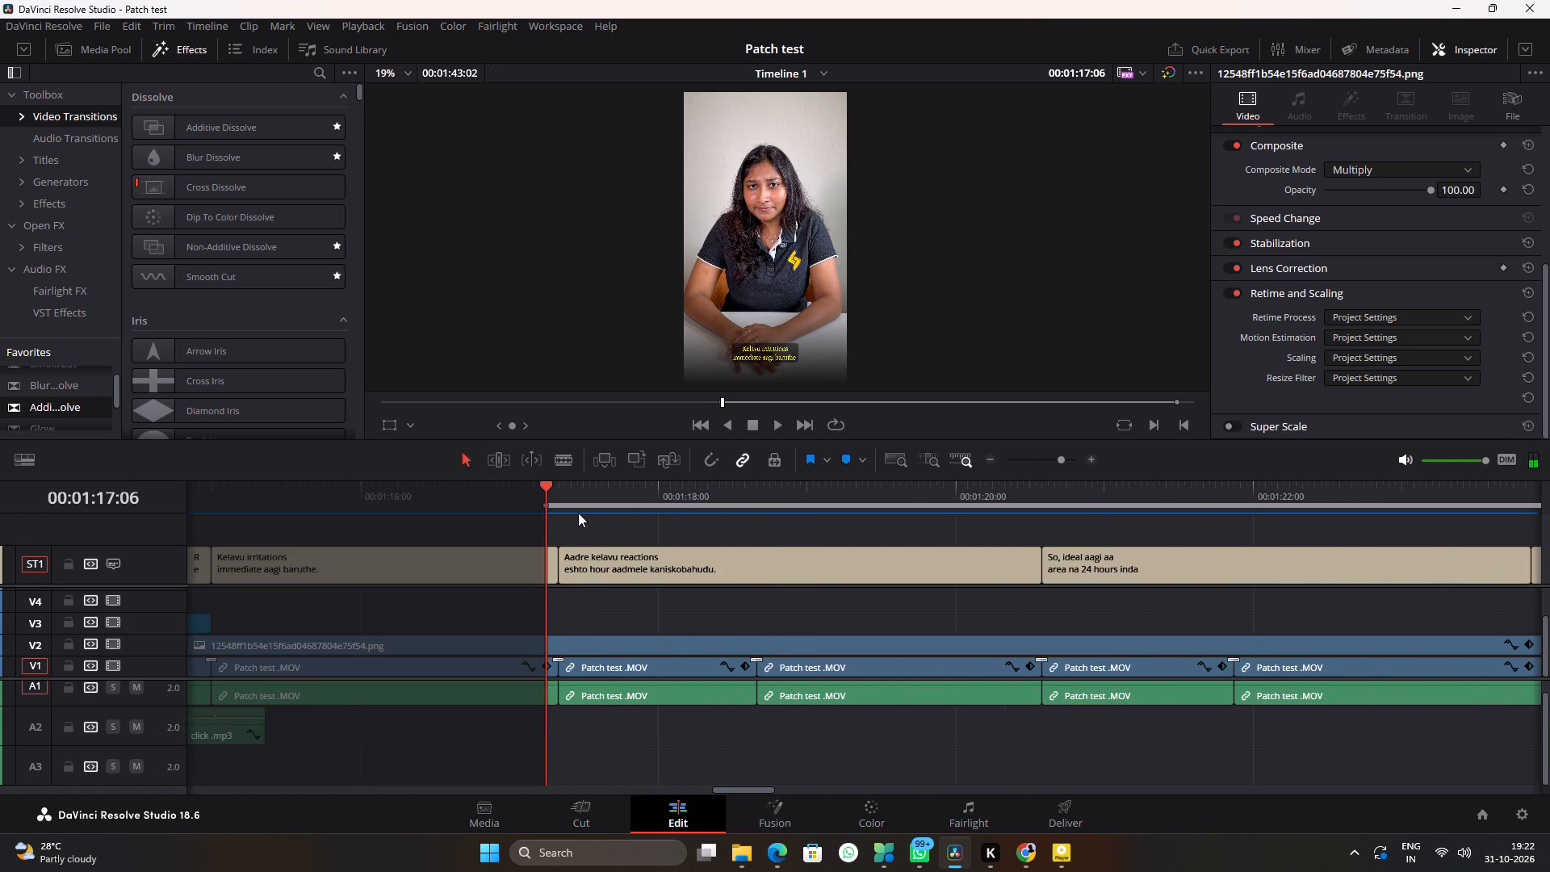
Play from the In point through the "48 hours thanka" subtitle to find where B-roll is needed.
key(space)
alt+scroll(685, 591, down, 4)
alt+scroll(1118, 635, down, 2)
ctrl+scroll(1095, 622, down, 3)
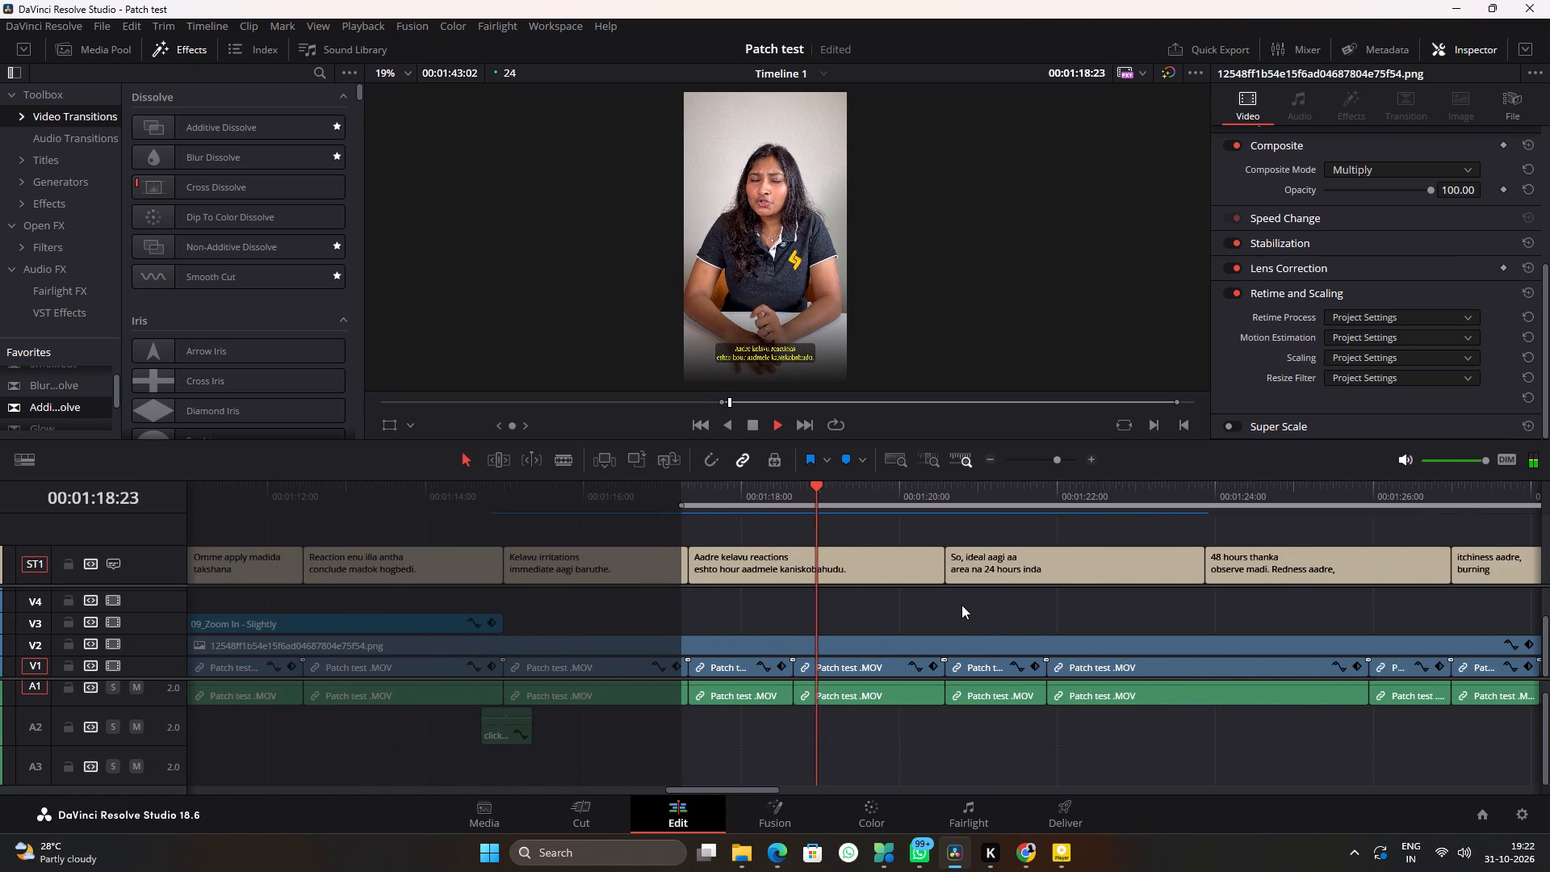
ctrl+scroll(947, 603, down, 2)
alt+scroll(904, 602, up, 2)
ctrl+scroll(966, 607, down, 2)
alt+scroll(966, 607, down, 1)
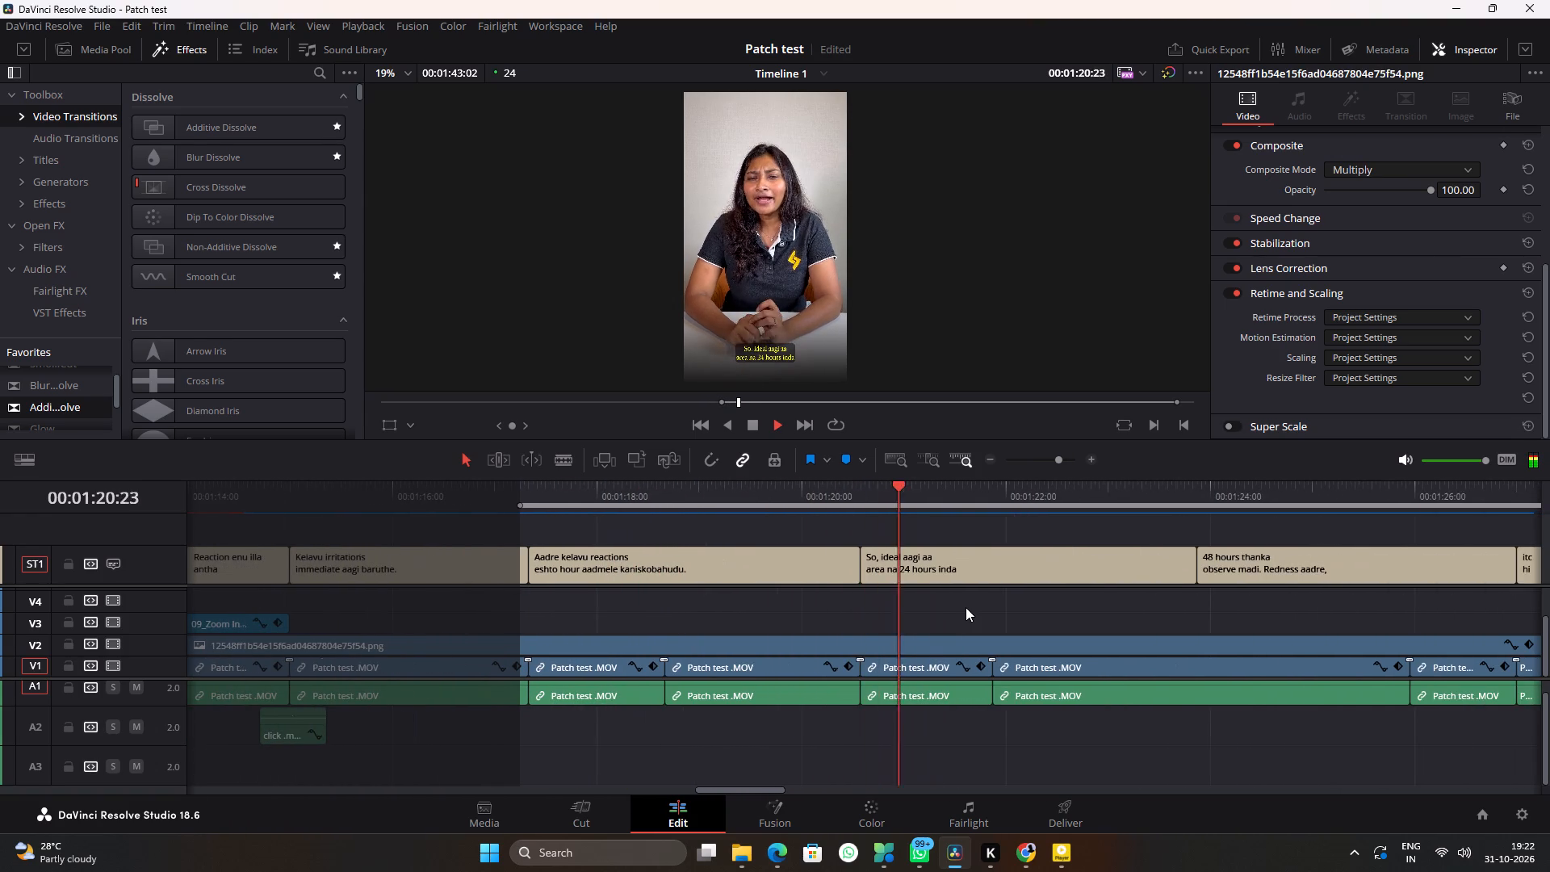
alt+scroll(966, 607, down, 1)
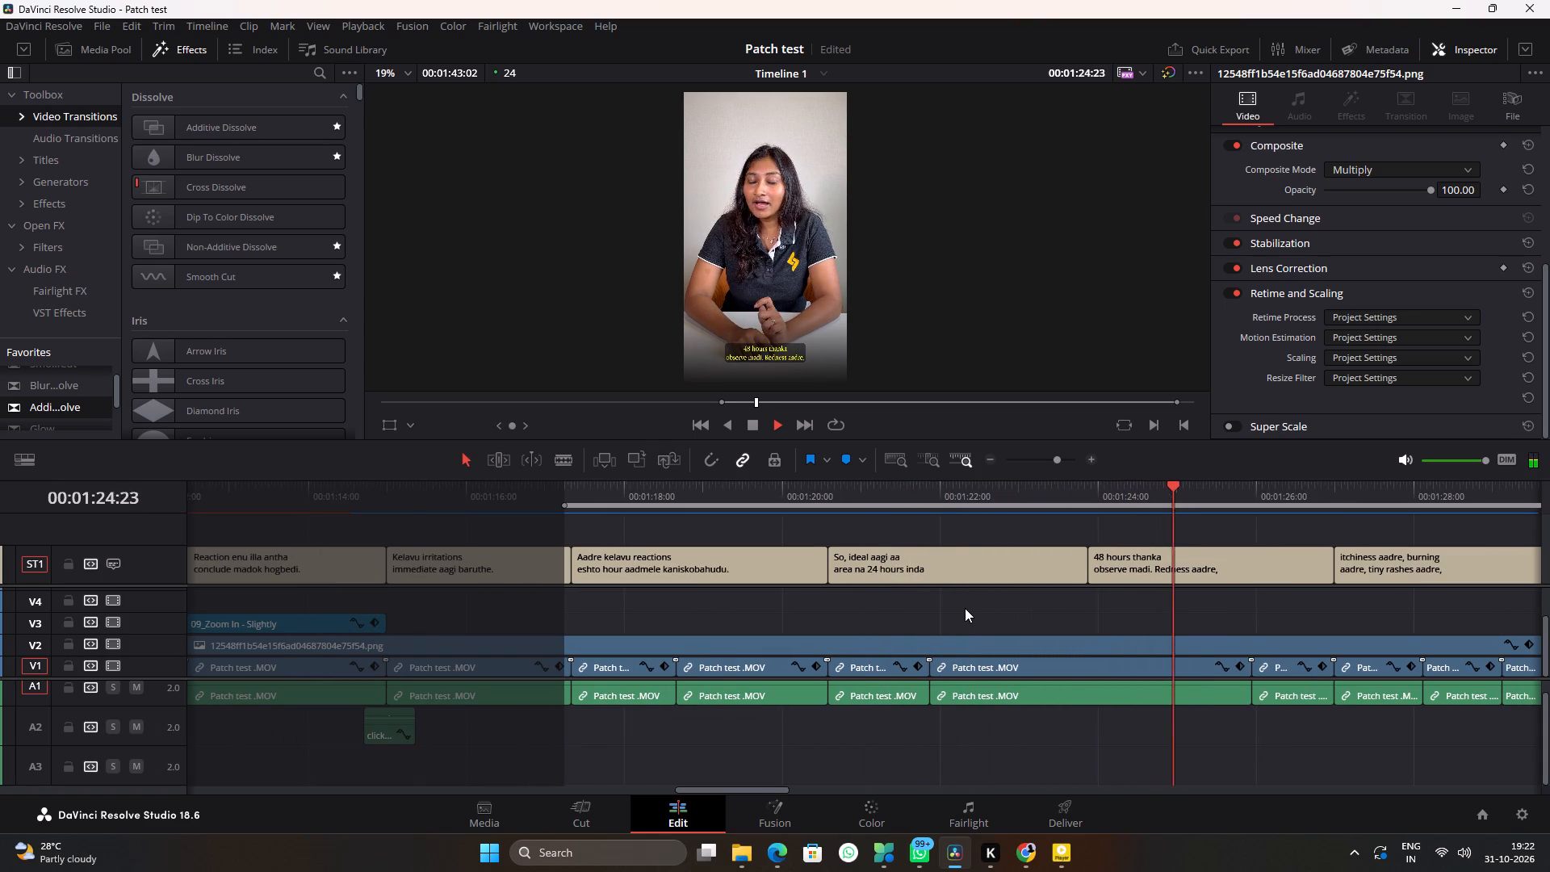
key(space)
Browse the Skincare secrets B-roll folder in File Explorer and preview the Woman_applying_skincare_cream clip for a fitting irritation shot.
click(733, 848)
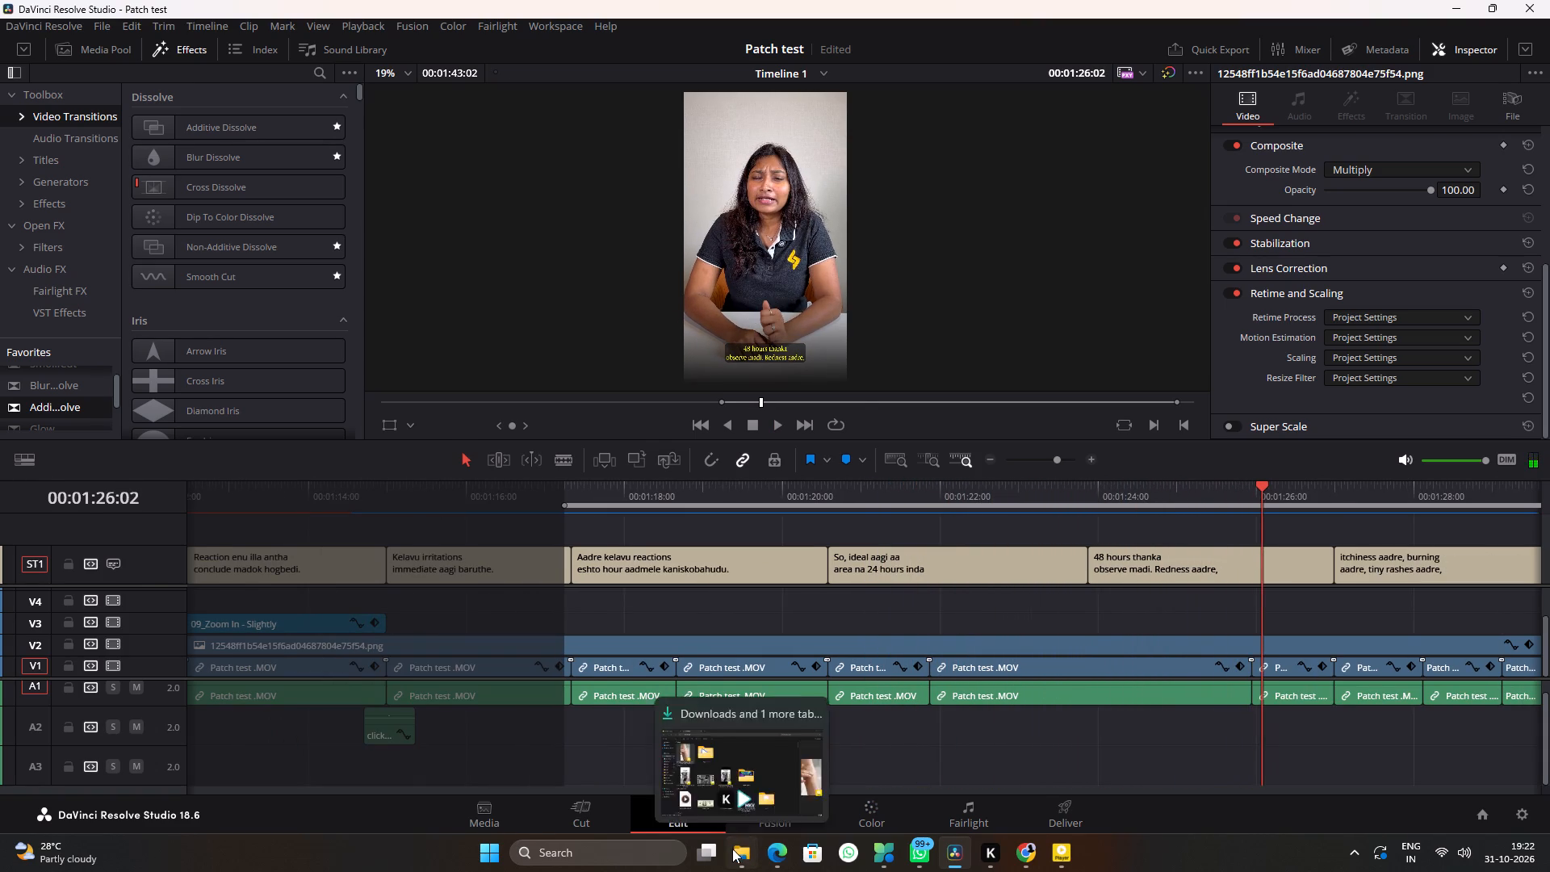
click(82, 16)
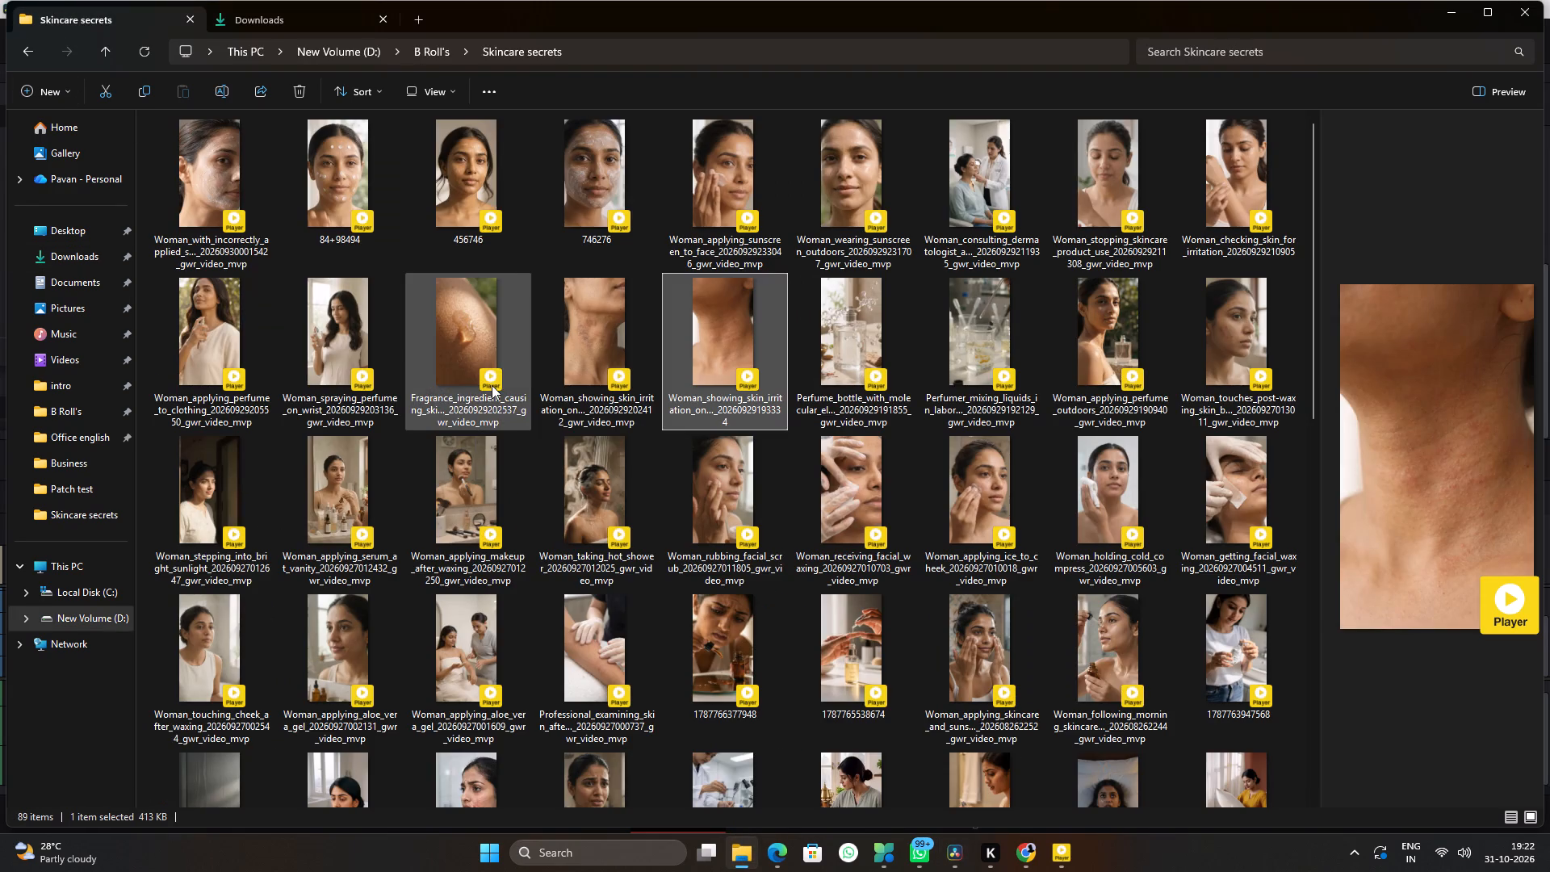
click(329, 335)
click(720, 333)
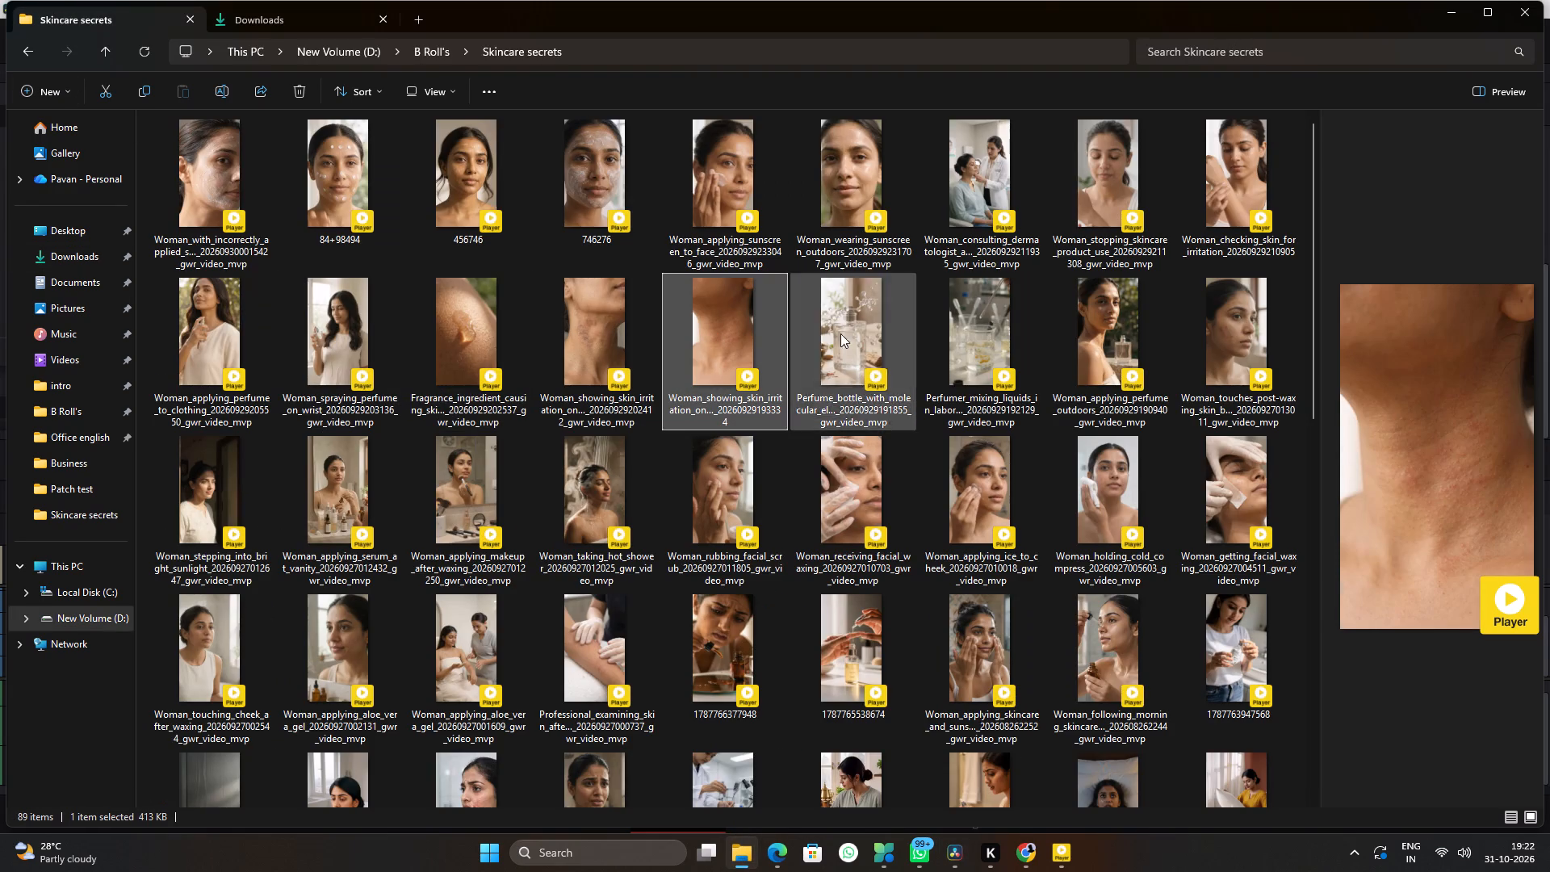
click(957, 173)
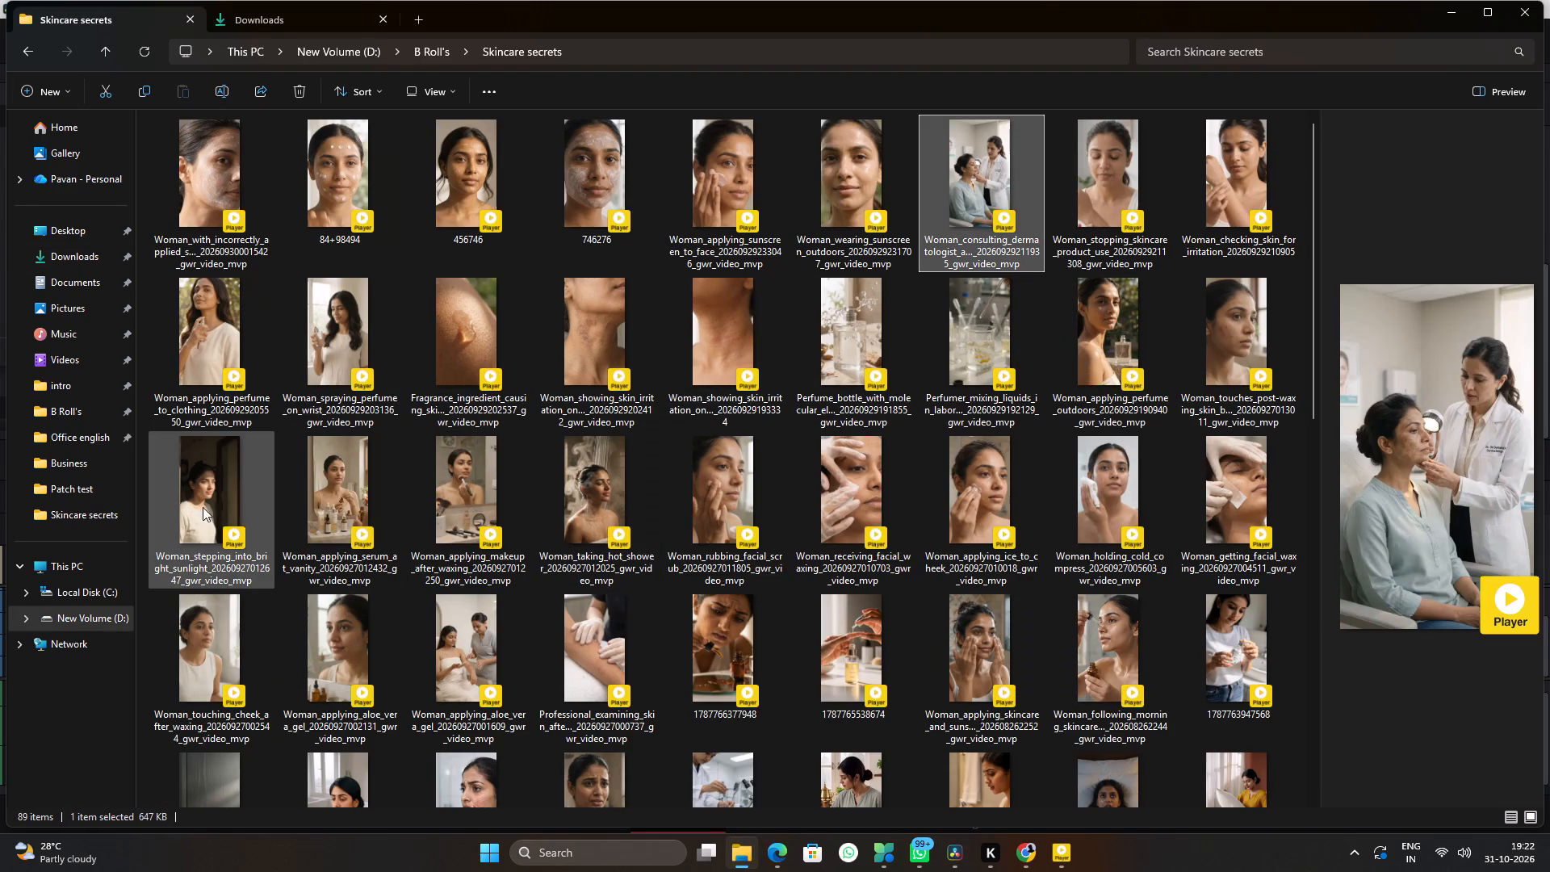
scroll(981, 599, down, 5)
click(990, 704)
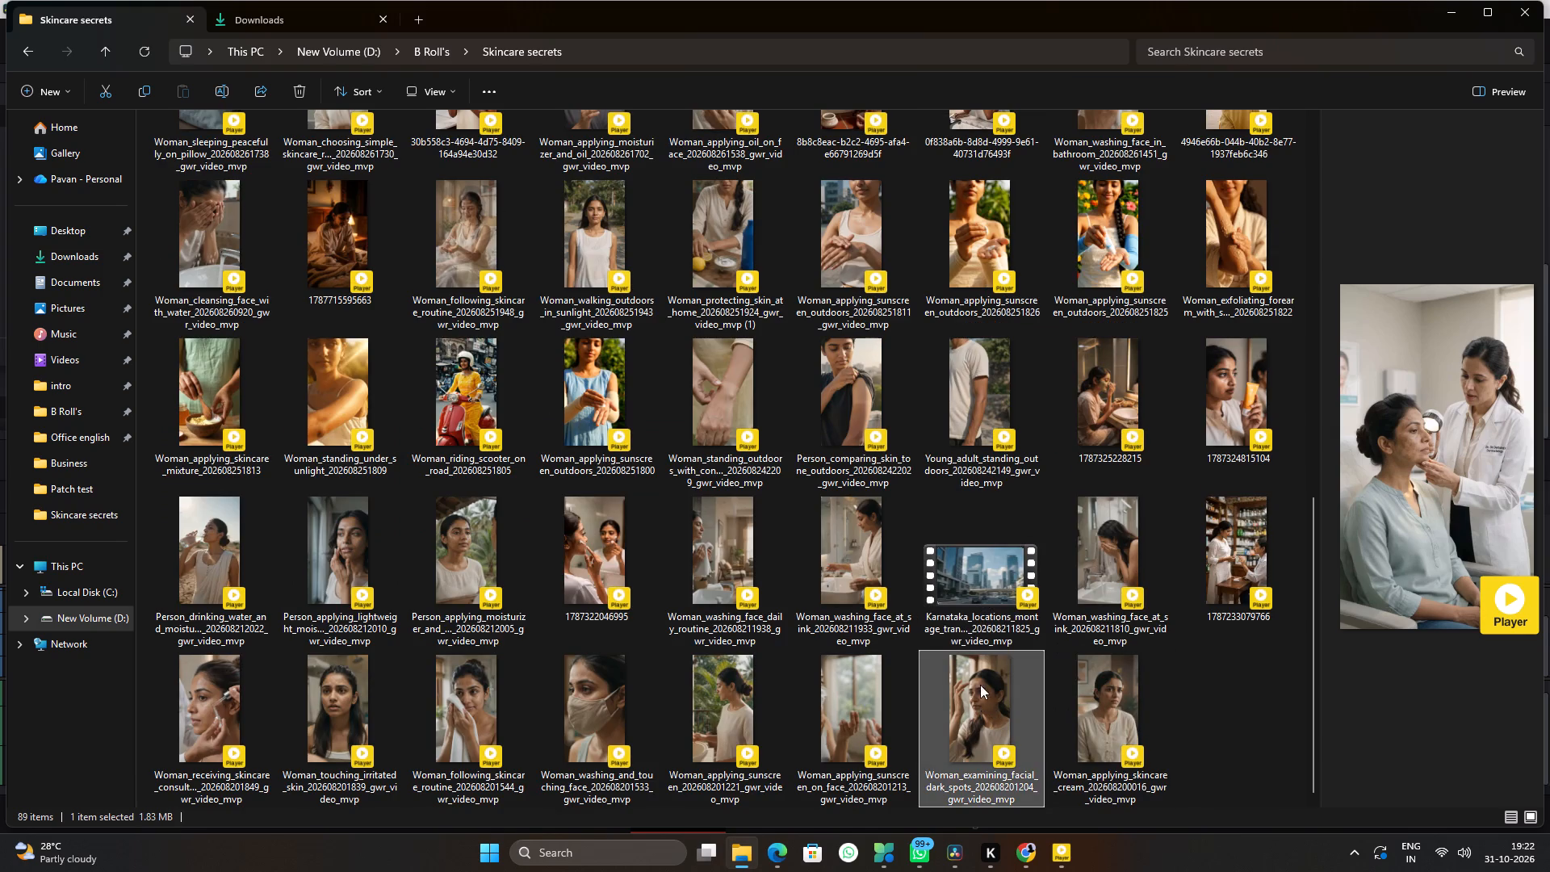
click(1114, 718)
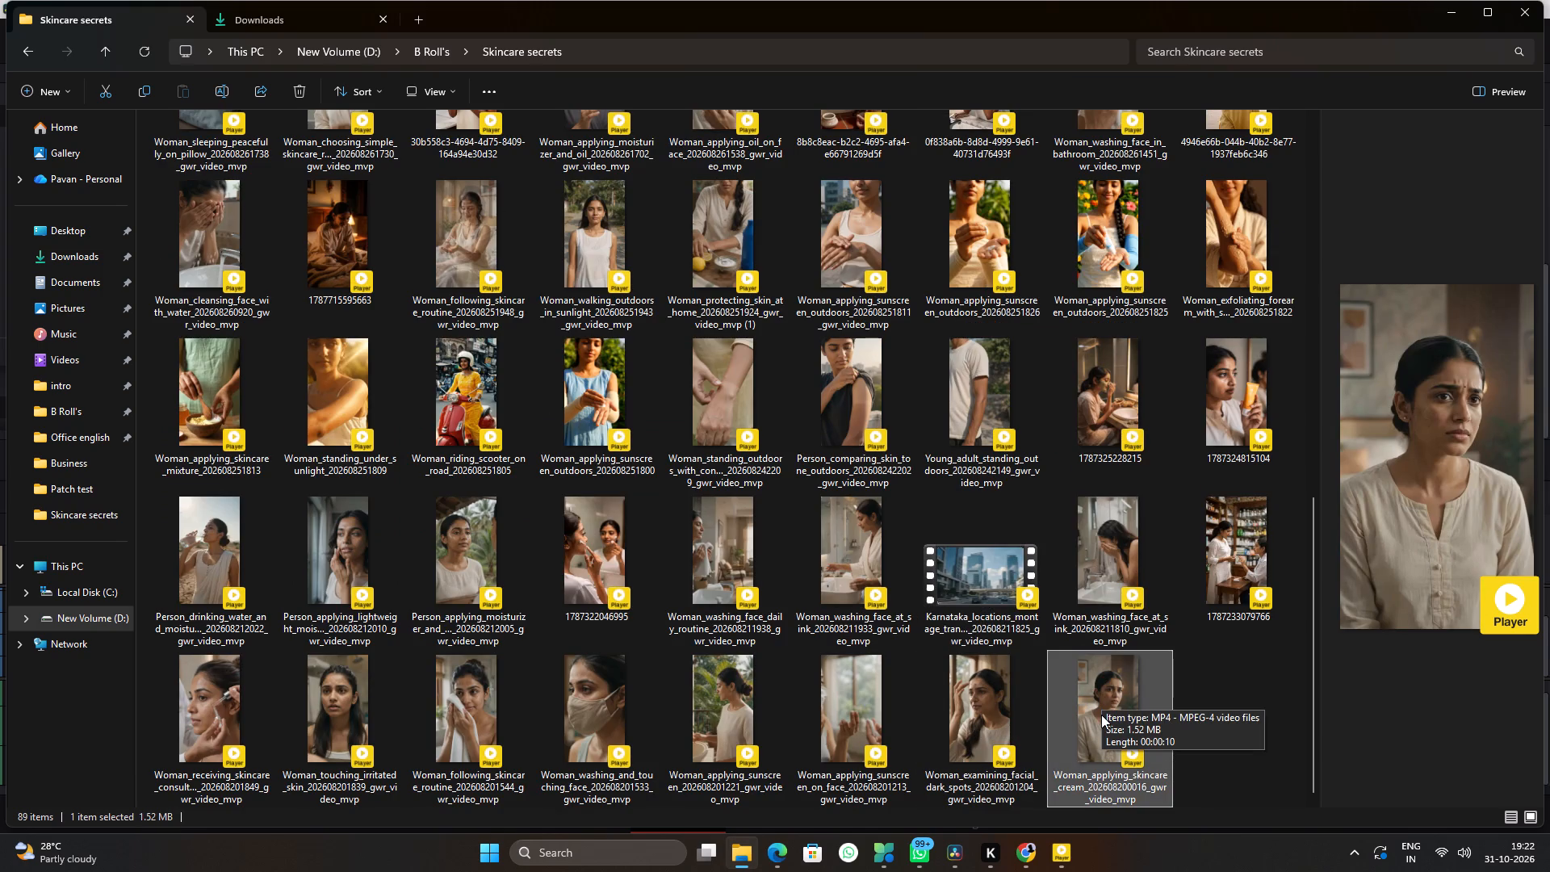
double_click(1101, 715)
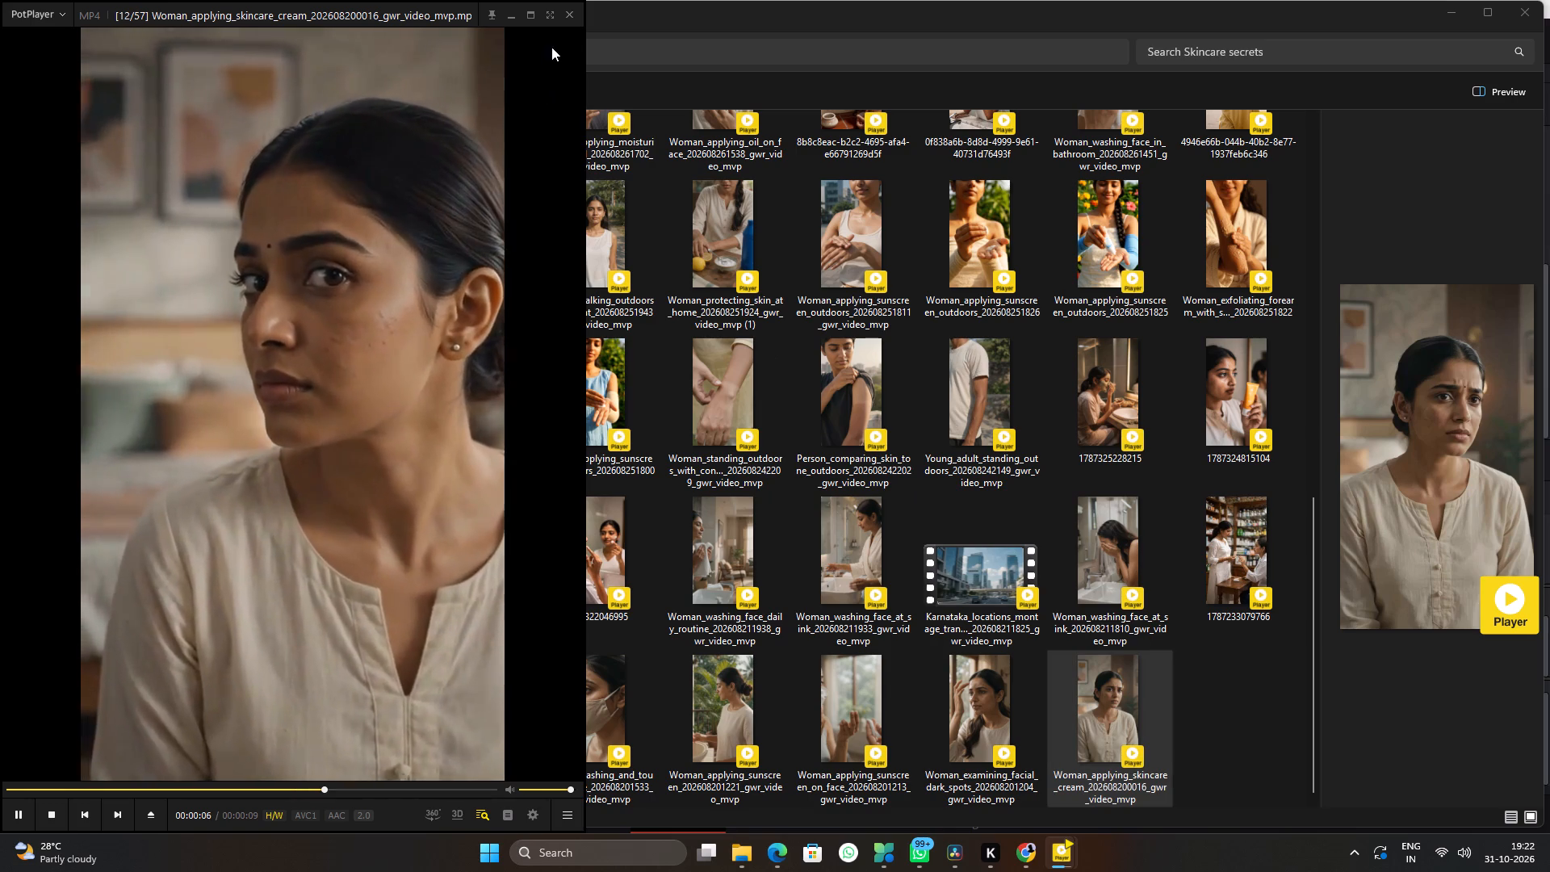
click(569, 17)
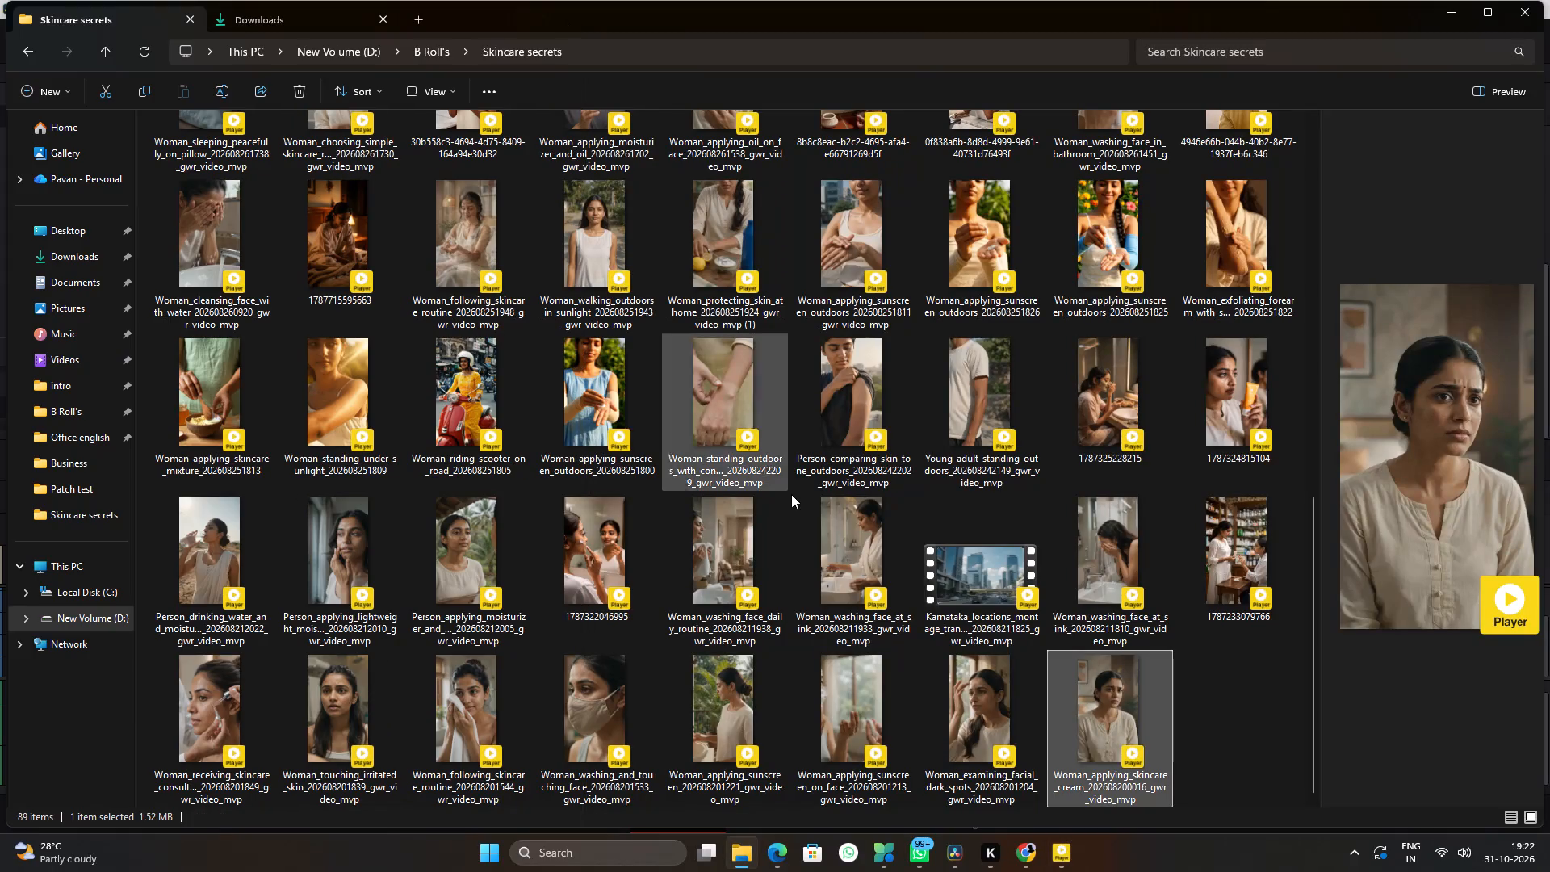
Add the Woman_applying_skincare_cream clip from the folder to V3 in DaVinci Resolve, starting at about 00:01:19:10.
drag(1116, 671, 908, 588)
key(alt+Tab)
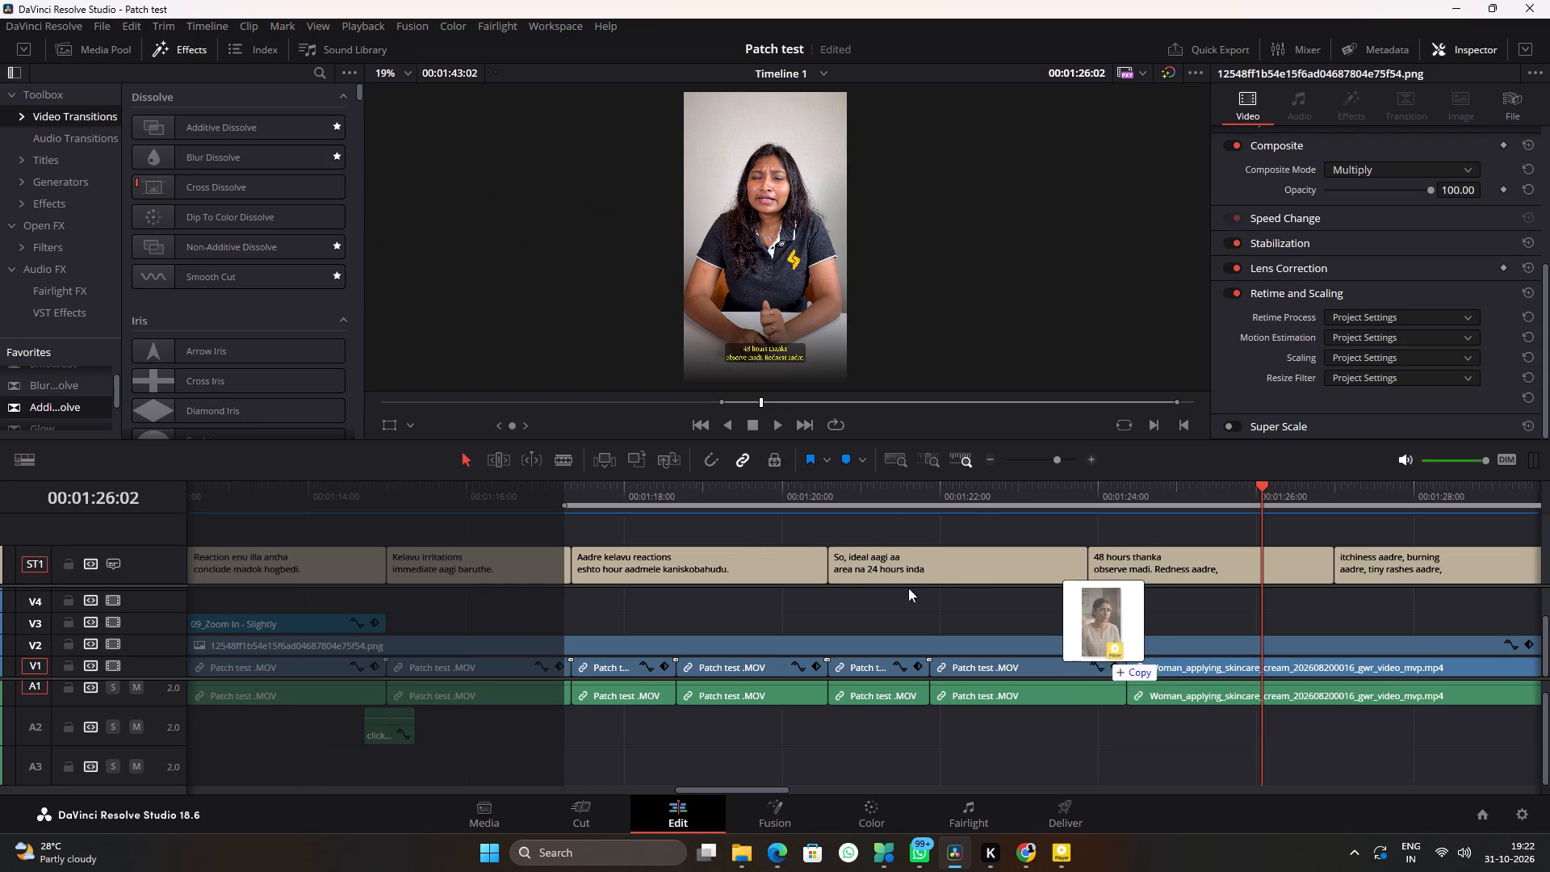
drag(908, 588, 737, 634)
Play the new skincare cream clip and trim its start to 00:01:21:19.
click(736, 499)
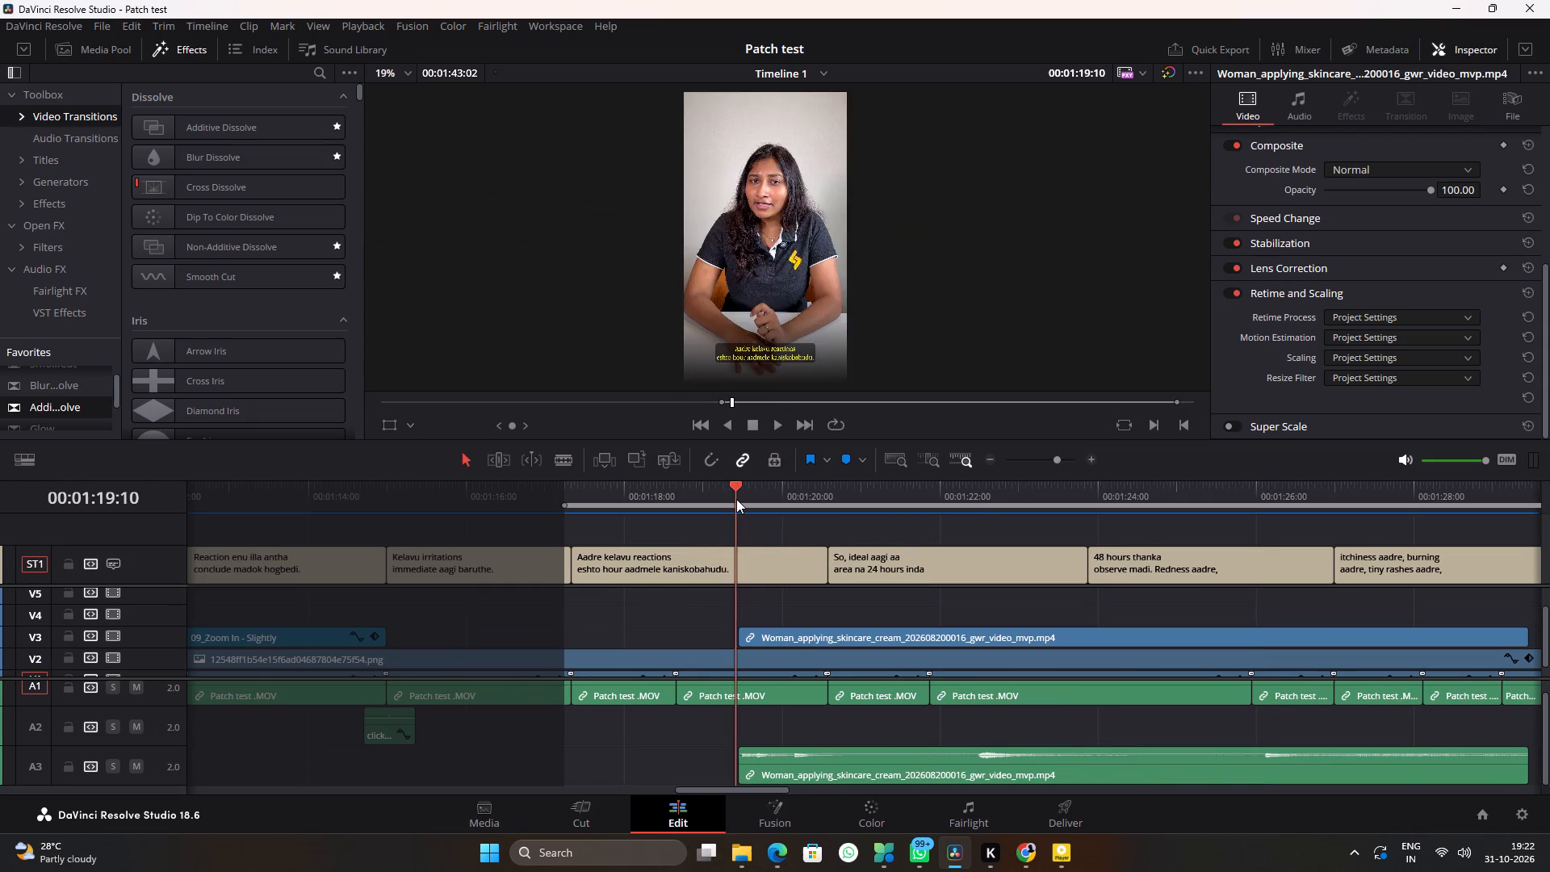
key(space)
ctrl+scroll(821, 594, down, 5)
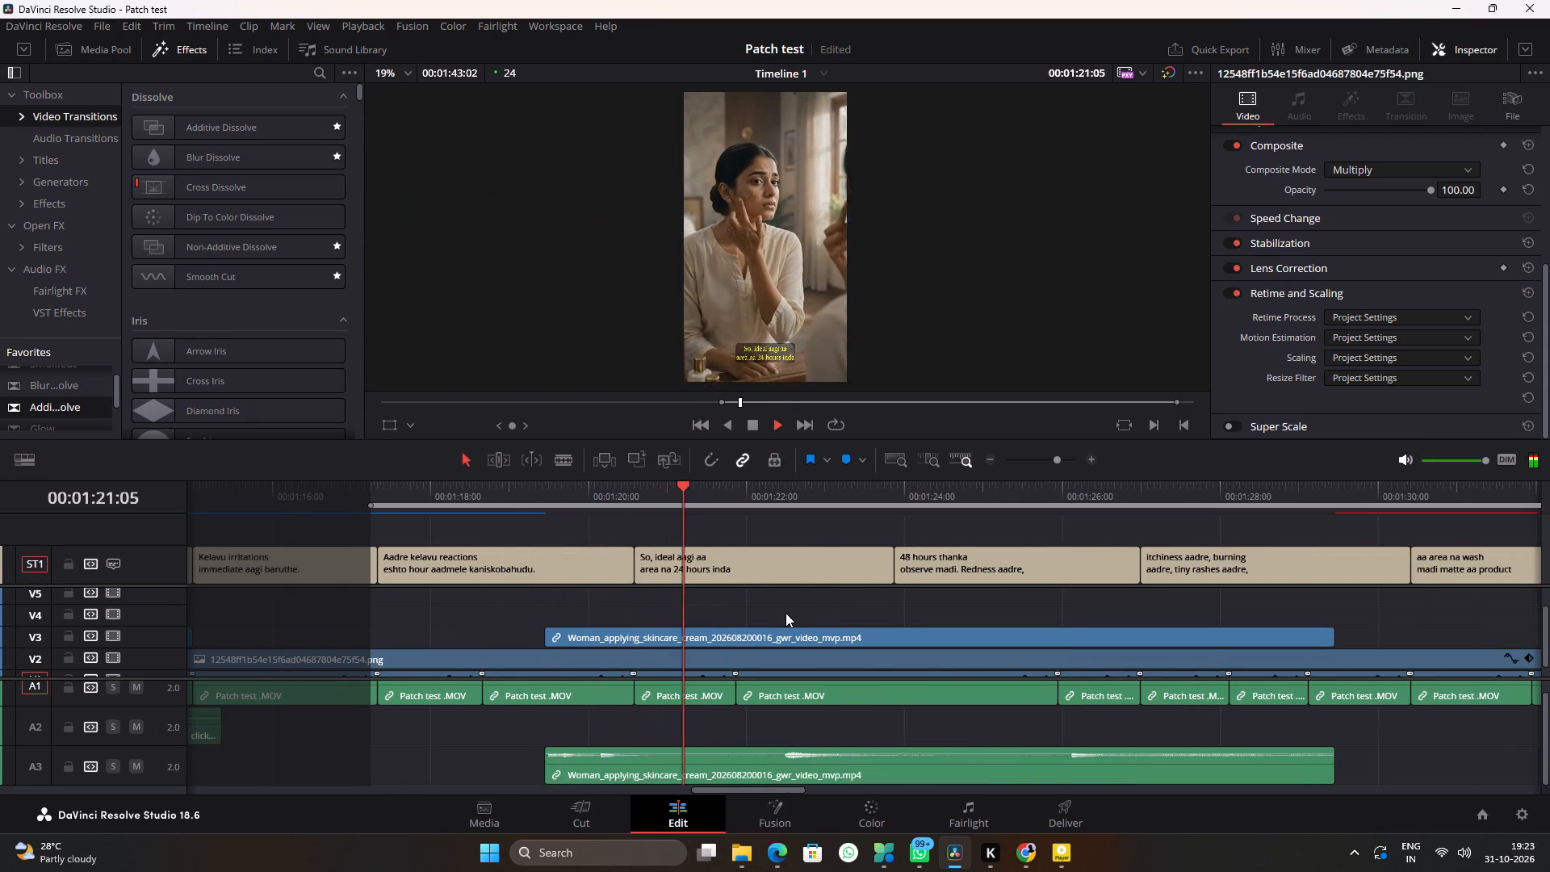
key(space)
click(782, 635)
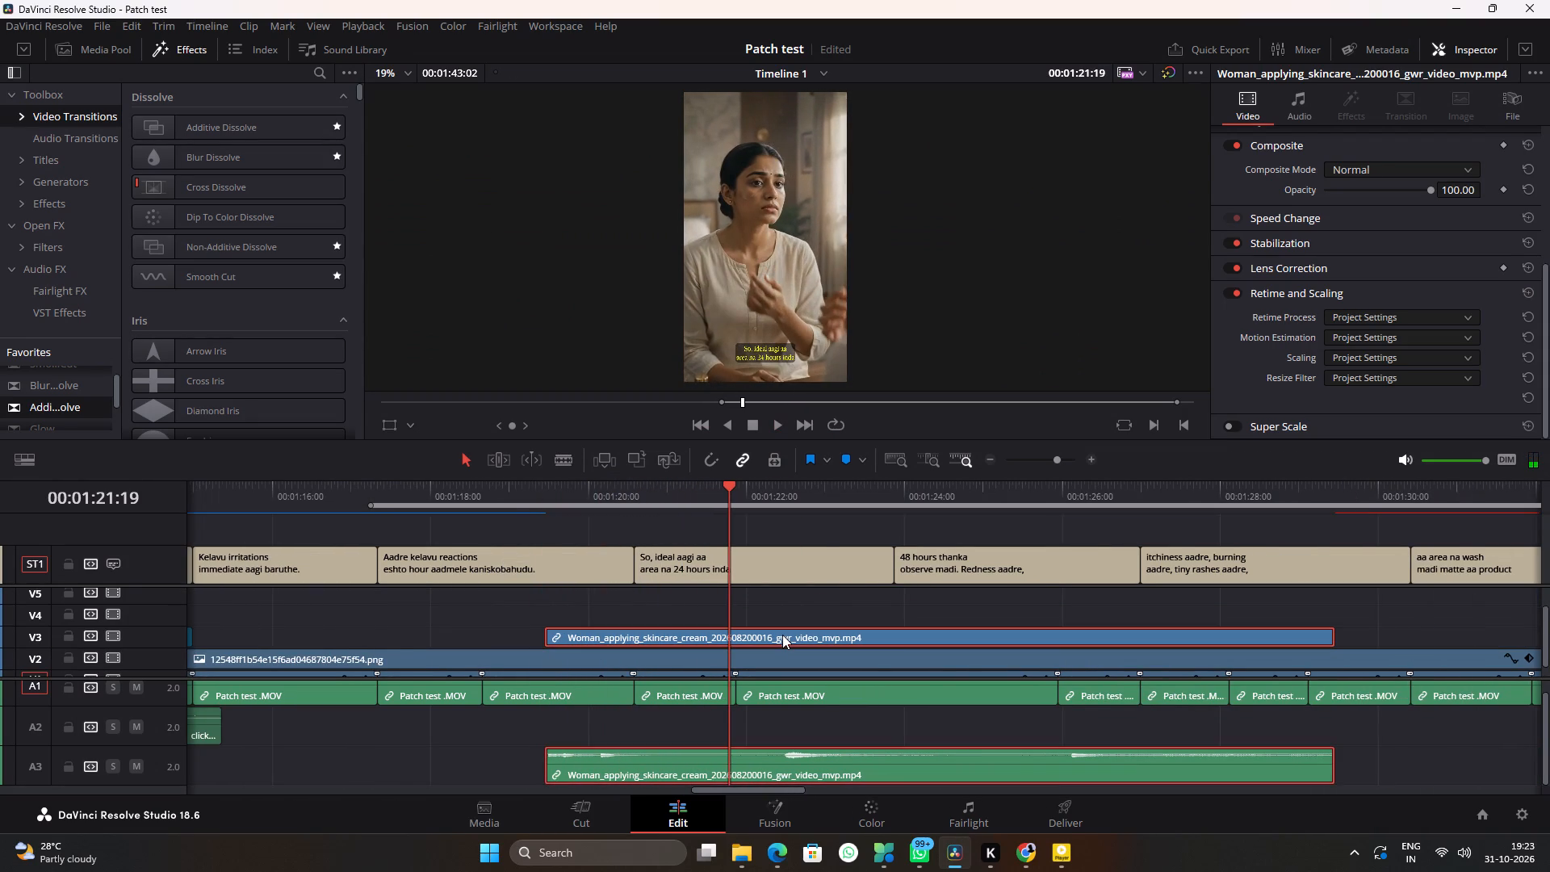
key(shift+braceleft)
Unlink the skincare cream clip's audio from its video and delete the audio from A3.
right_click(804, 635)
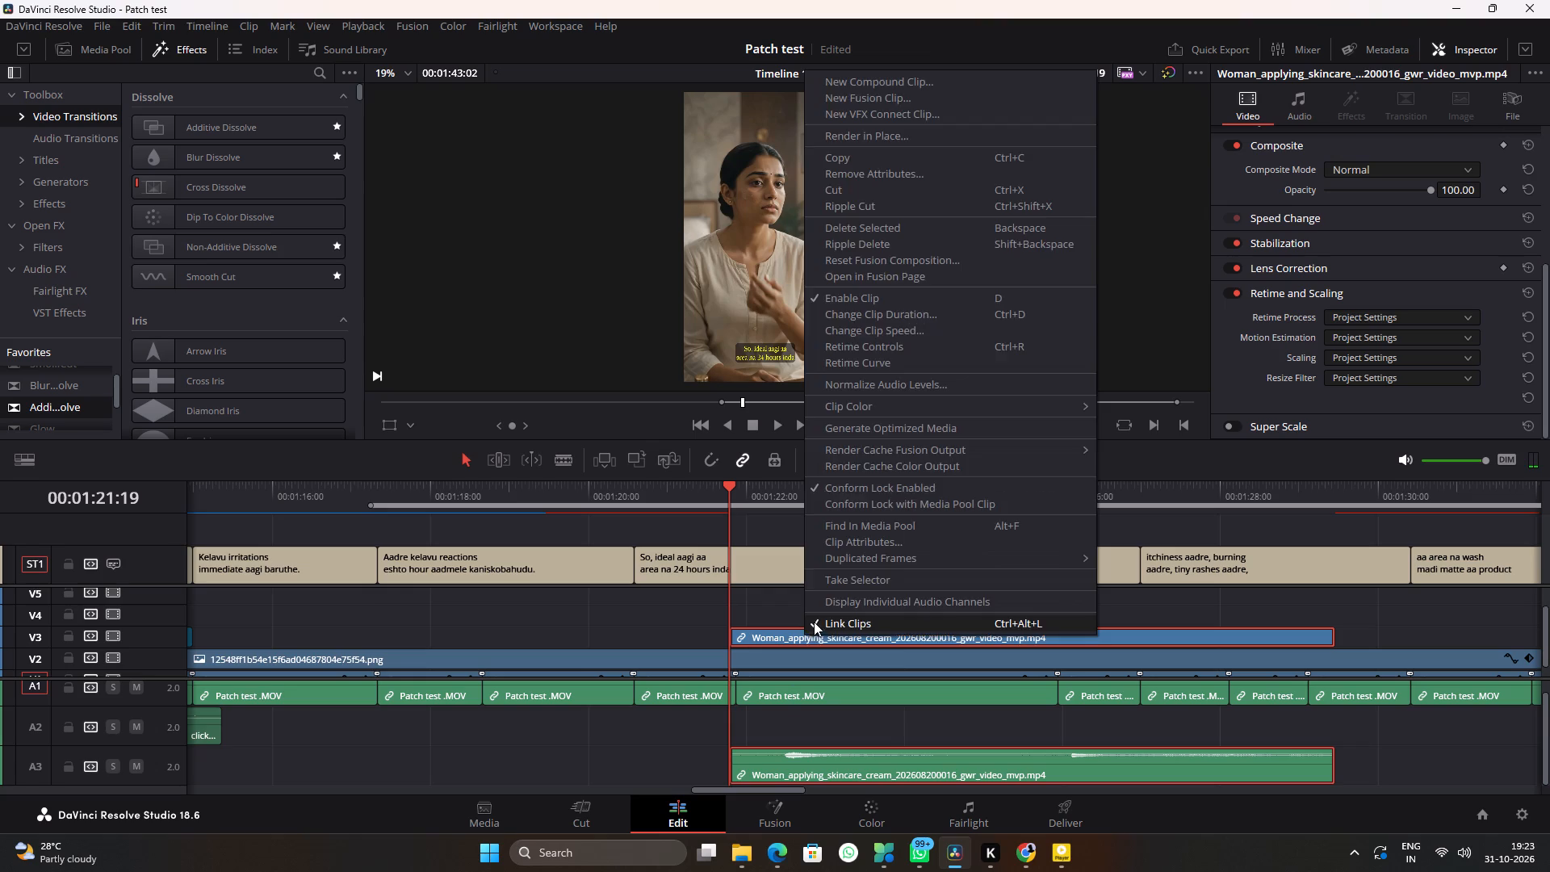
click(819, 620)
click(852, 610)
click(844, 761)
key(BackSpace)
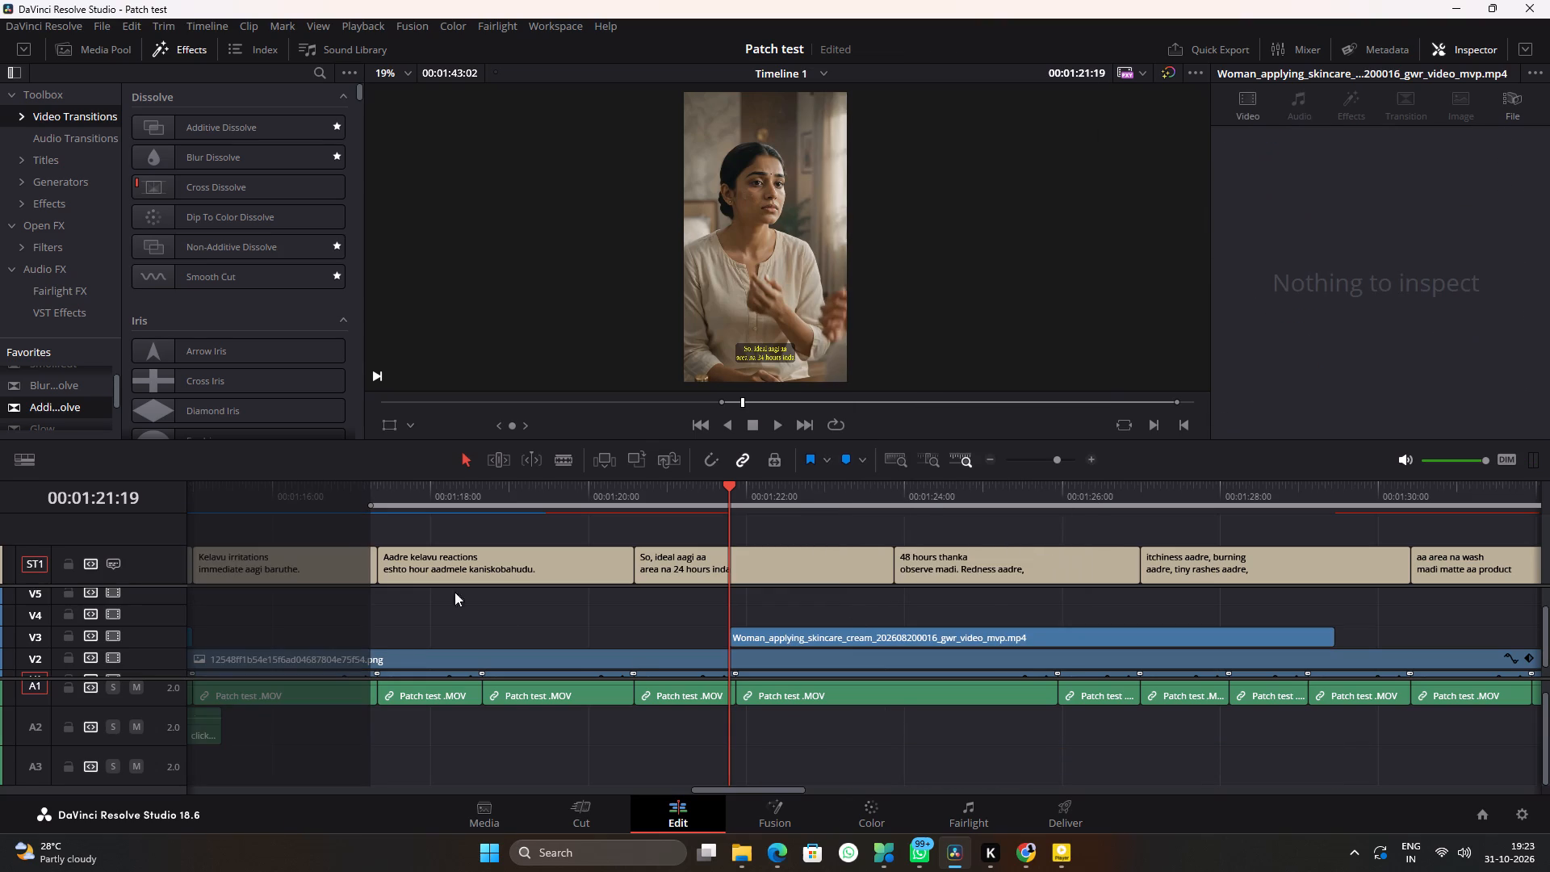
Play up to the skincare cream clip and move it earlier on V3 to start at about 00:01:20:12, near the "So, ideal aagi" subtitle.
click(327, 511)
key(space)
alt+scroll(555, 600, up, 5)
ctrl+scroll(1014, 611, down, 4)
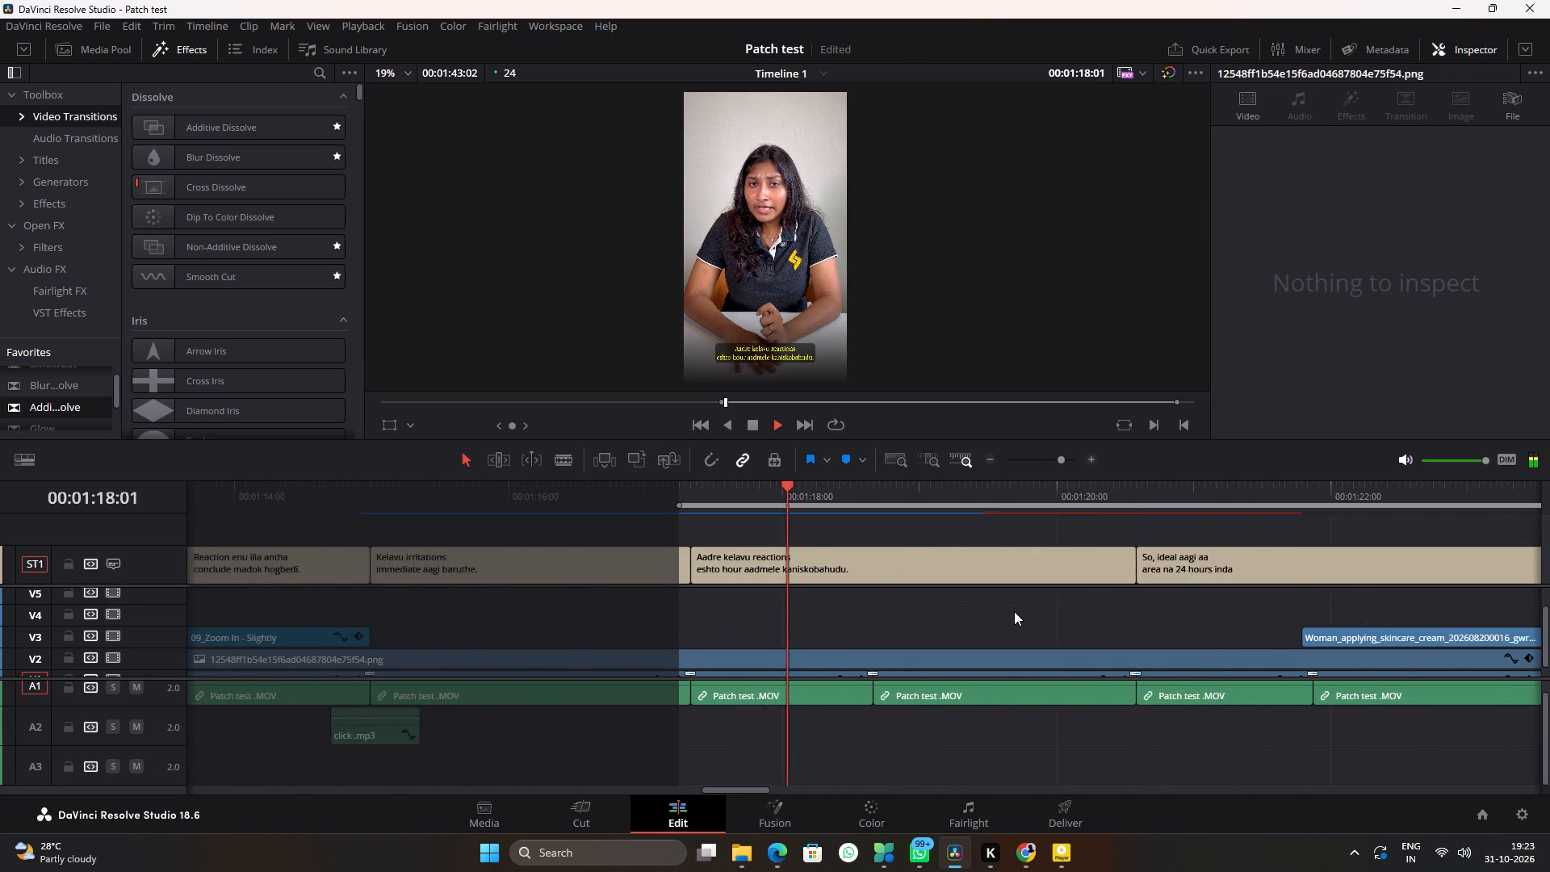
ctrl+scroll(1014, 611, down, 7)
scroll(849, 591, down, 6)
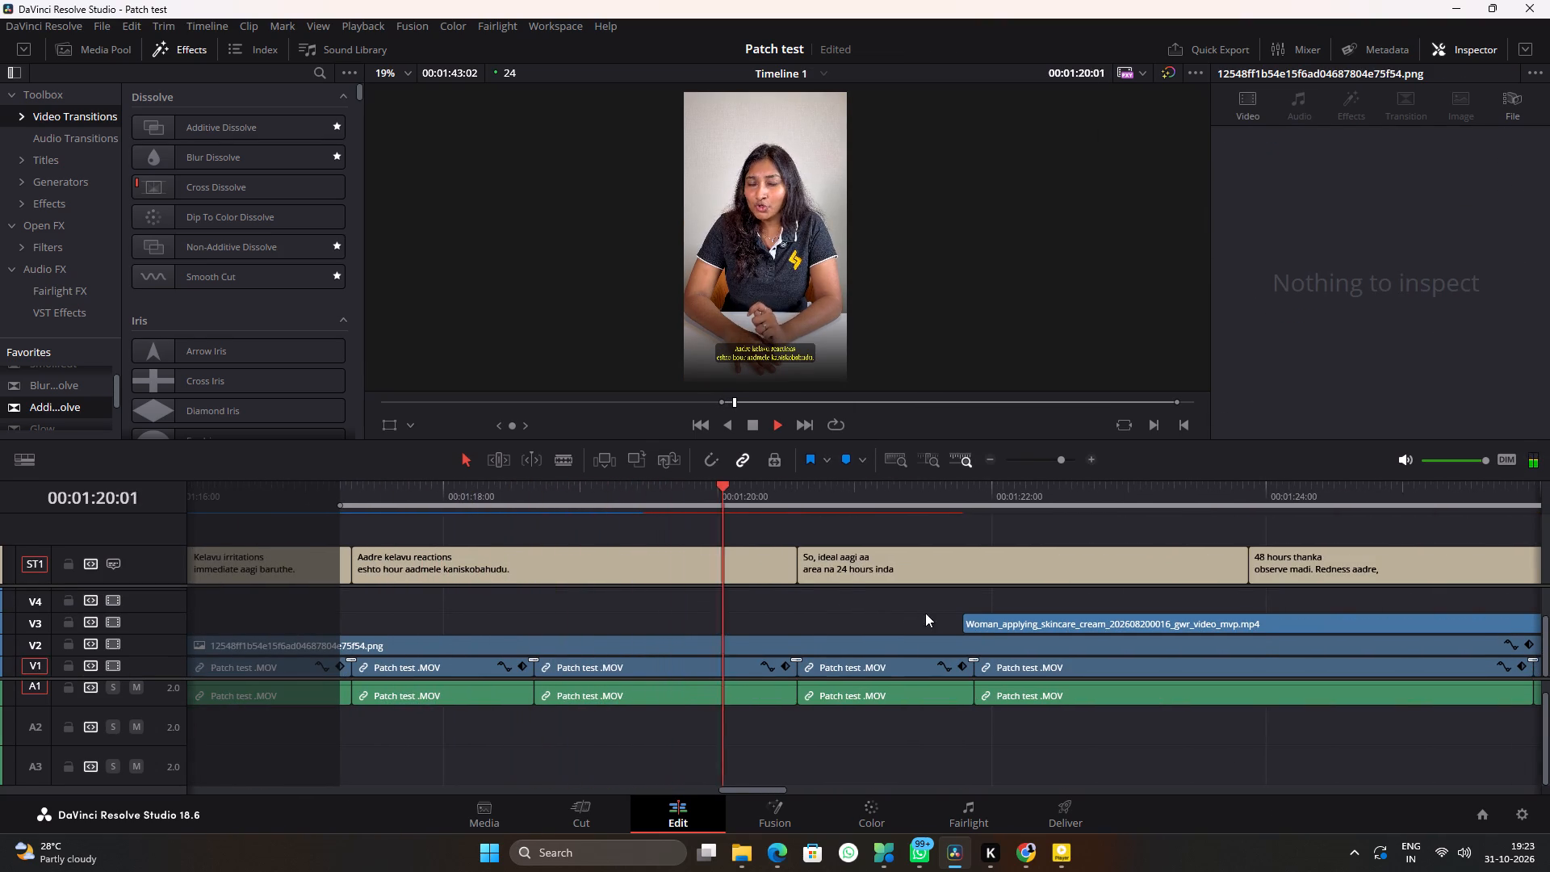
key(space)
drag(1006, 626, 830, 614)
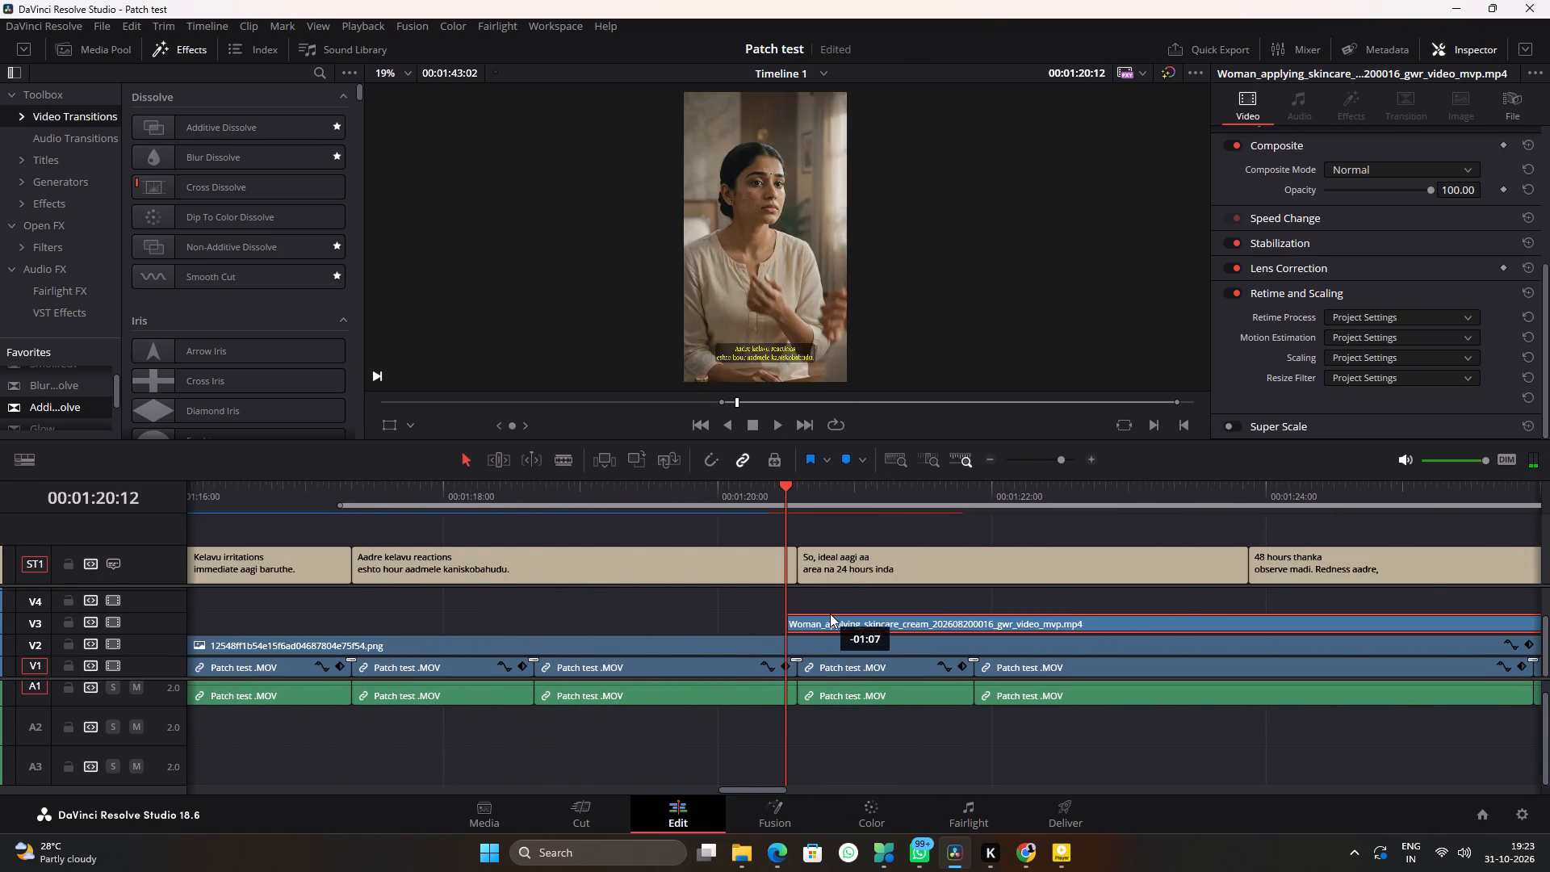
drag(830, 614, 831, 614)
Play into the repositioned skincare cream clip, then replay from before the 00:01:15:00 cut to check the sequence.
click(708, 505)
key(space)
alt+scroll(868, 607, down, 7)
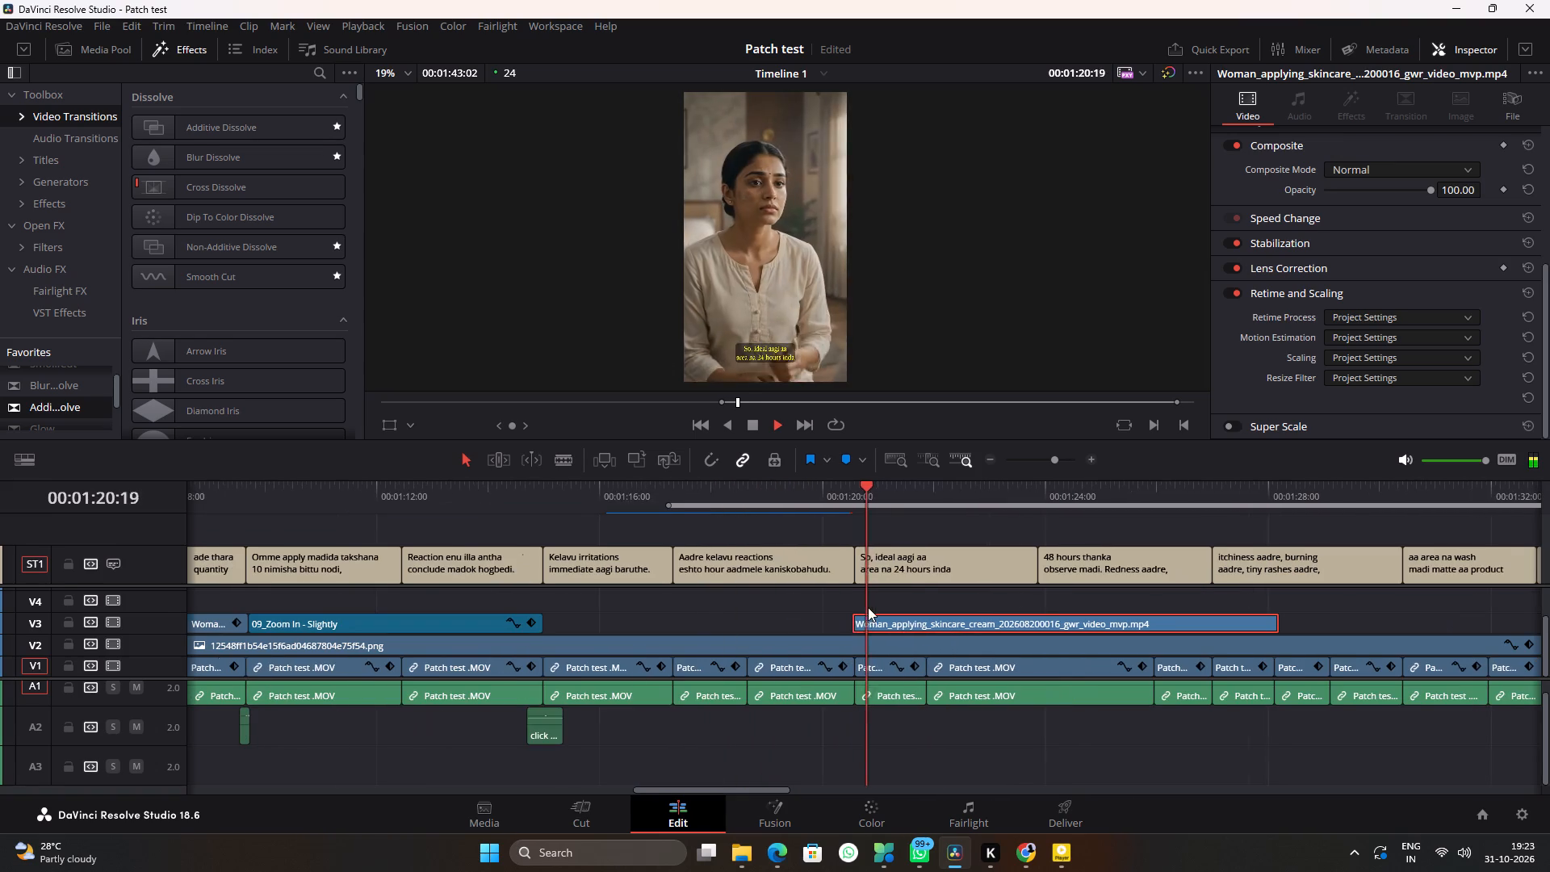
click(487, 497)
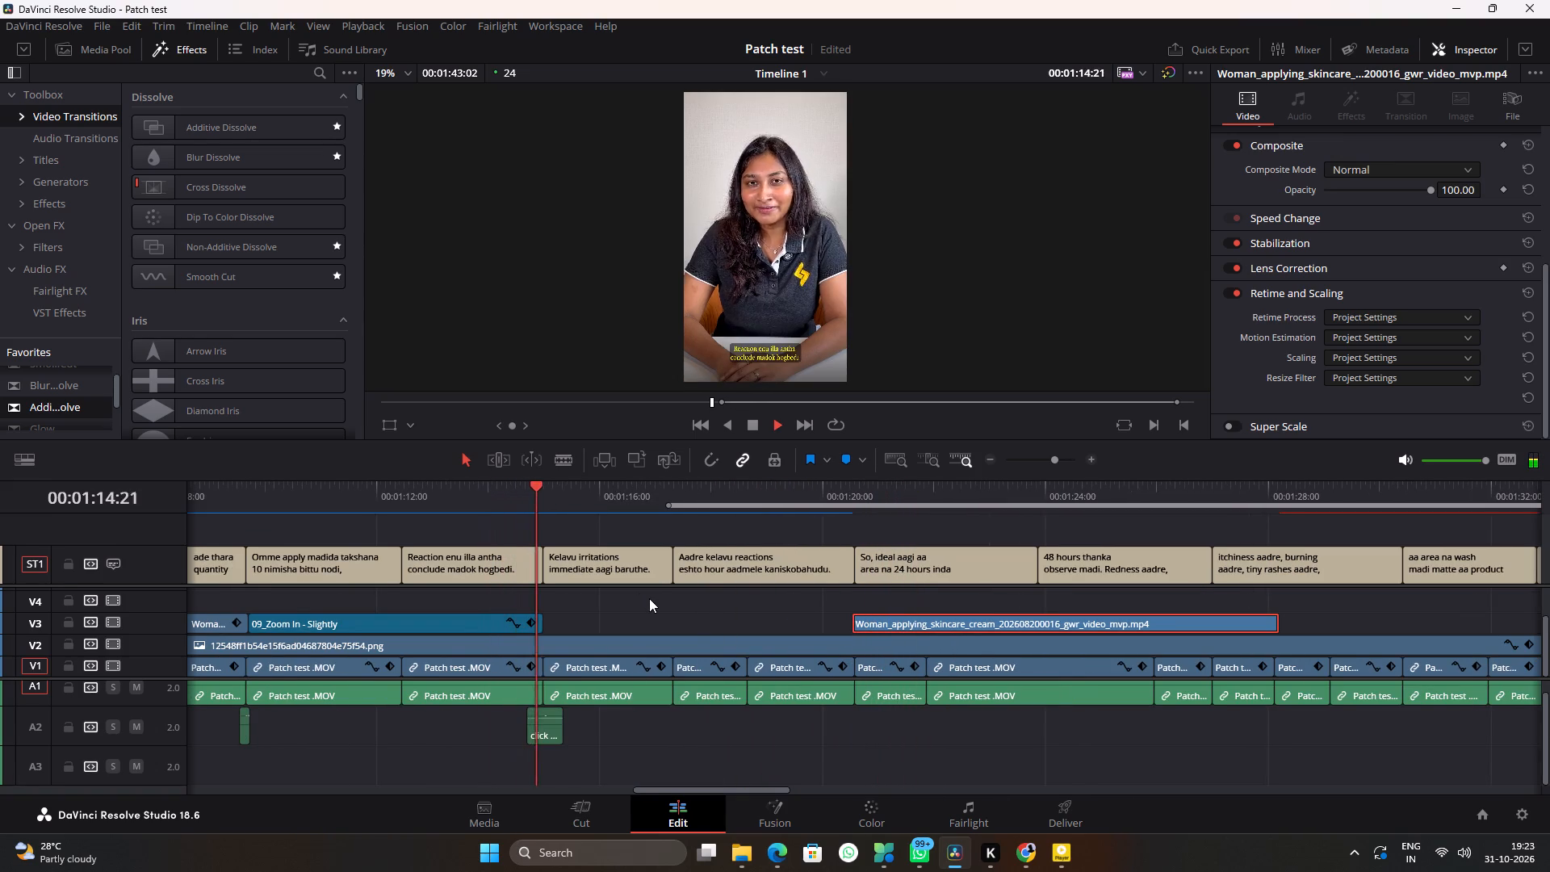
alt+scroll(679, 606, down, 3)
alt+scroll(781, 625, down, 3)
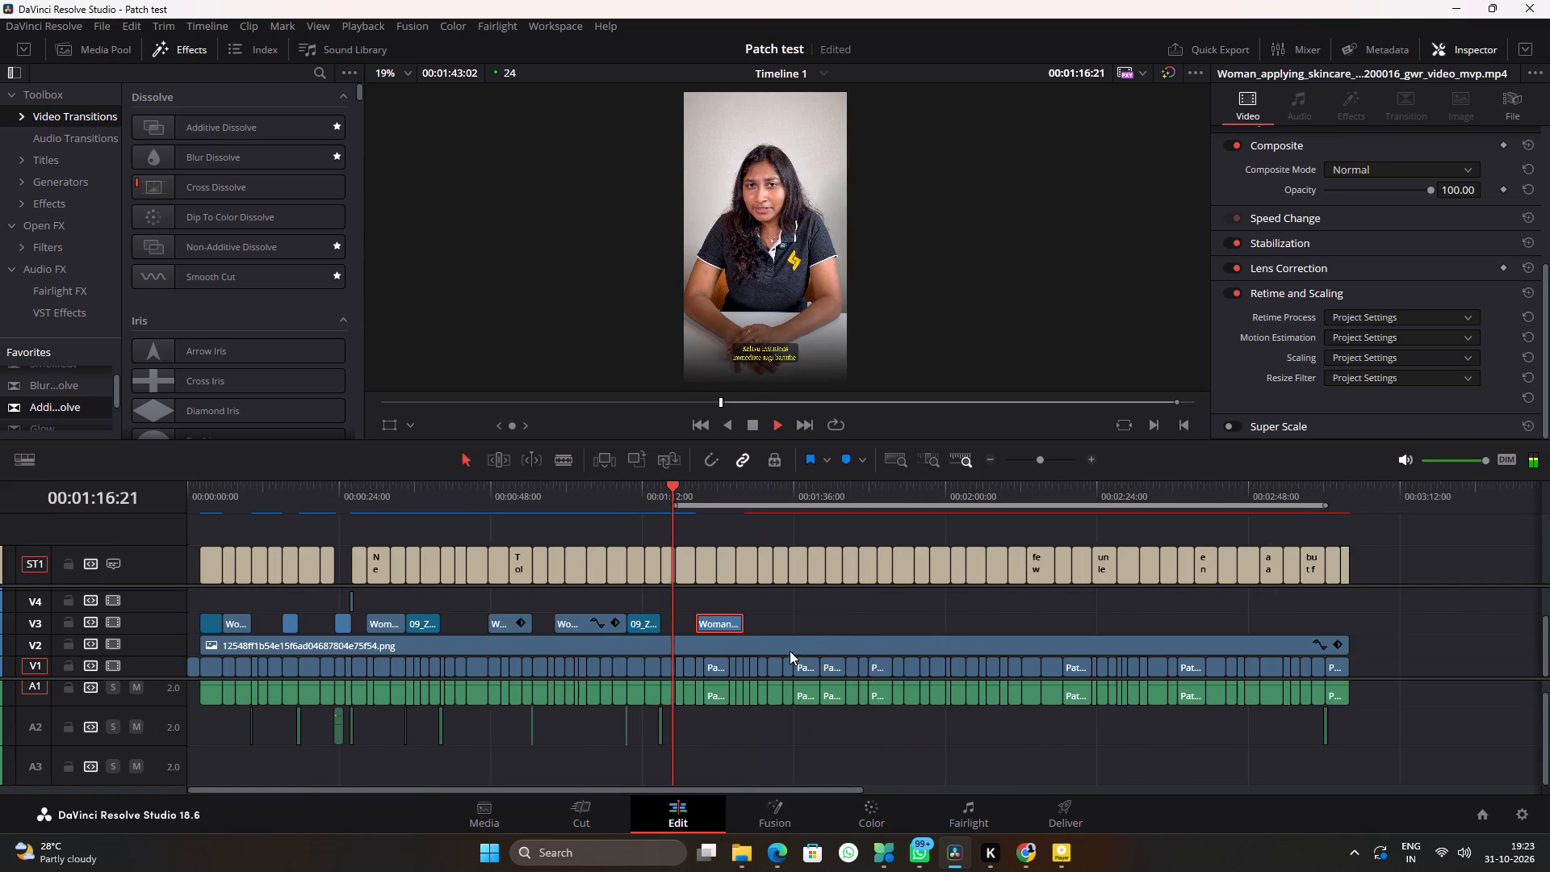
Play the skincare cream clip on V3 through to the "itchiness aadre, burning" subtitle to check its action against the speech.
alt+scroll(790, 655, down, 1)
alt+scroll(785, 657, up, 12)
ctrl+scroll(898, 686, down, 4)
click(931, 742)
alt+scroll(976, 740, up, 4)
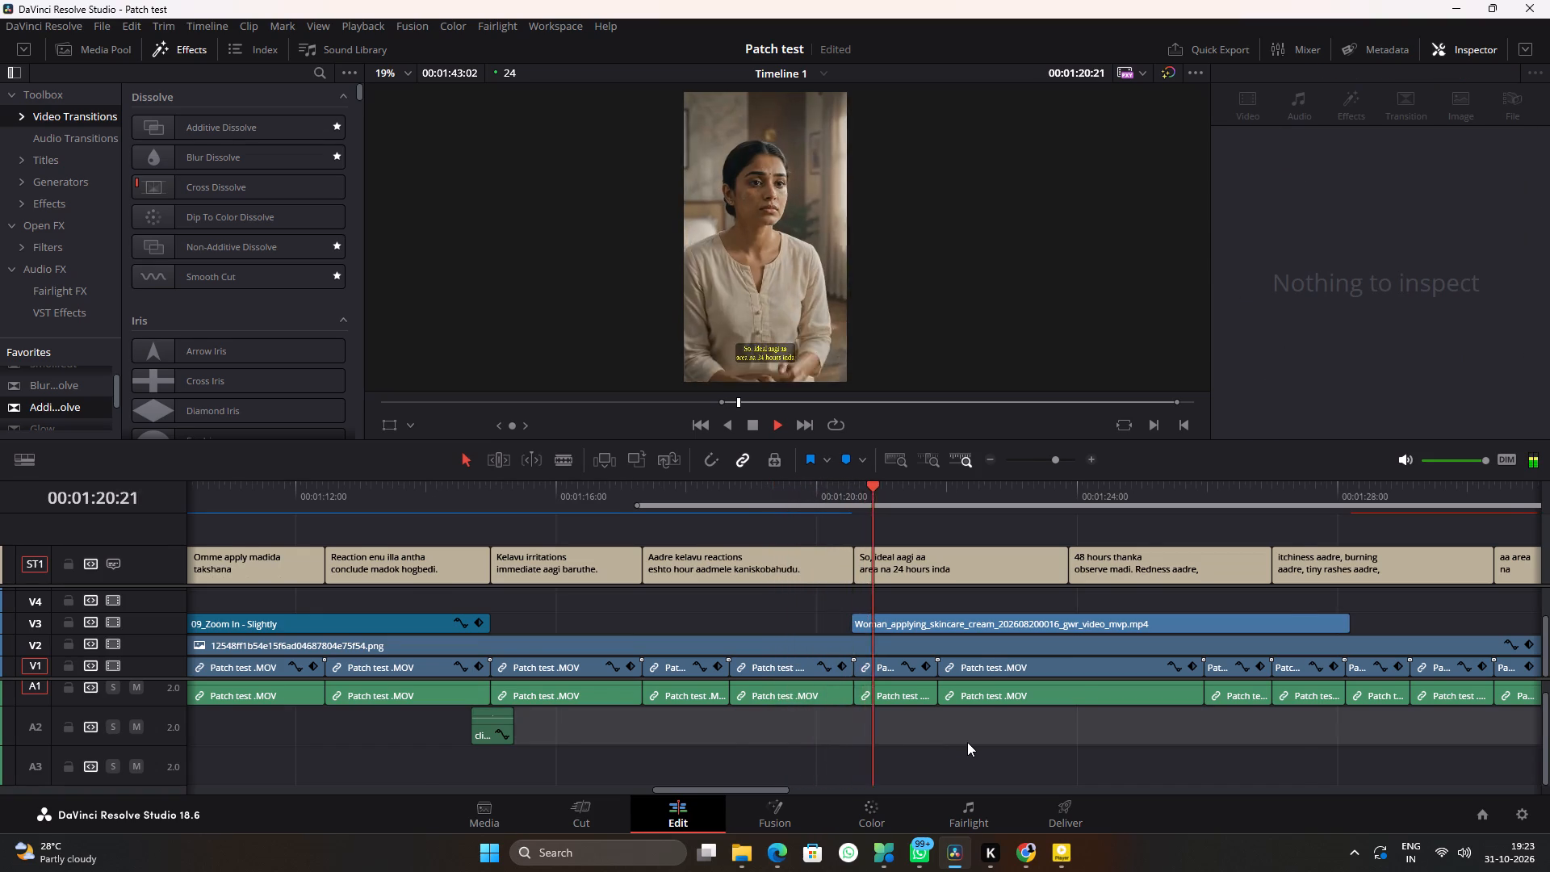
alt+scroll(967, 742, up, 3)
ctrl+scroll(967, 742, down, 19)
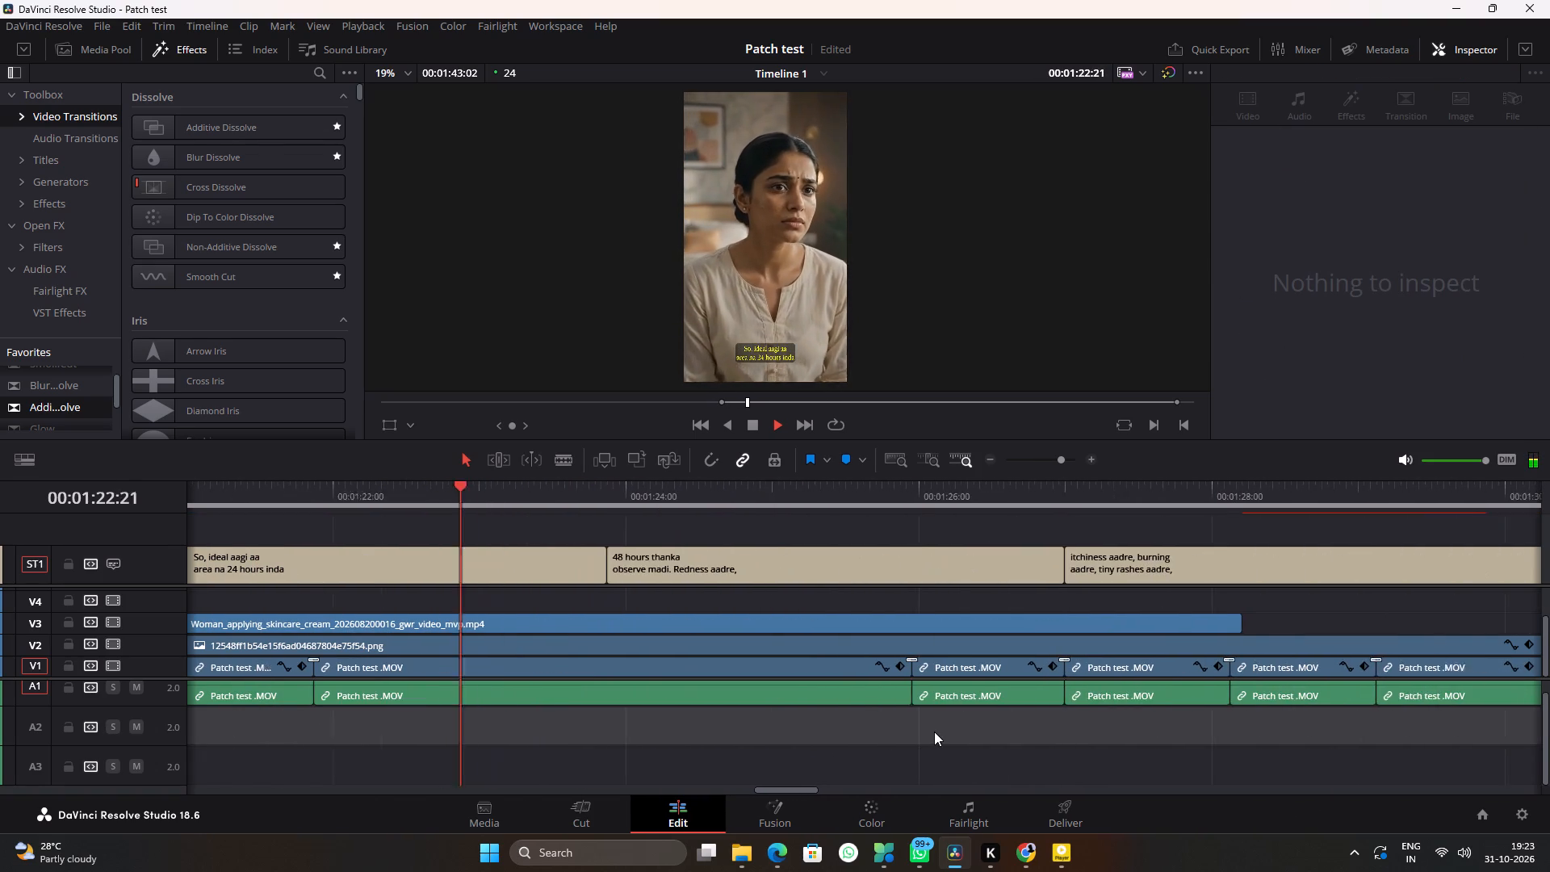
ctrl+scroll(905, 726, down, 5)
alt+scroll(859, 715, up, 3)
ctrl+scroll(876, 714, down, 5)
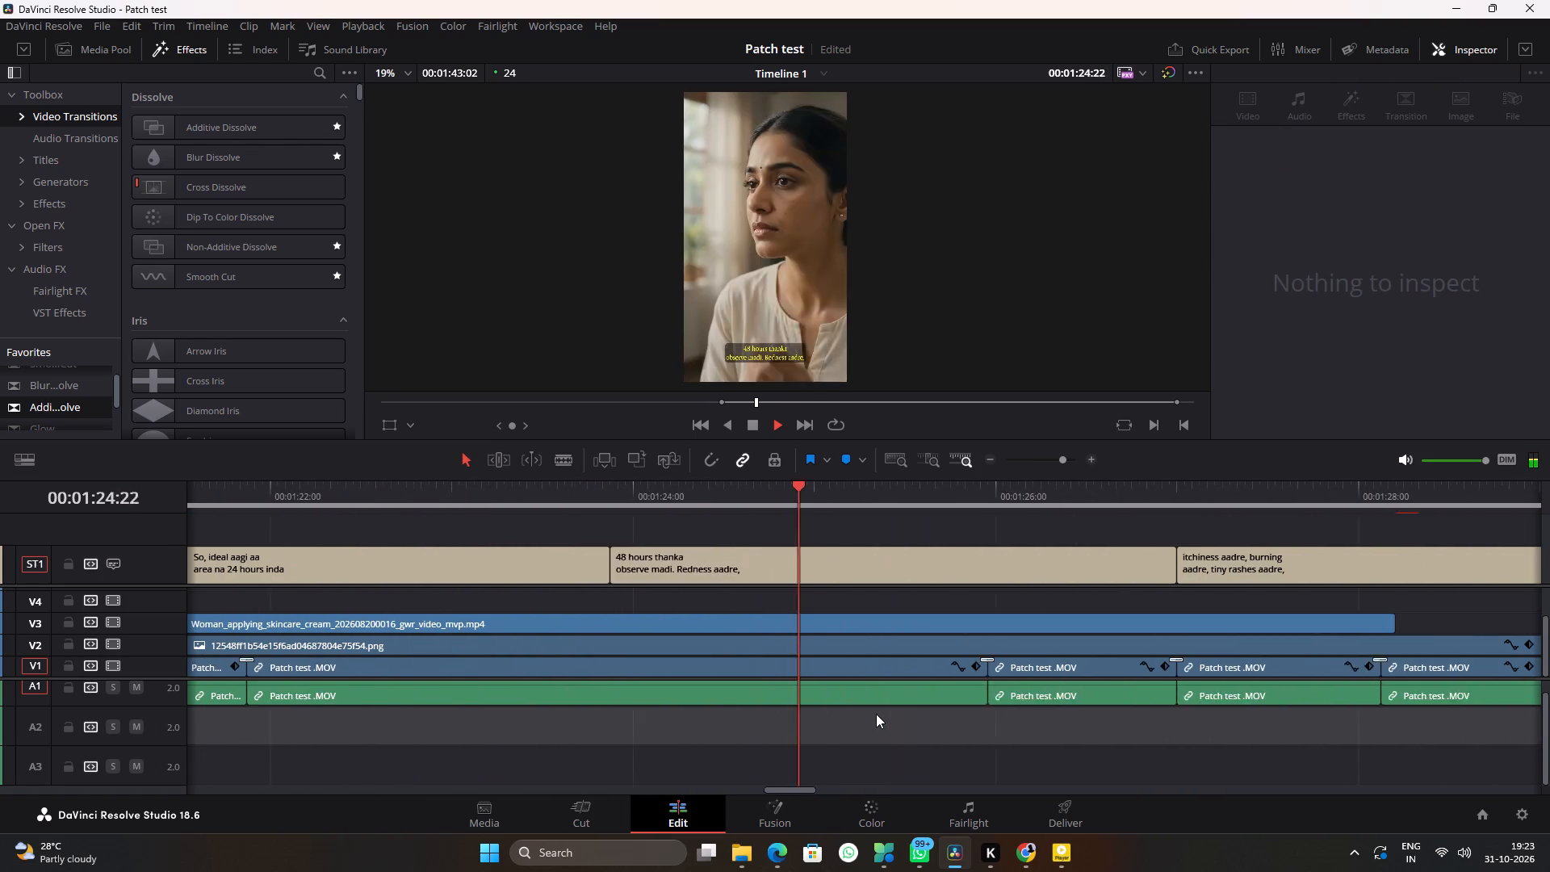
ctrl+scroll(876, 714, down, 7)
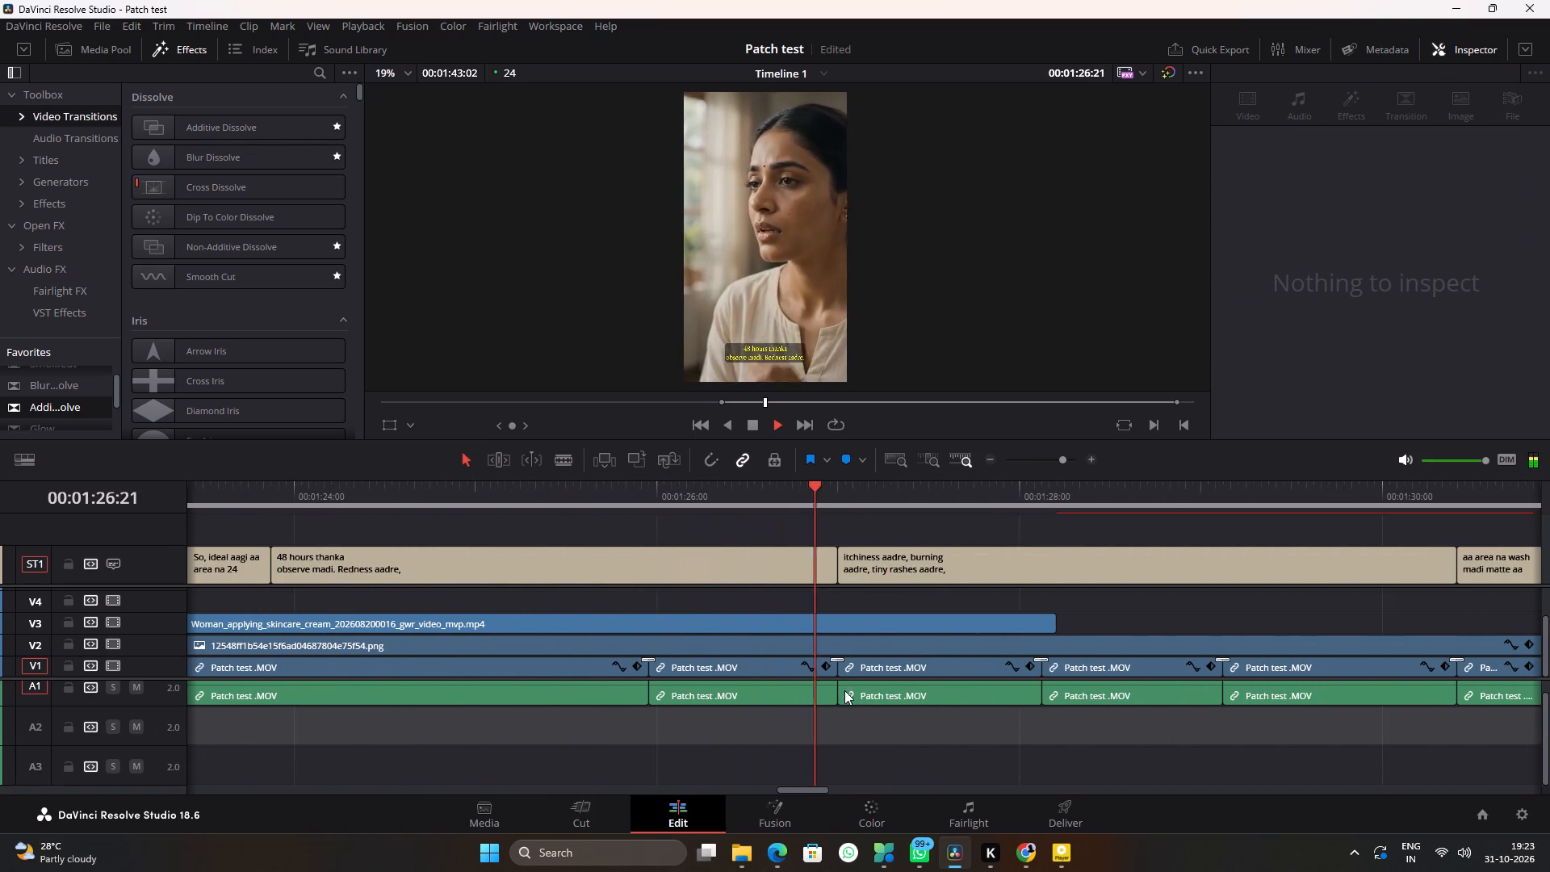
key(space)
Replay the part just before the hand touches the face and add a retime speed keyframe to the V3 clip at 00:01:24:20.
click(458, 500)
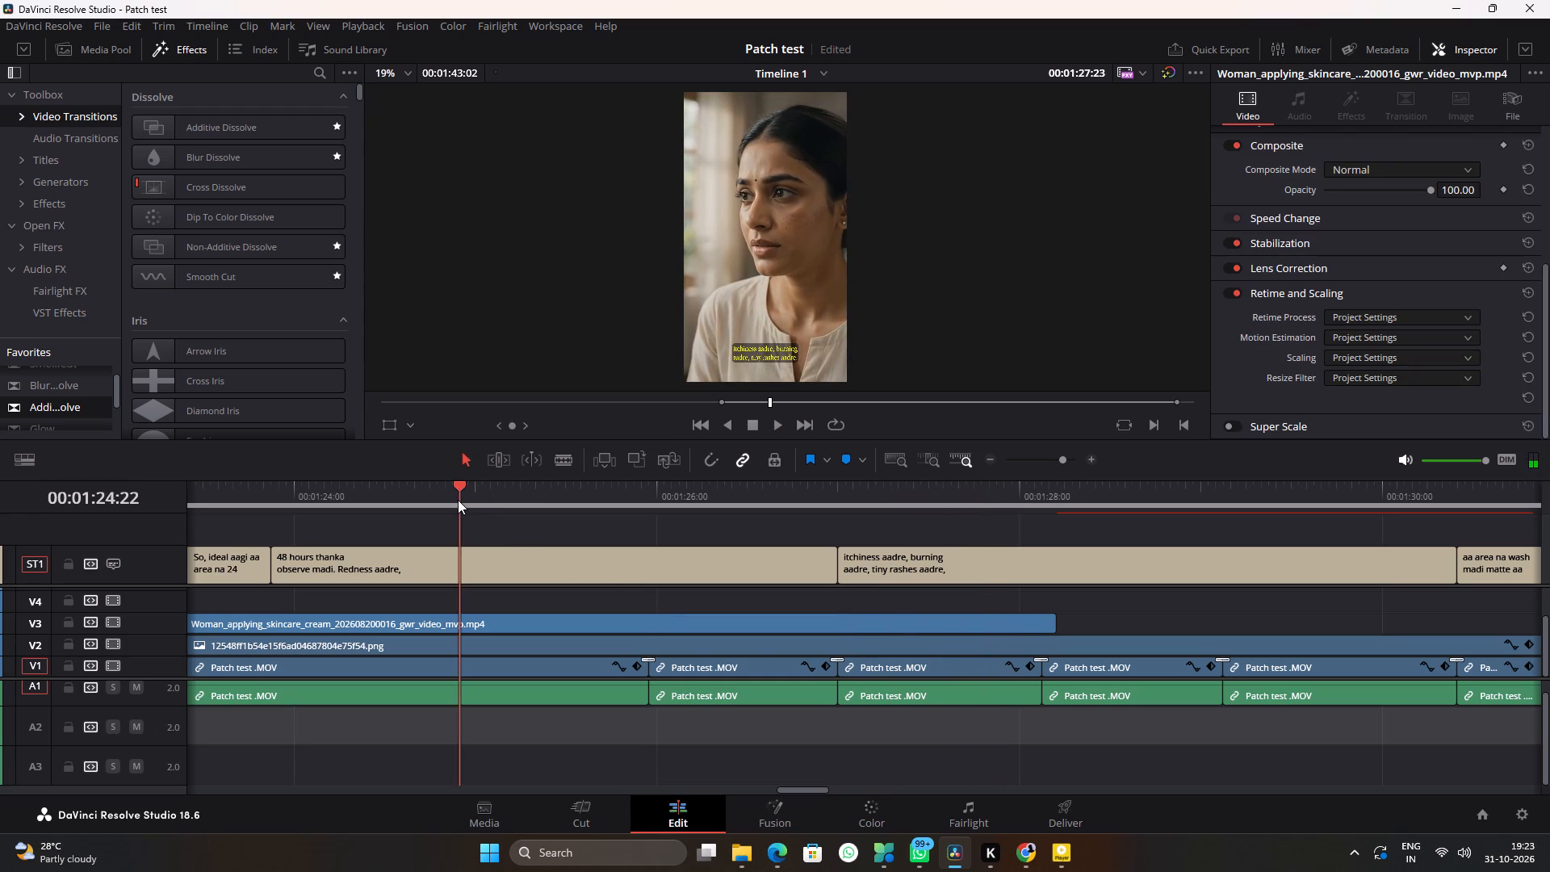
key(space)
click(458, 500)
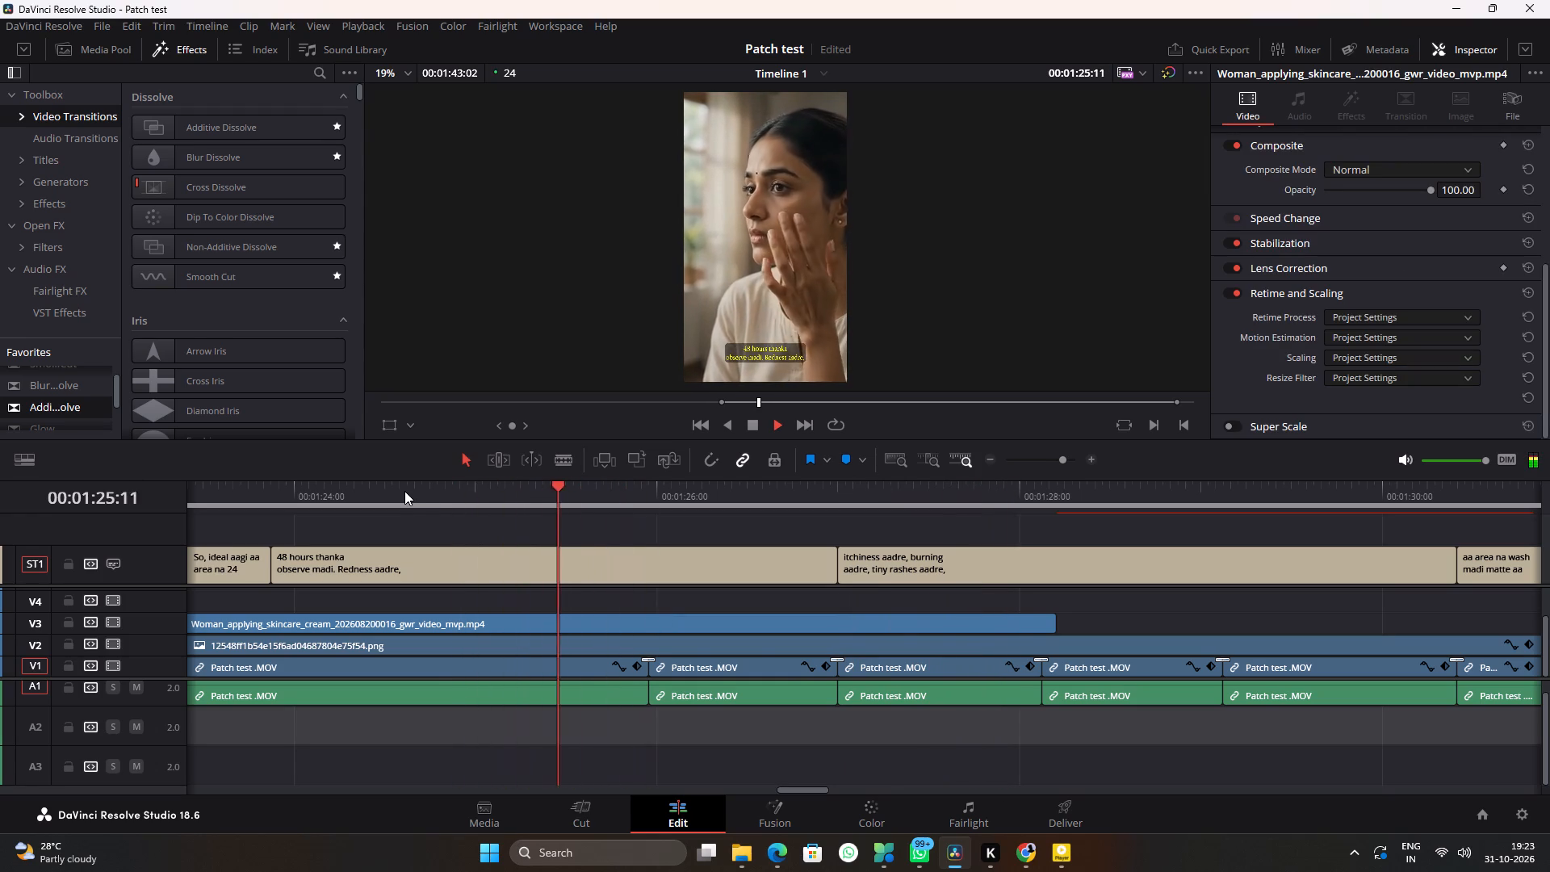
click(404, 491)
key(space)
drag(404, 491, 413, 491)
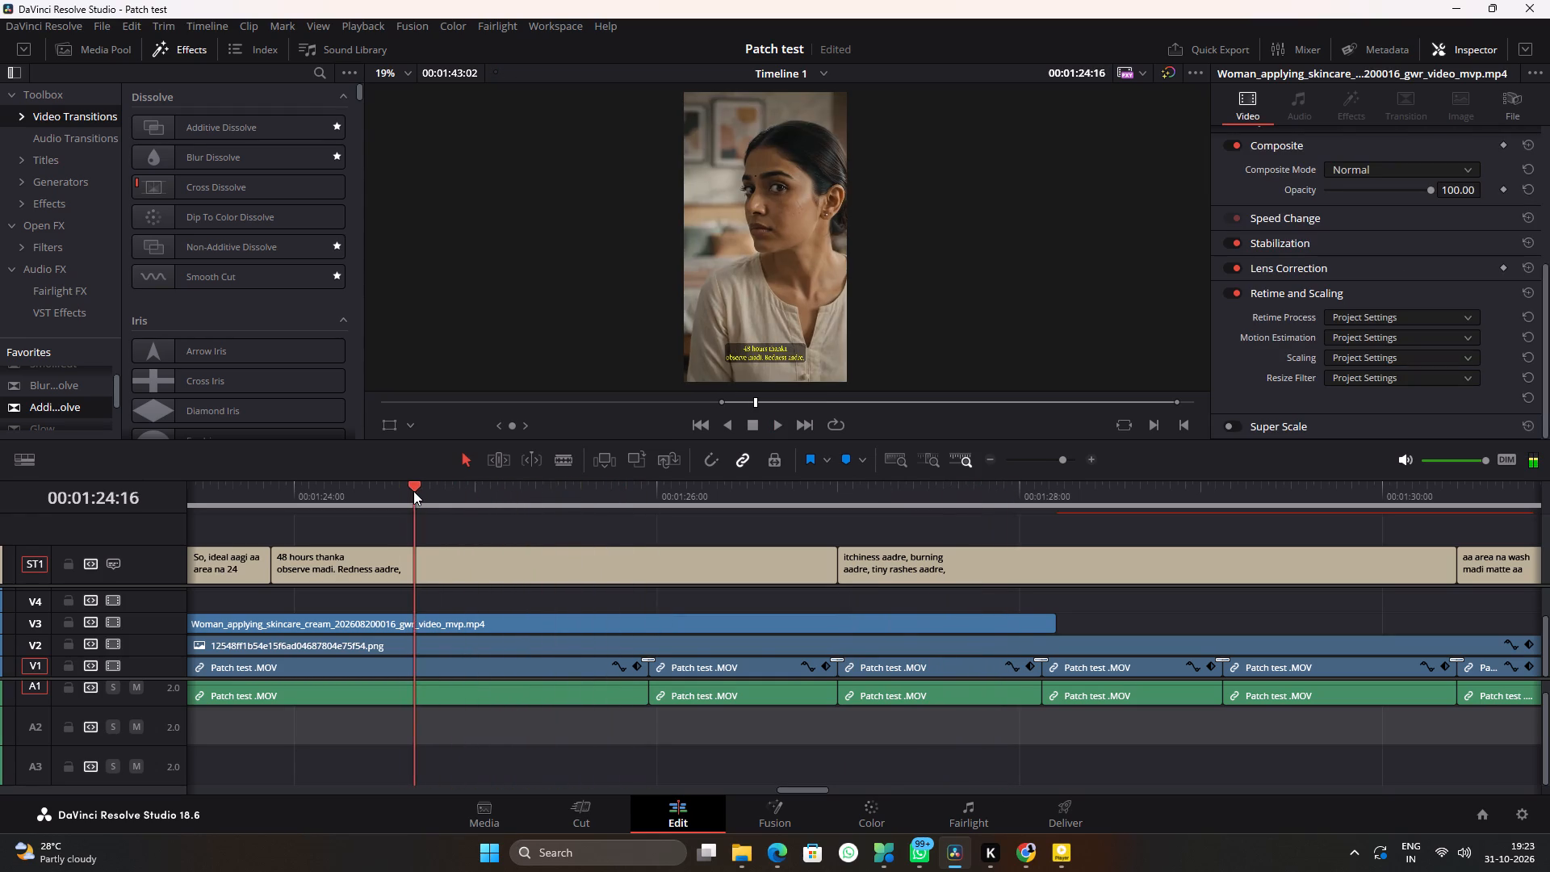
drag(413, 491, 428, 488)
key(space)
key(space)
click(428, 488)
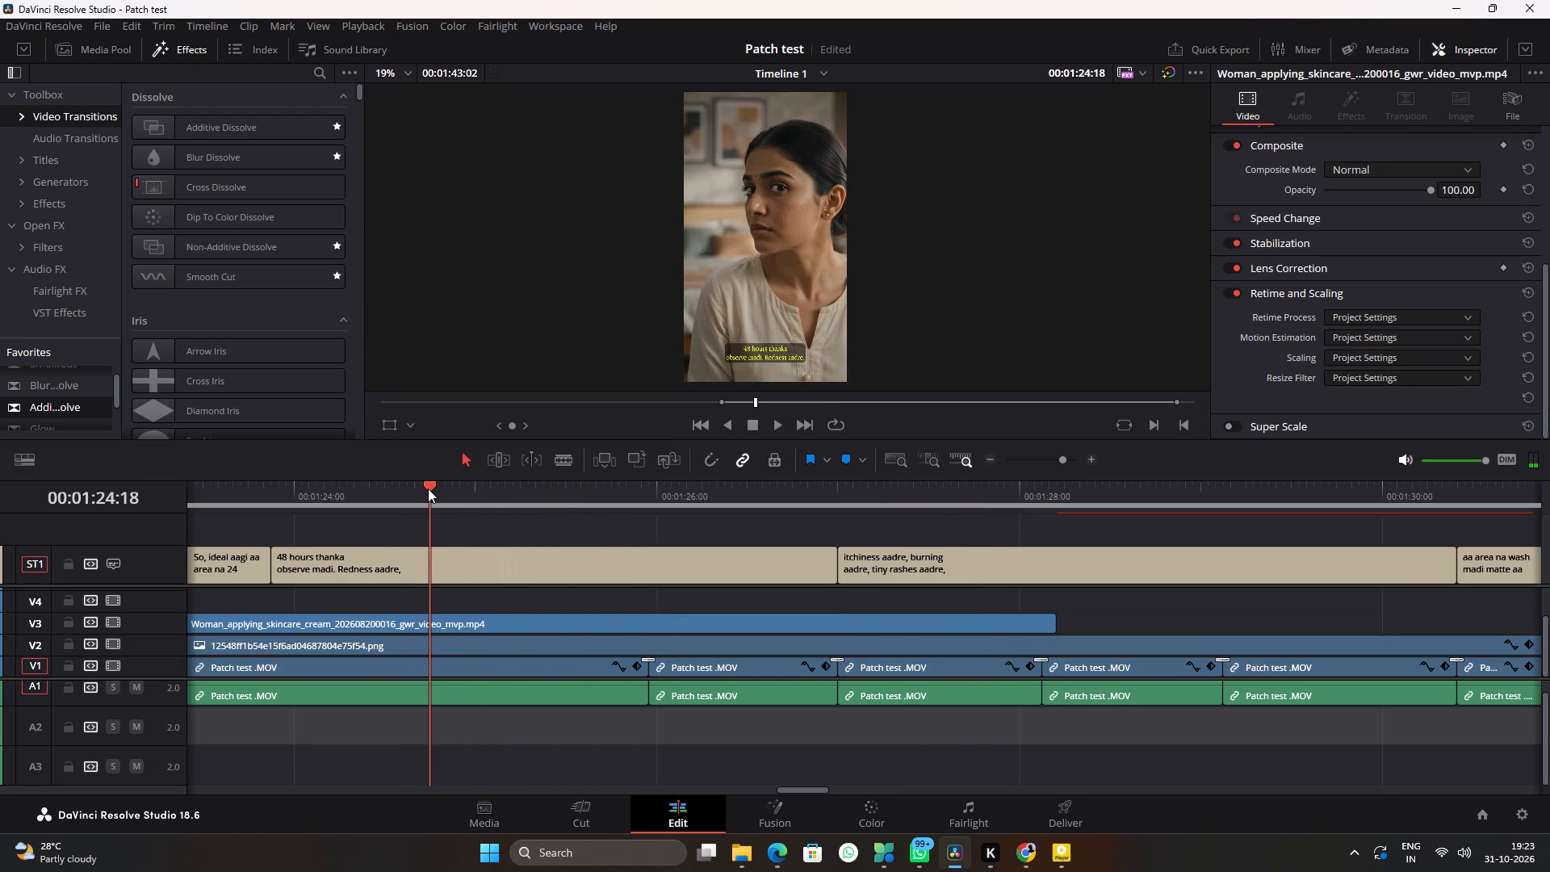
key(Right)
key(Left)
key(Right)
key(Right)
key(Right)
key(Left)
click(498, 623)
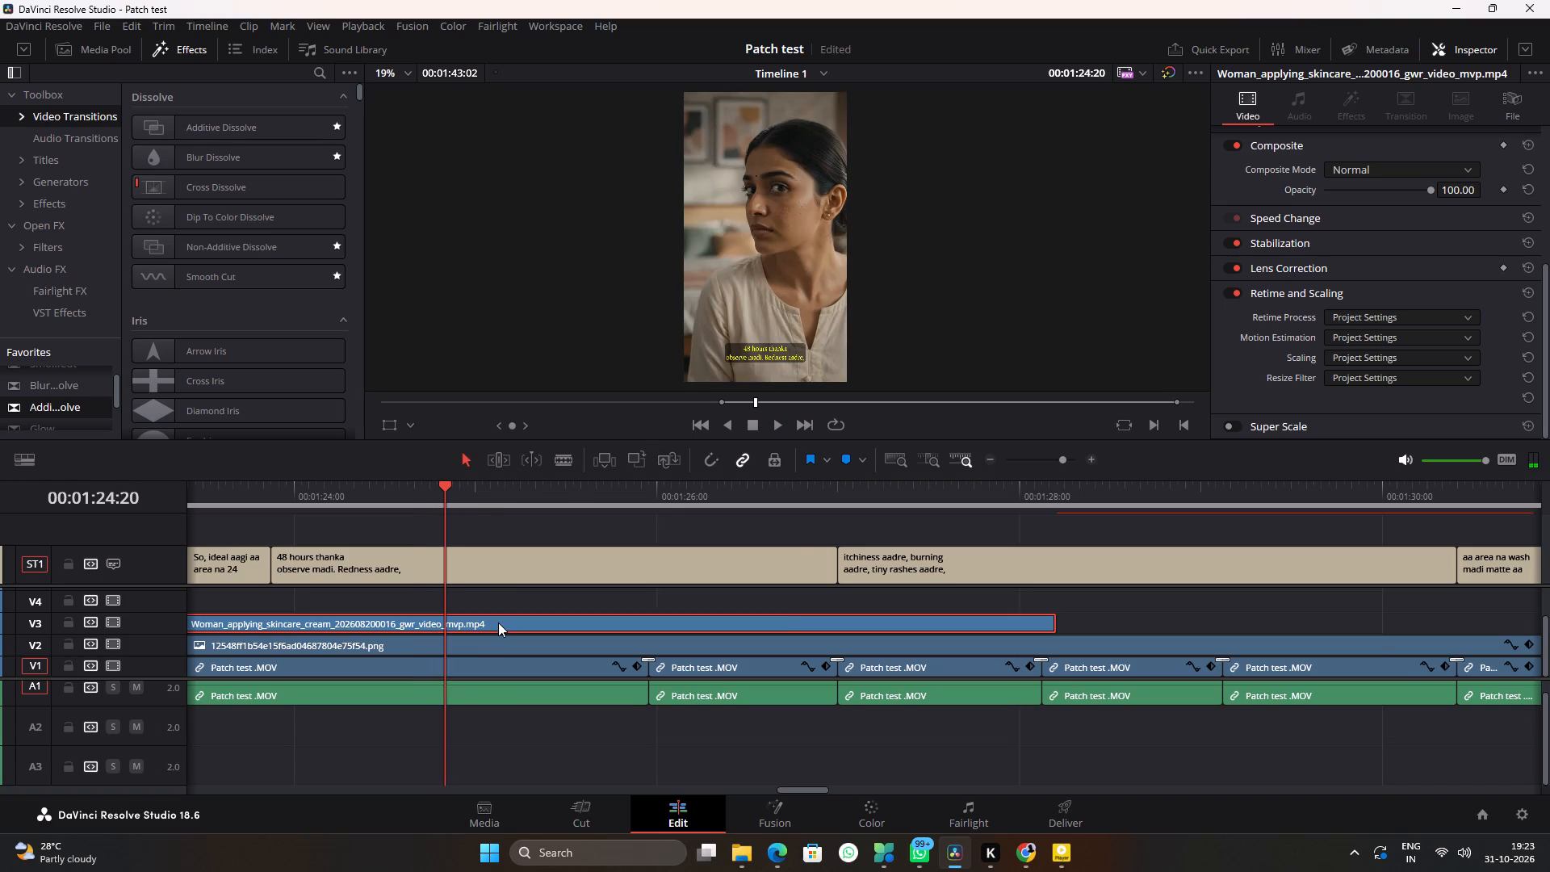
right_click(498, 623)
click(567, 415)
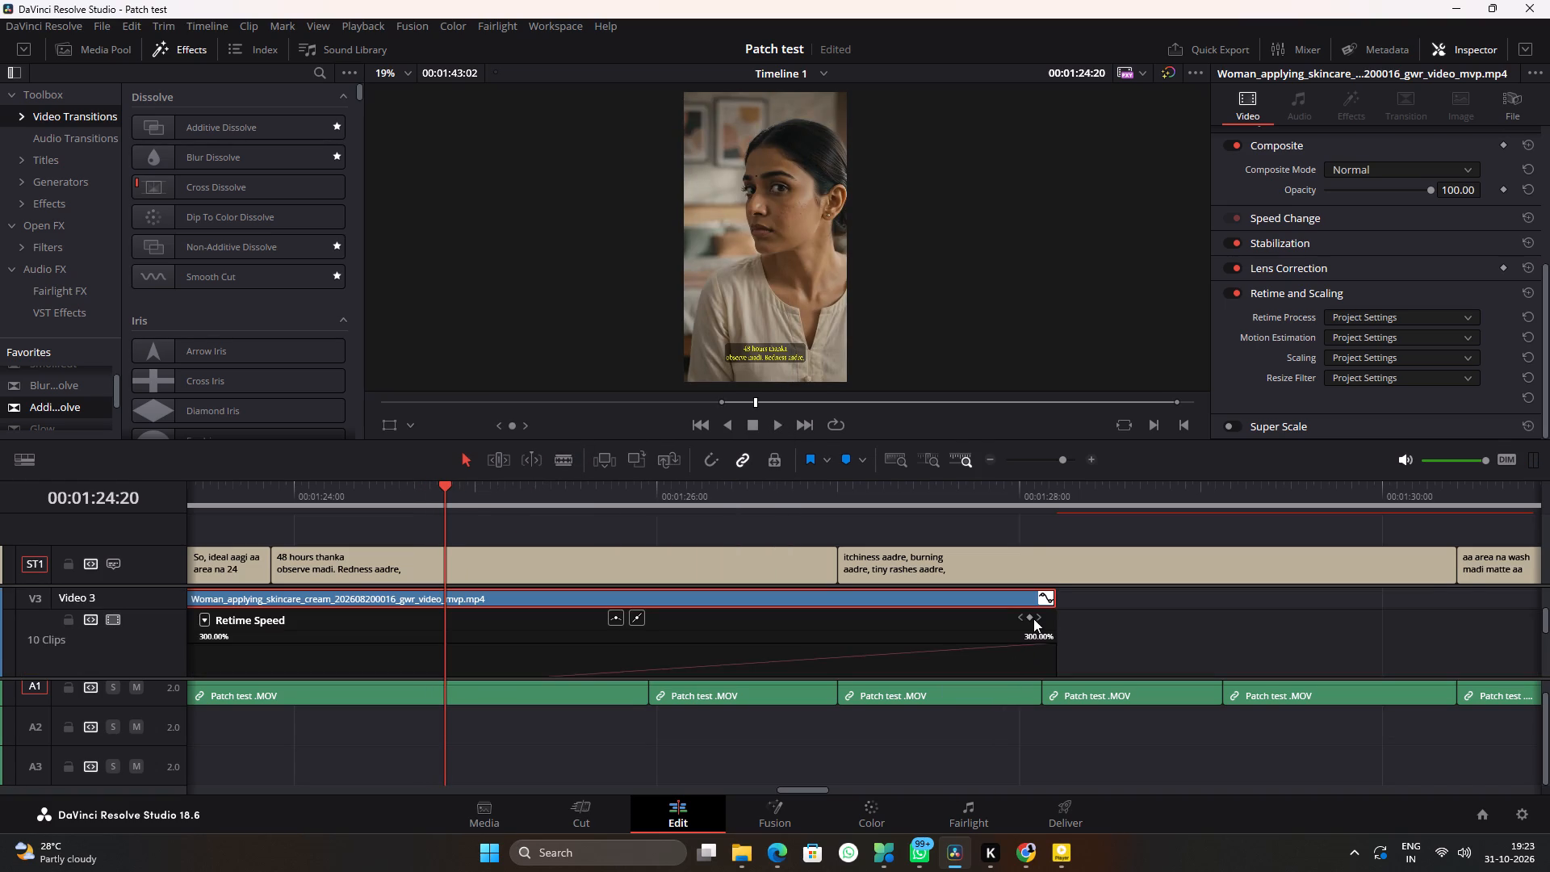
click(1030, 617)
Play past the face-touching action and add a second retime speed keyframe to the V3 clip at 00:01:26:17.
key(space)
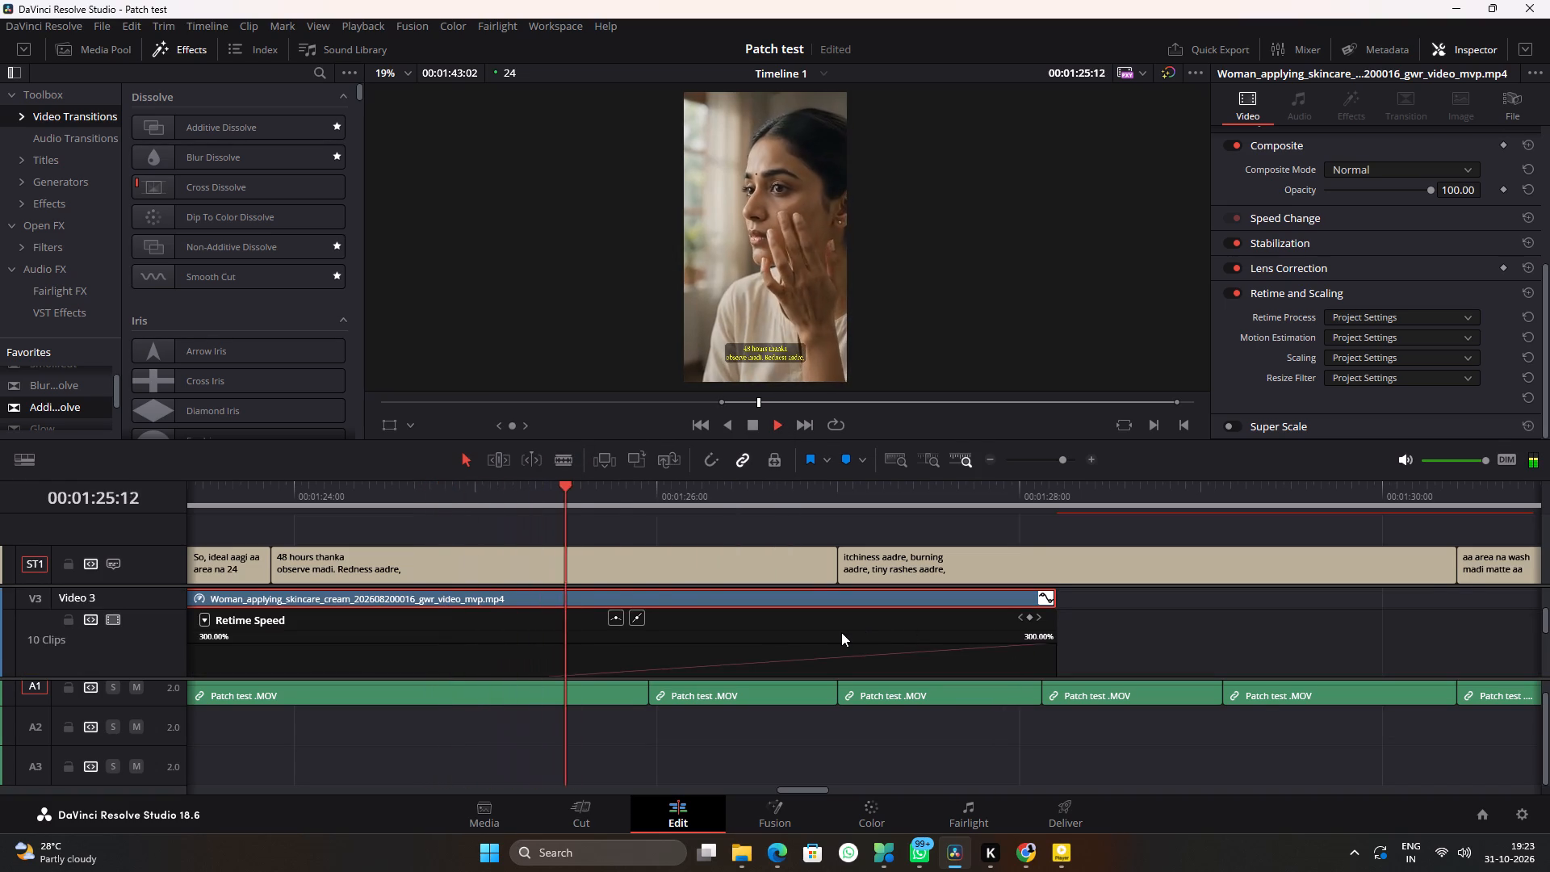
key(space)
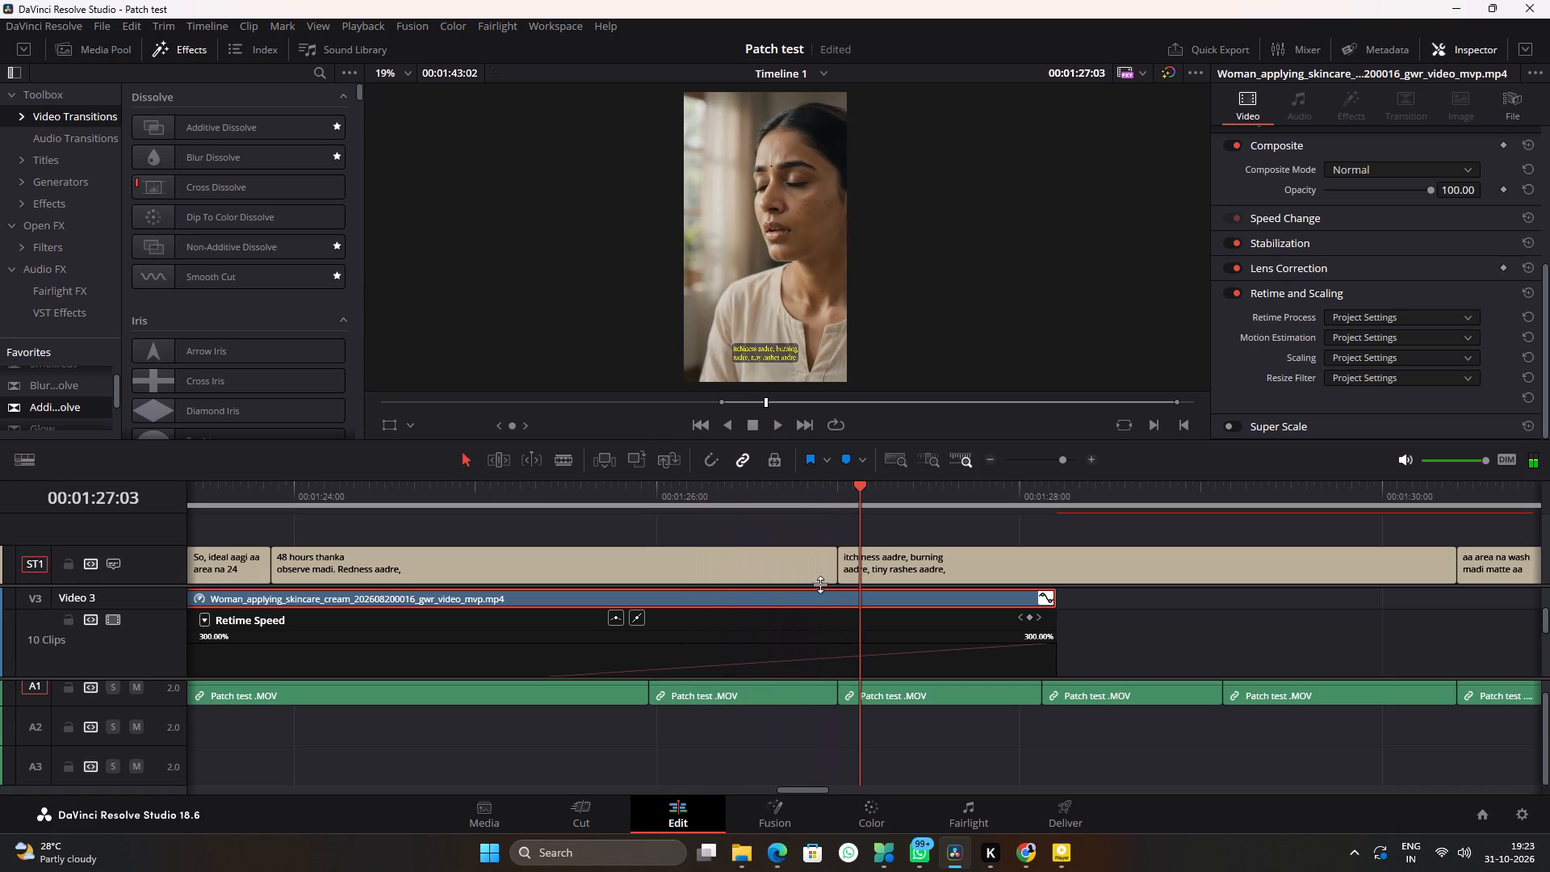
click(690, 492)
key(space)
key(space)
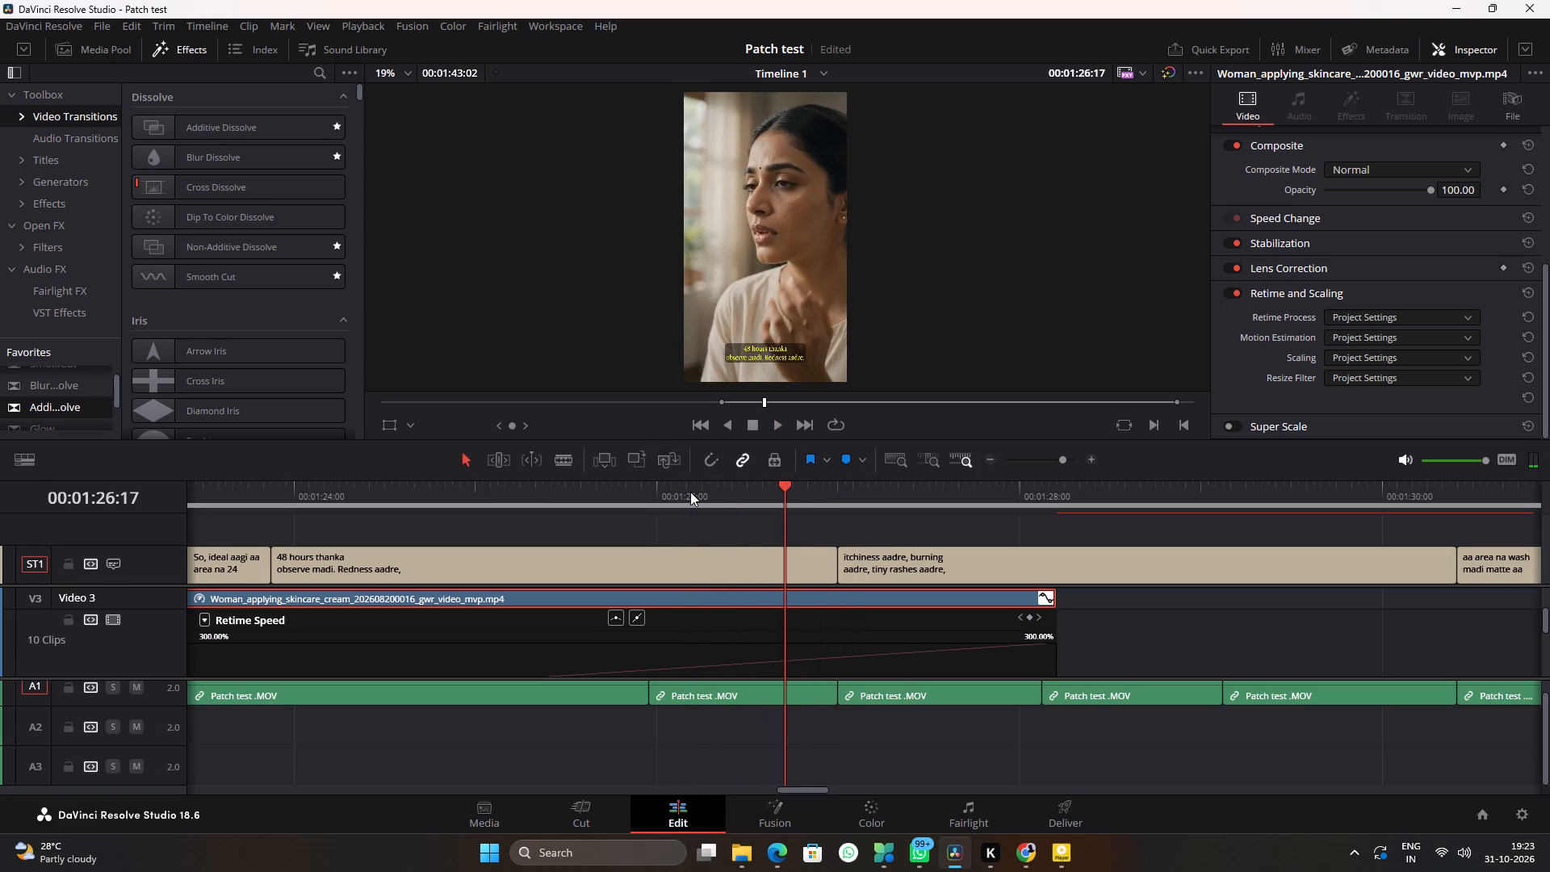
click(1028, 617)
Raise the retime speed of the skincare clip's segment between the two keyframes to 300%.
scroll(789, 634, down, 1)
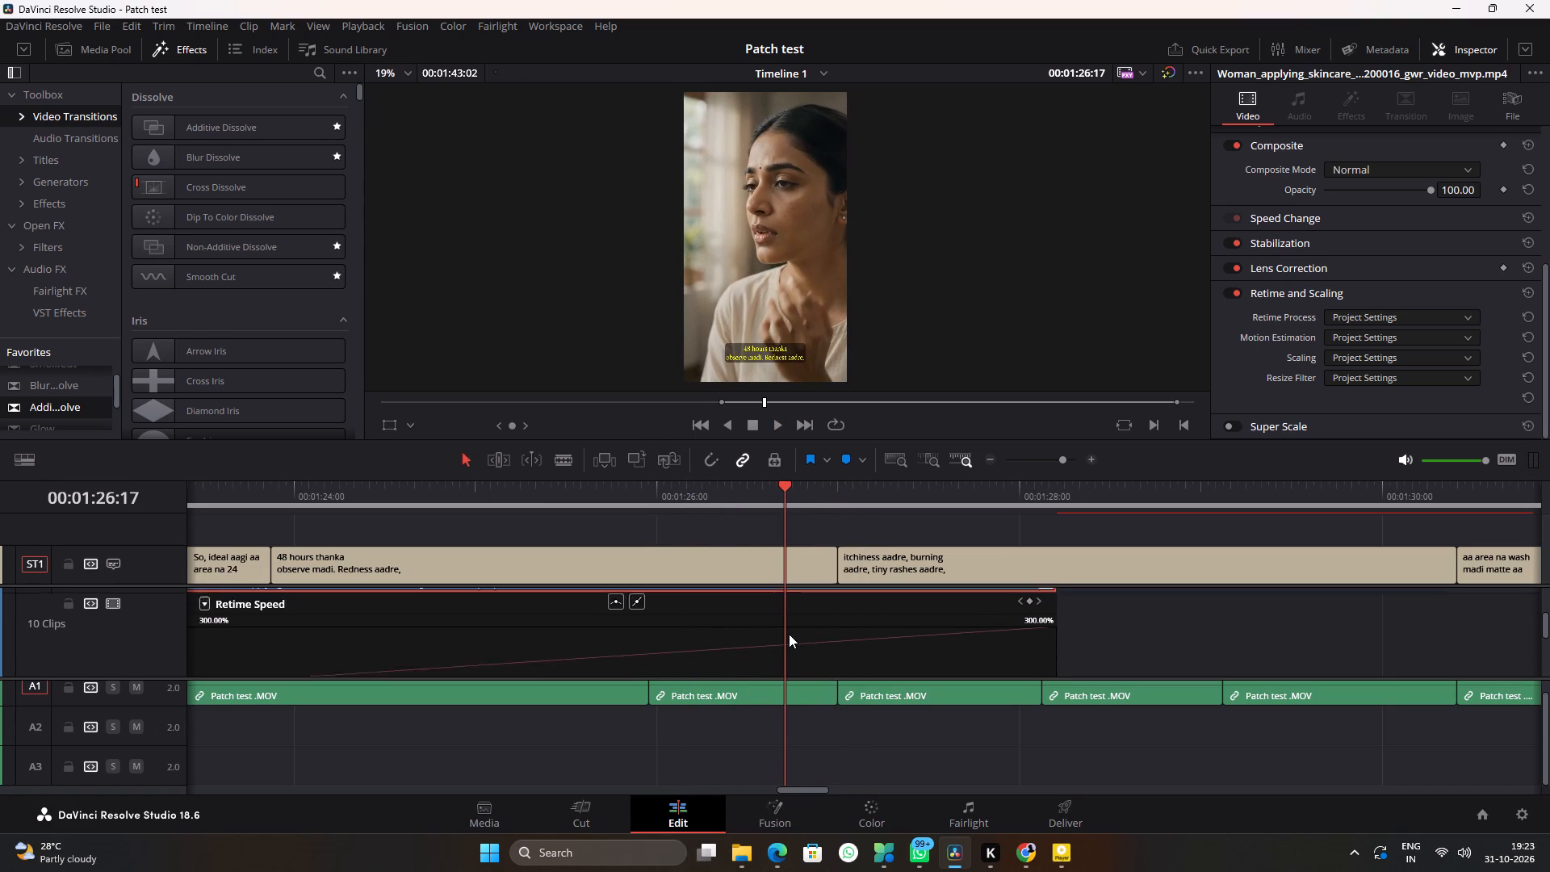
scroll(789, 634, down, 3)
drag(664, 659, 647, 501)
scroll(711, 613, up, 3)
scroll(710, 621, down, 1)
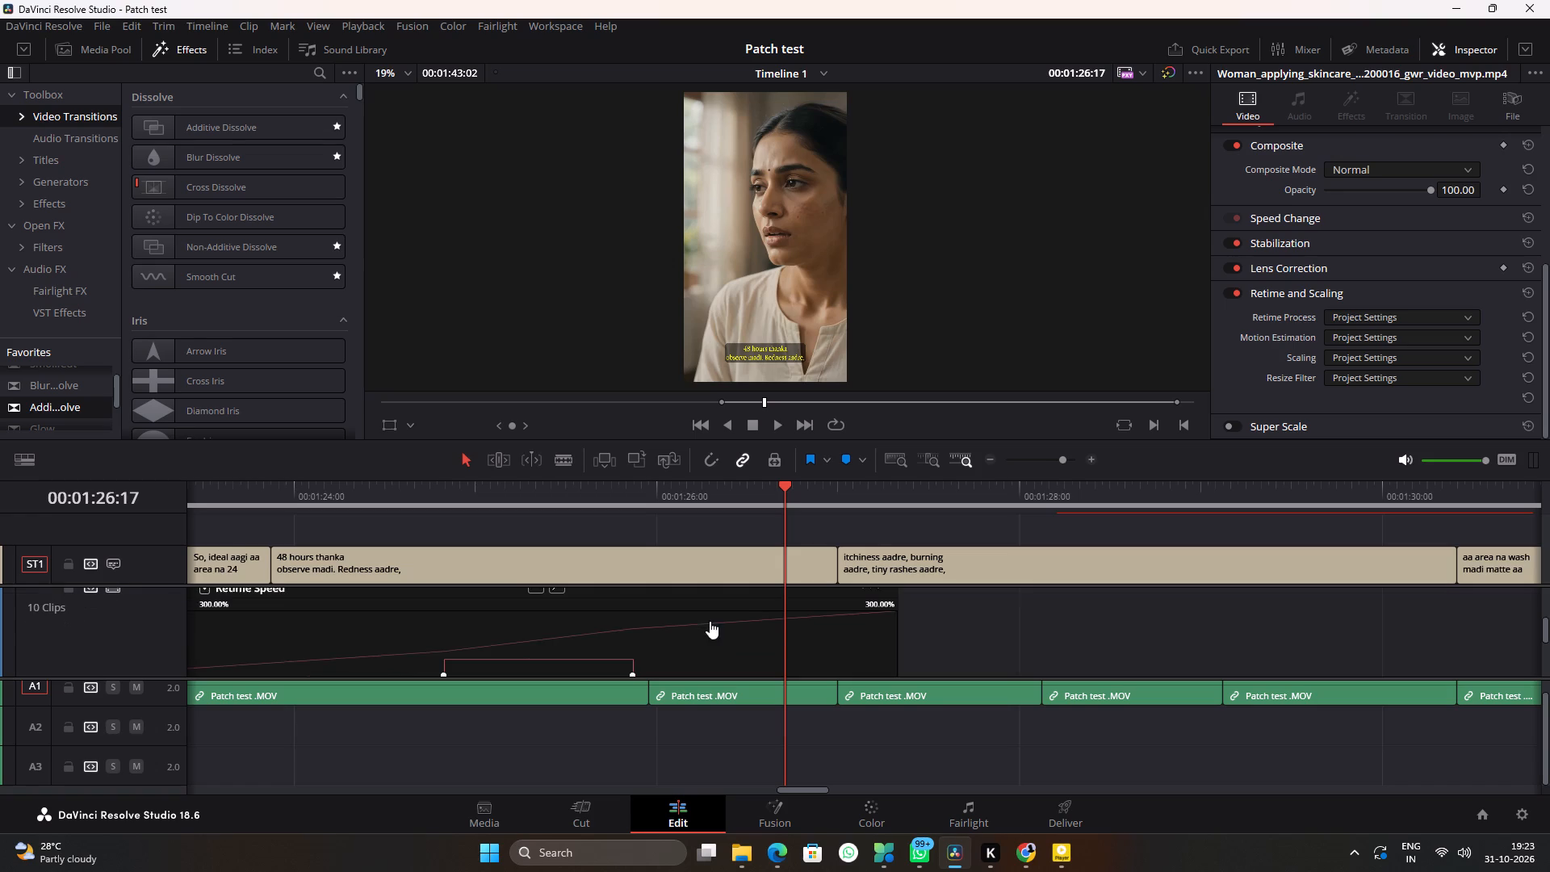
drag(584, 658, 581, 358)
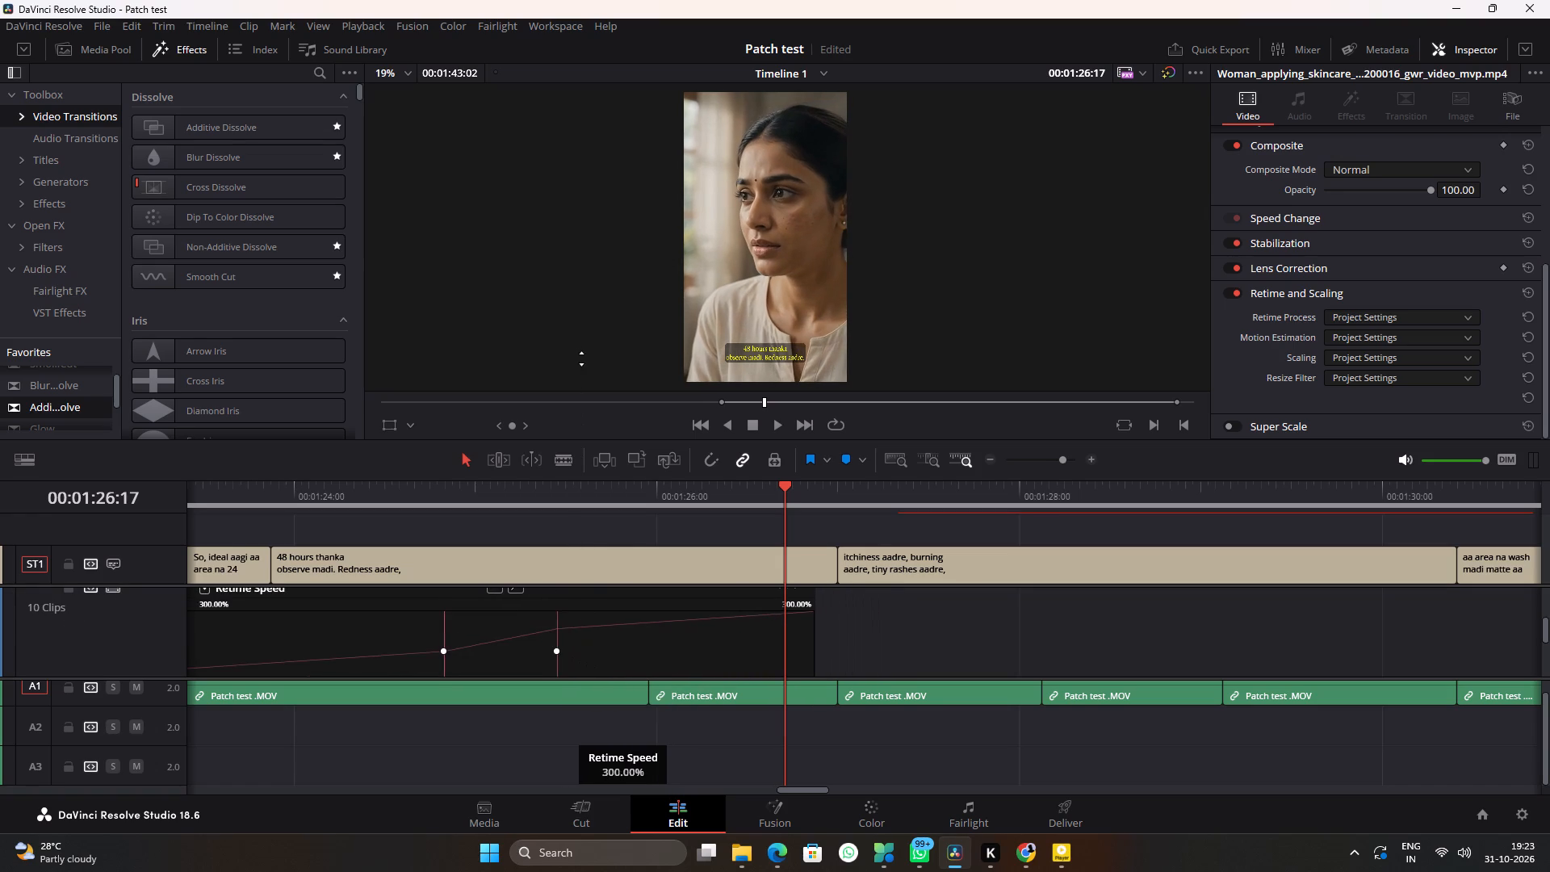
drag(581, 358, 582, 354)
Extend the retime graph's upper limit to 675%, raise the segment between the keyframes toward it, and play the result.
scroll(637, 630, up, 3)
drag(795, 652, 899, 652)
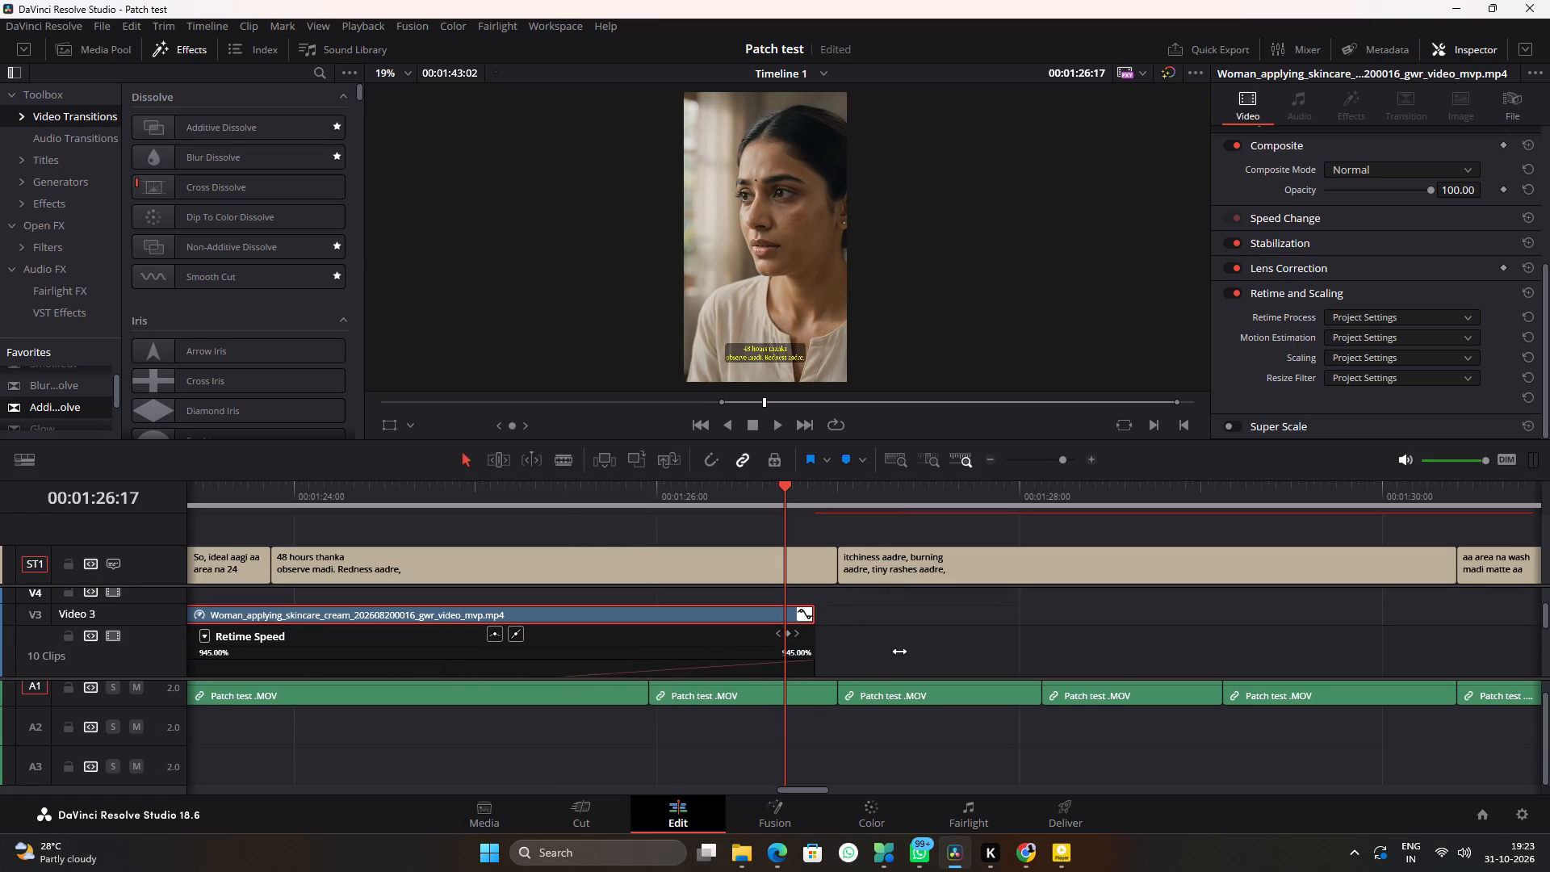
drag(899, 652, 856, 660)
drag(903, 679, 903, 730)
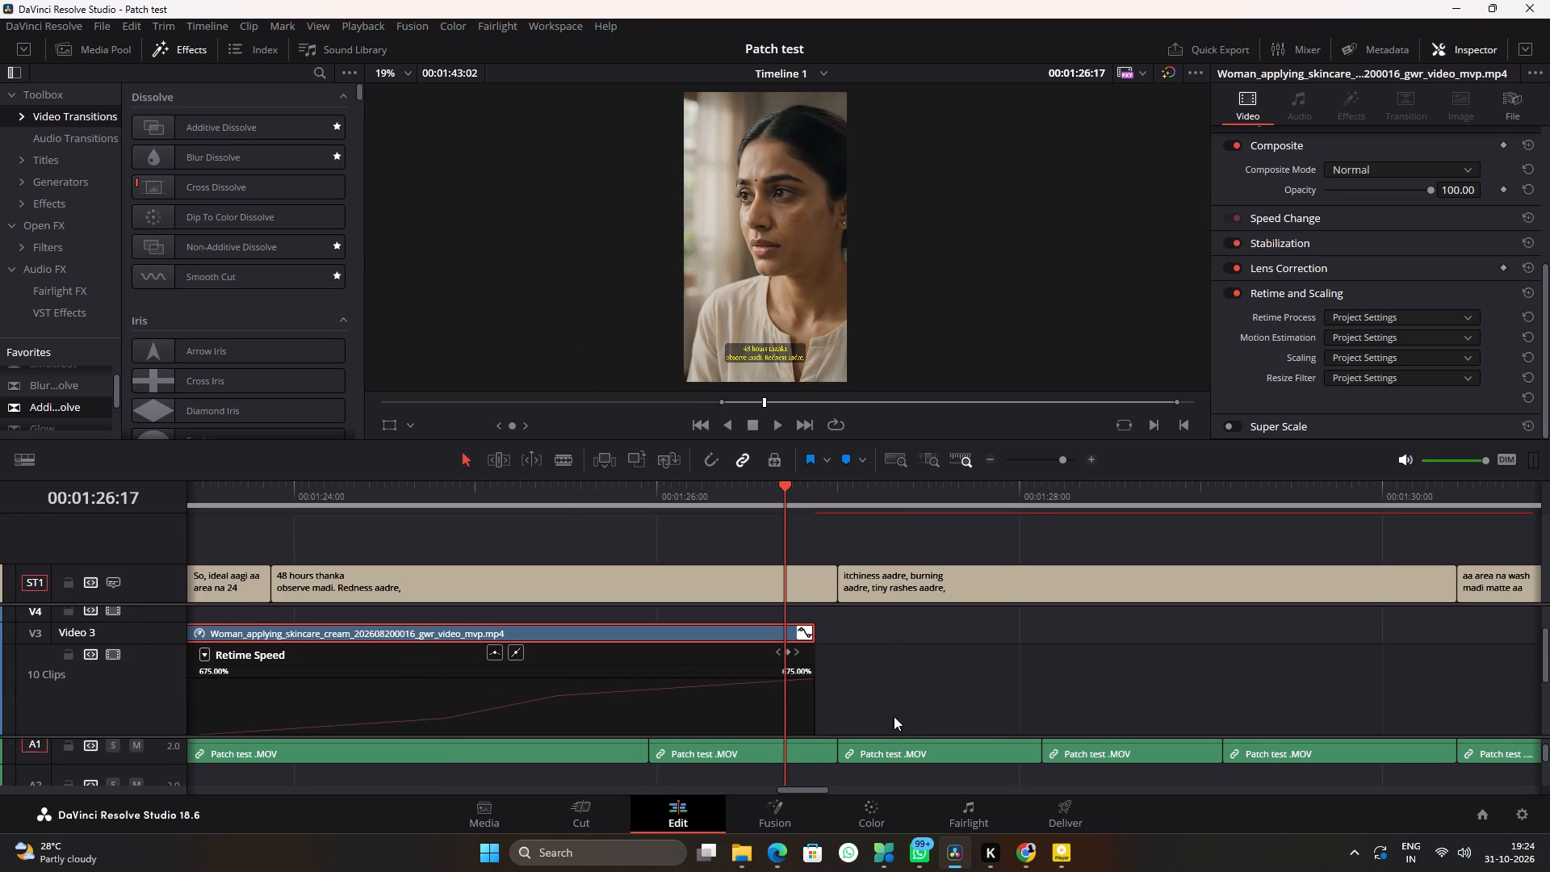
scroll(887, 690, down, 3)
drag(525, 698, 494, 386)
click(372, 501)
key(space)
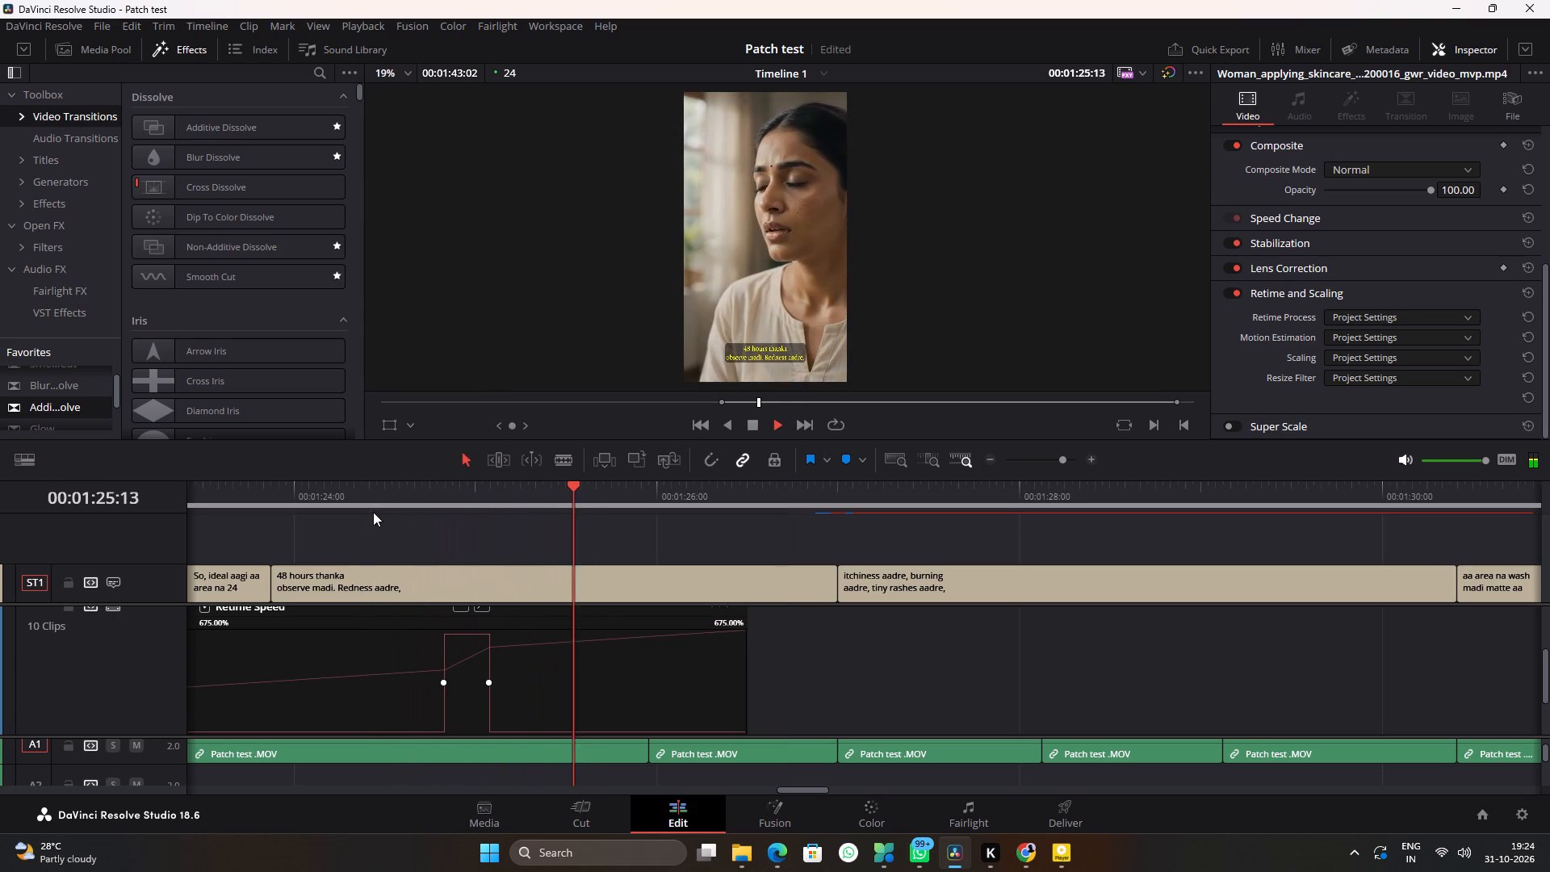
key(space)
Extend the retime graph's upper limit to 1760% and raise the speed between the keyframes to 1760%.
scroll(494, 673, up, 1)
drag(717, 639, 892, 653)
drag(463, 723, 494, 165)
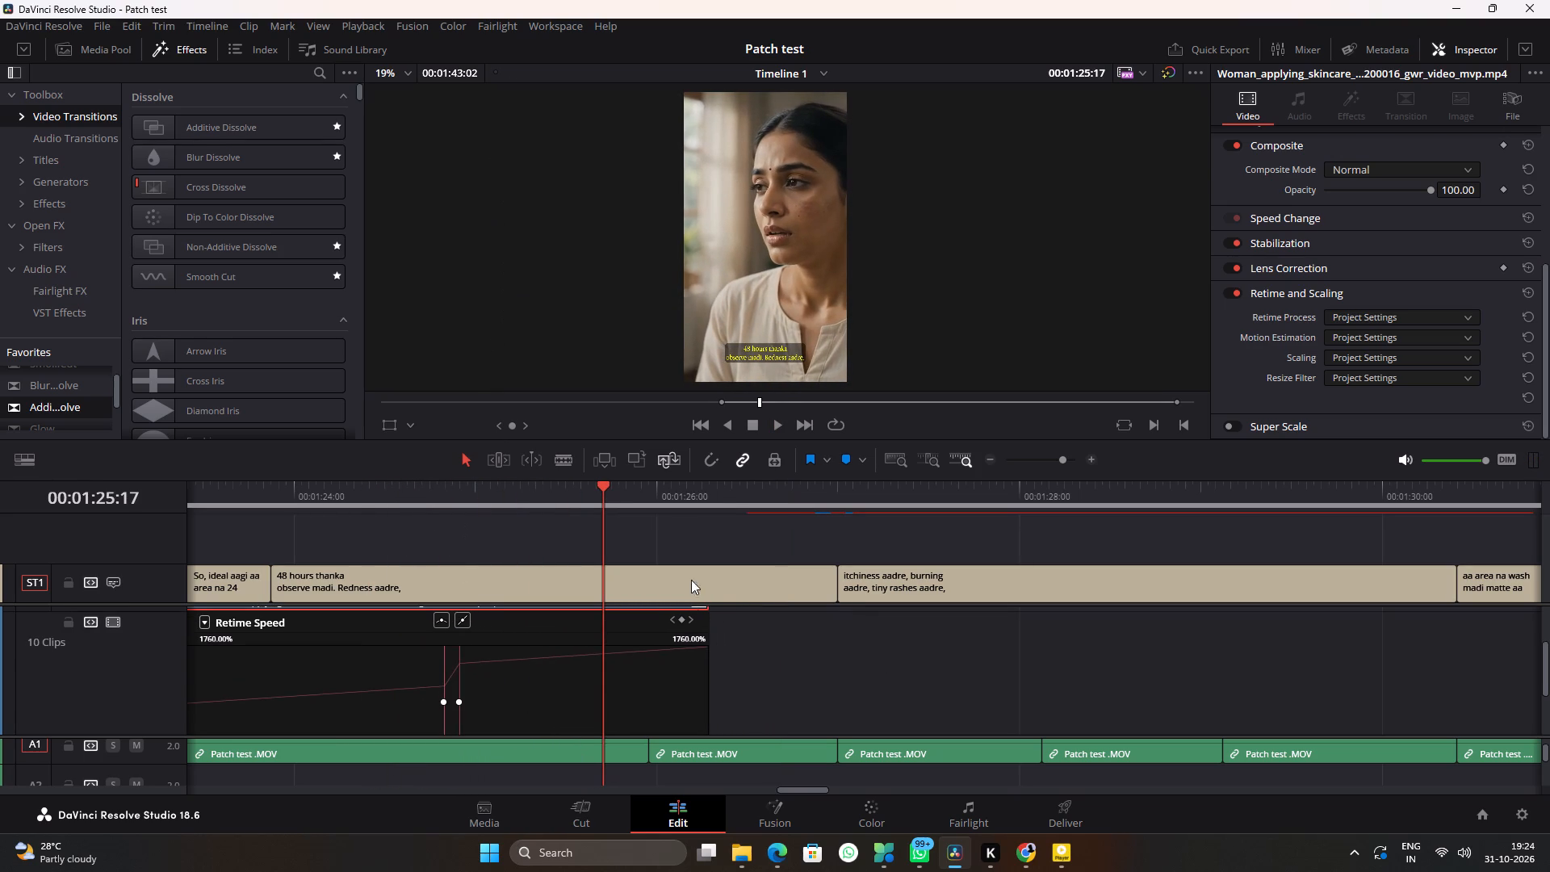
Extend the retime graph's upper limit to 5365% and raise the speed between the keyframes toward that limit.
drag(677, 639, 1259, 715)
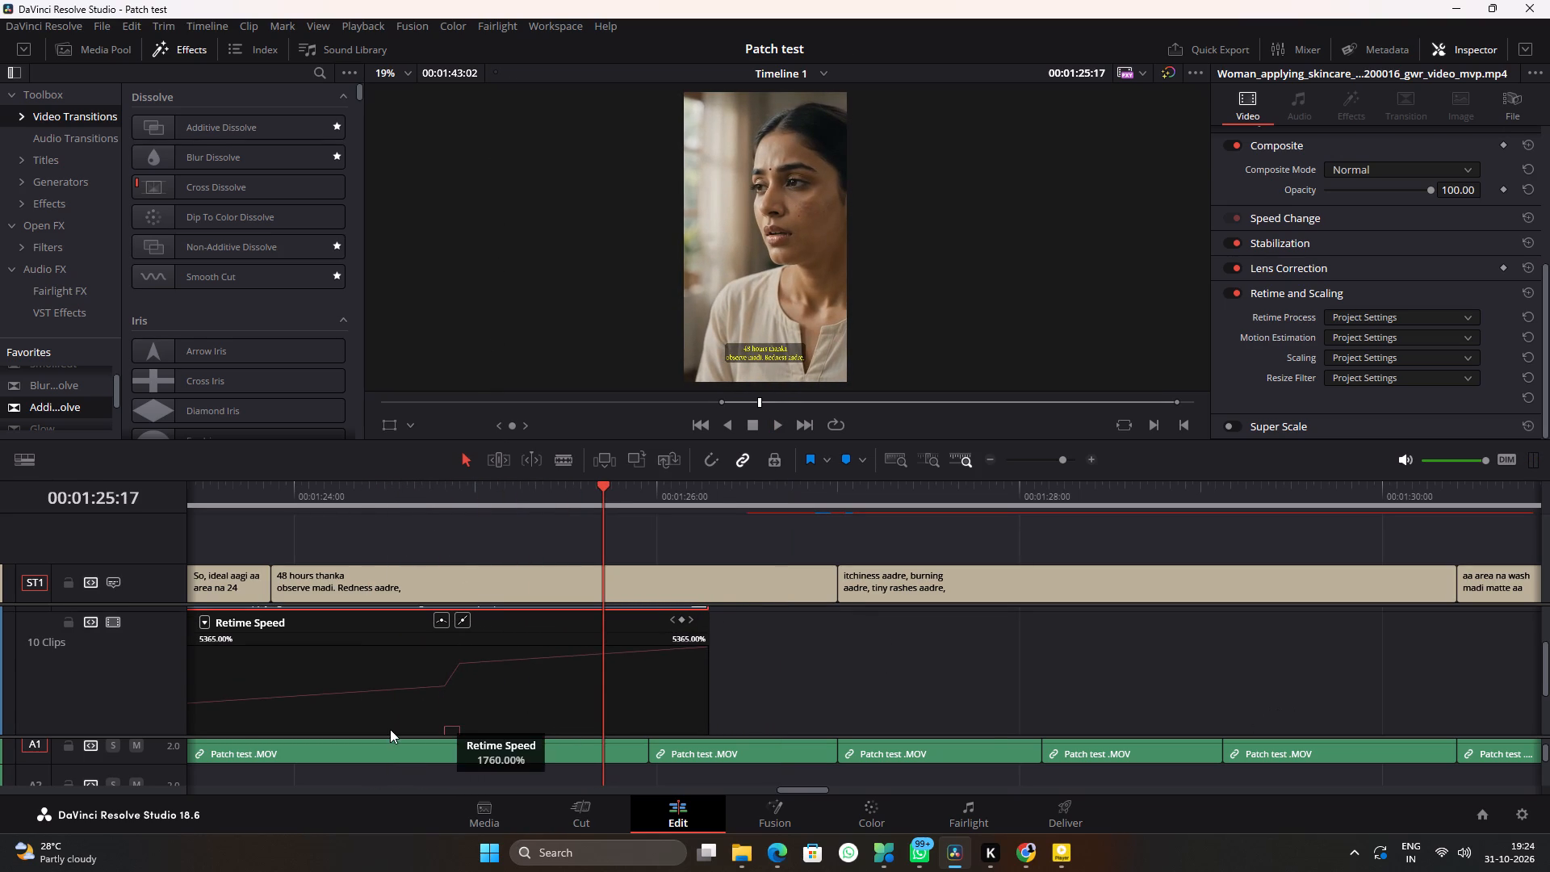
drag(451, 727, 473, 403)
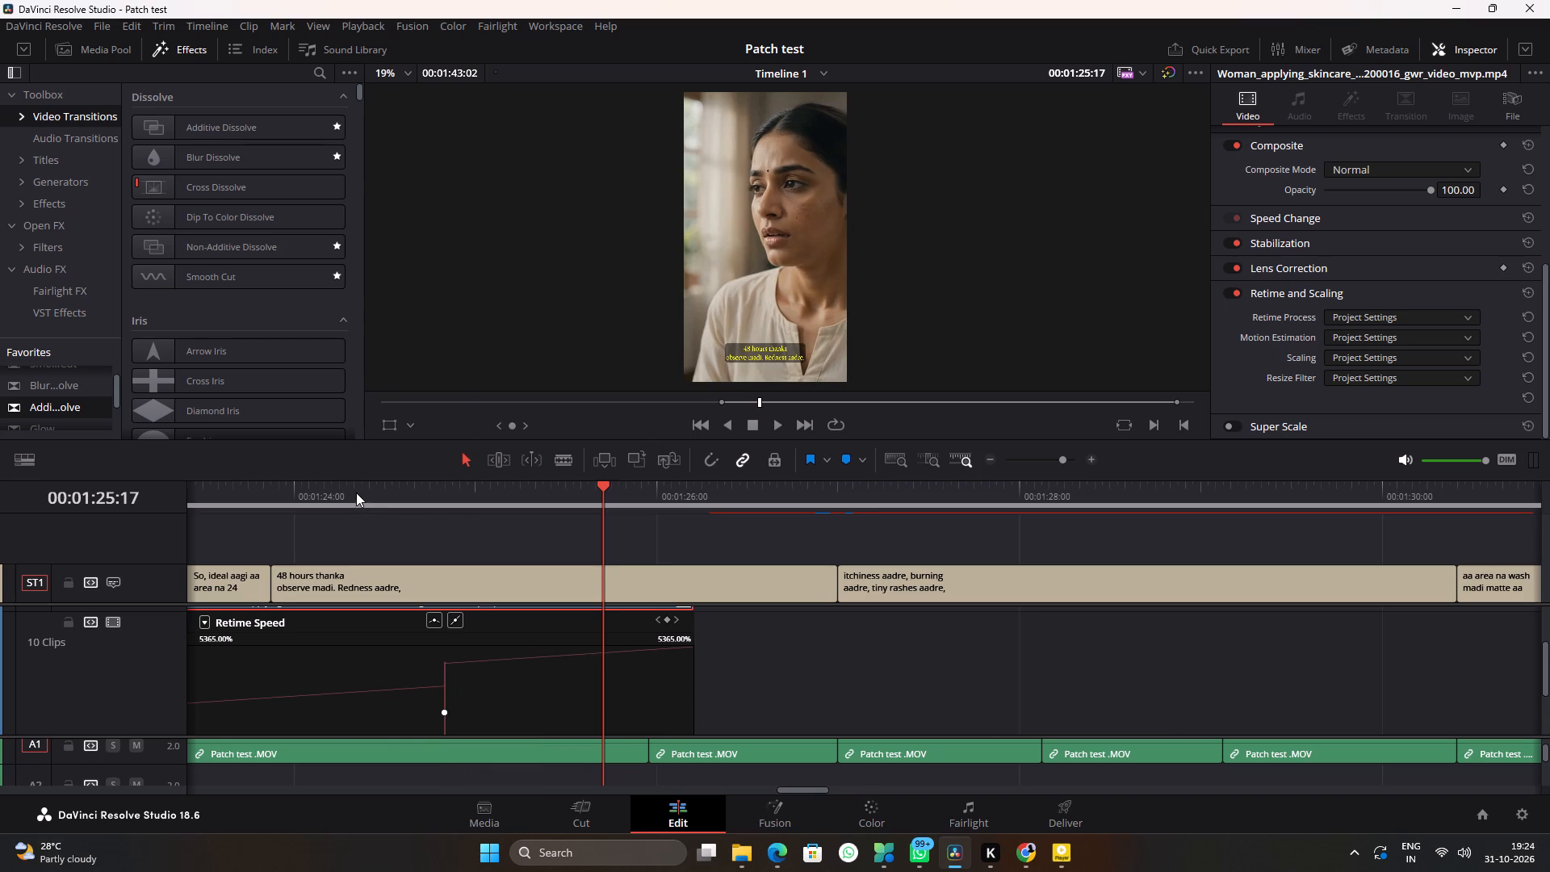
Play the retimed skincare cream clip across its speed-up and its end to check the timing.
click(356, 493)
key(space)
click(356, 493)
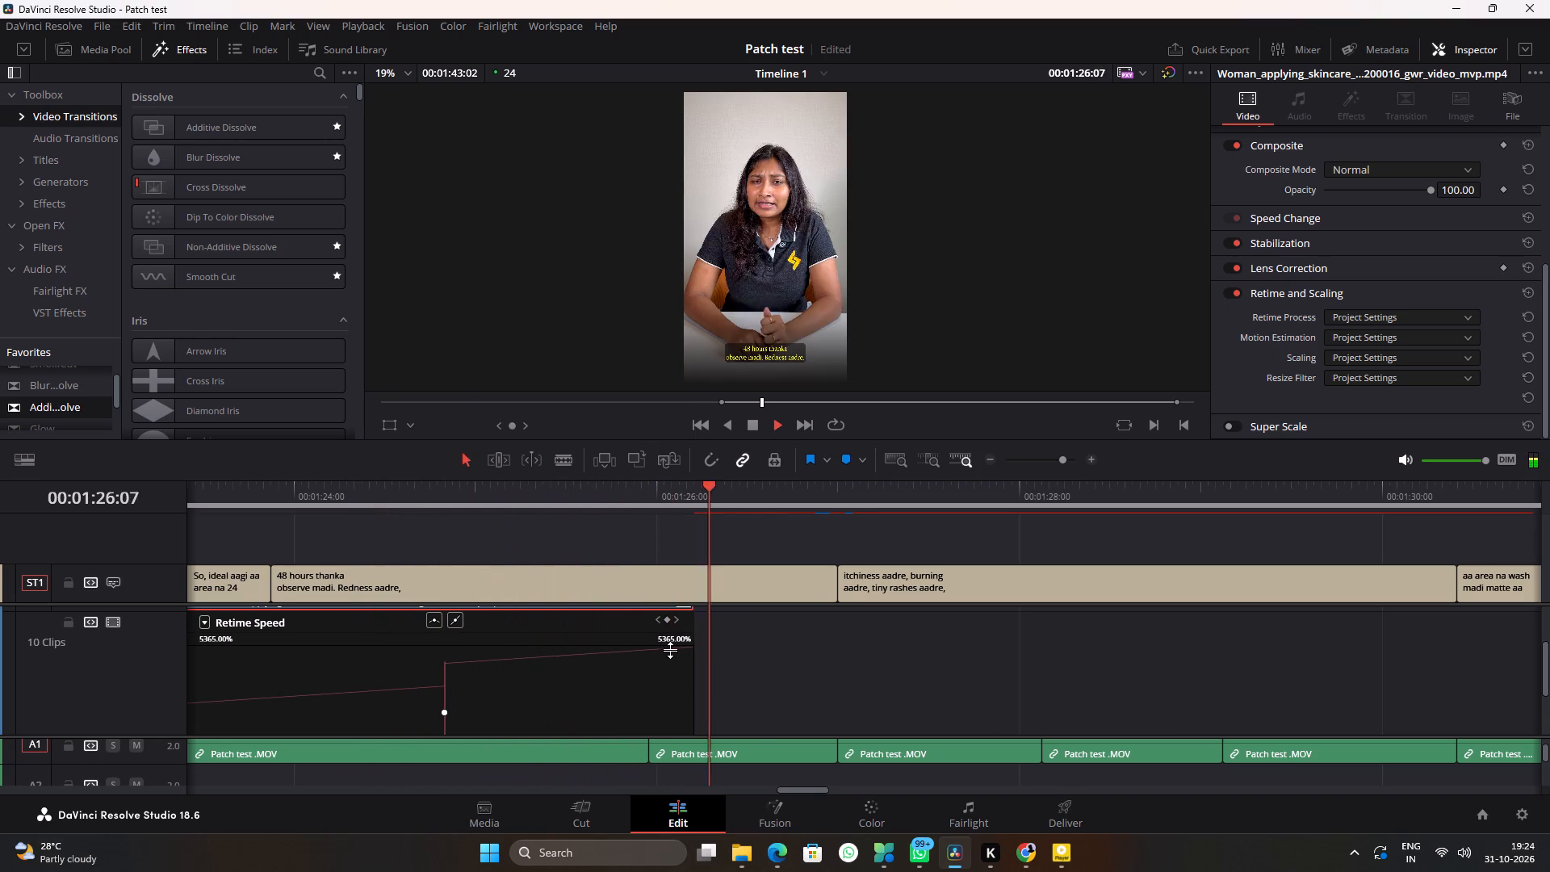
key(space)
scroll(777, 668, down, 6)
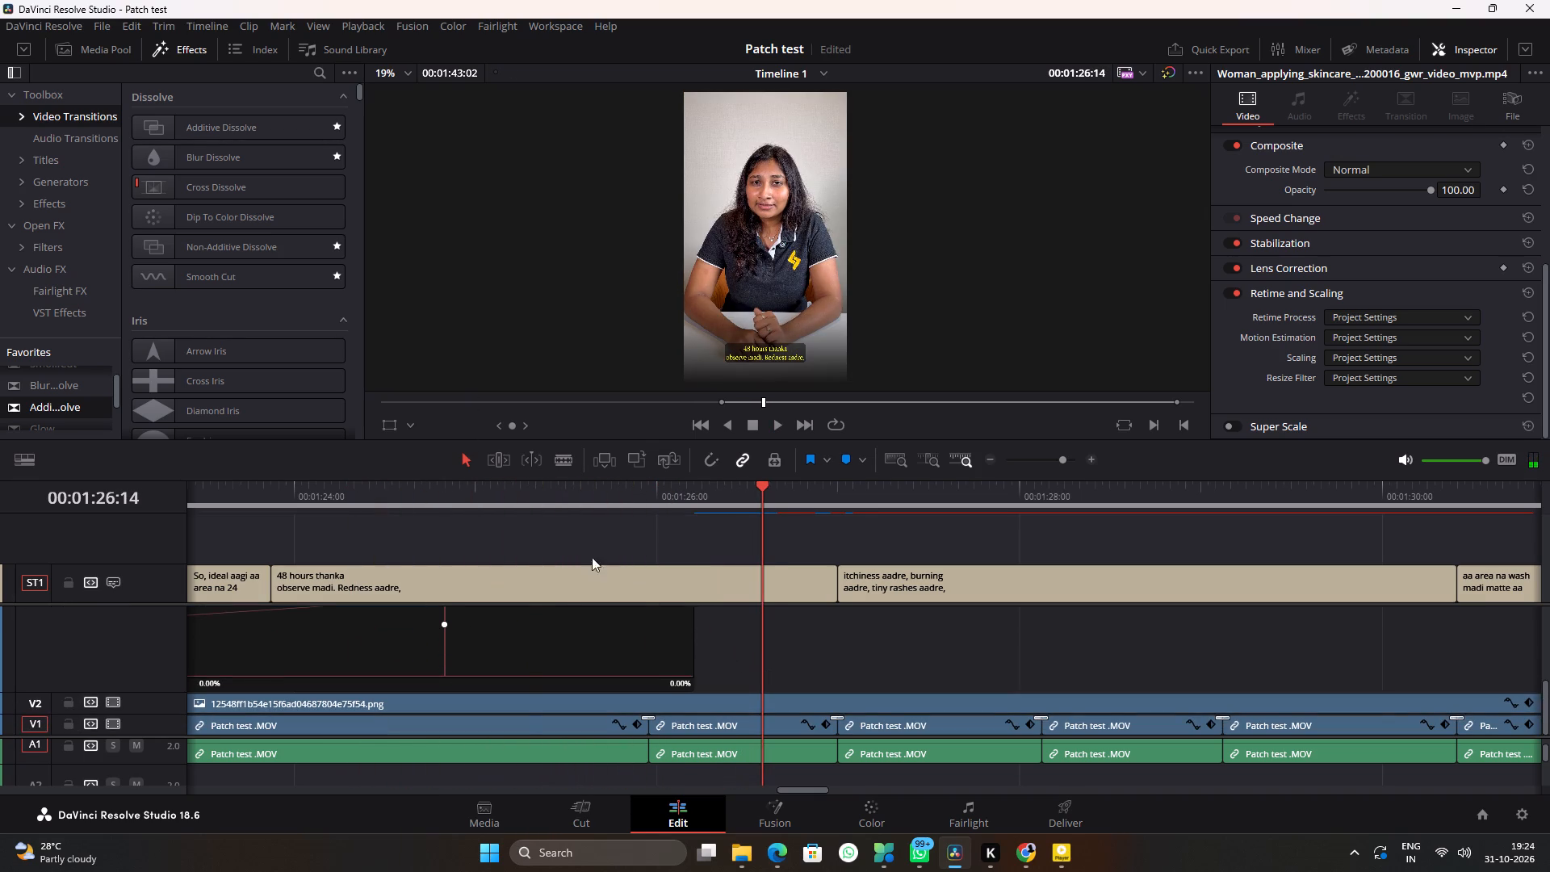
click(526, 492)
key(space)
key(space)
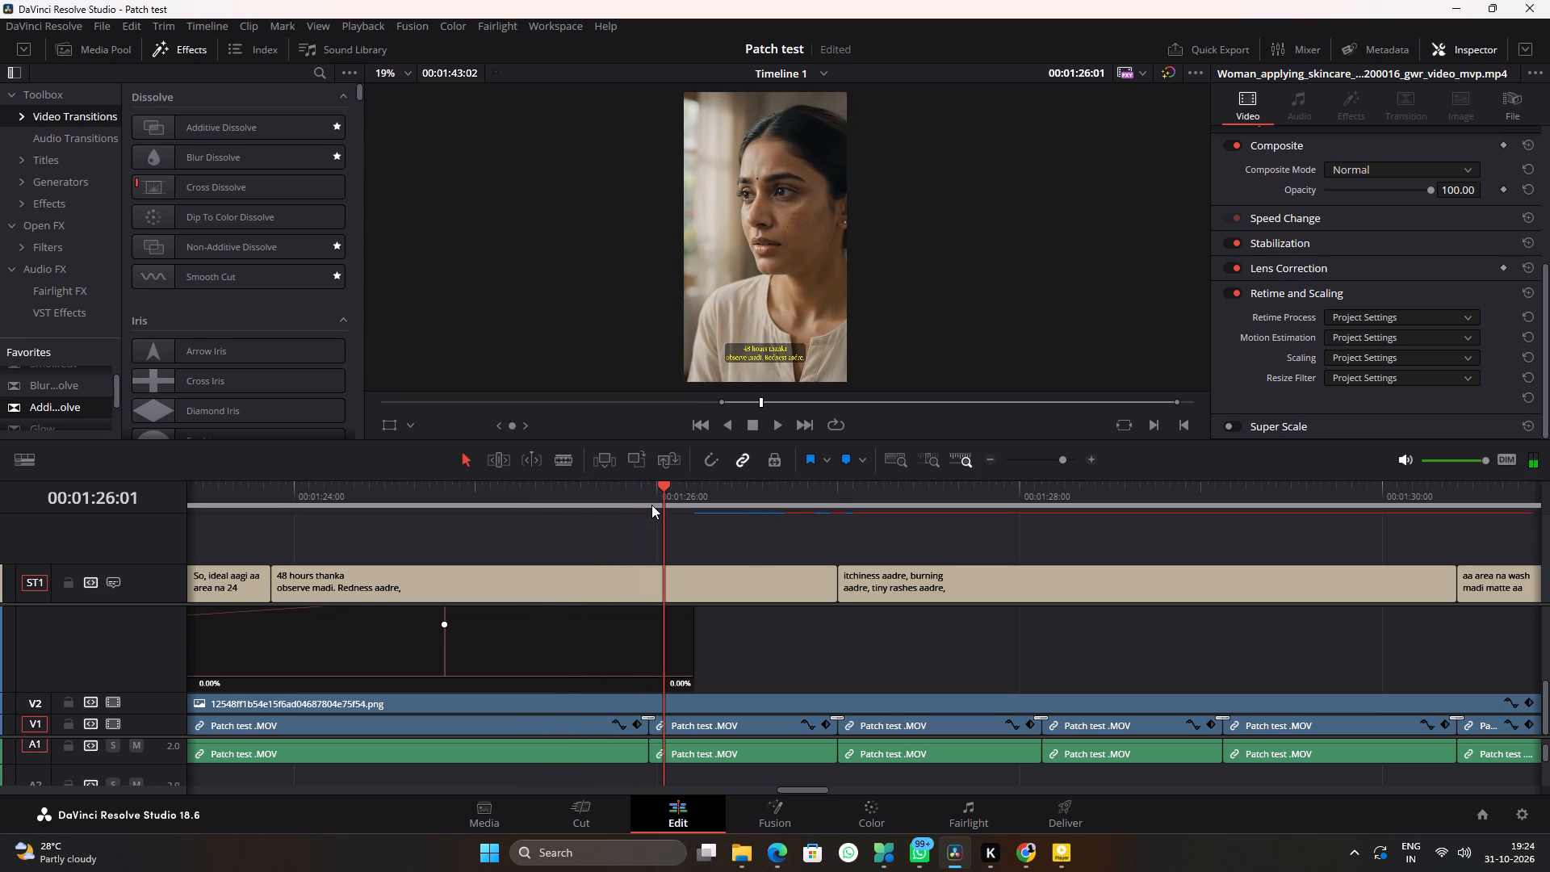
Set the skincare clip's retime speed to 107.15% before the fast segment and 92.85% after it, then replay the section.
click(663, 500)
scroll(629, 649, up, 3)
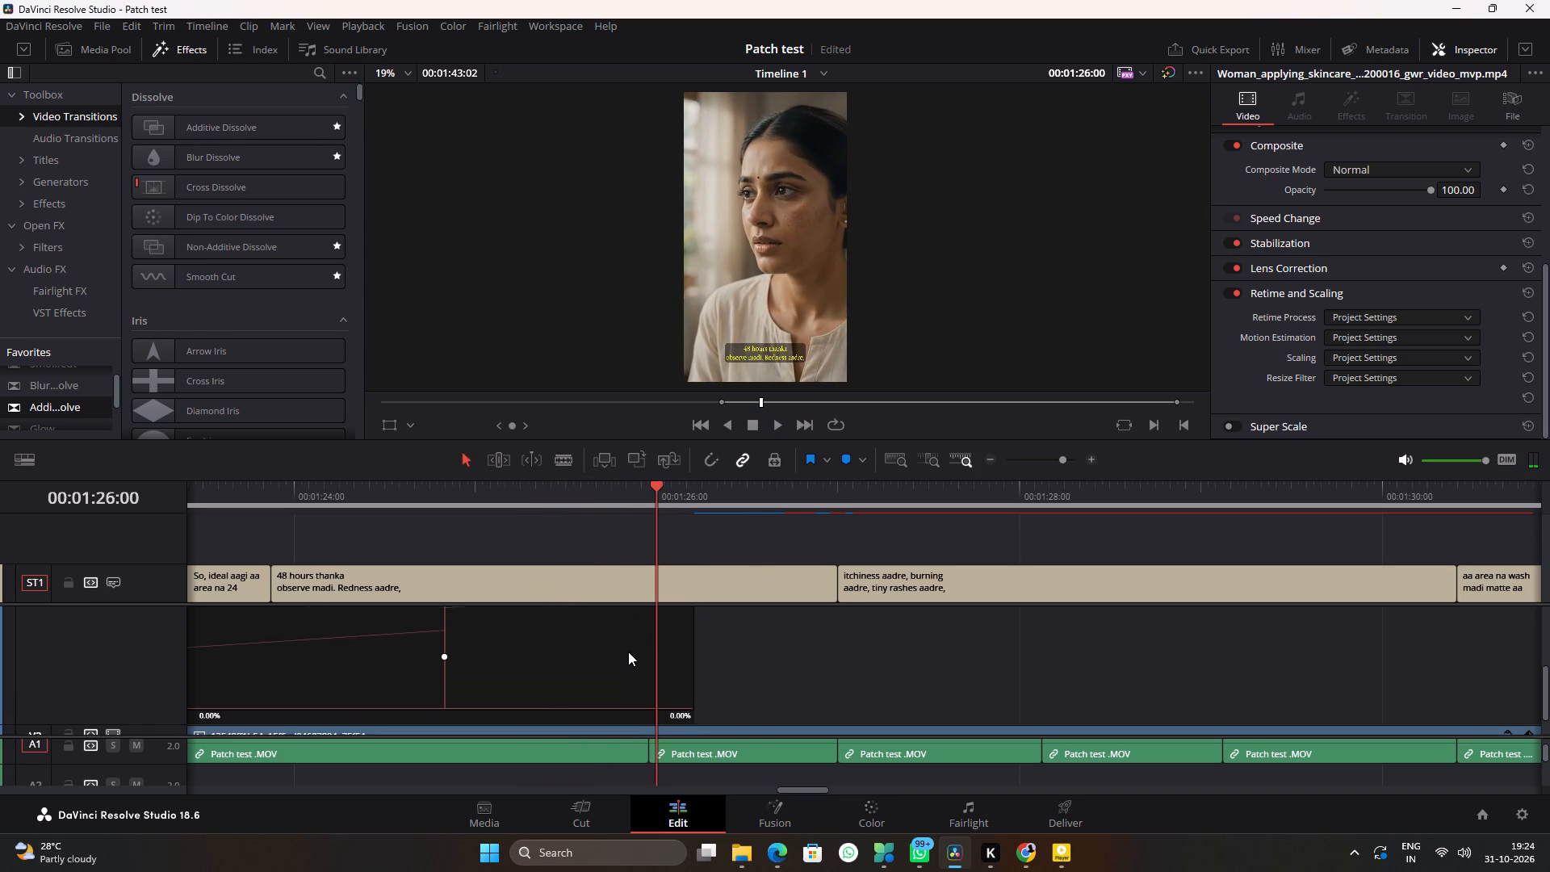
scroll(628, 652, up, 4)
scroll(598, 680, down, 8)
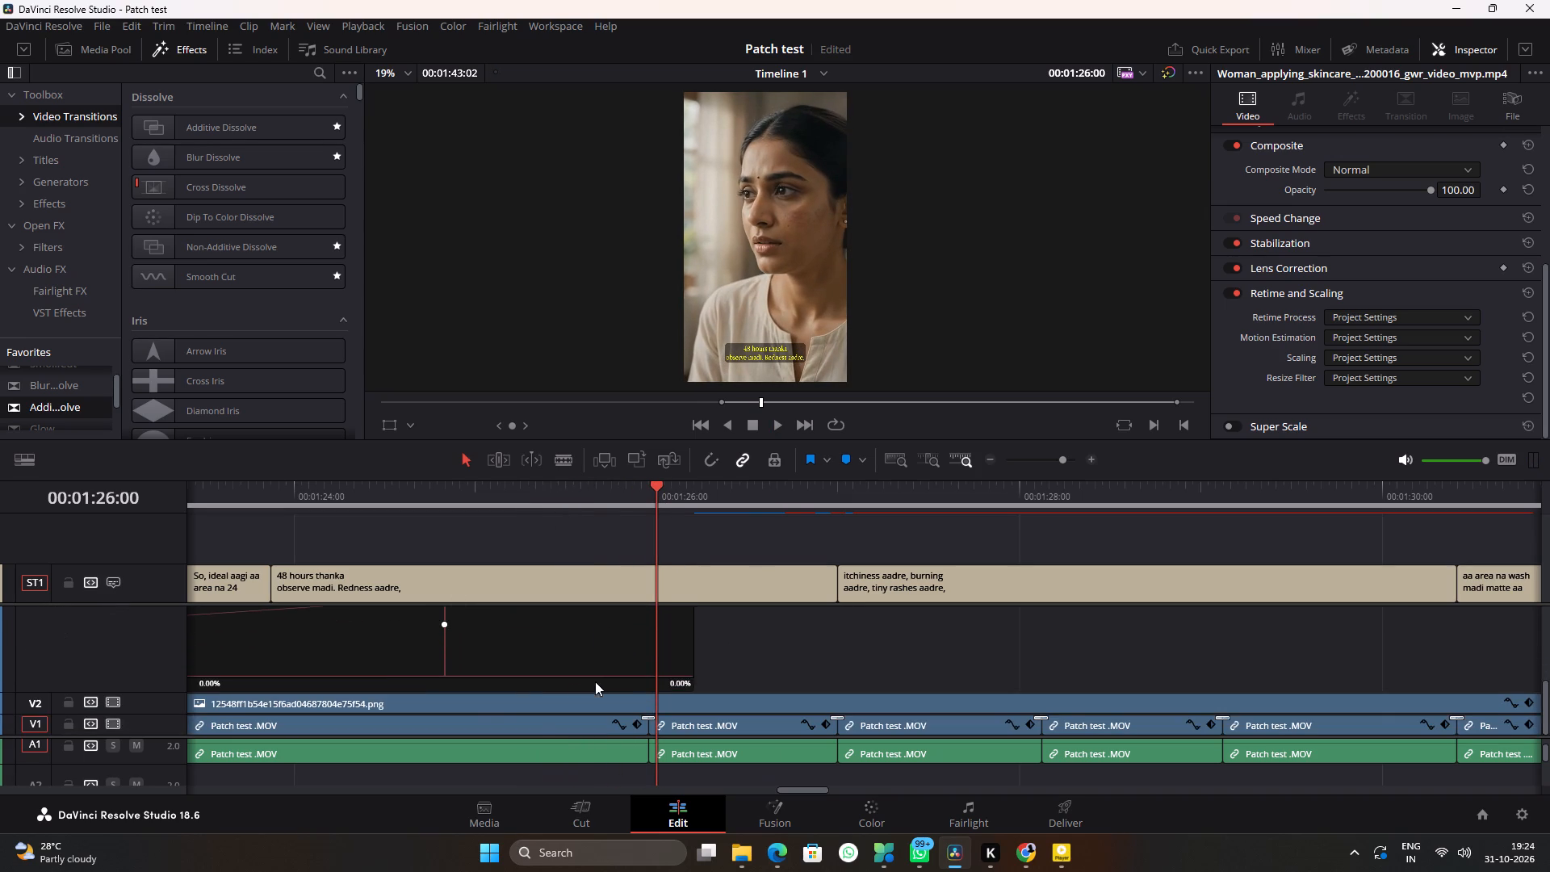
click(380, 674)
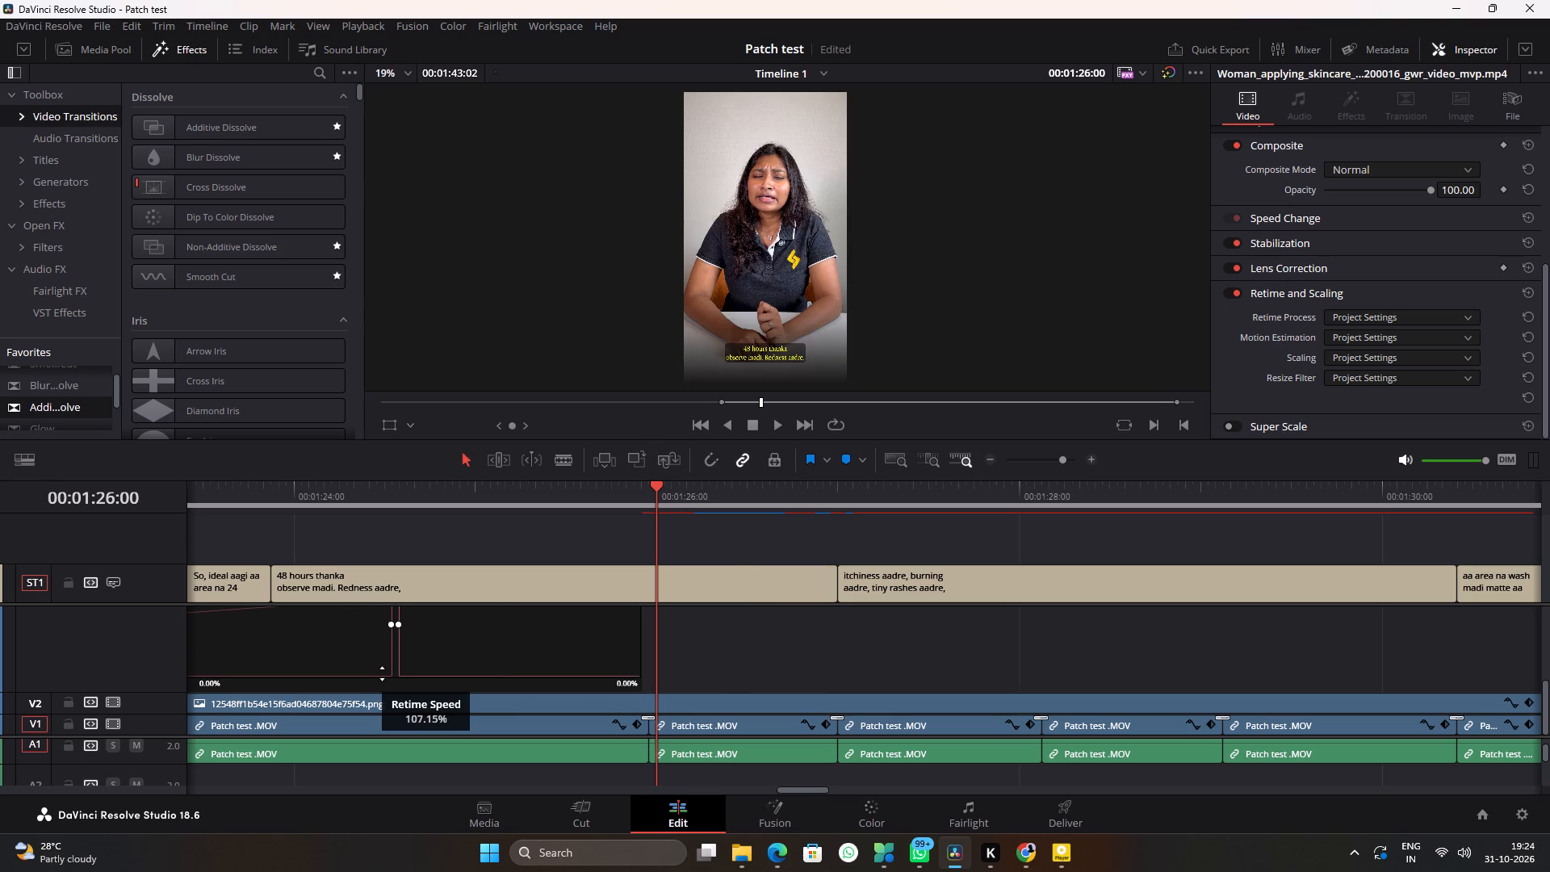
click(524, 678)
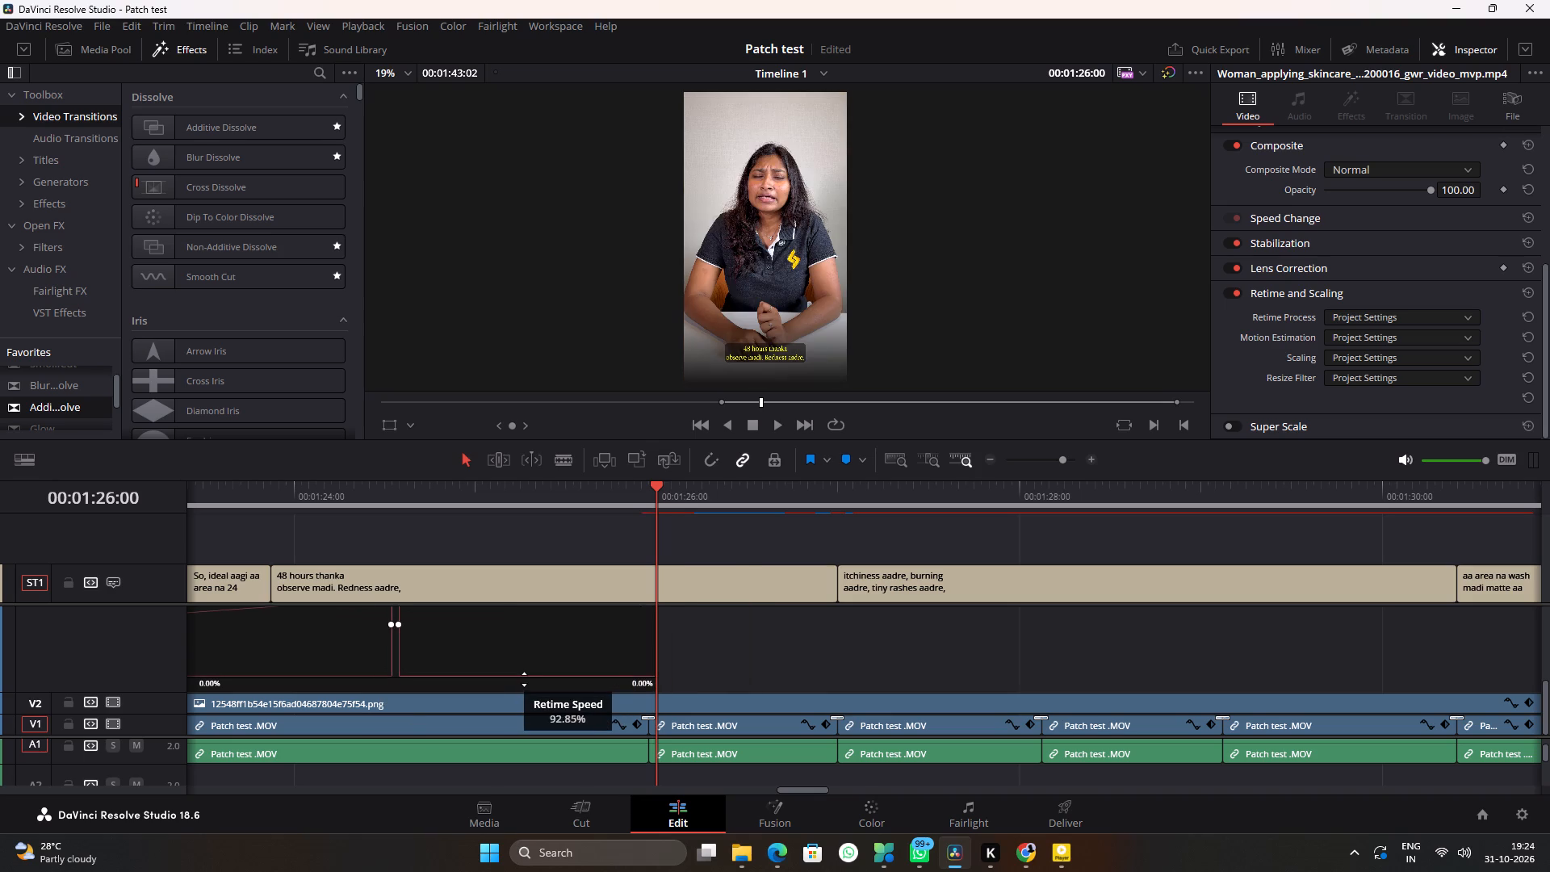
scroll(703, 666, up, 5)
click(315, 501)
key(space)
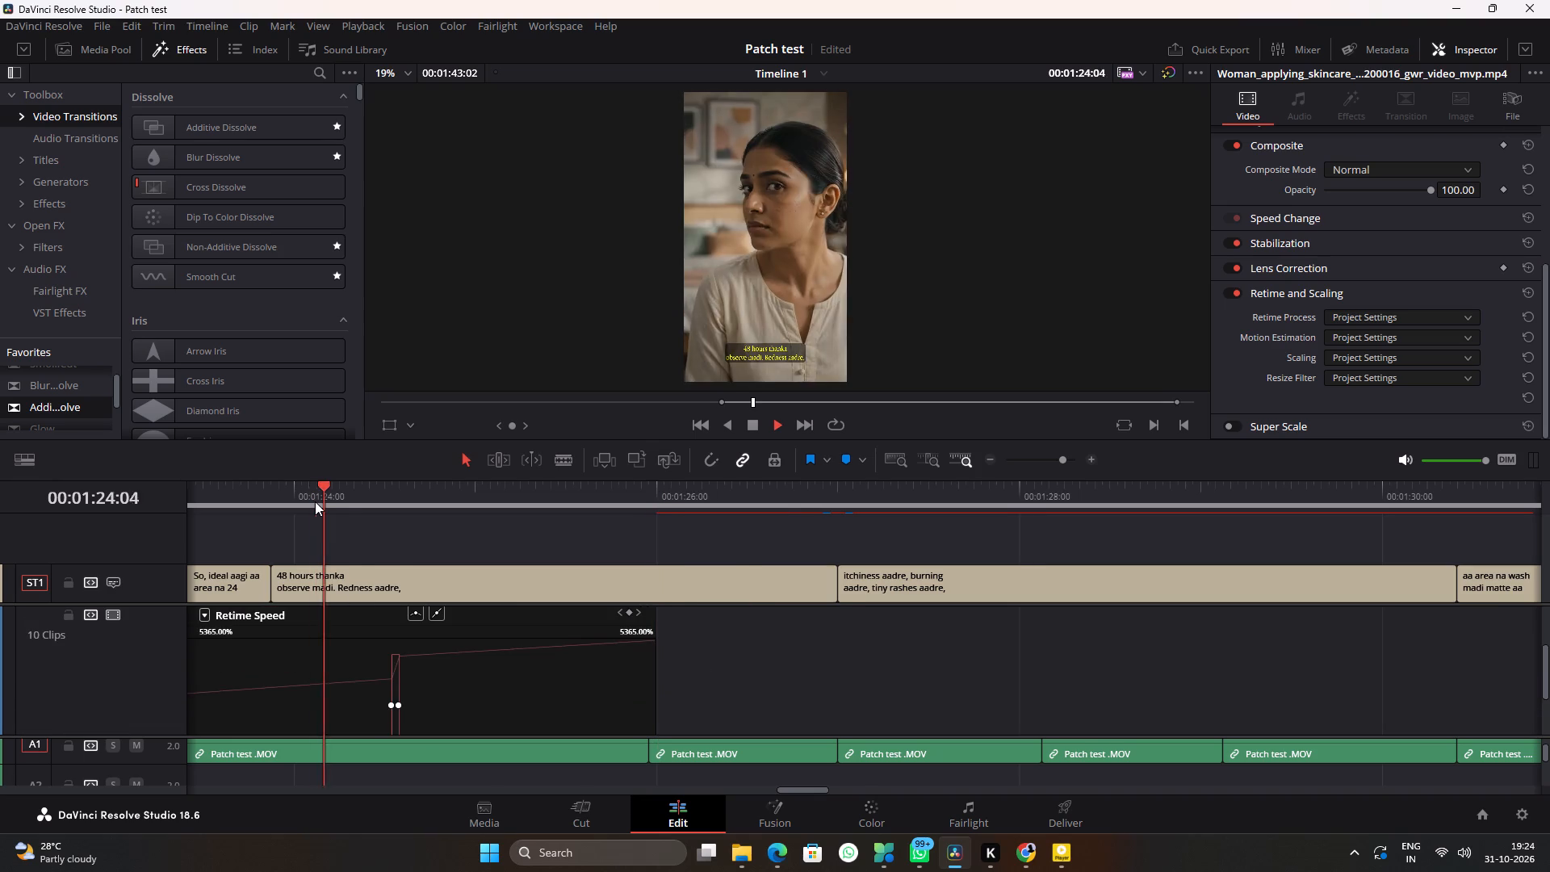
click(315, 501)
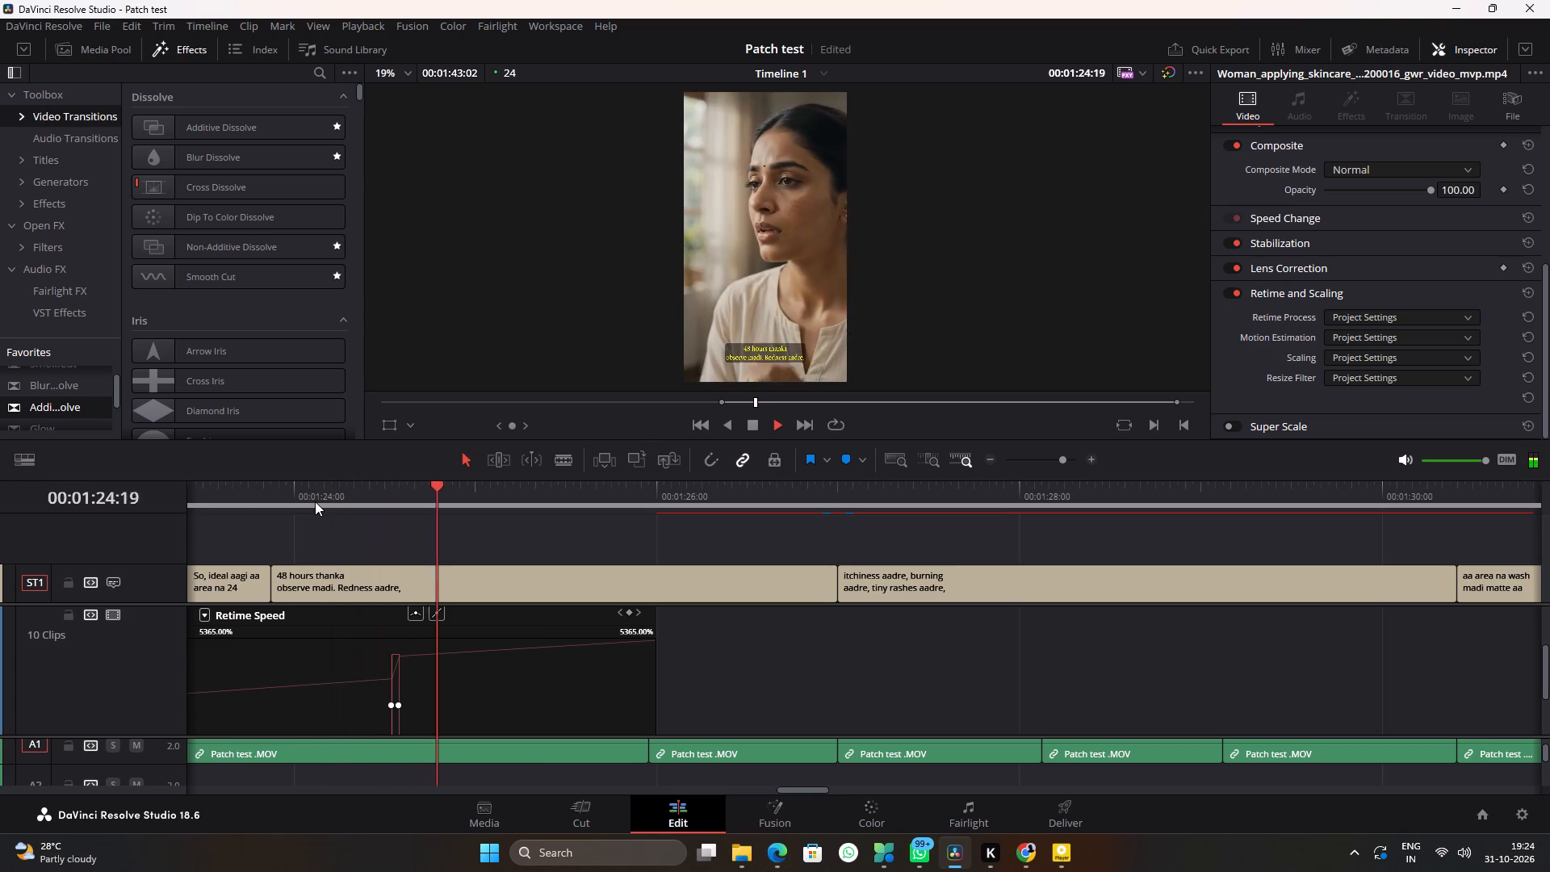
key(space)
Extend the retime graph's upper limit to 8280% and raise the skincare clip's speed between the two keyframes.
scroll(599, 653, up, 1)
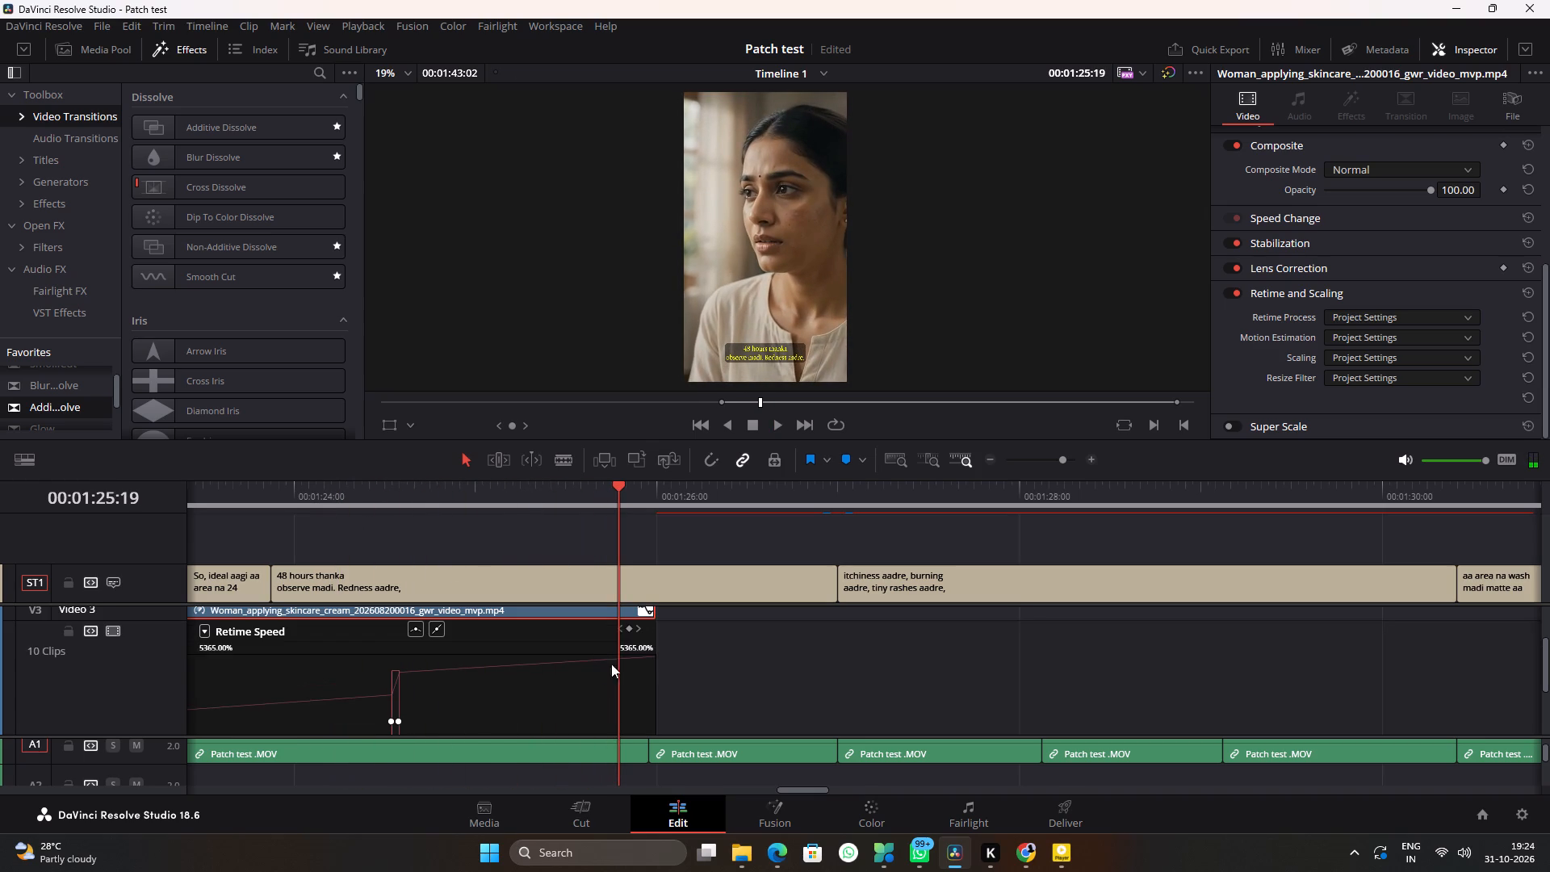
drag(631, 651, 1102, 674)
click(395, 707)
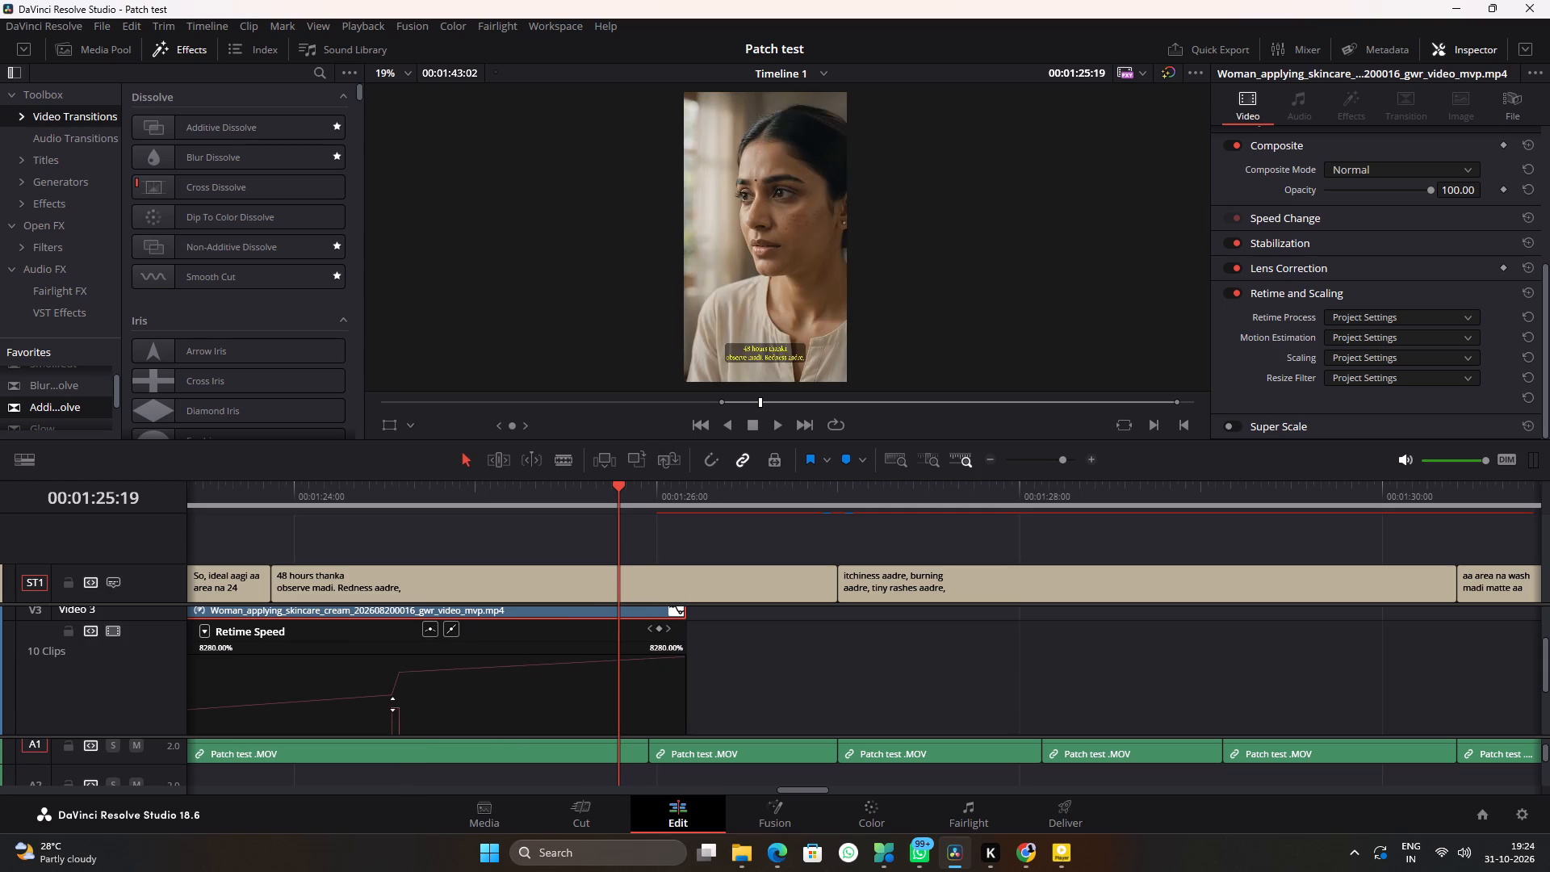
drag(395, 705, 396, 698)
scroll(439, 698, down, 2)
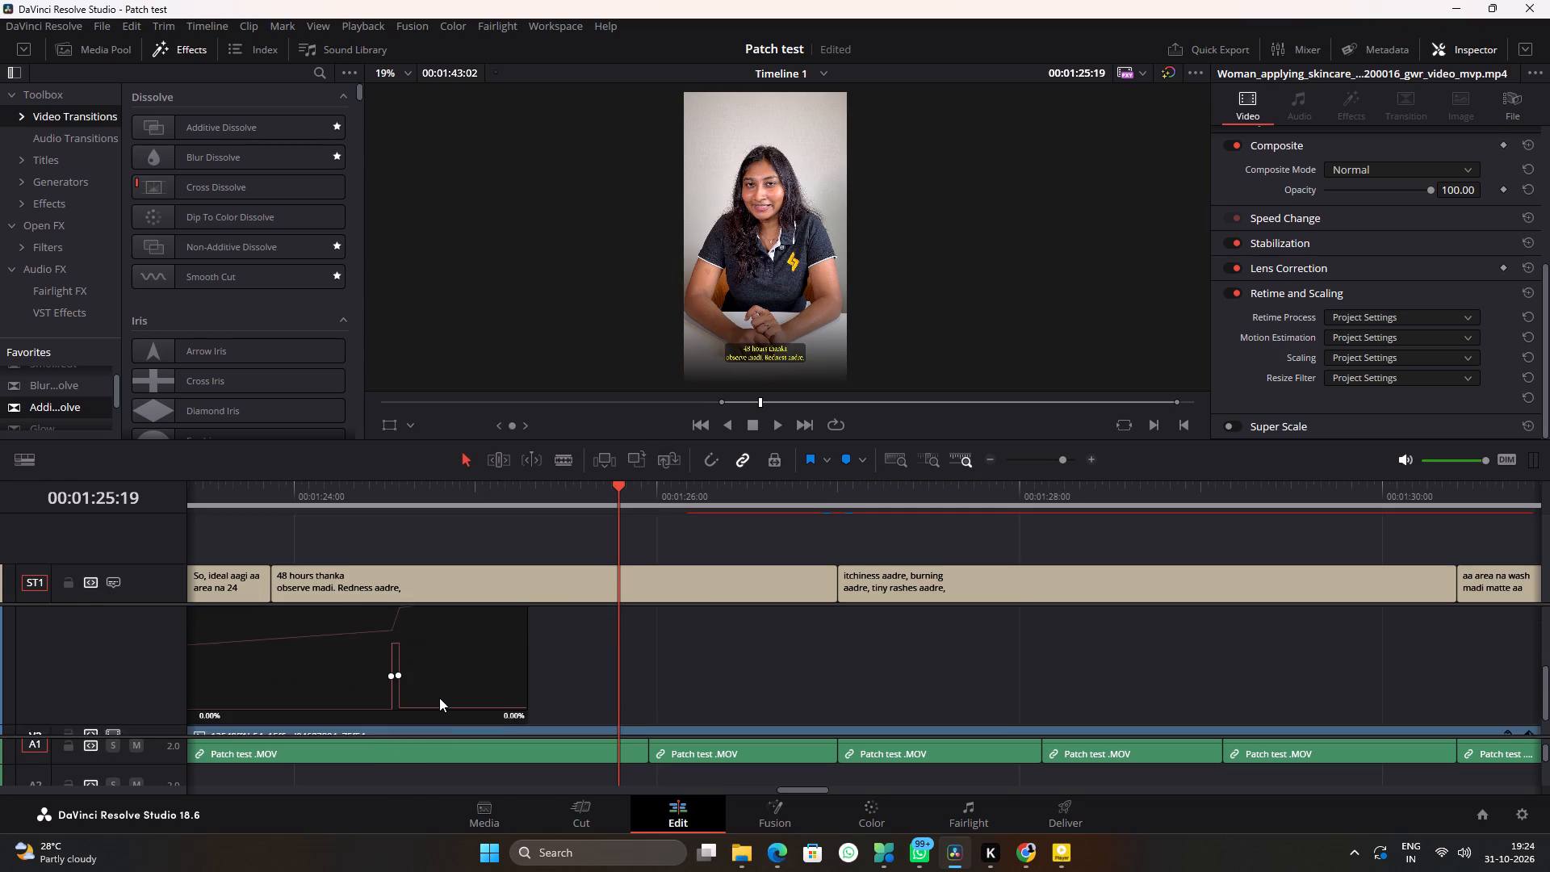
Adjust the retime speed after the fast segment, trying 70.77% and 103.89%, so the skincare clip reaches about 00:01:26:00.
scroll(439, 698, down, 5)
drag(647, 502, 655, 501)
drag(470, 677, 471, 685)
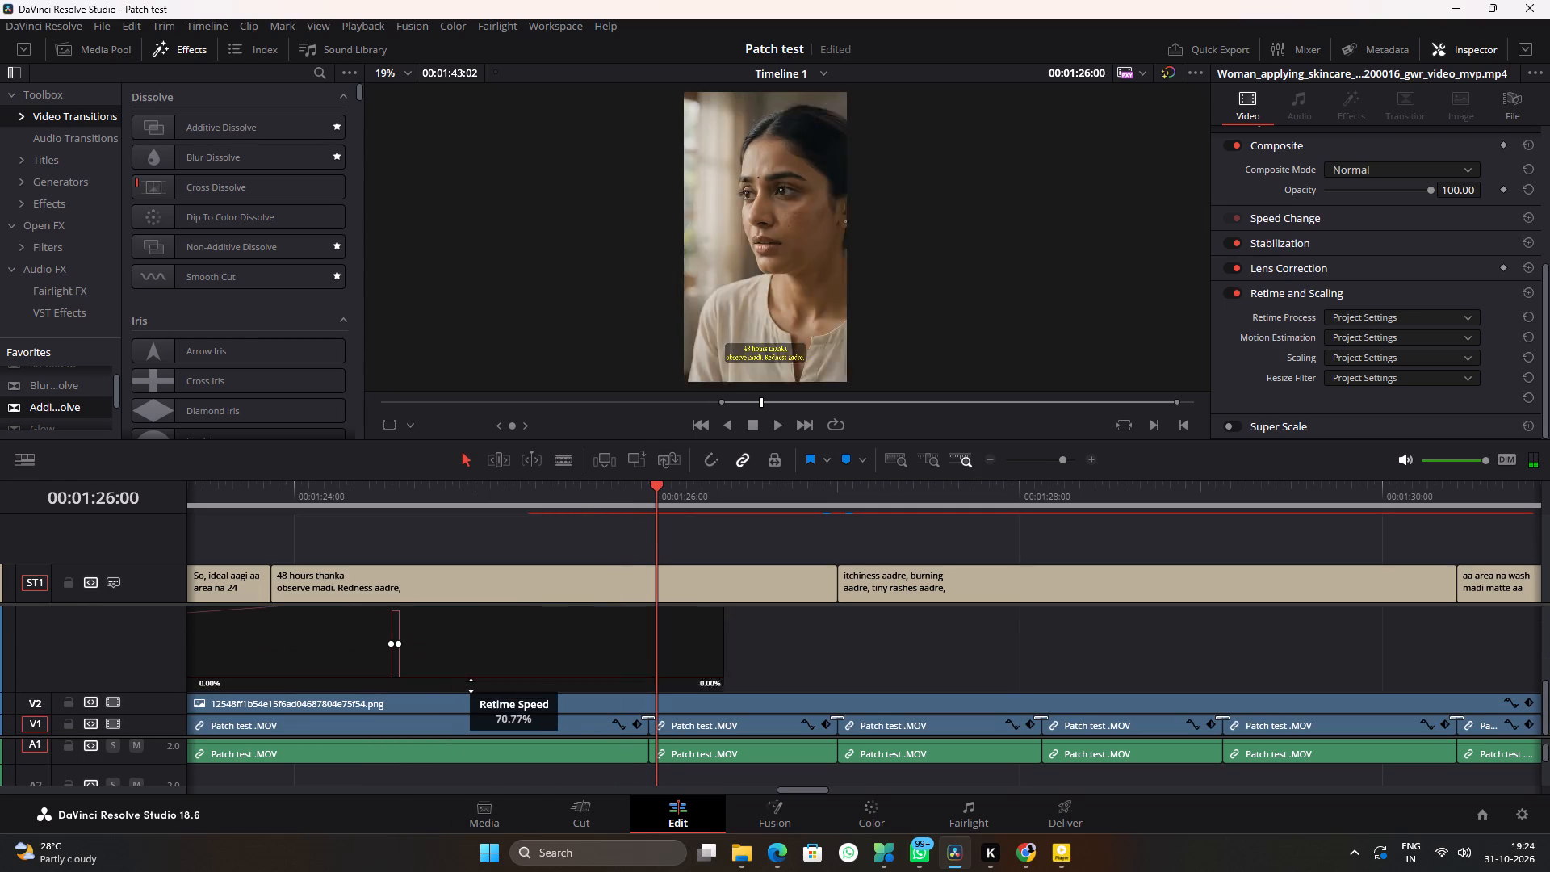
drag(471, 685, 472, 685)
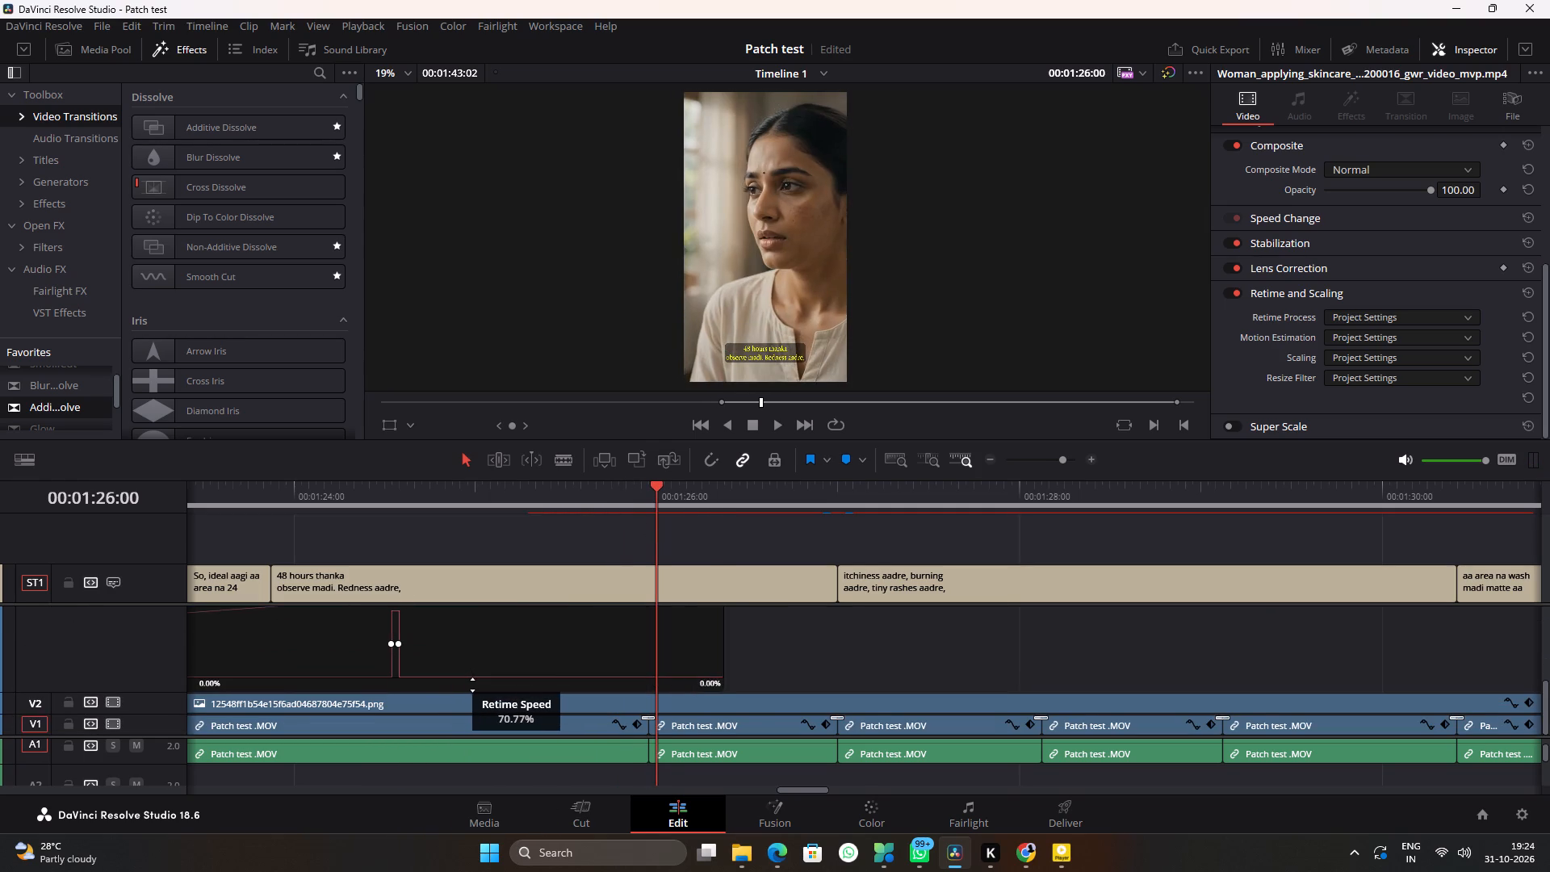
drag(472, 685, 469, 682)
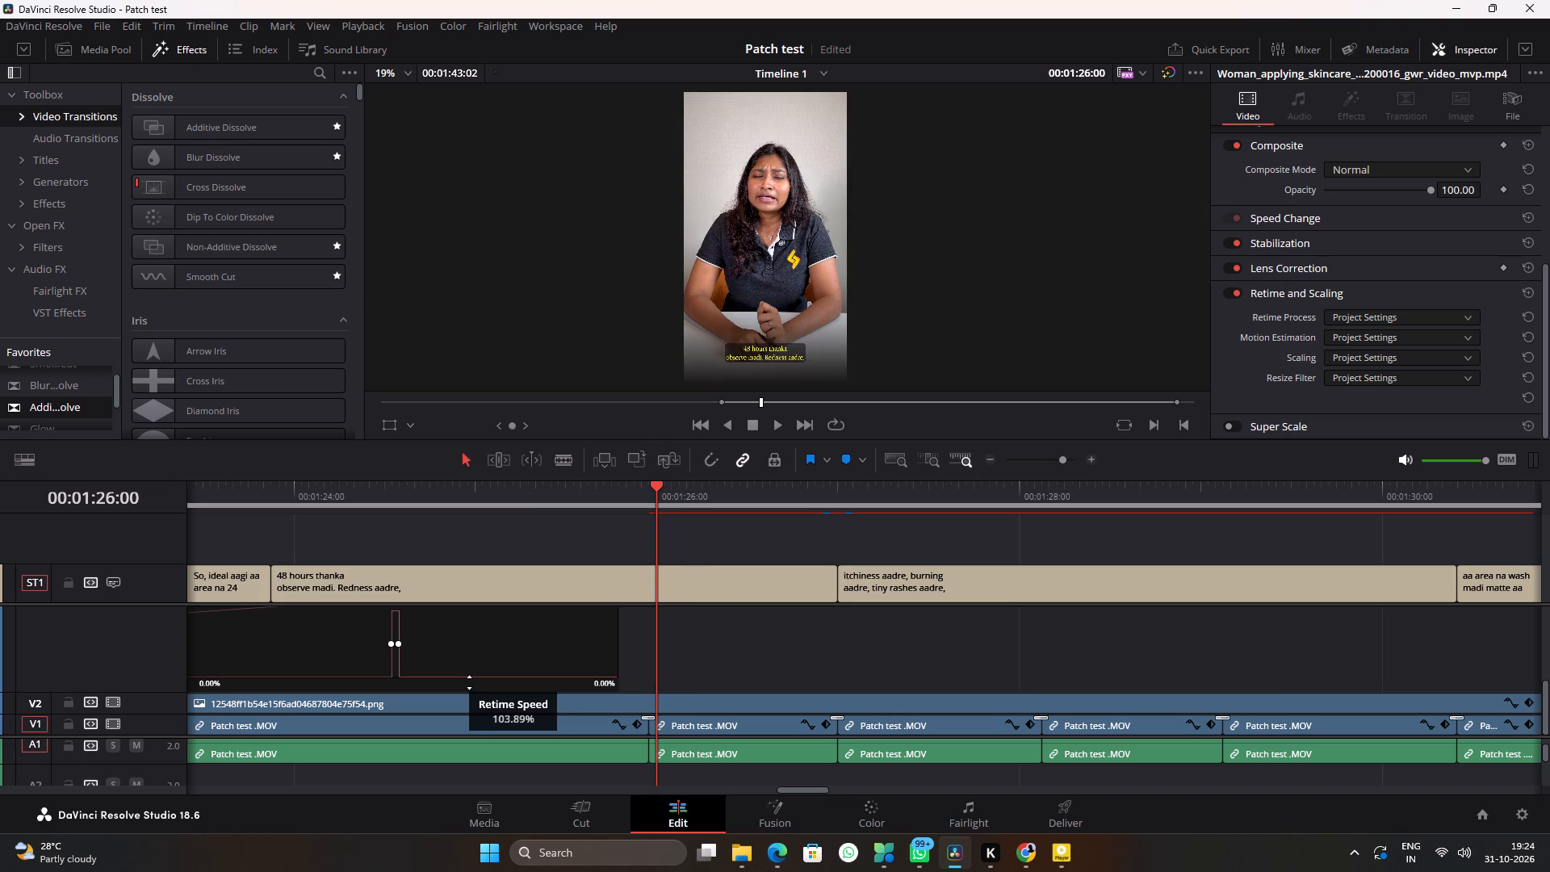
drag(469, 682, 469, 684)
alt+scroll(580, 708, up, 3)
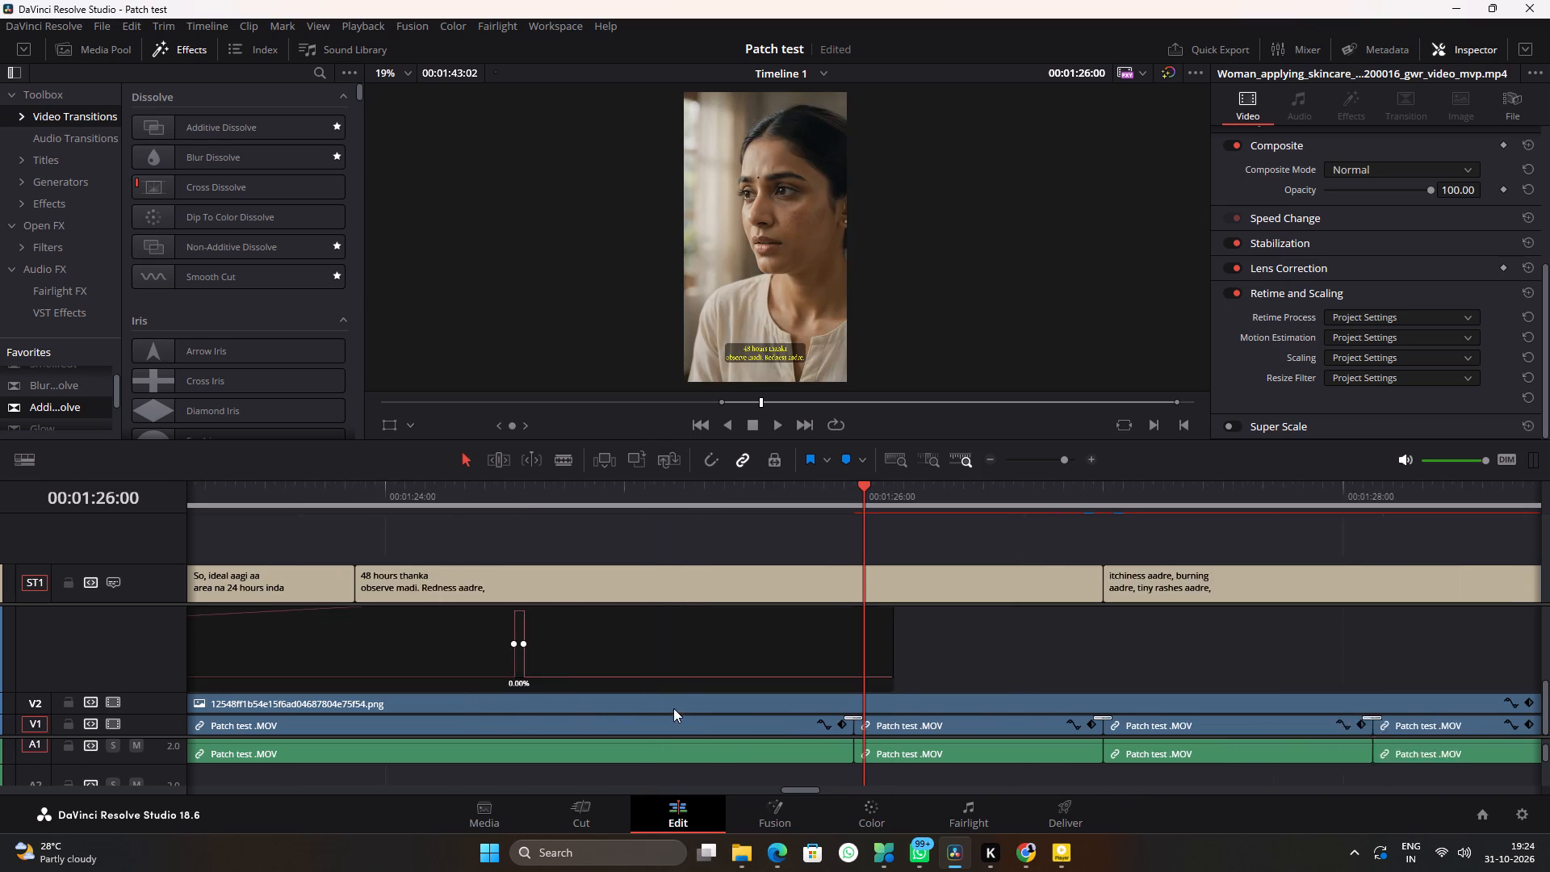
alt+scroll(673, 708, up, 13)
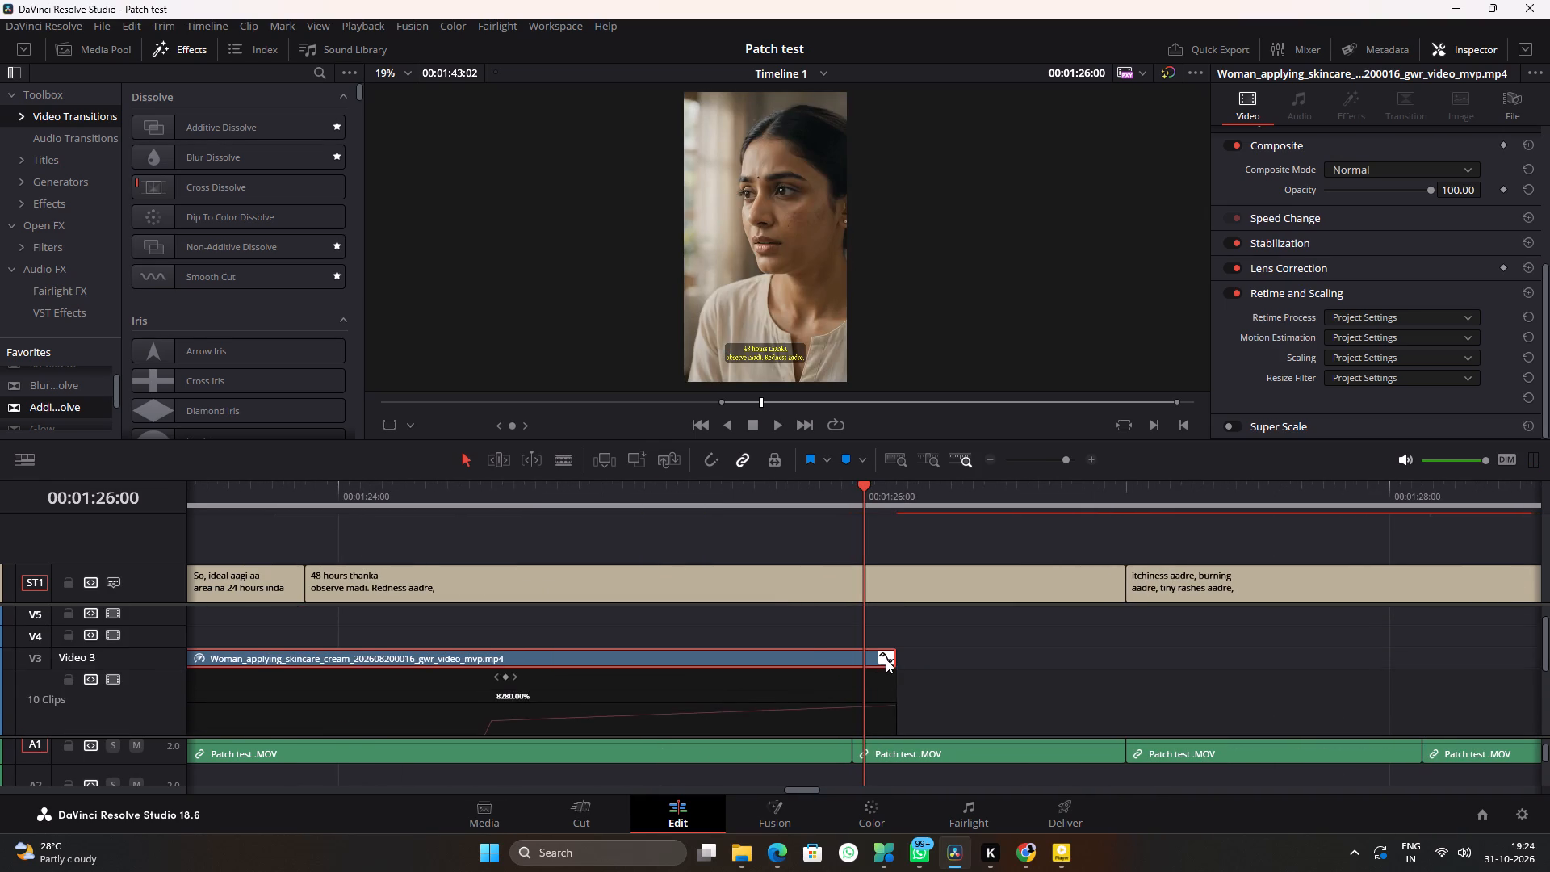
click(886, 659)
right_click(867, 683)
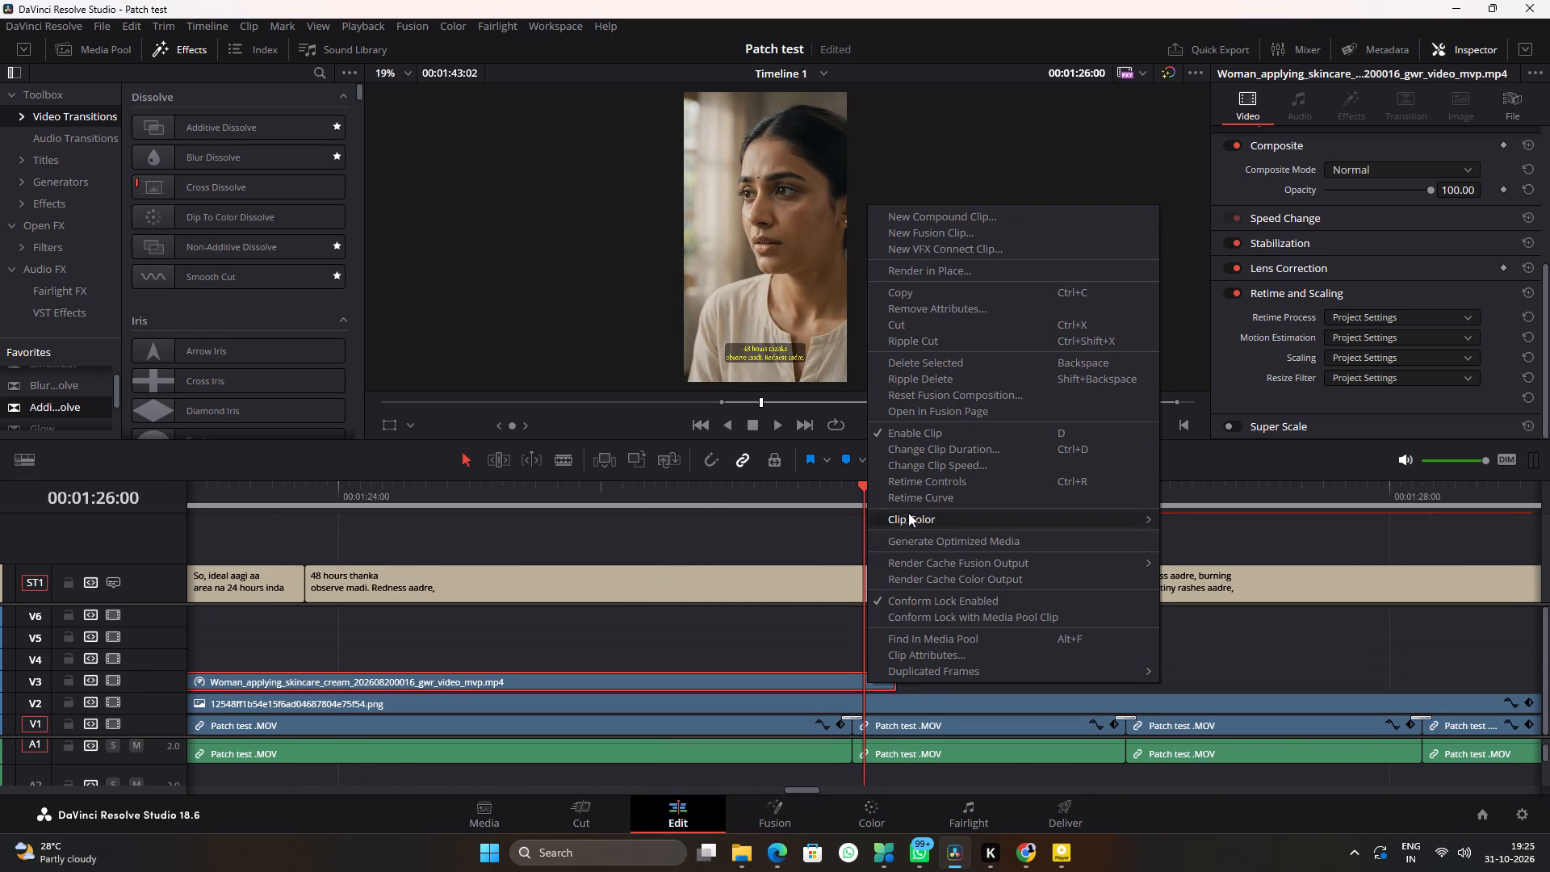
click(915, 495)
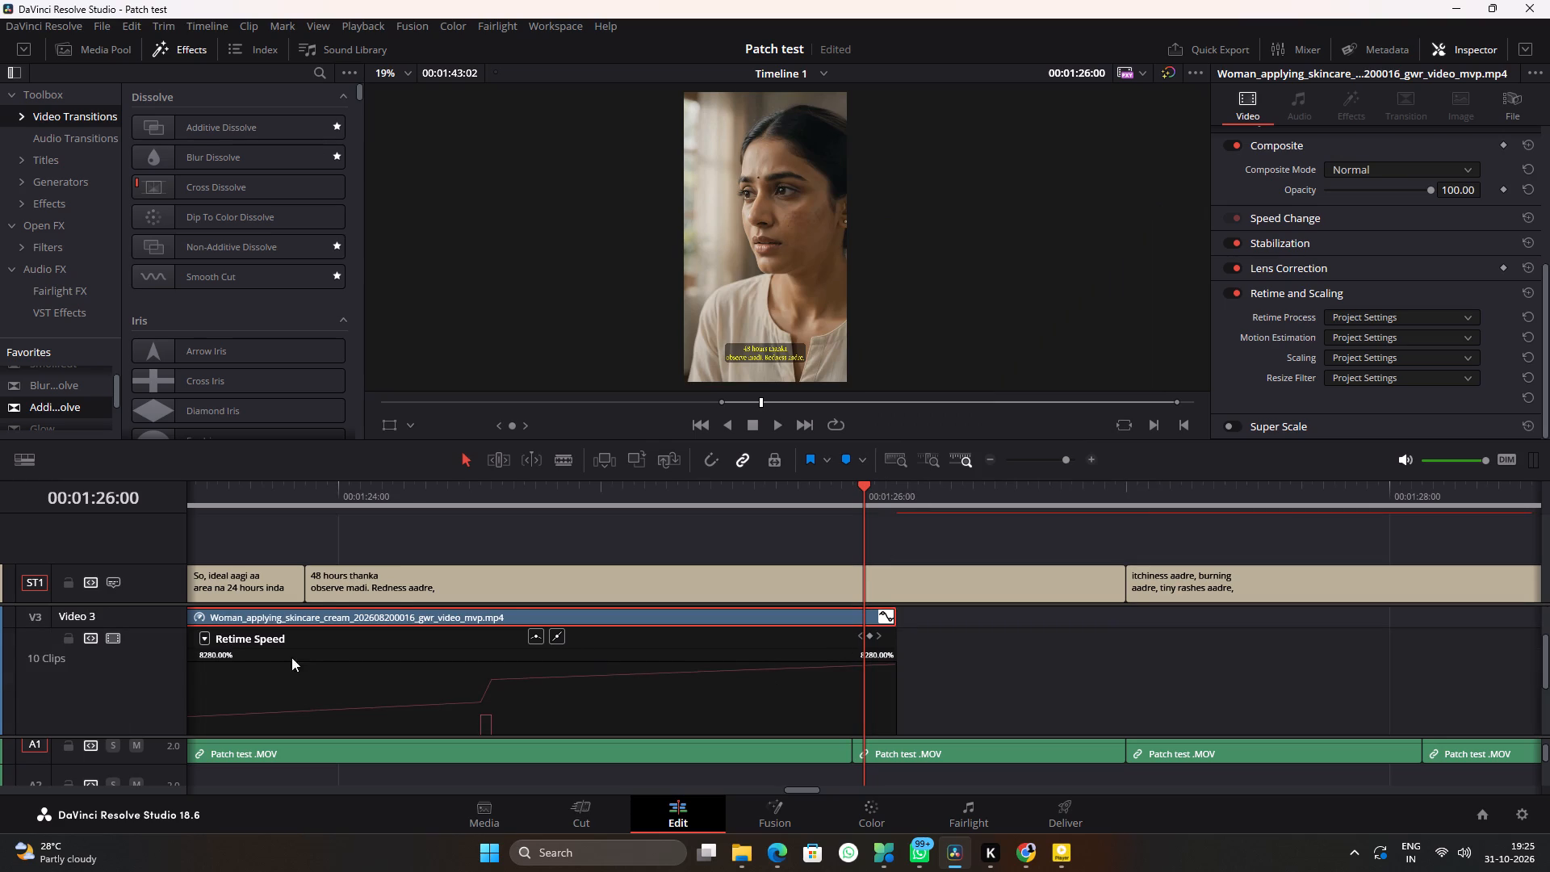
Delete the speed keyframes around the fast segment from the skincare clip's retime curve.
alt+scroll(327, 662, down, 1)
ctrl+scroll(404, 670, up, 10)
alt+scroll(434, 670, down, 14)
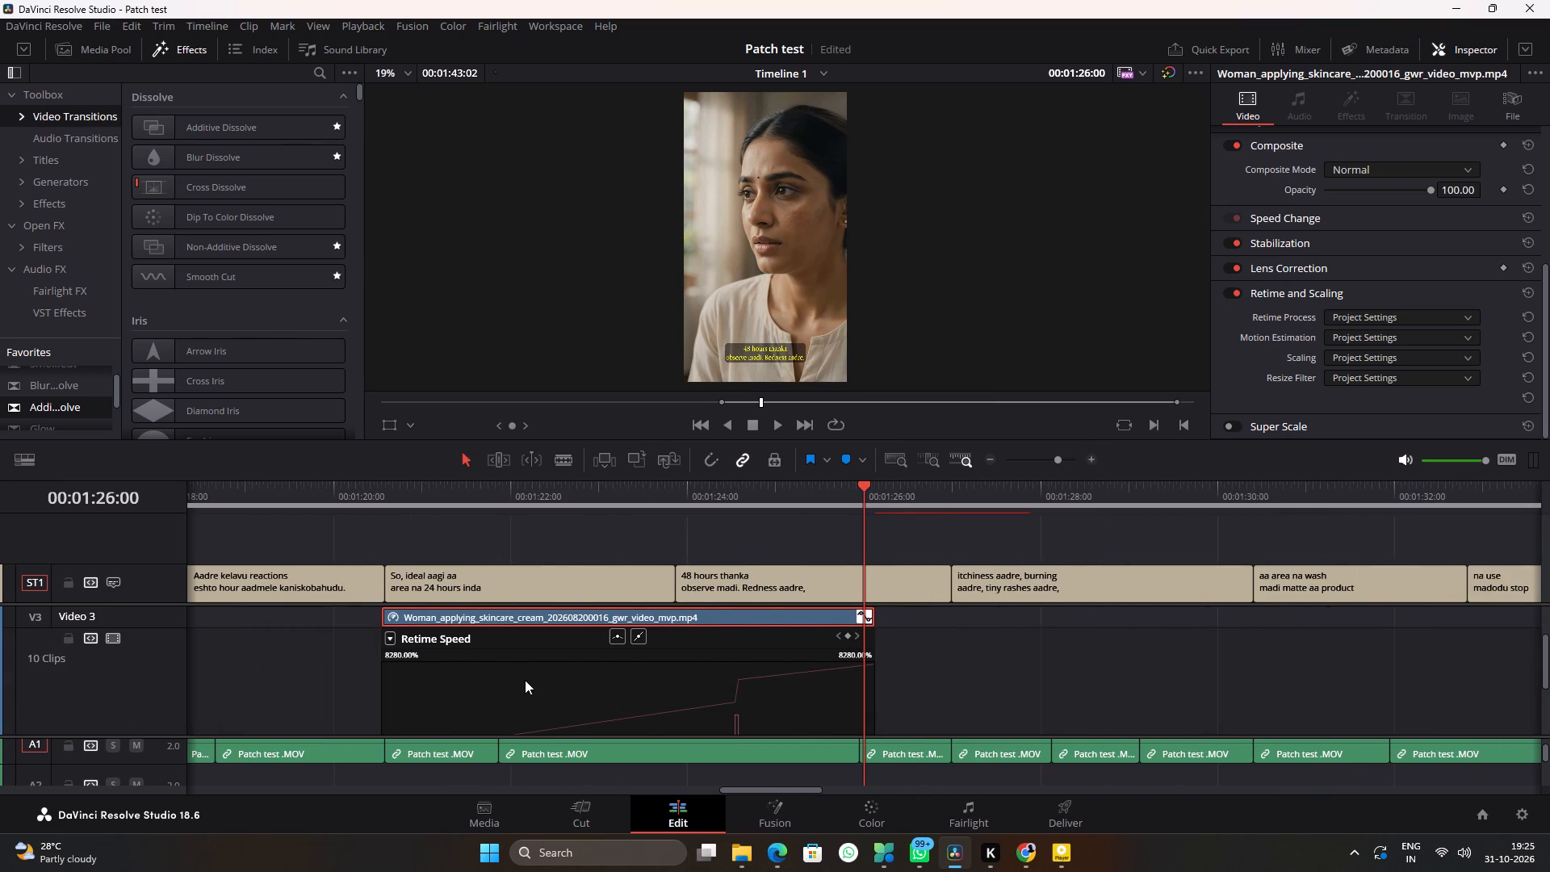
click(391, 637)
click(584, 652)
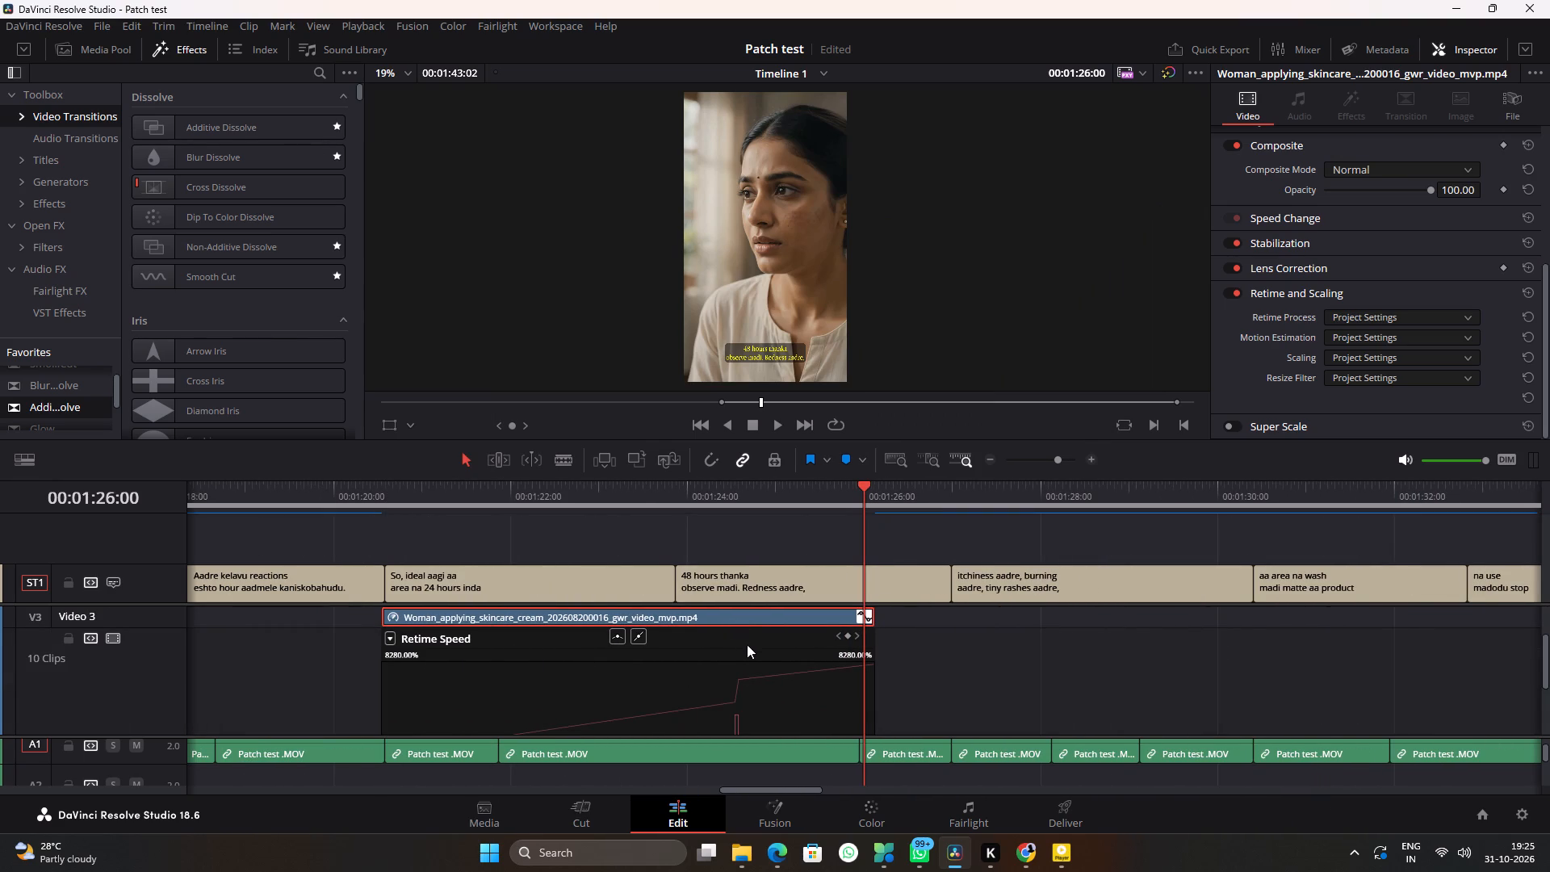
scroll(737, 669, down, 5)
click(739, 684)
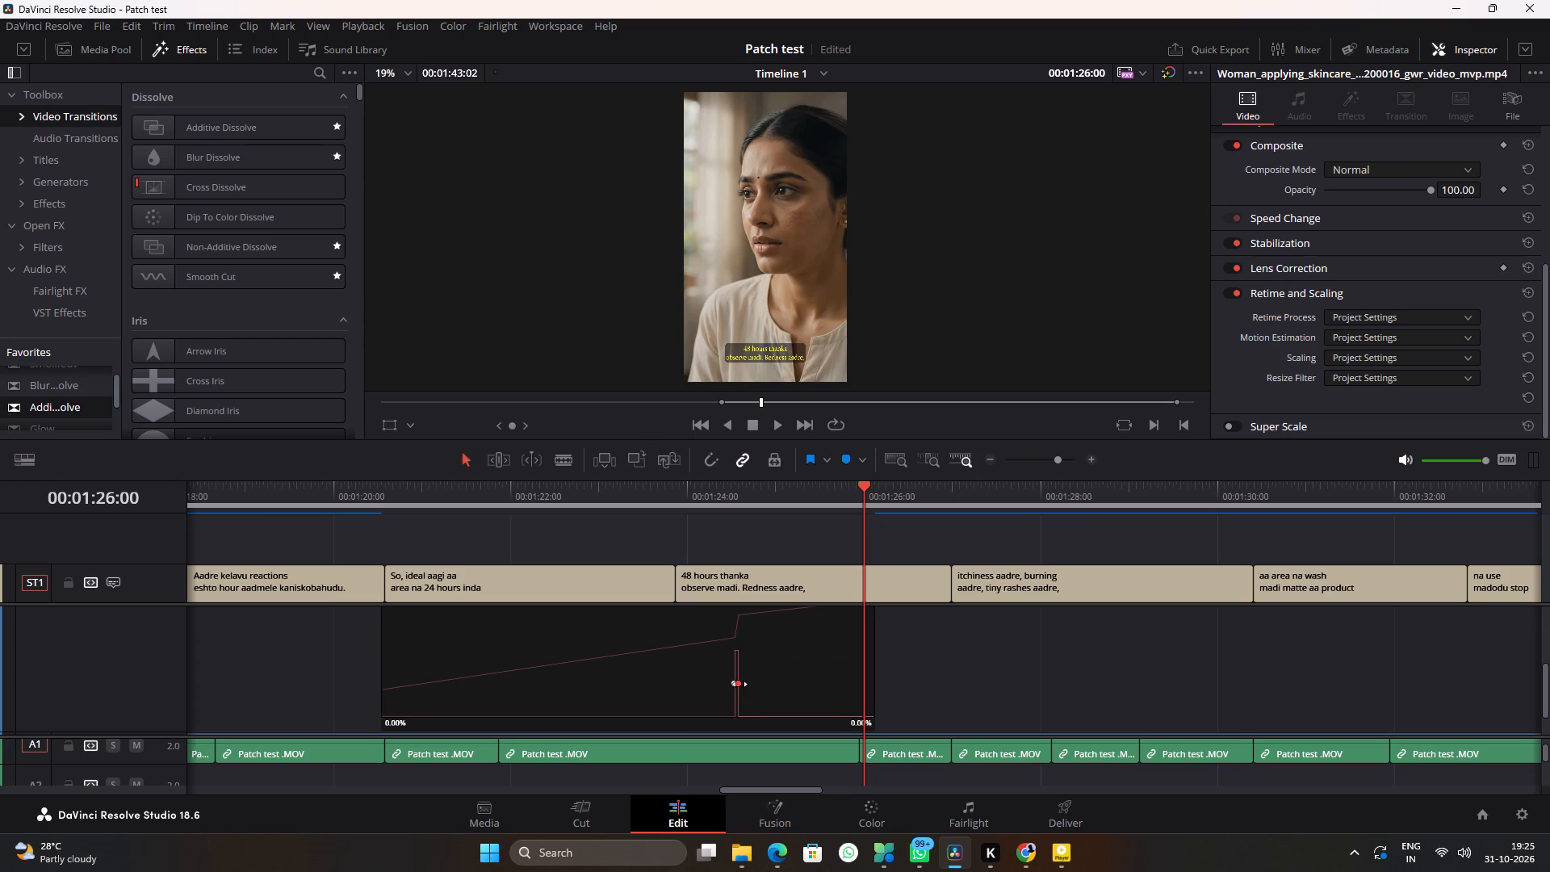
key(BackSpace)
click(735, 718)
key(BackSpace)
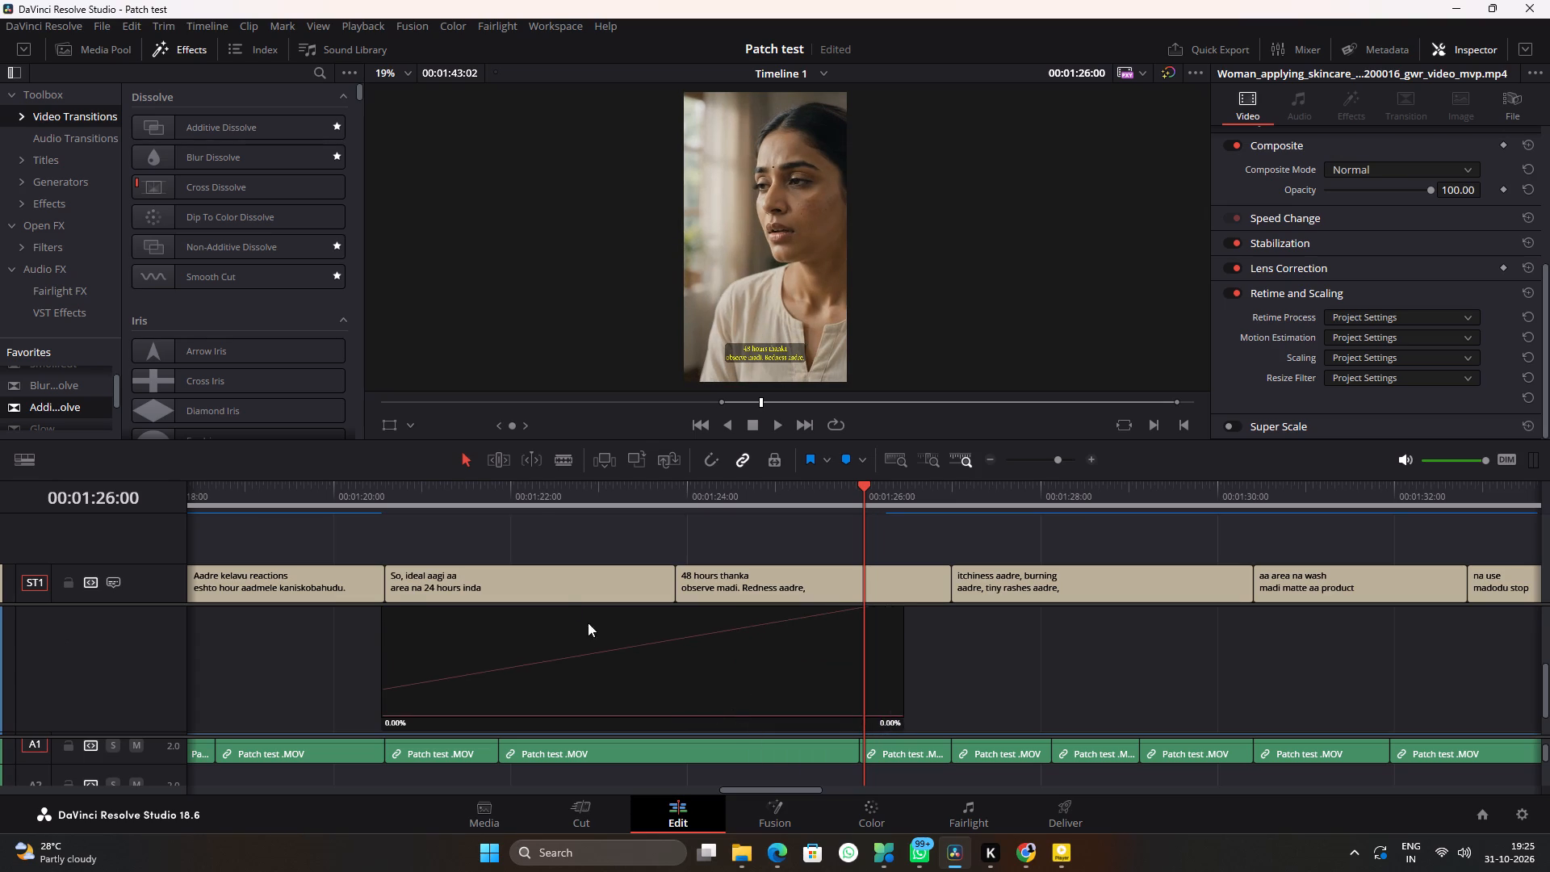
Replay the skincare cream clip on V3 without the speed ramp and hide its retime curve.
click(537, 500)
key(space)
alt+scroll(699, 627, up, 5)
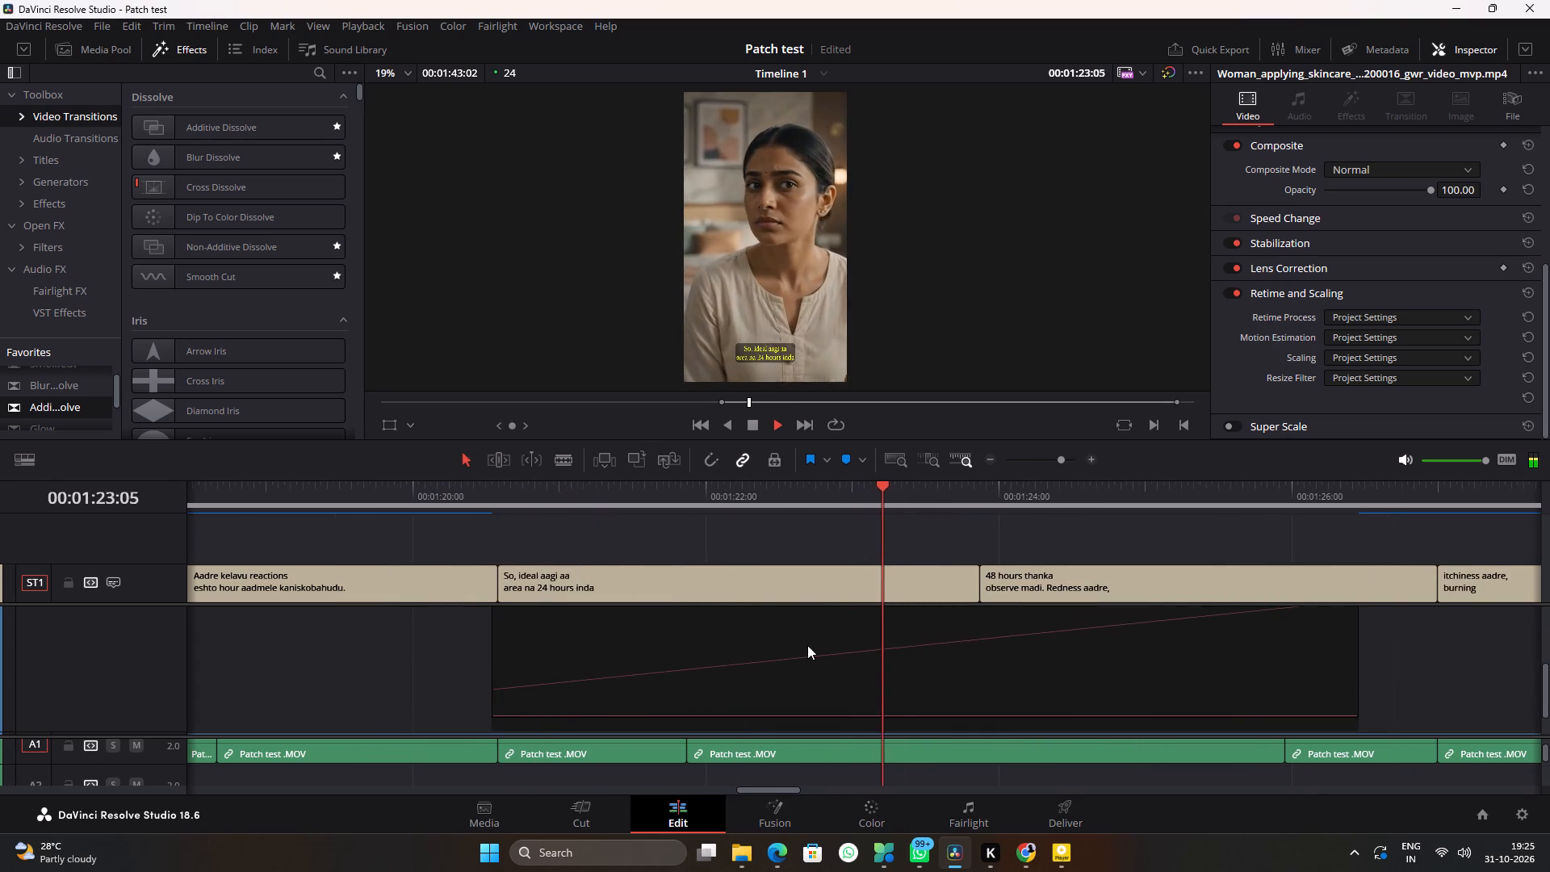
key(space)
scroll(1041, 678, up, 8)
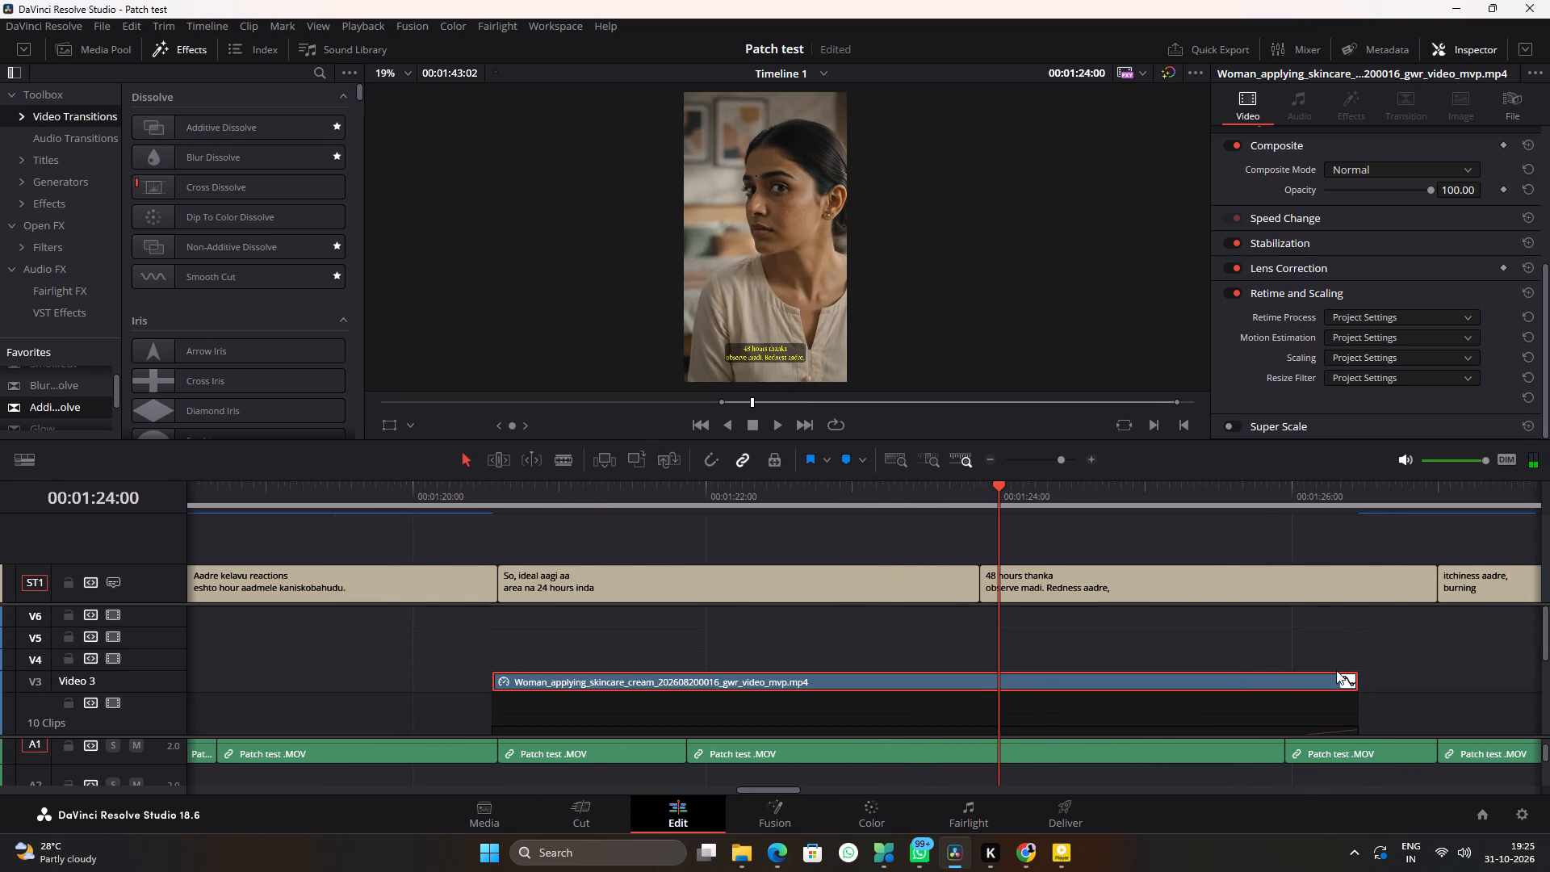
click(1351, 686)
Find the cut point in the skincare cream clip and split it at 00:01:24:00.
key(space)
key(space)
click(969, 505)
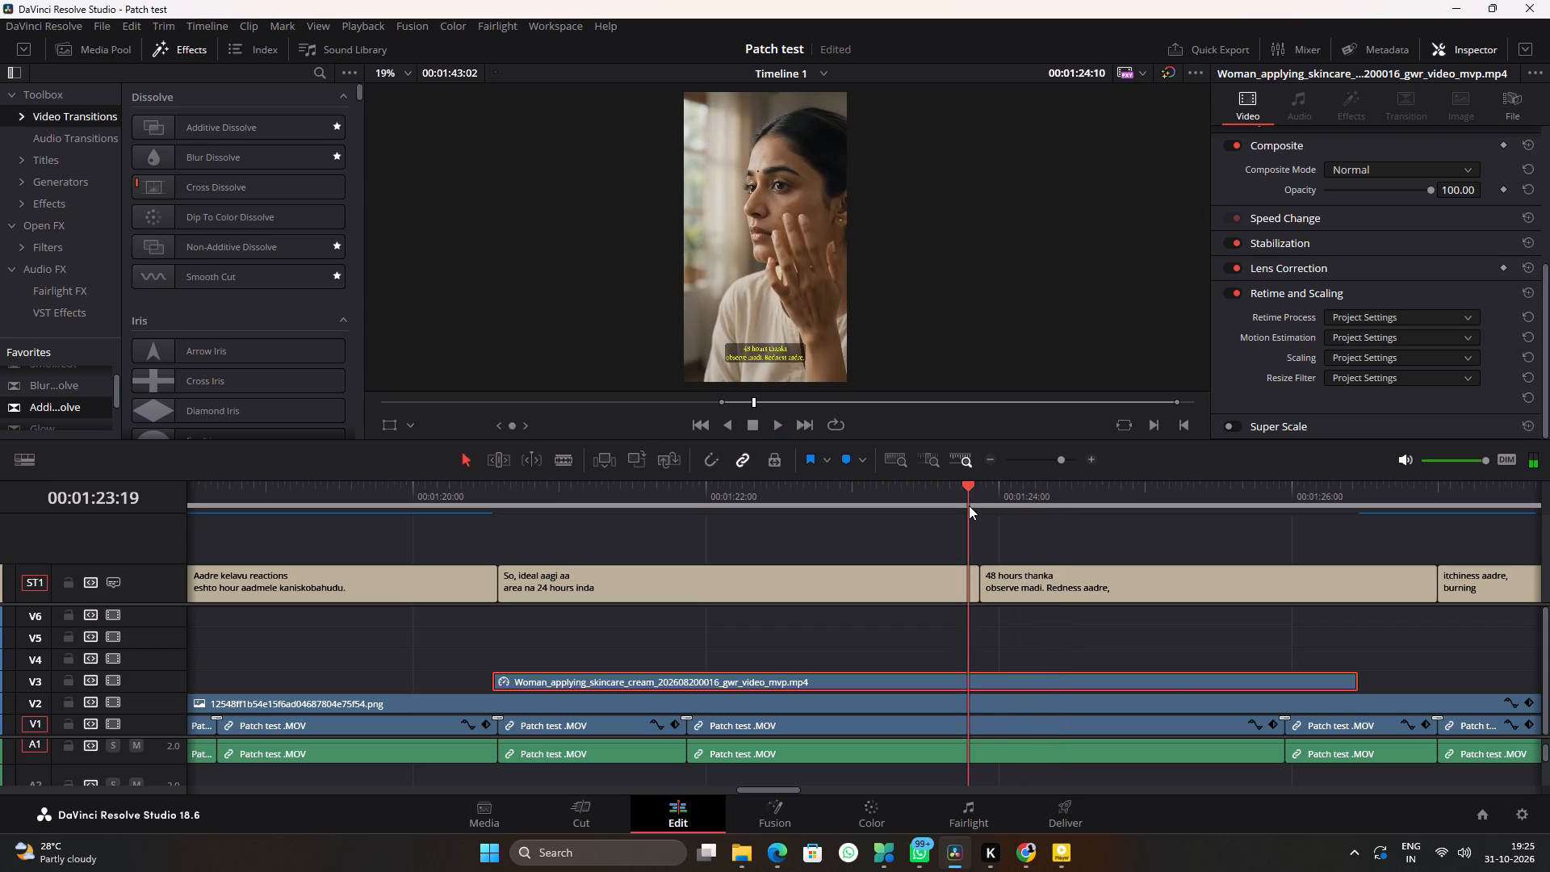
key(space)
key(space)
key(Right)
key(Right)
key(Left)
key(Left)
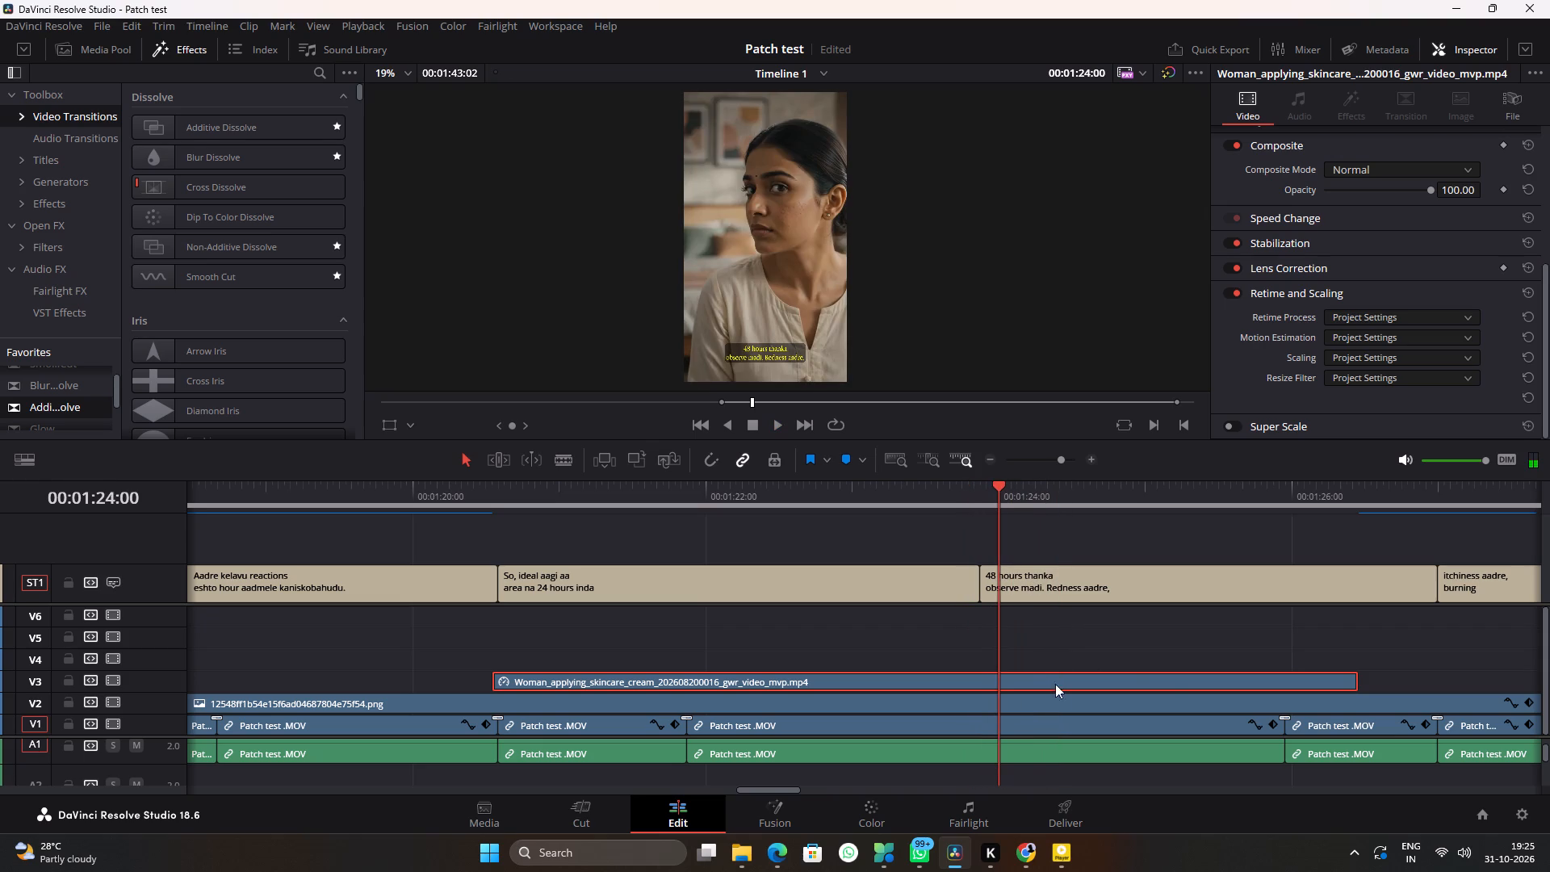
key(b)
Play the clip's second part and trim its start to 00:01:25:16.
key(space)
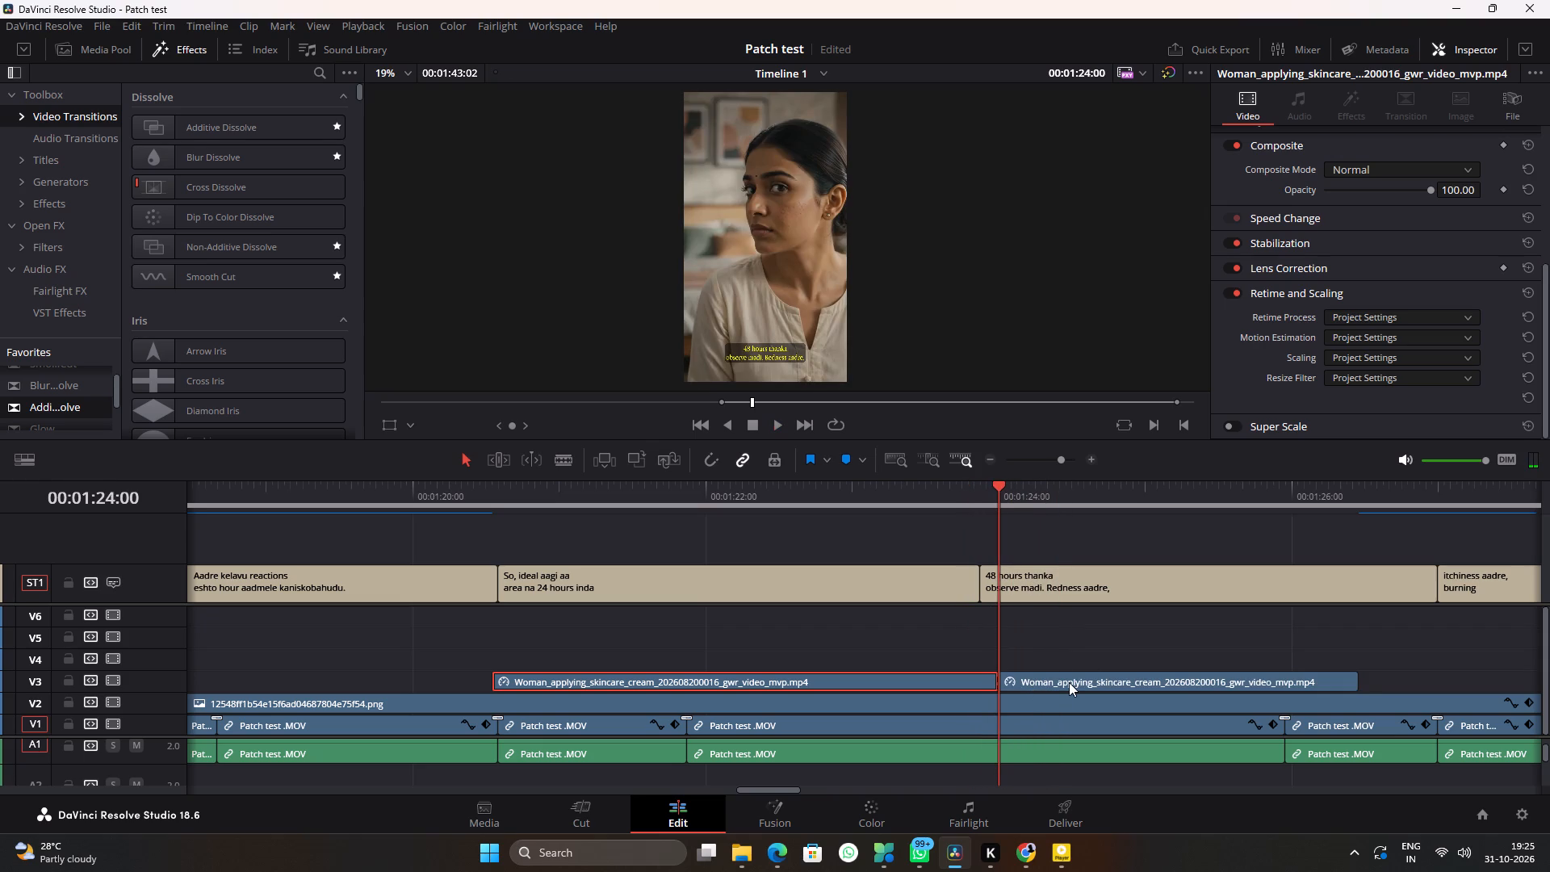
key(space)
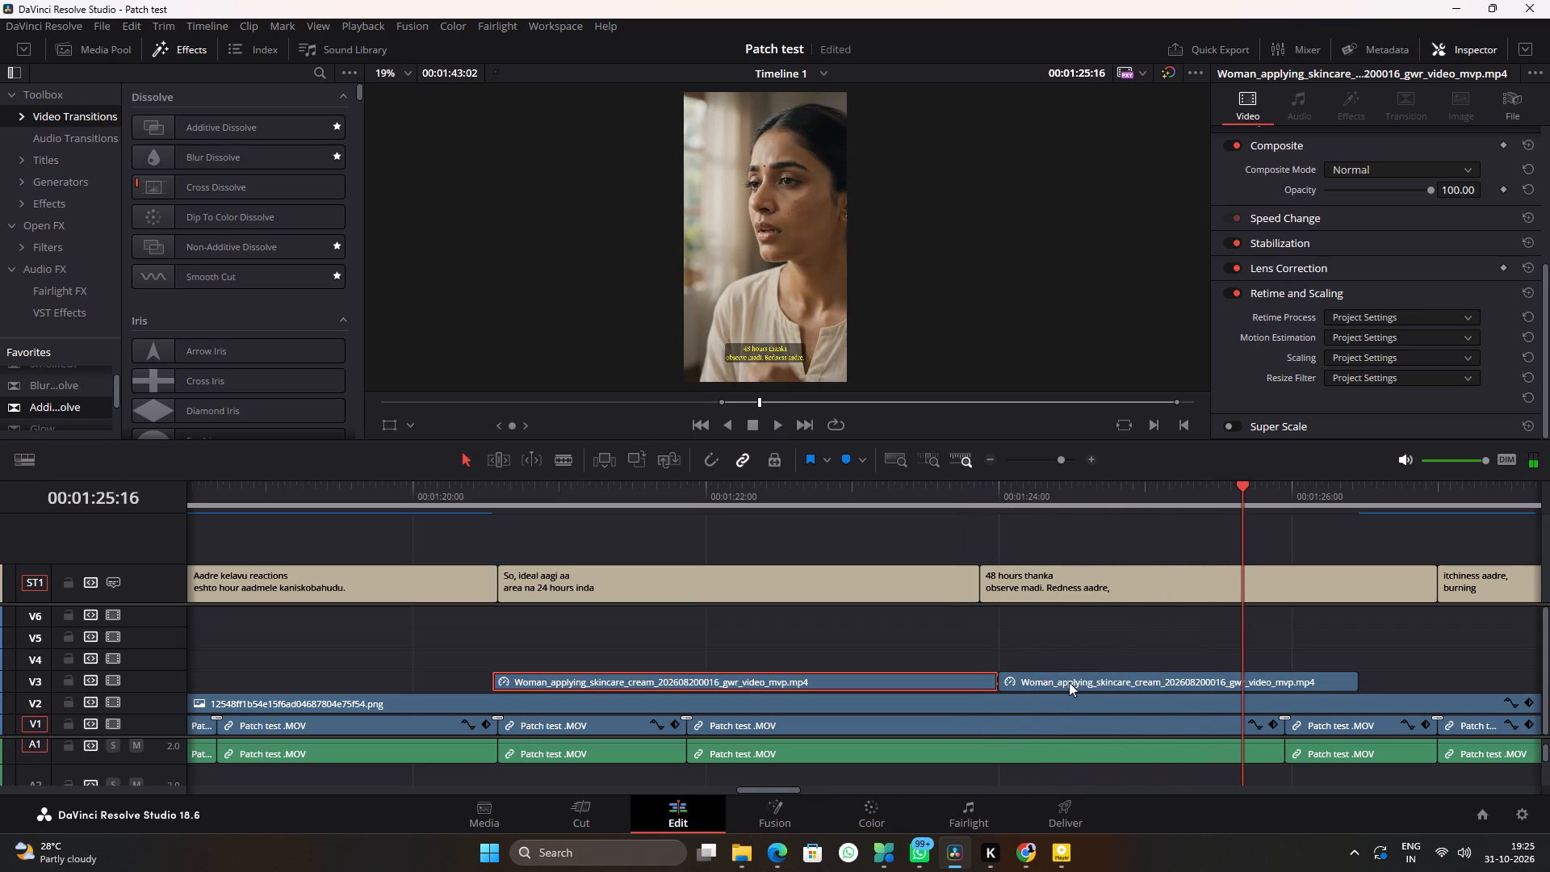
click(1201, 687)
key(shift+braceleft)
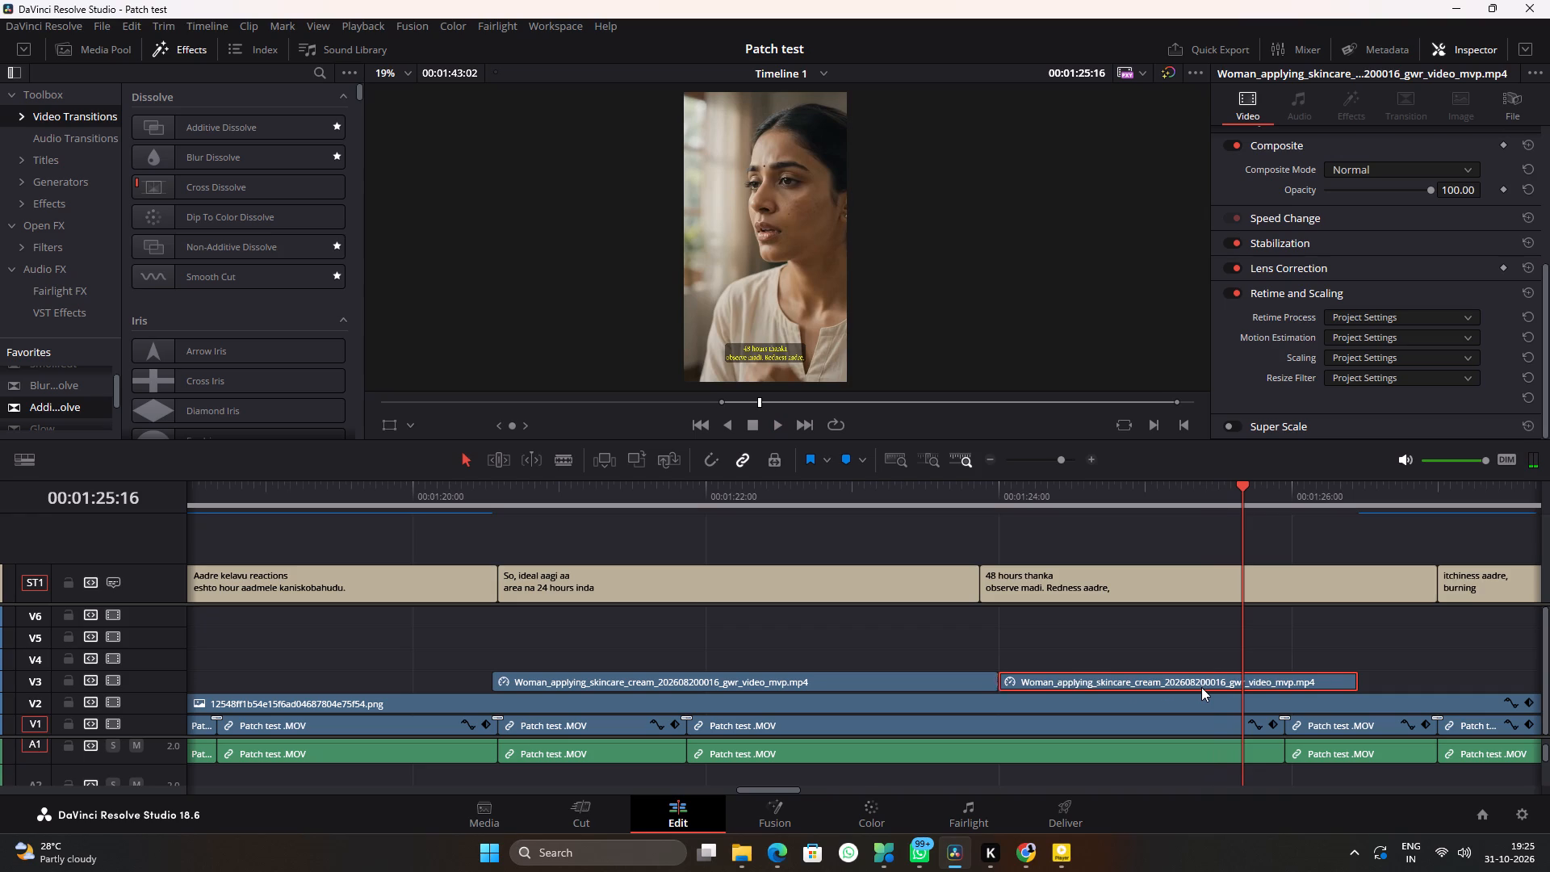
Move the trimmed second part on V3 so it ends at 00:01:26:00, and play the section to check it.
drag(1284, 681, 1049, 677)
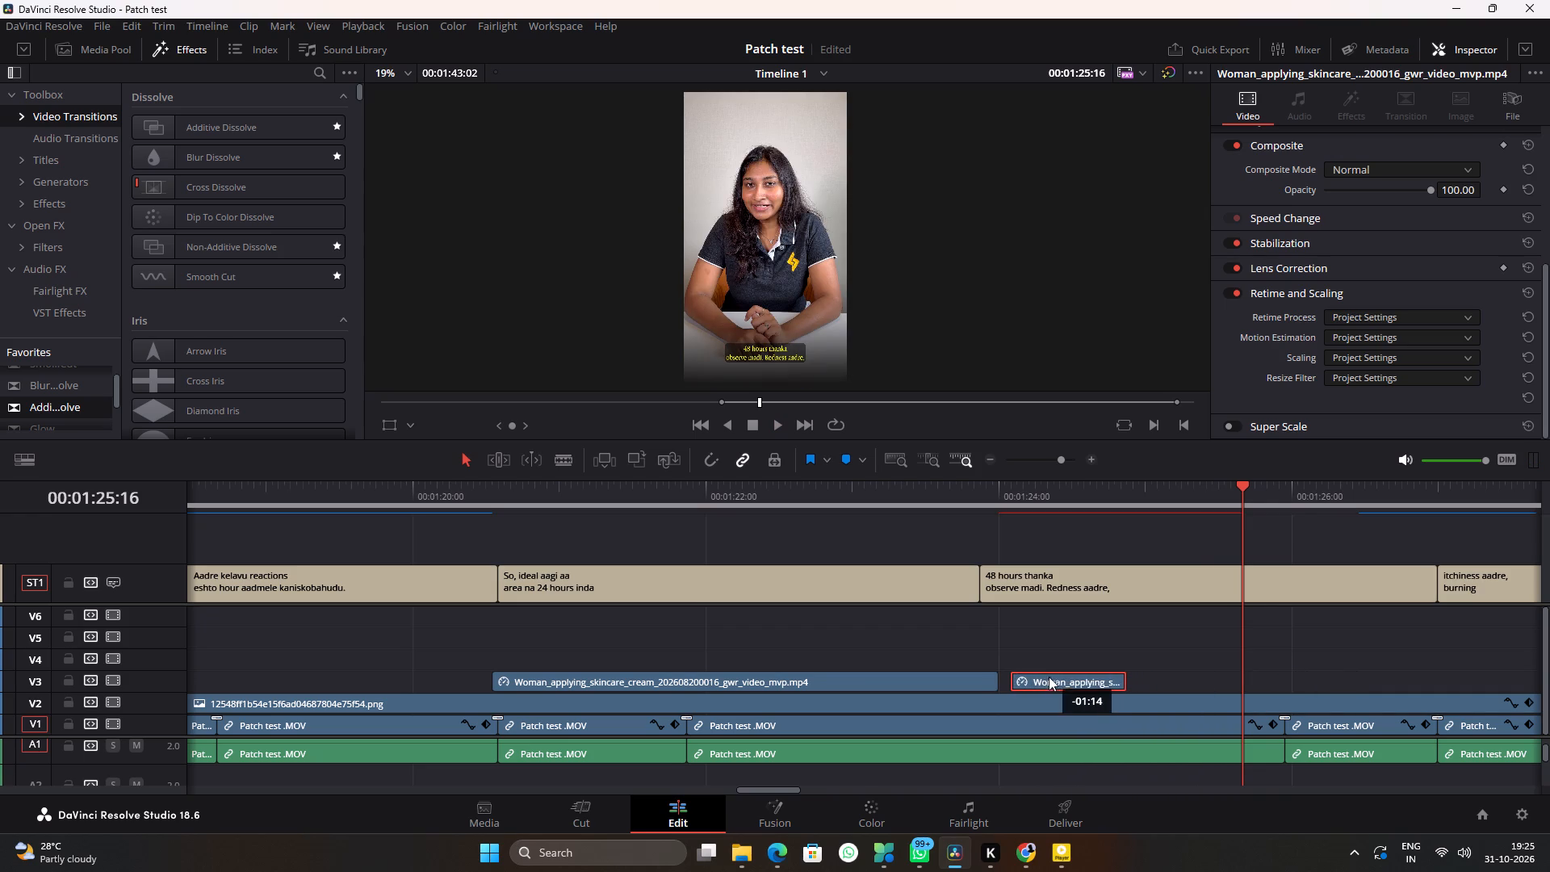
drag(1049, 677, 1046, 677)
key(space)
key(space)
alt+scroll(1070, 663, up, 2)
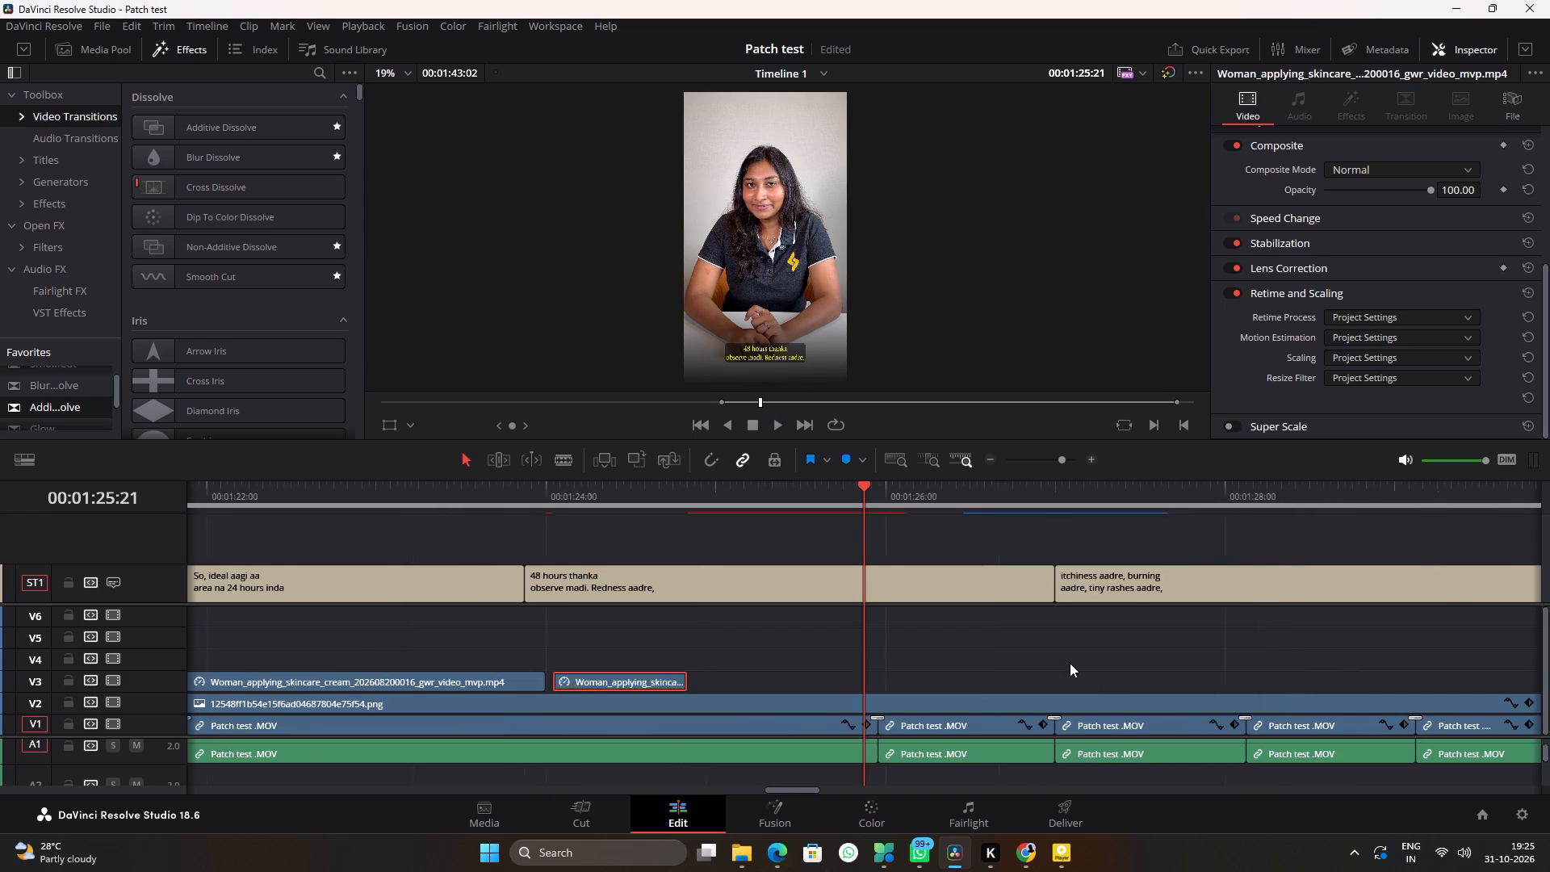
alt+scroll(1070, 663, up, 2)
click(882, 505)
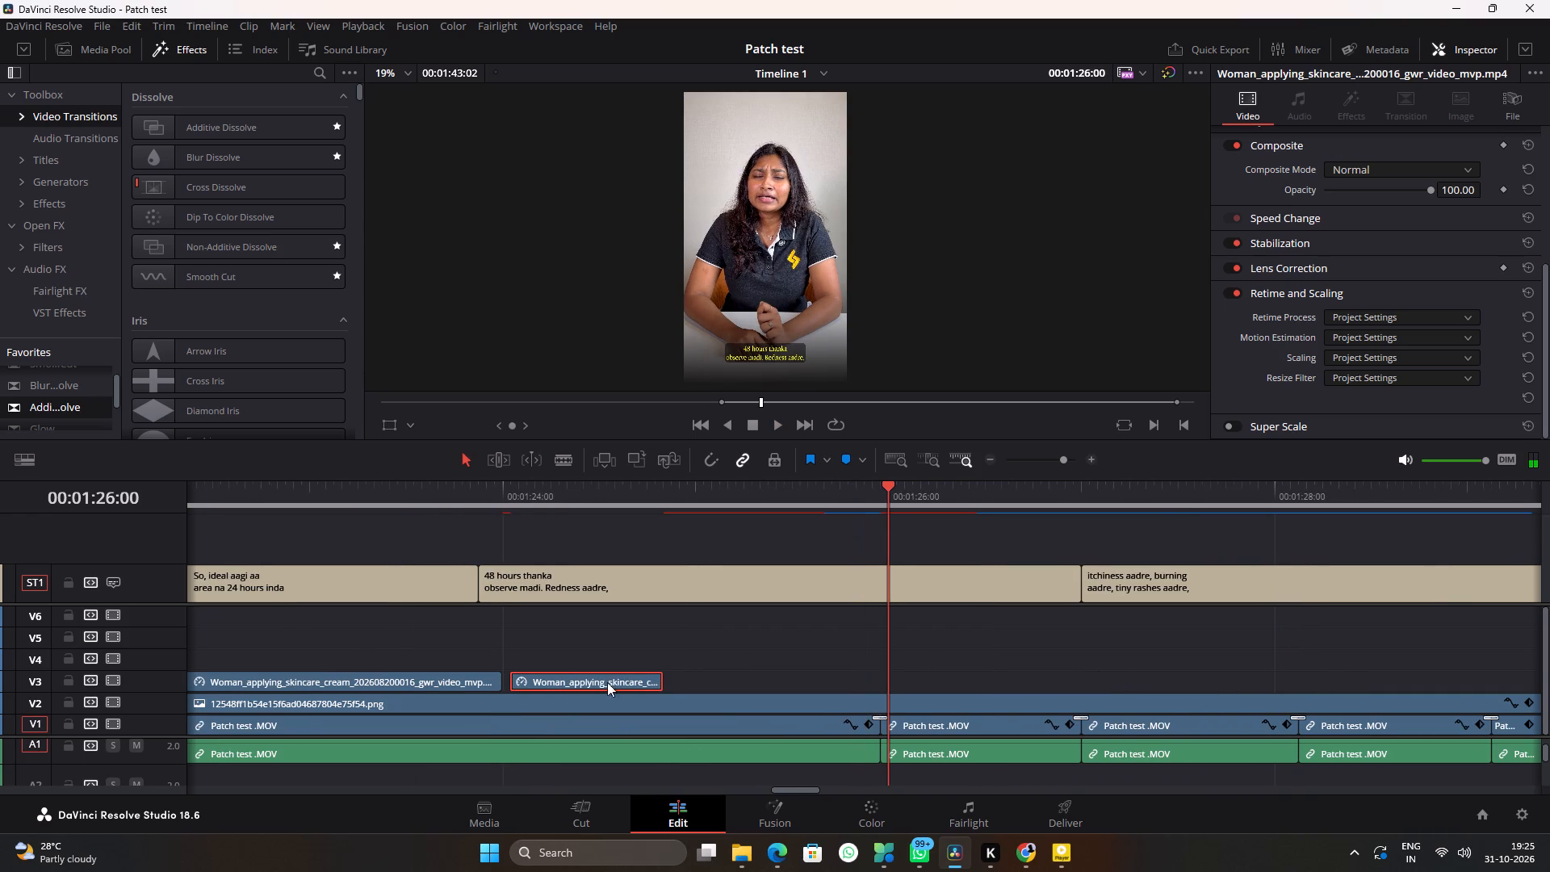
drag(578, 676, 807, 679)
click(600, 490)
key(space)
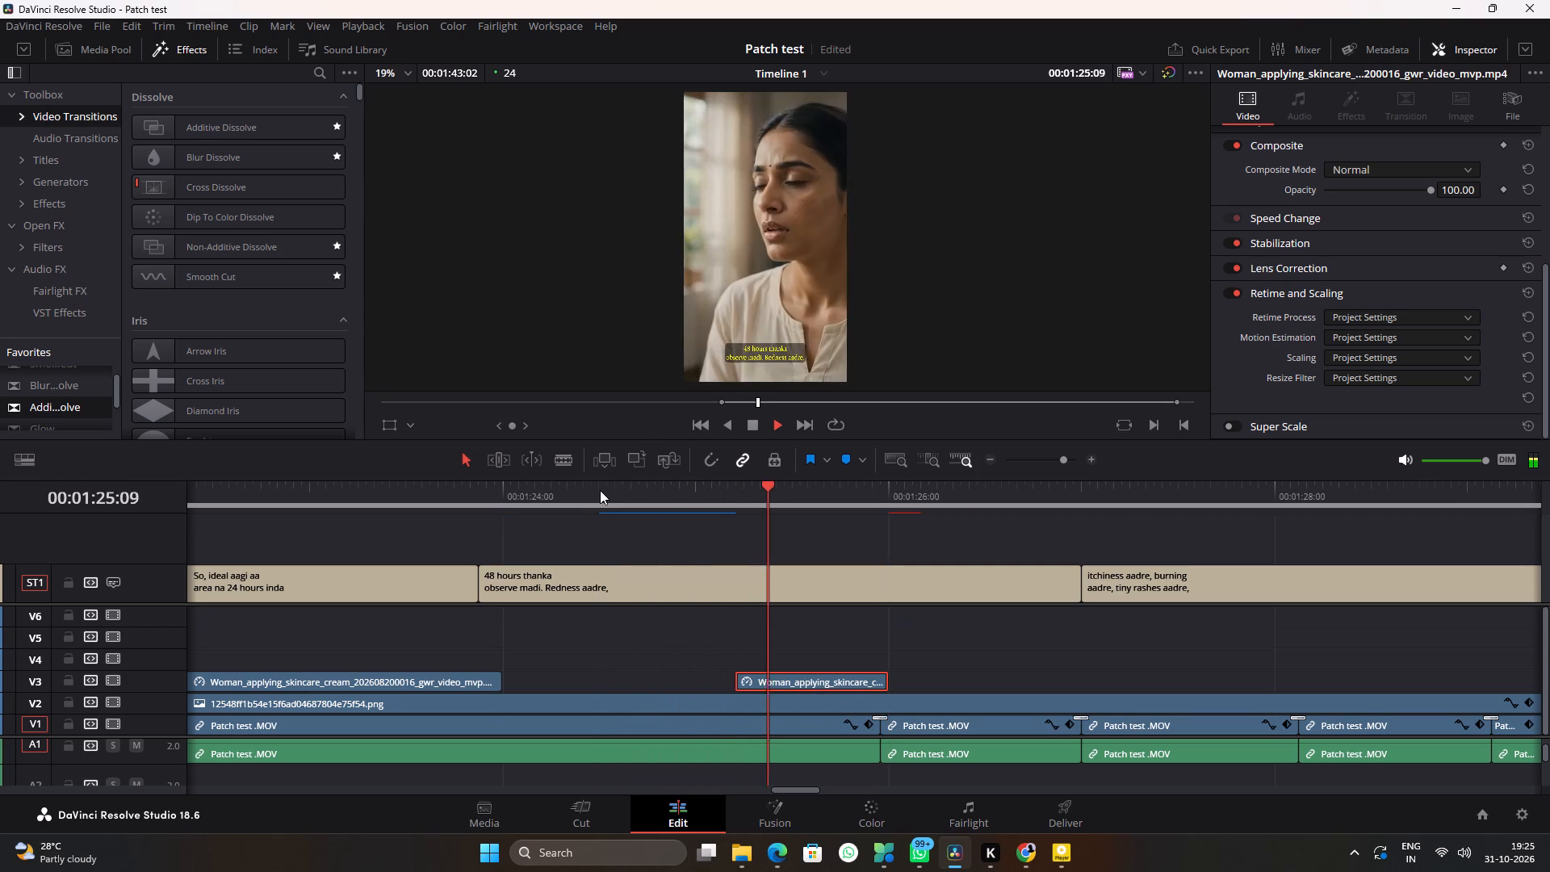
key(space)
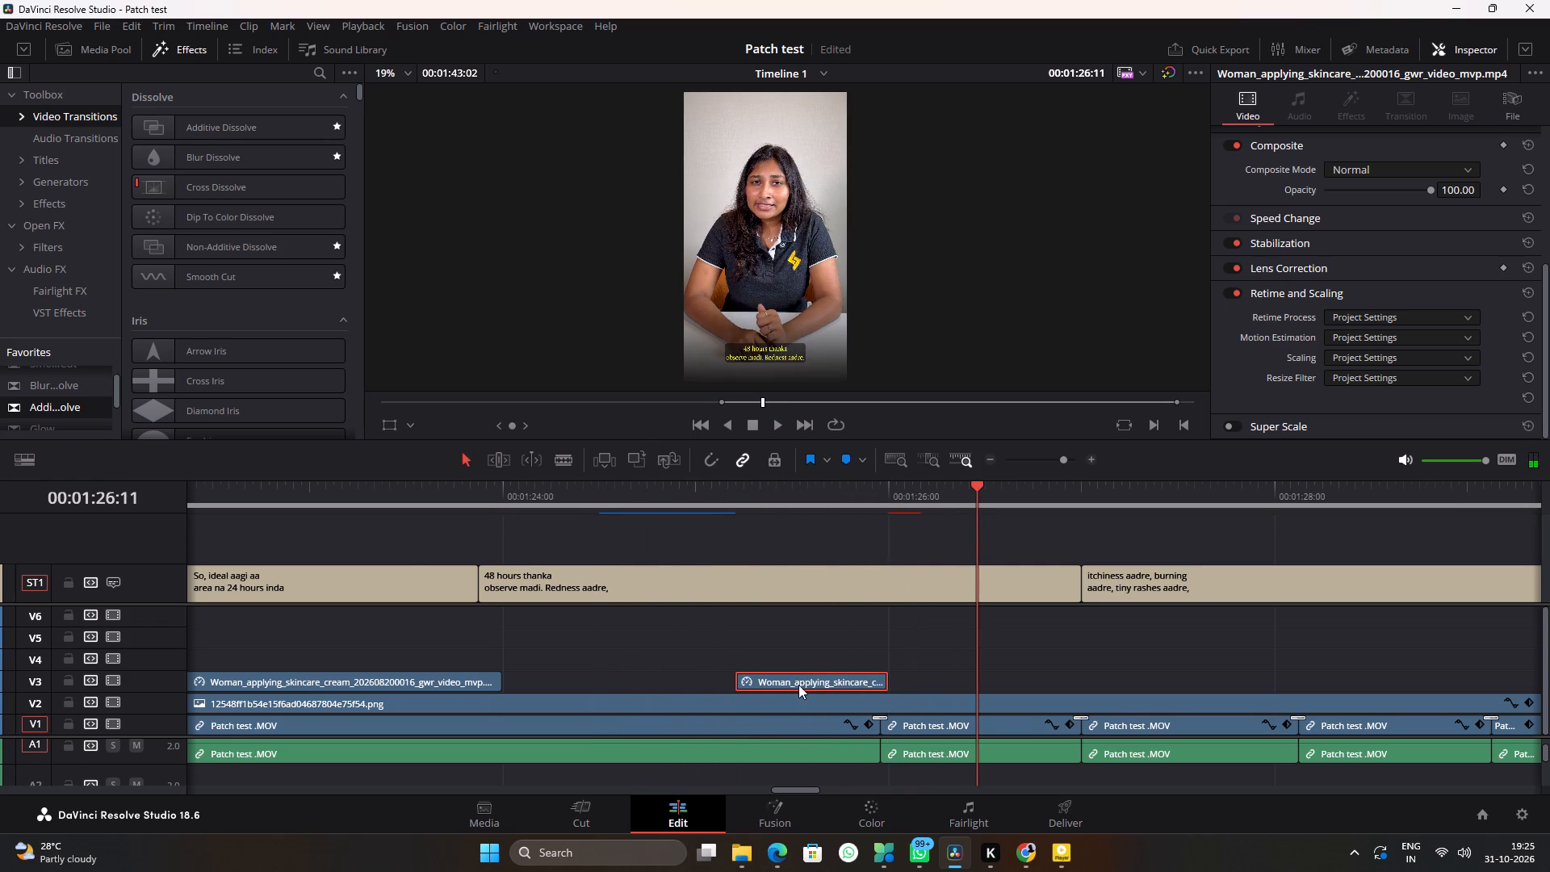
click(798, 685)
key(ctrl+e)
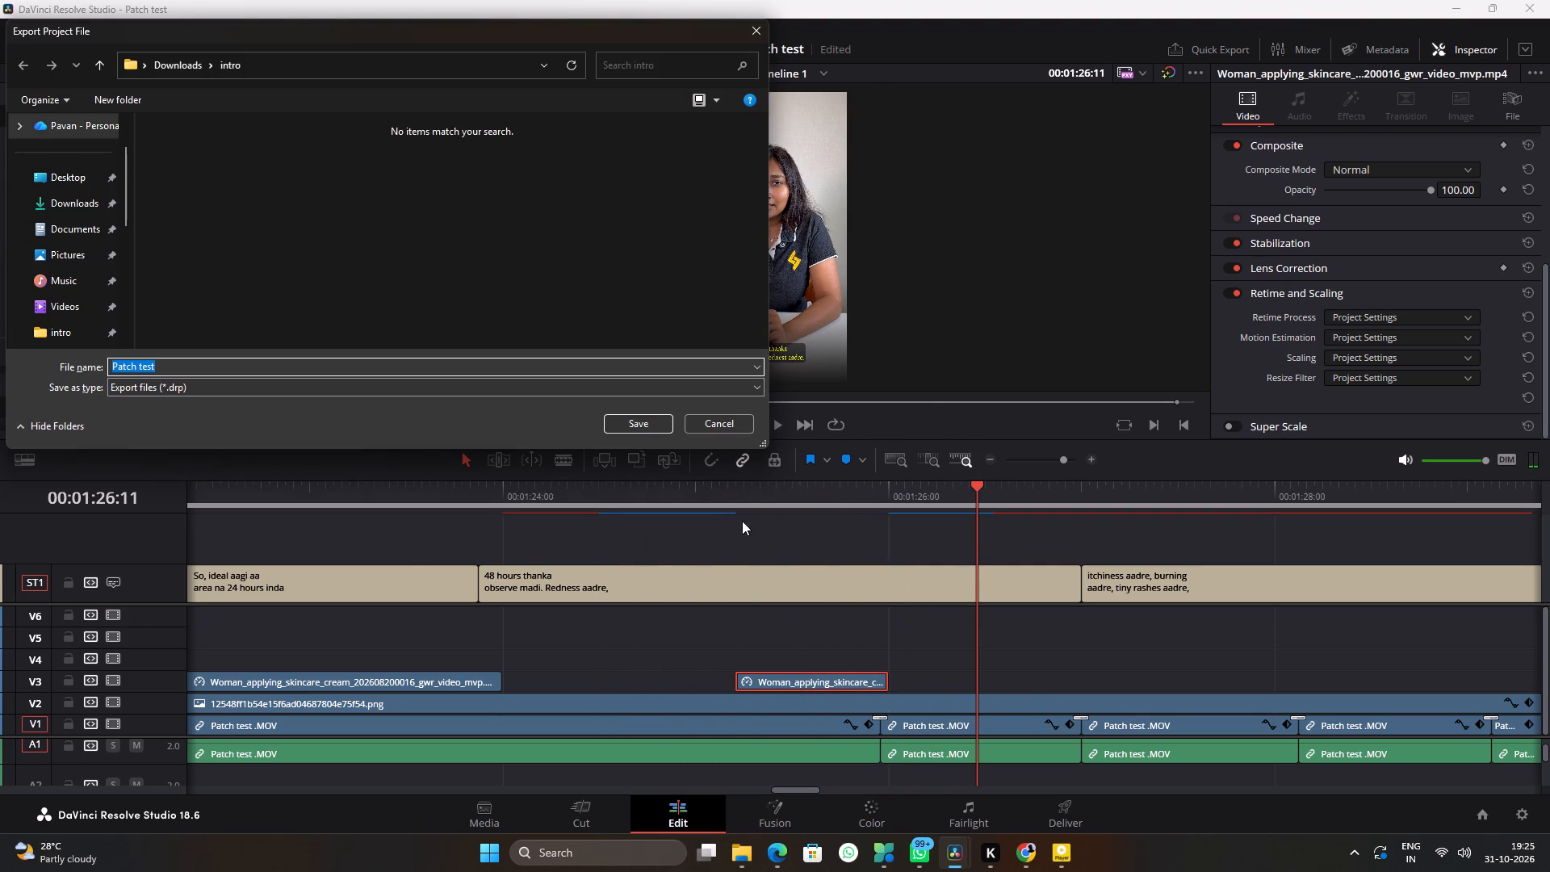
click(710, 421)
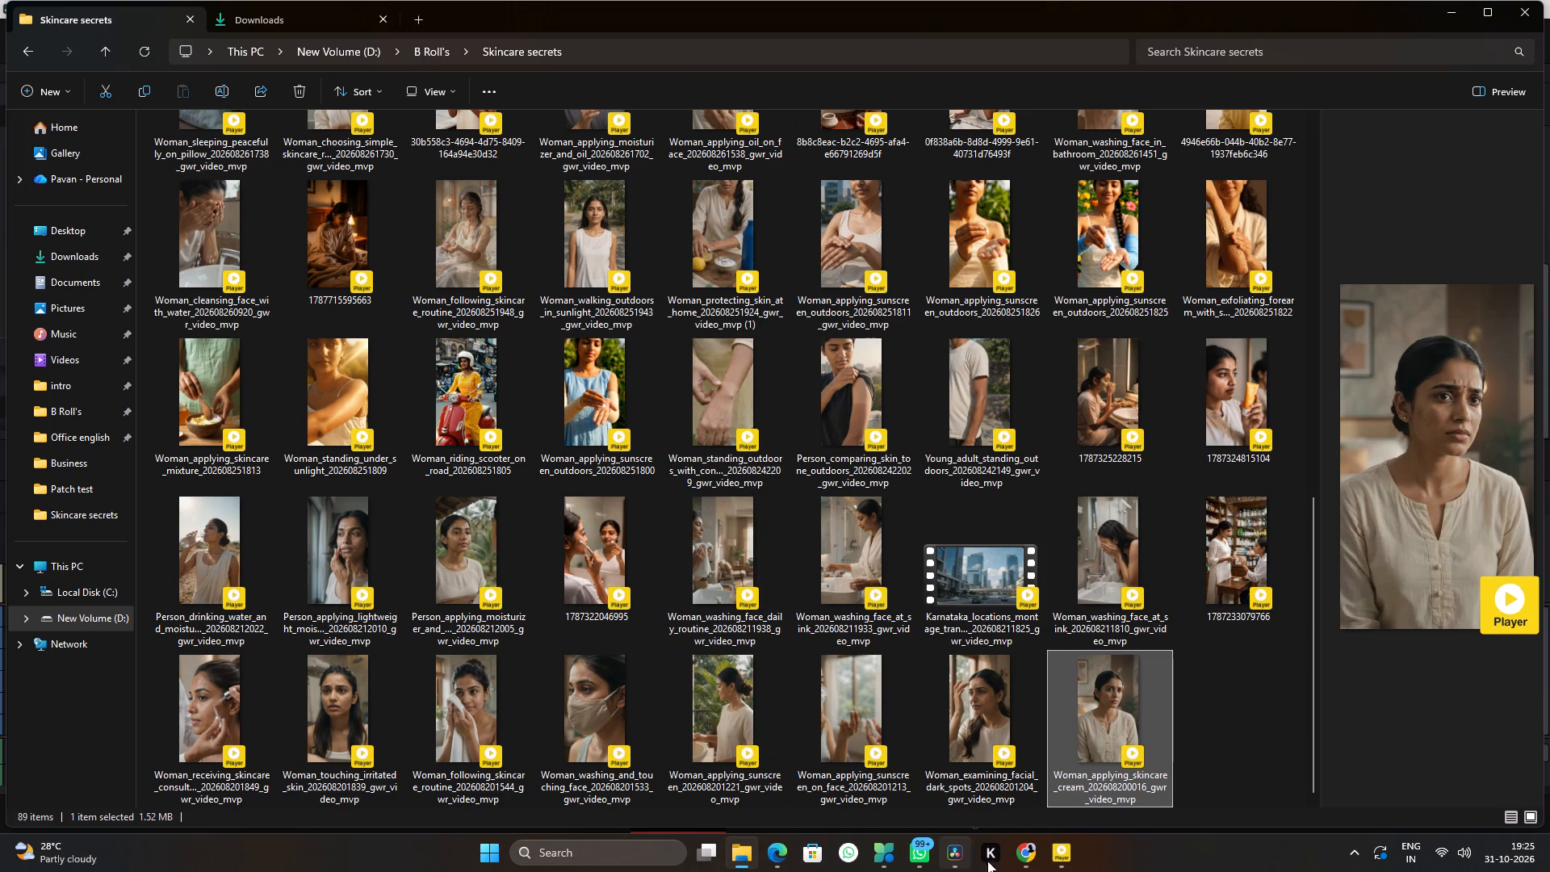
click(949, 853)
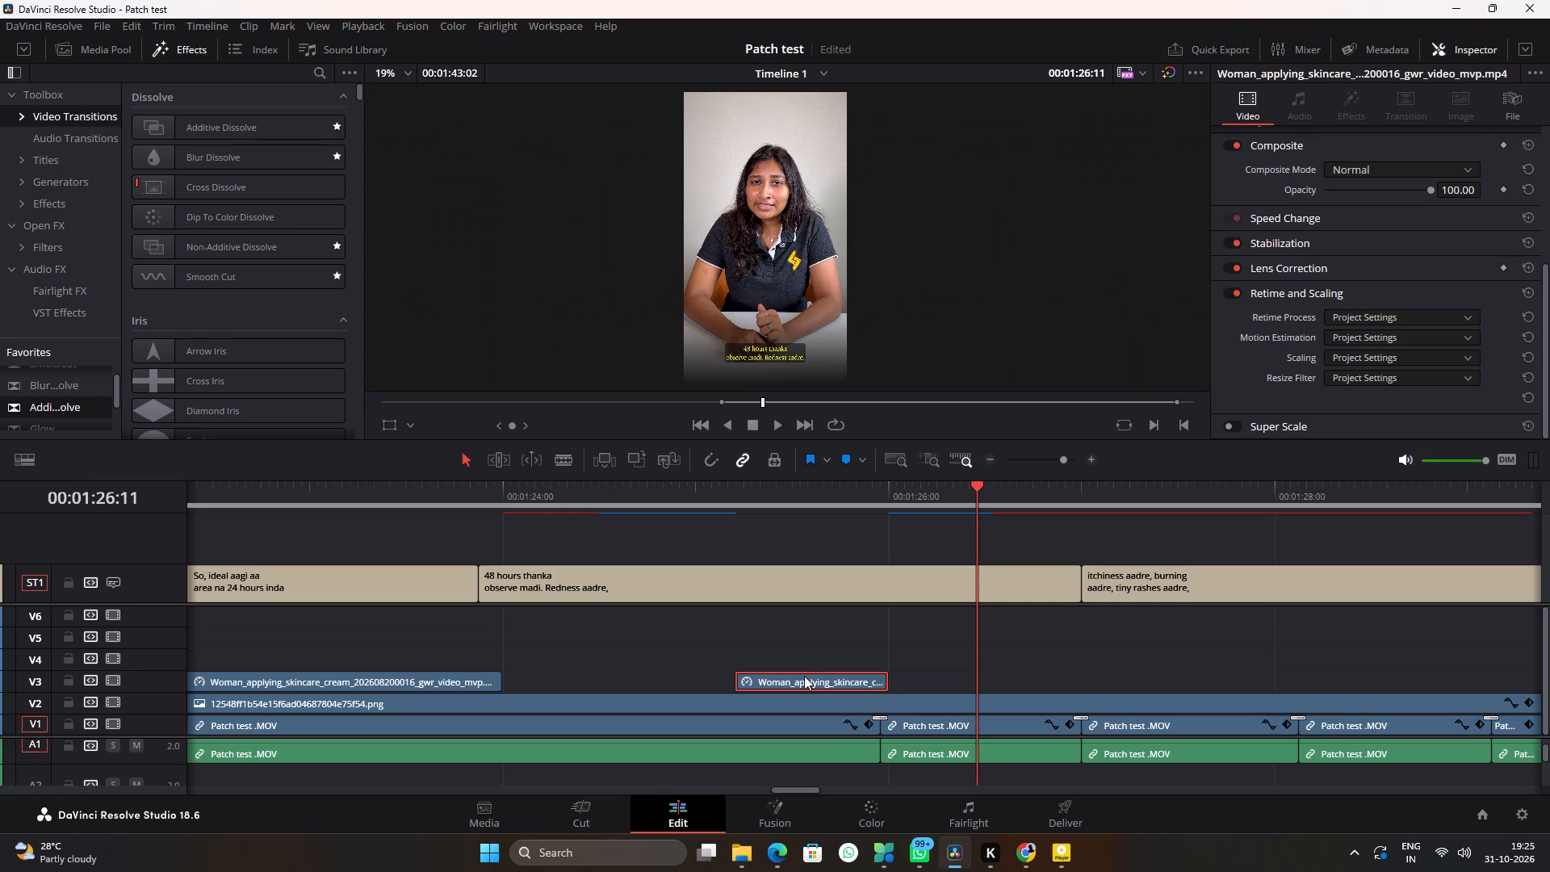
Using the retime controls, stretch the second part's start back to 00:01:25:00 at 102% speed and replay it.
click(804, 676)
key(ctrl+r)
drag(737, 681, 709, 690)
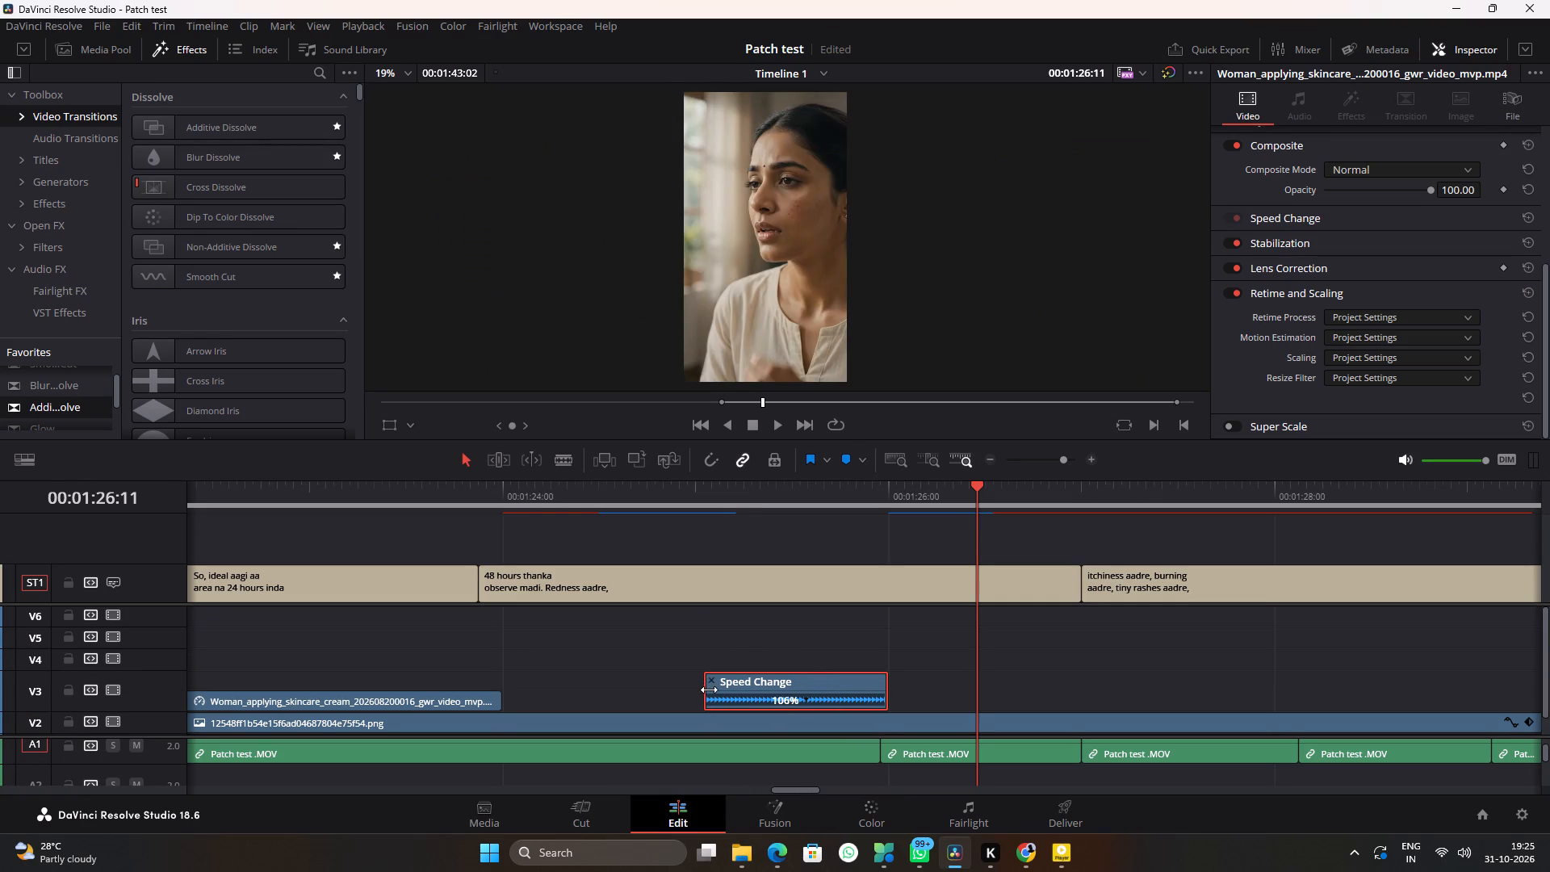
drag(709, 690, 698, 693)
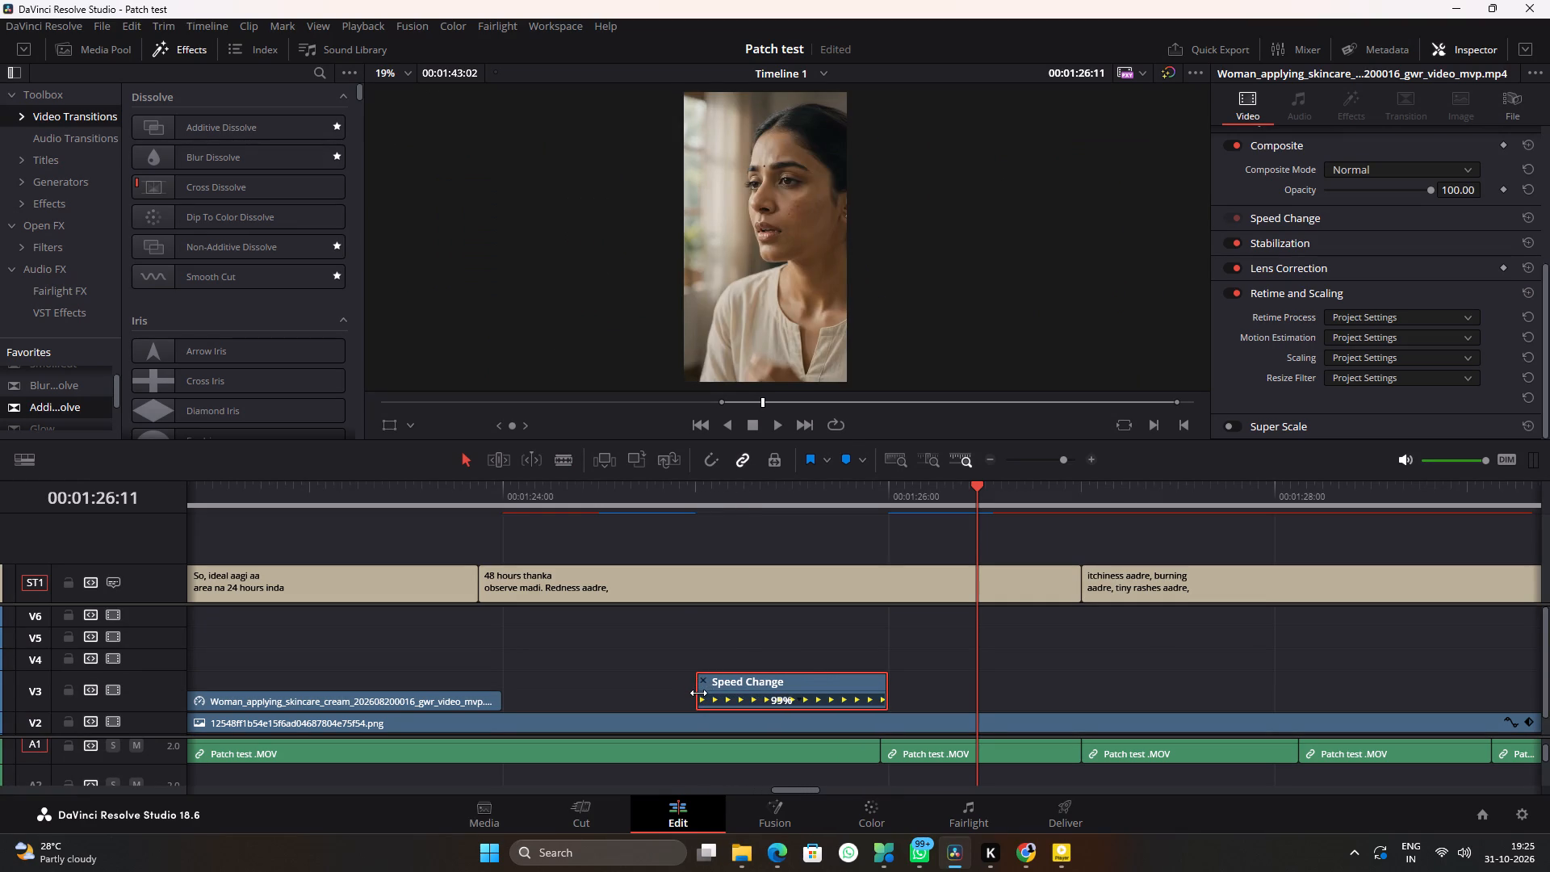
drag(698, 693, 703, 693)
click(700, 499)
key(space)
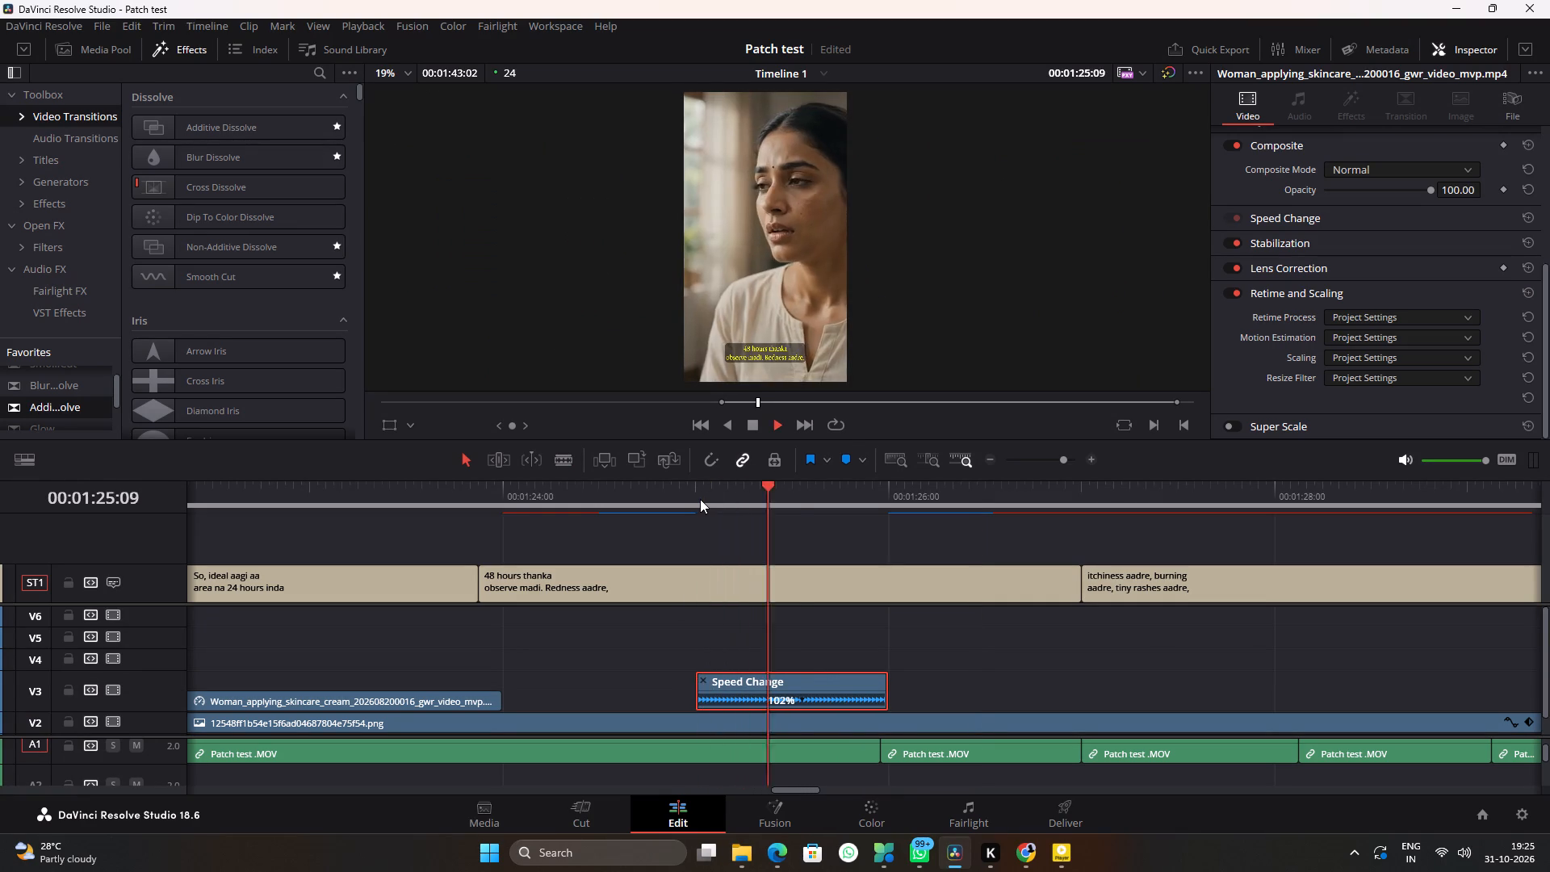
key(space)
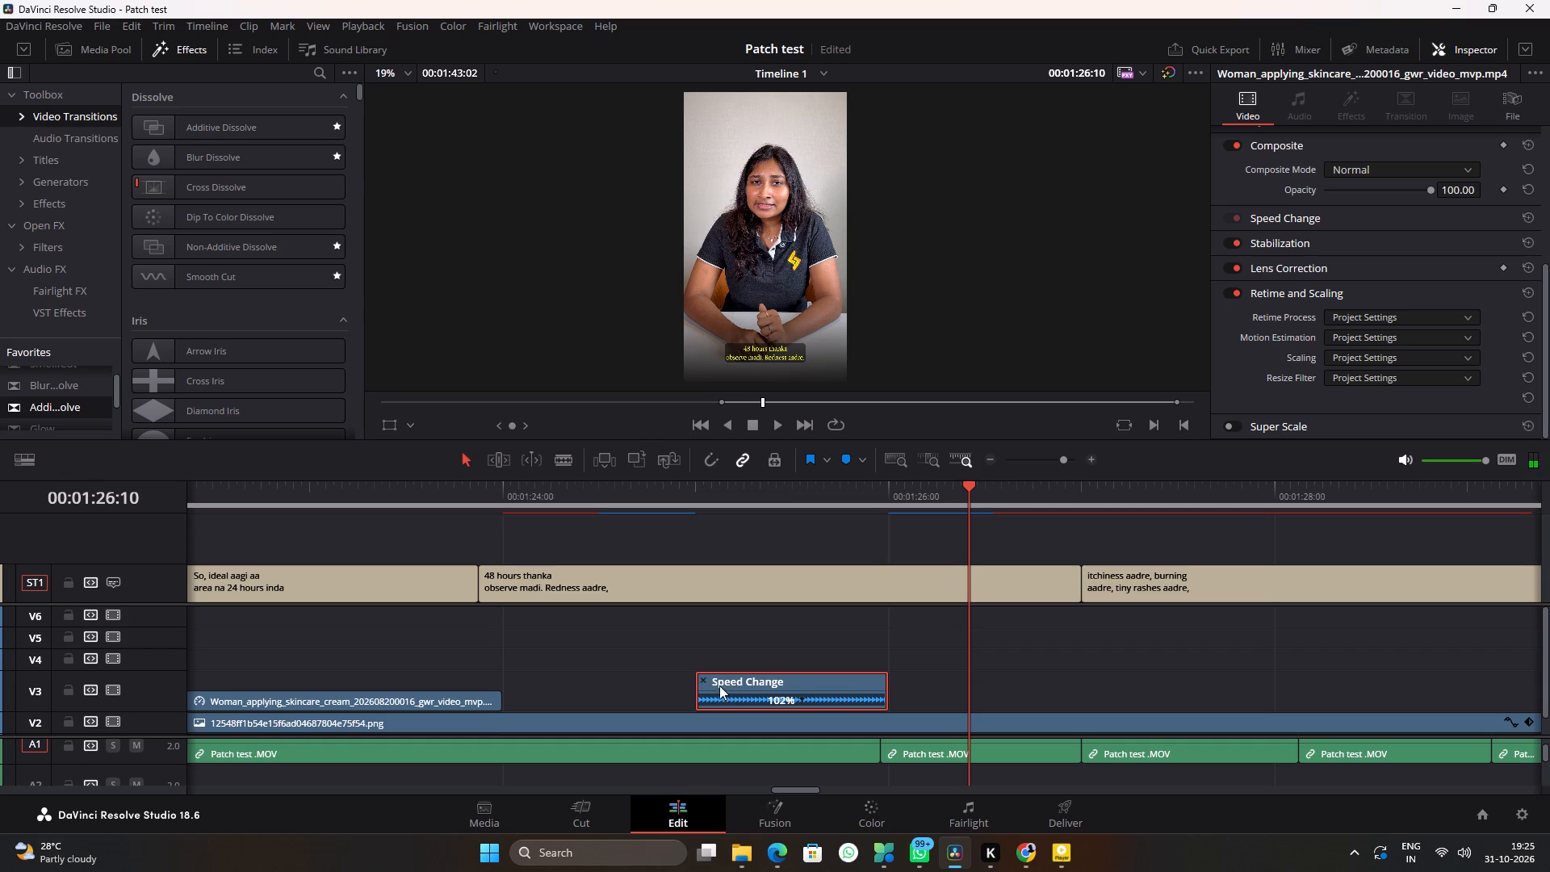
key(ctrl+r)
Using the retime controls, stretch the end of the skincare cream clip's first part on V3 to 00:01:25:00 at 96% speed.
click(461, 684)
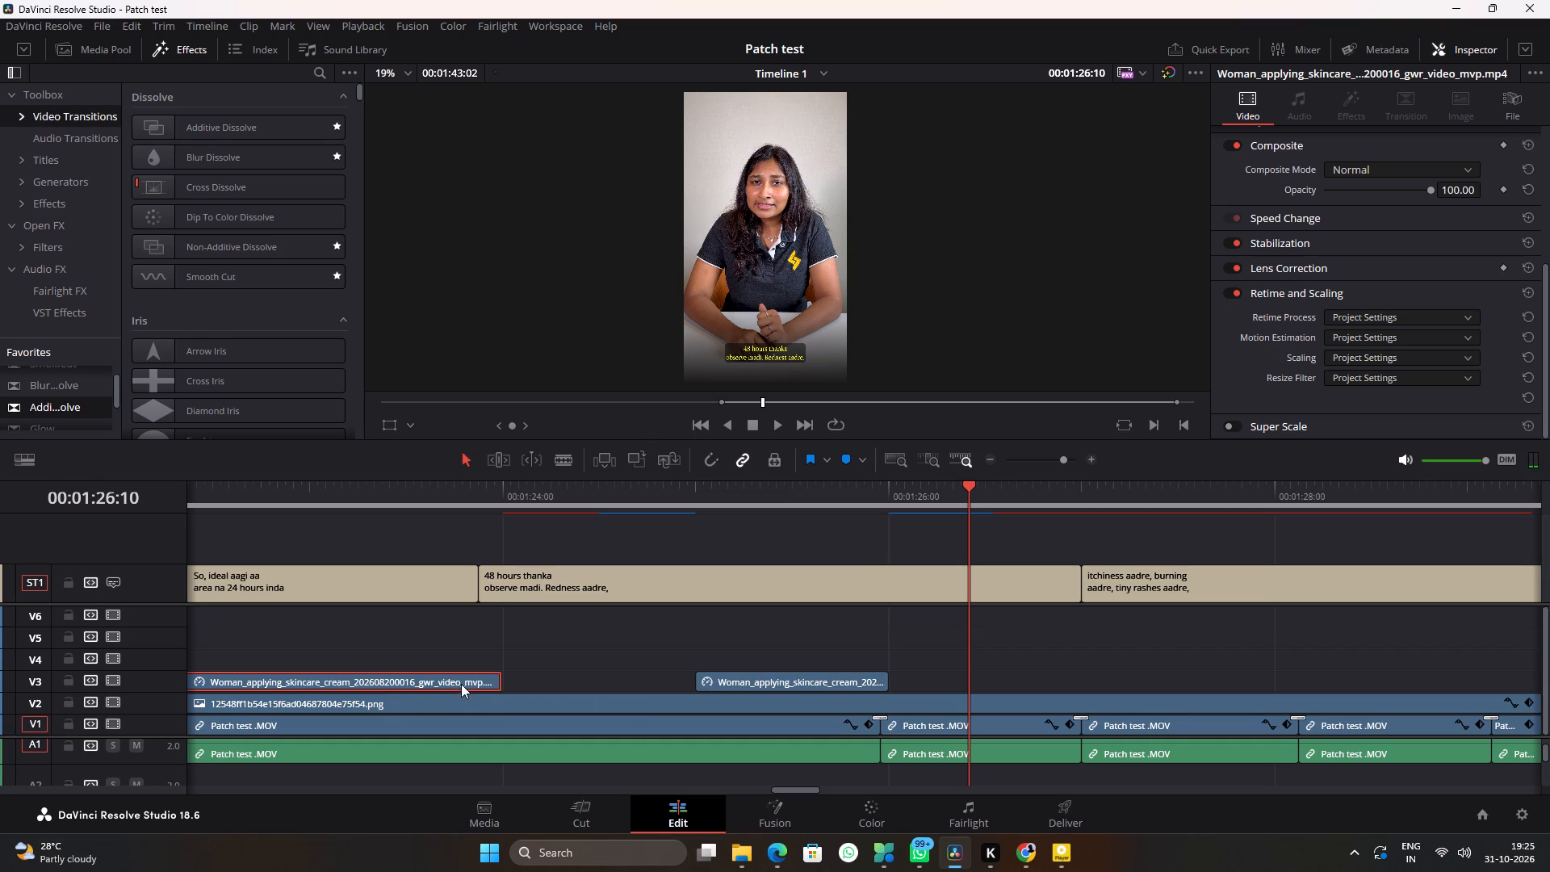
key(ctrl+r)
click(504, 679)
drag(499, 679, 584, 702)
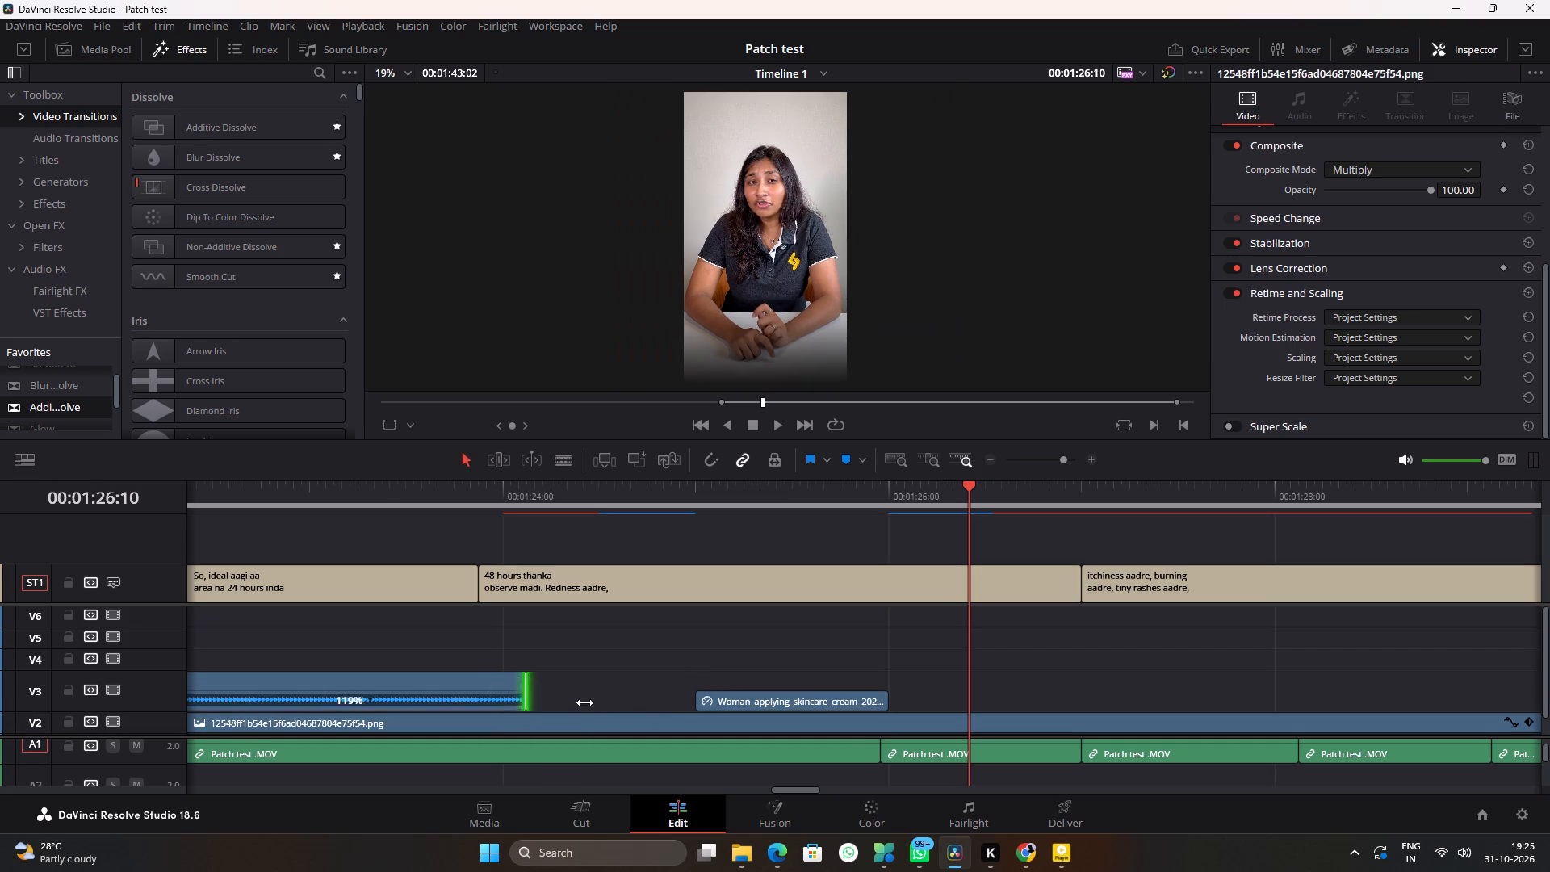
drag(584, 702, 693, 722)
key(ctrl+r)
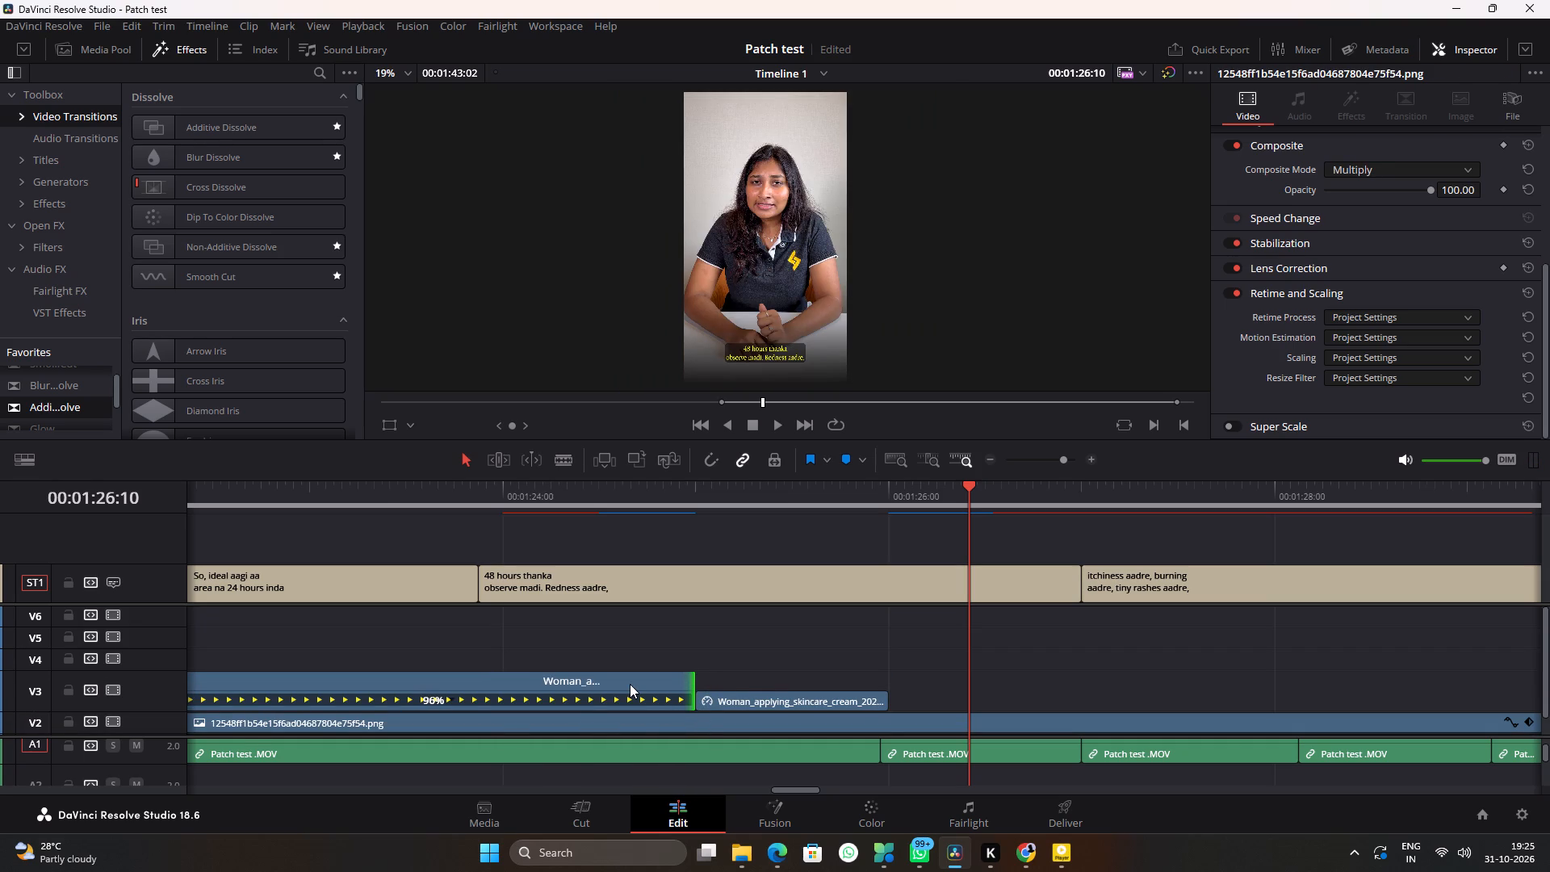
click(630, 684)
key(ctrl+r)
Play through both retimed skincare cream parts and the following talking-head section up to about 00:01:34:00 to check them.
click(611, 497)
key(space)
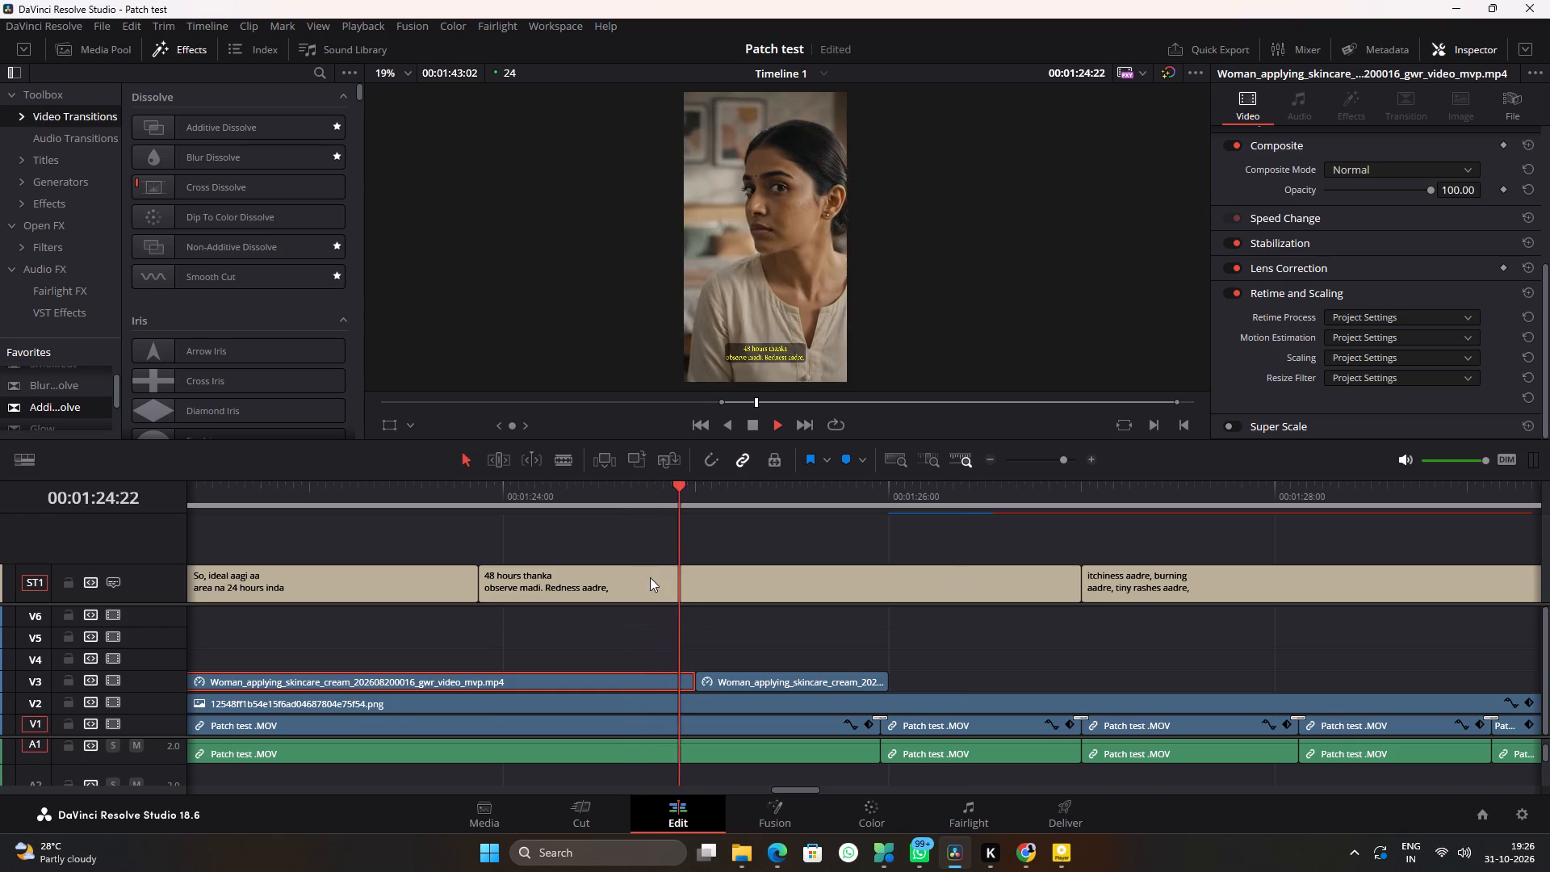
alt+scroll(795, 639, down, 8)
click(308, 481)
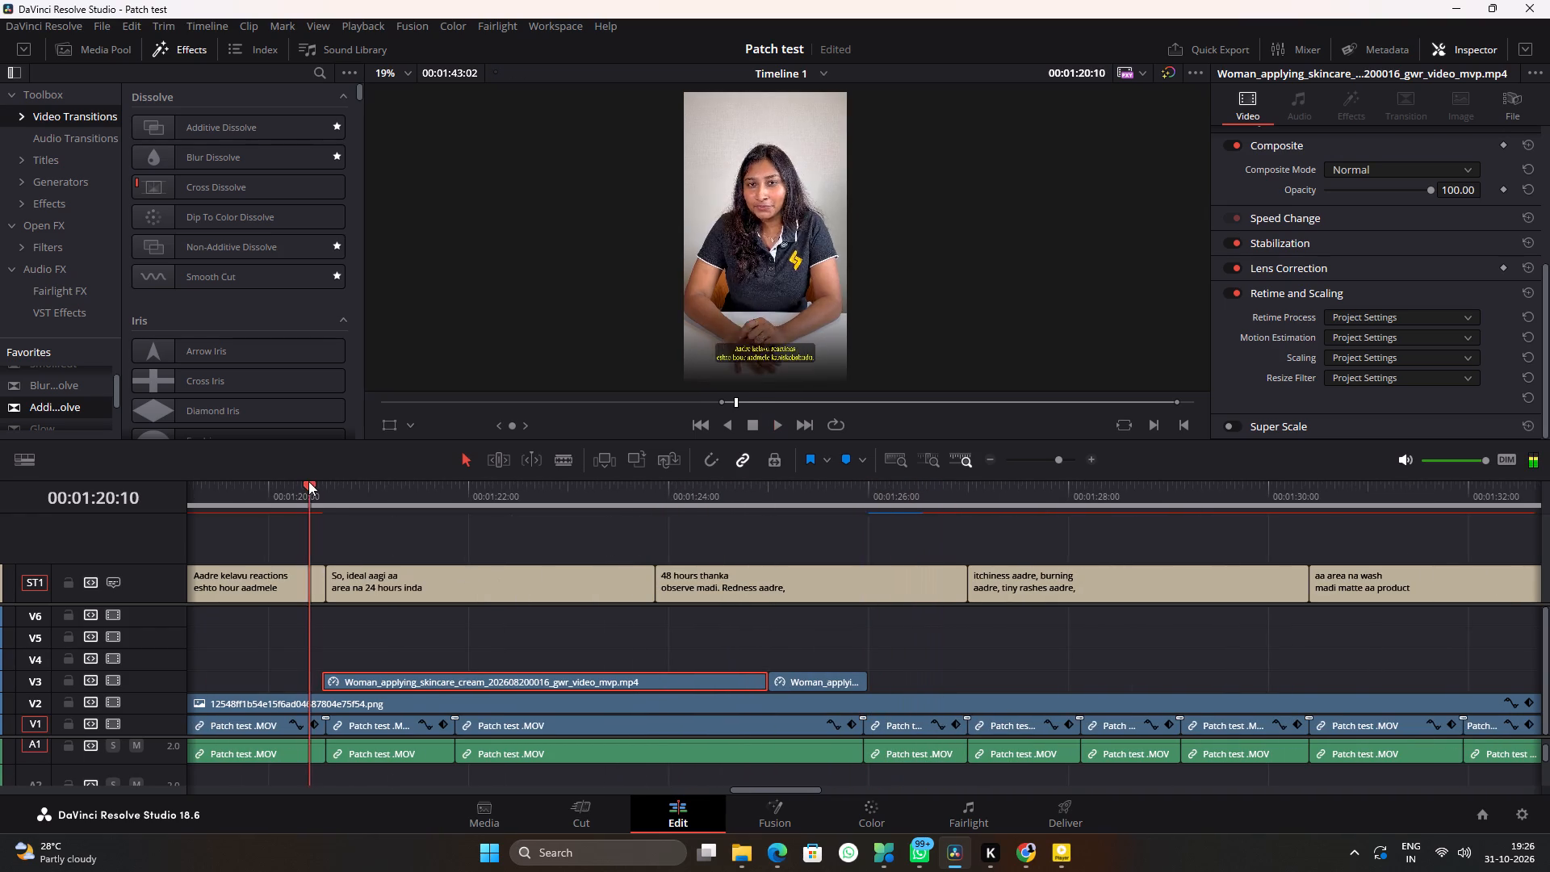
alt+scroll(572, 616, down, 2)
ctrl+scroll(1009, 648, down, 5)
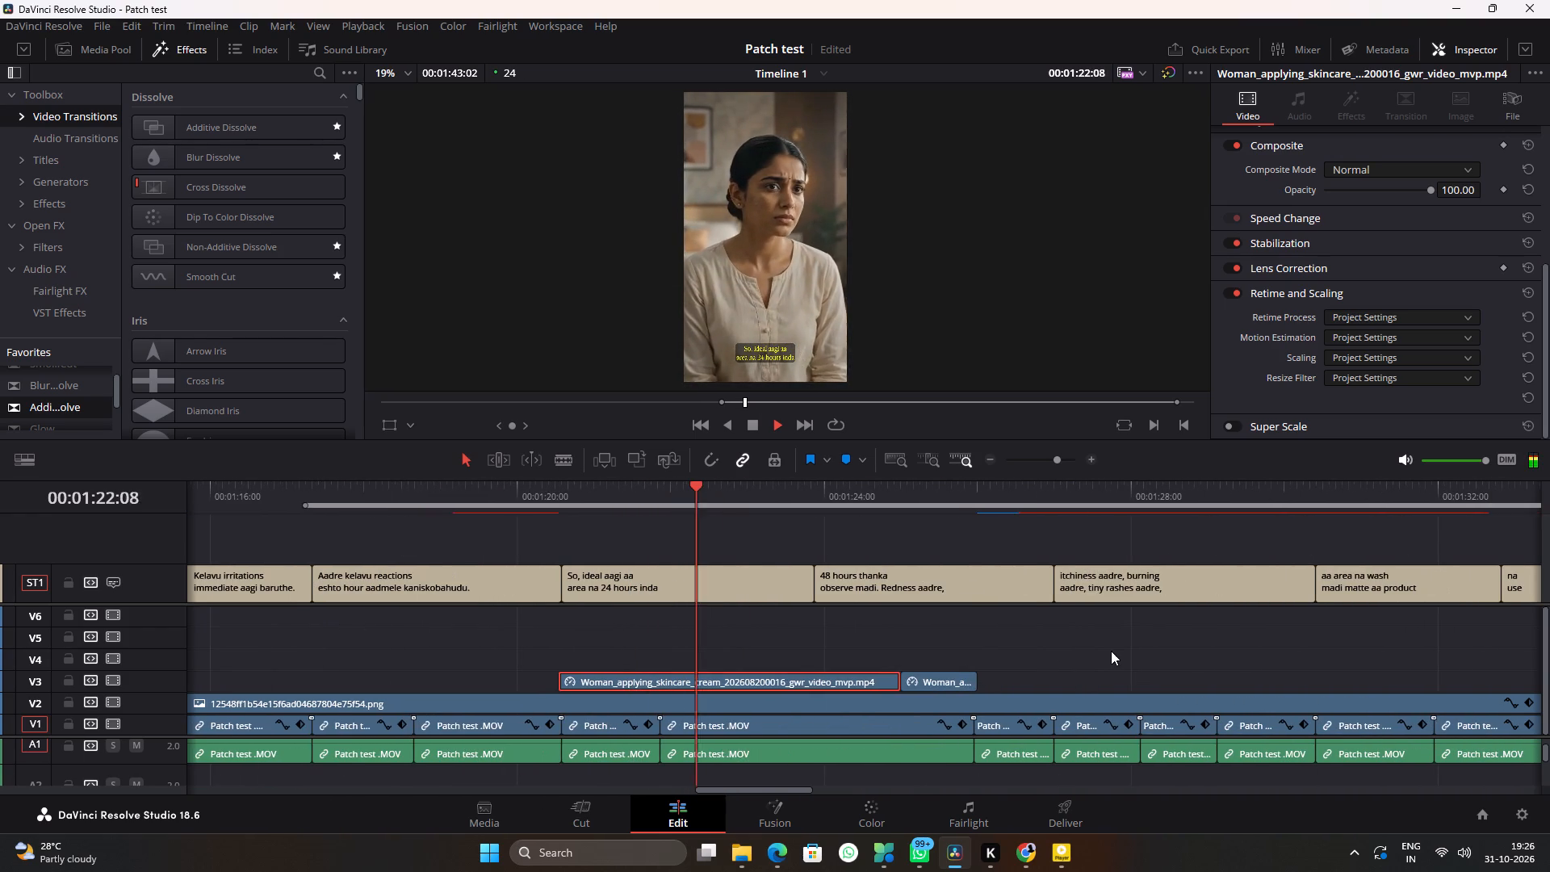
click(1112, 651)
alt+scroll(1033, 643, up, 5)
ctrl+scroll(1033, 643, down, 8)
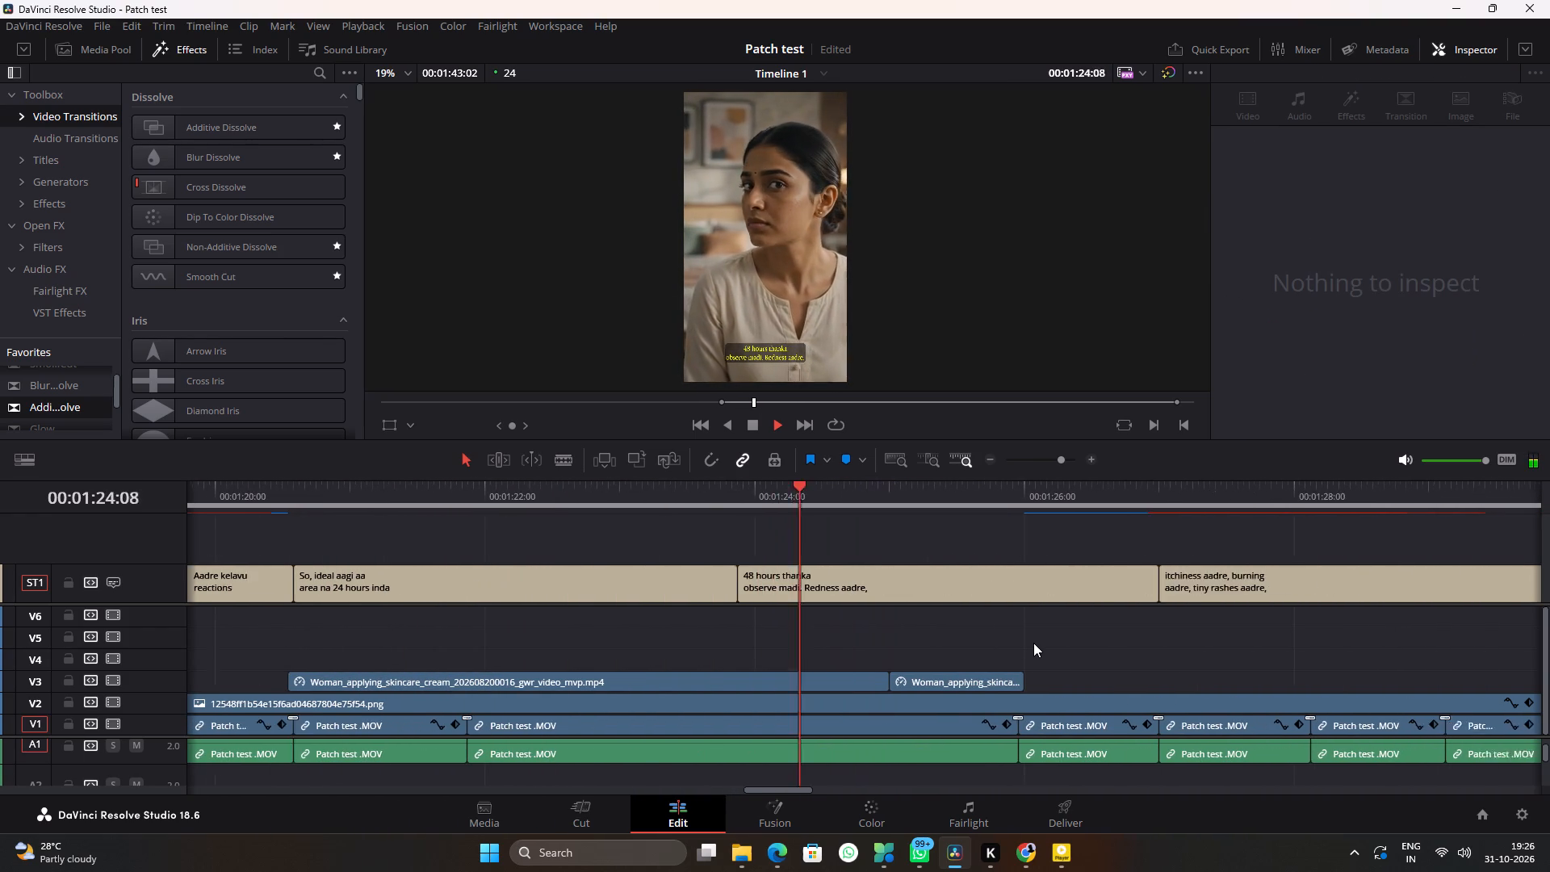
ctrl+scroll(1033, 643, down, 4)
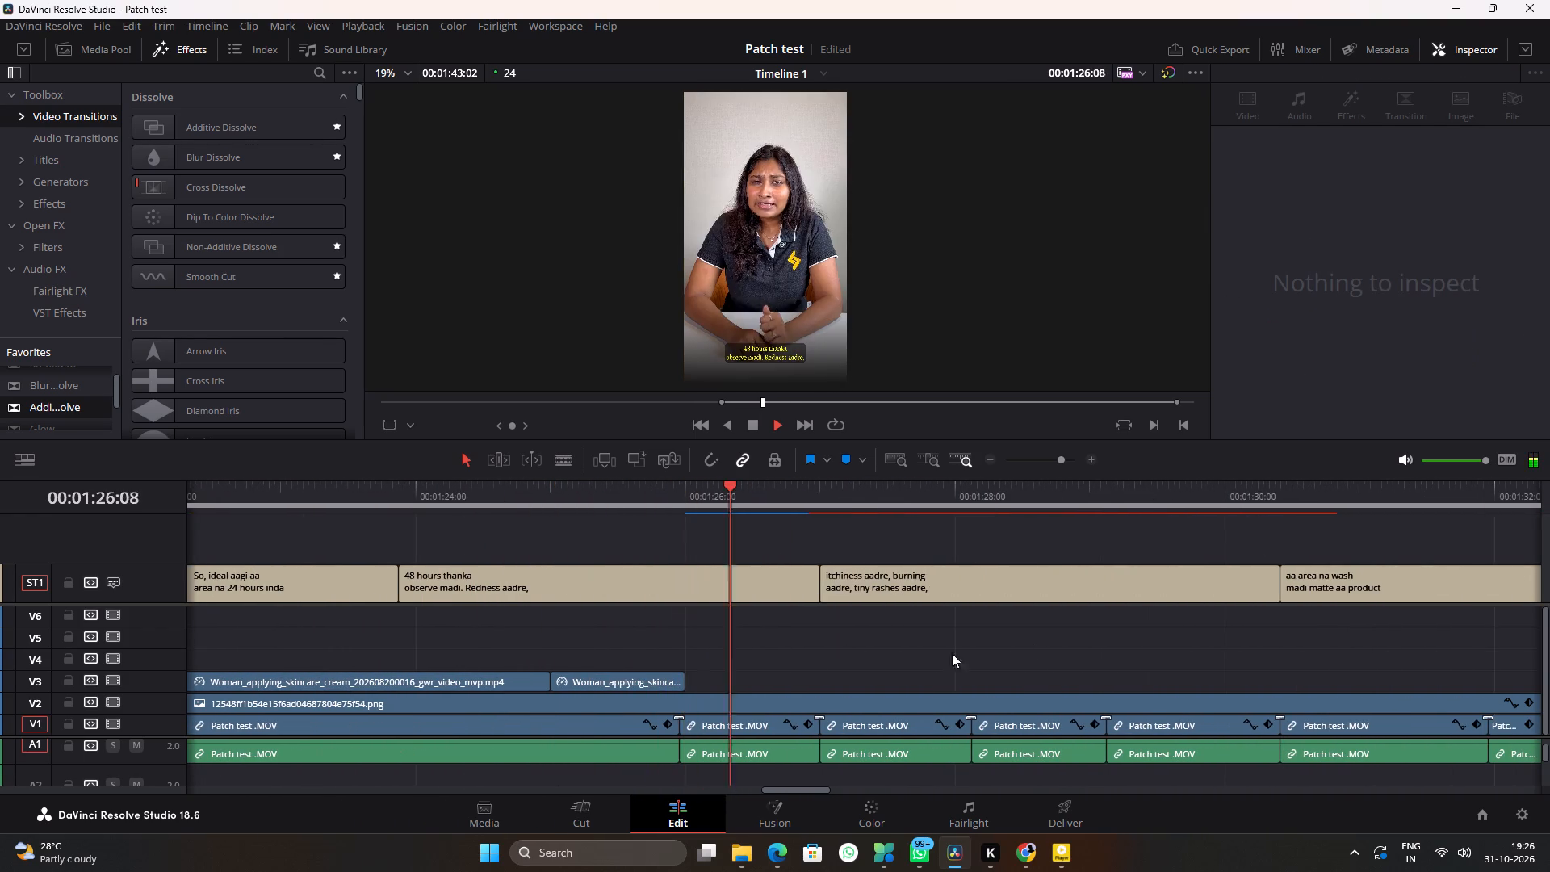
alt+scroll(900, 656, up, 4)
key(space)
click(743, 482)
key(space)
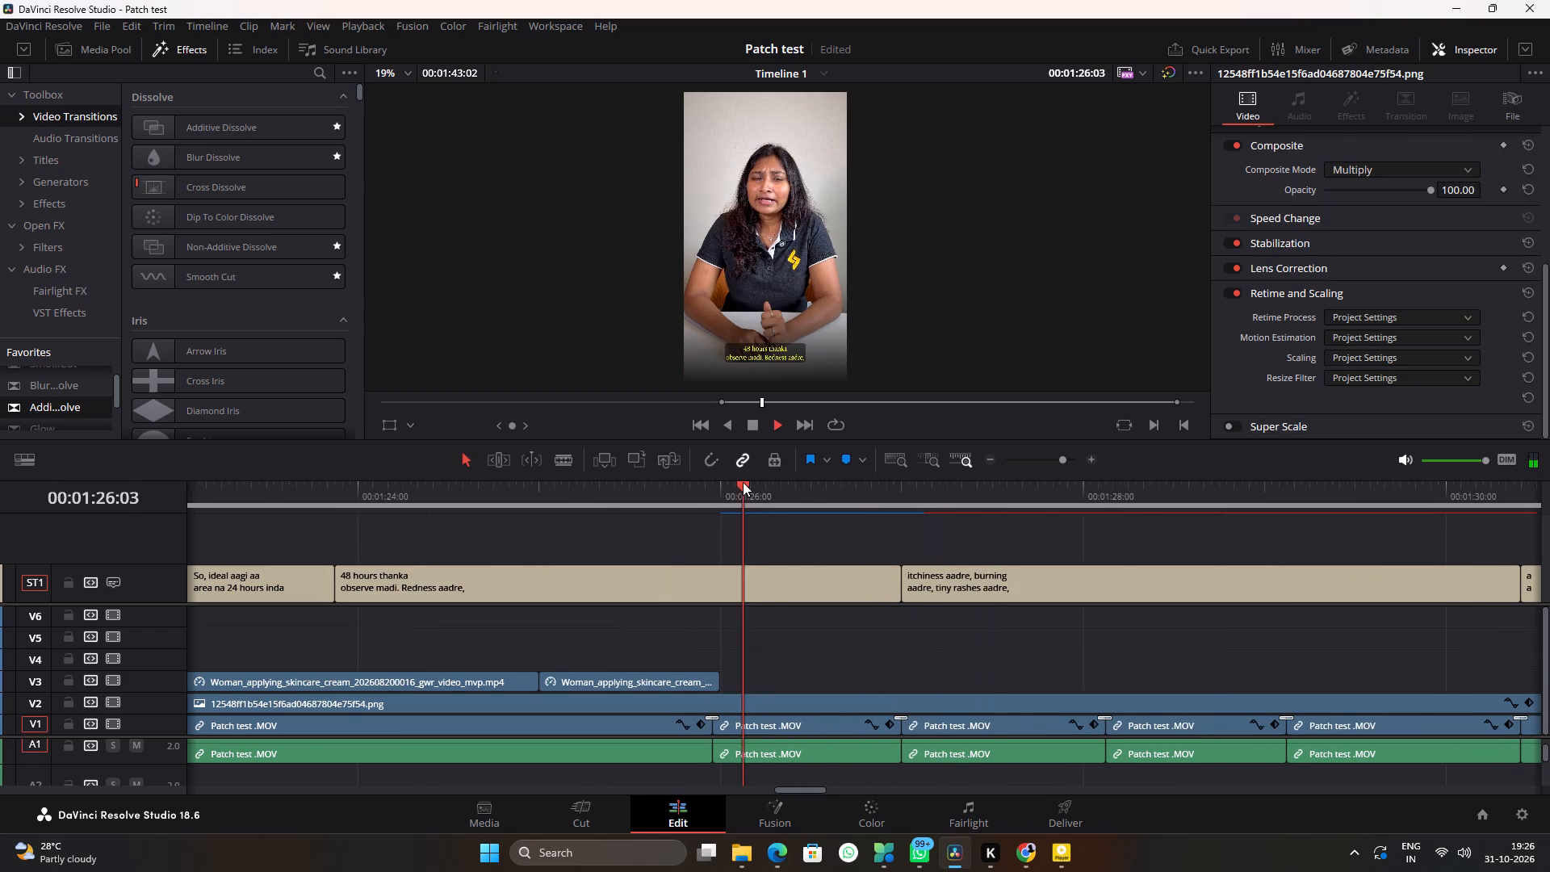
alt+scroll(976, 616, down, 8)
ctrl+scroll(974, 622, down, 3)
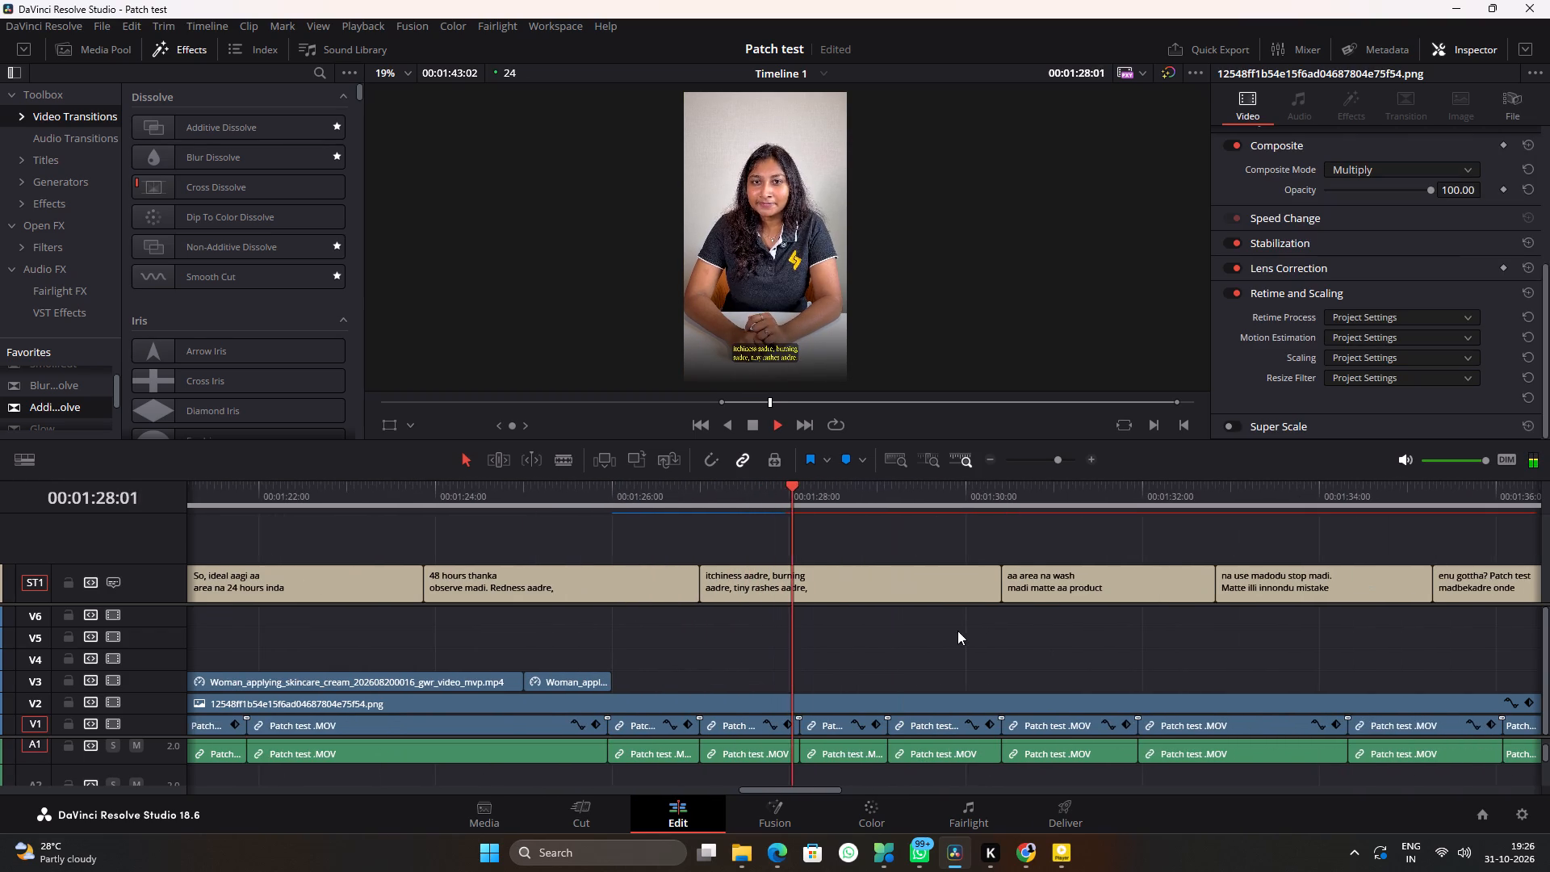
ctrl+scroll(943, 635, down, 4)
alt+scroll(840, 619, up, 3)
ctrl+scroll(840, 619, down, 3)
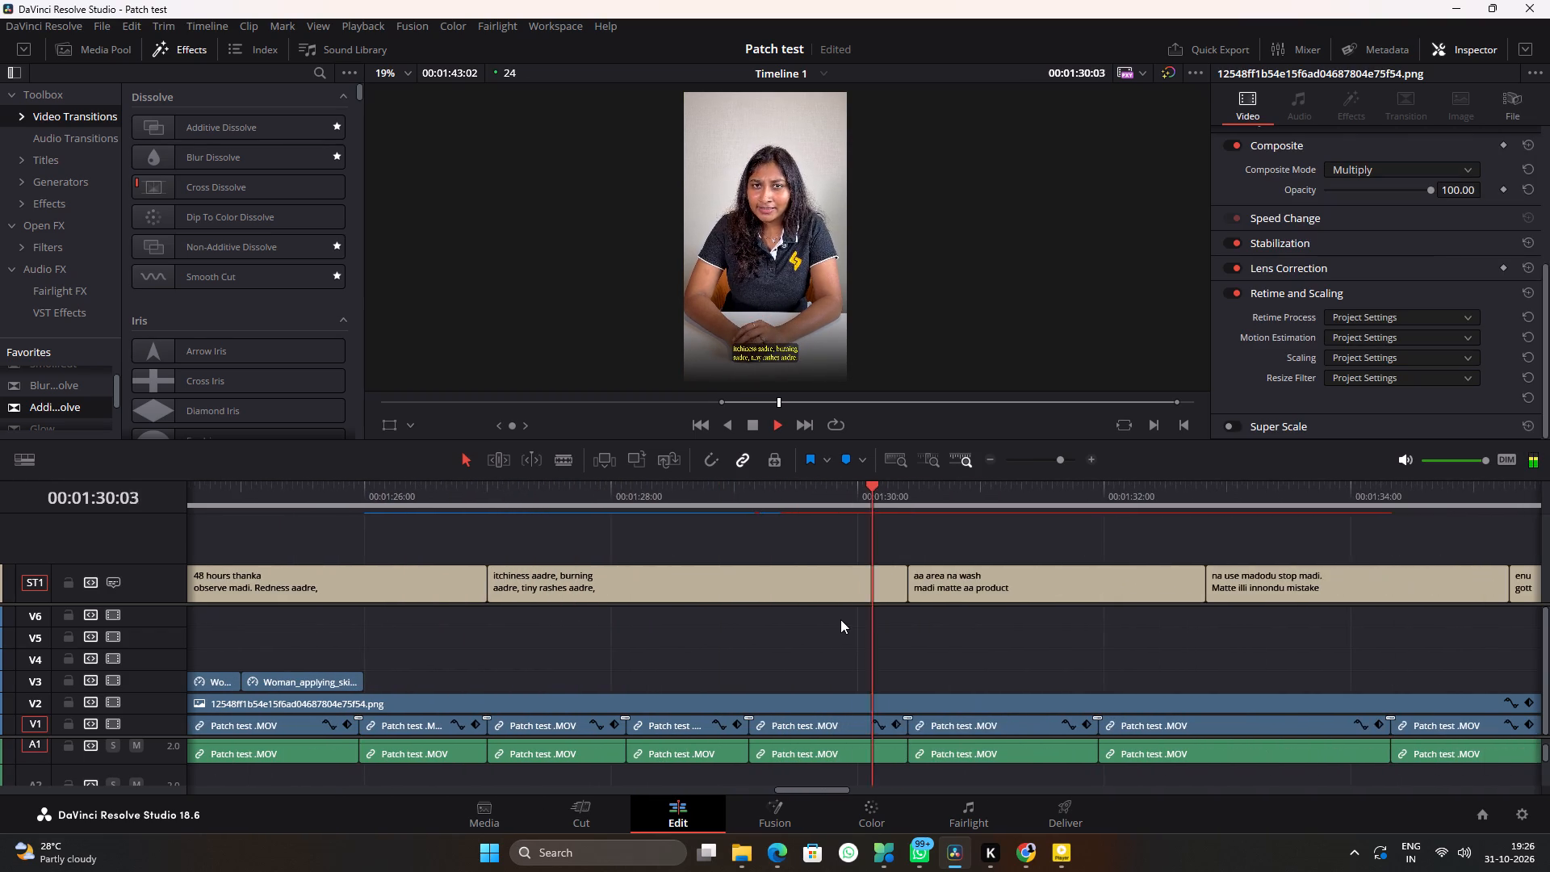
alt+scroll(840, 619, down, 3)
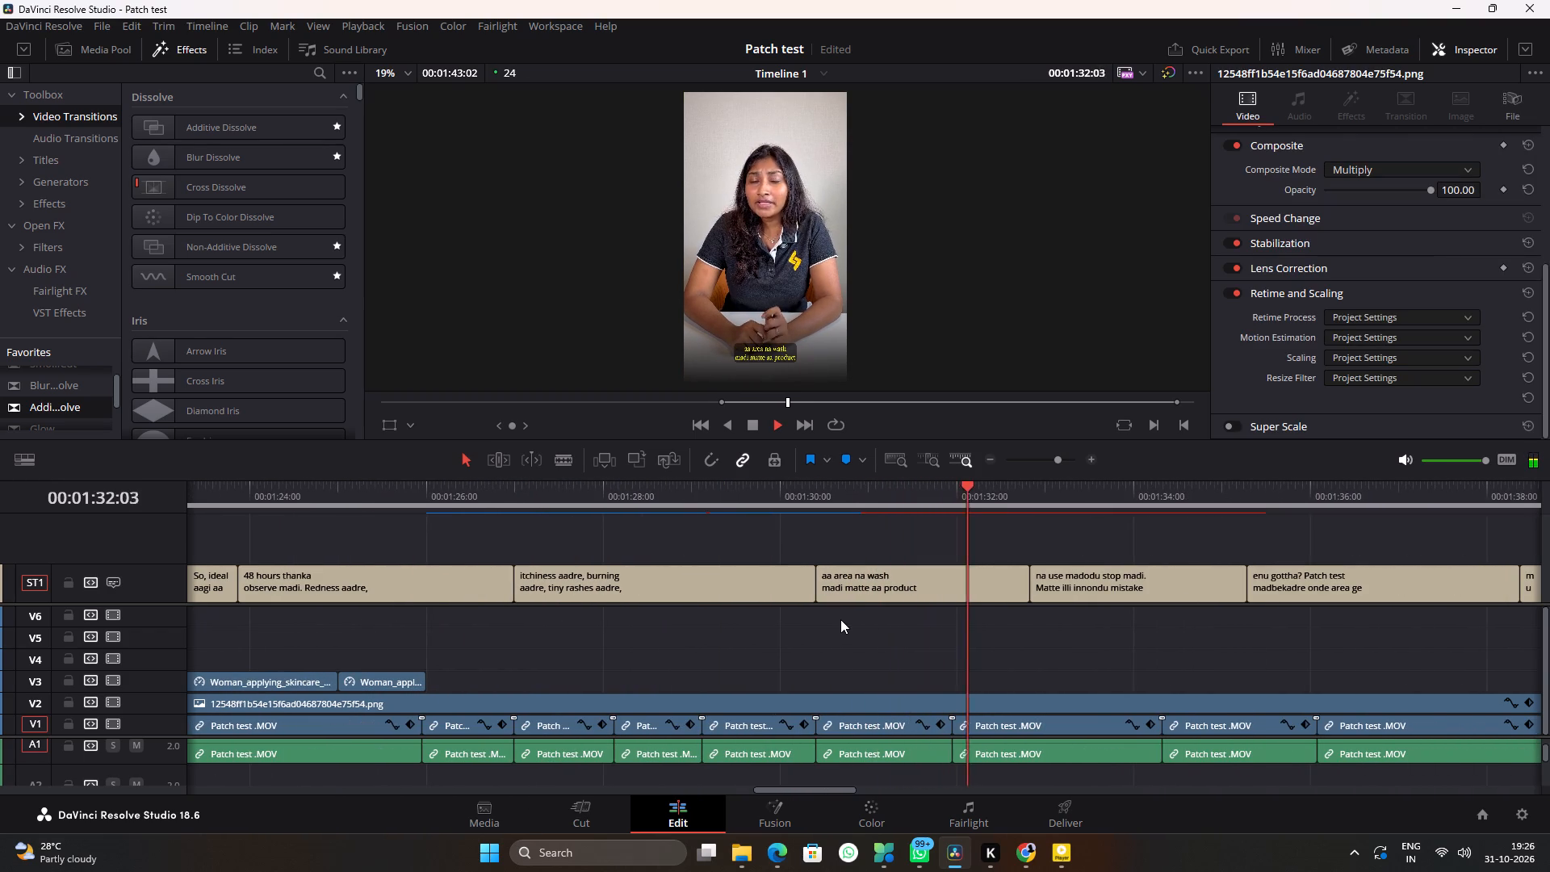
key(space)
Mark the timeline In point at 00:01:30:02 and save the project.
click(788, 488)
key(i)
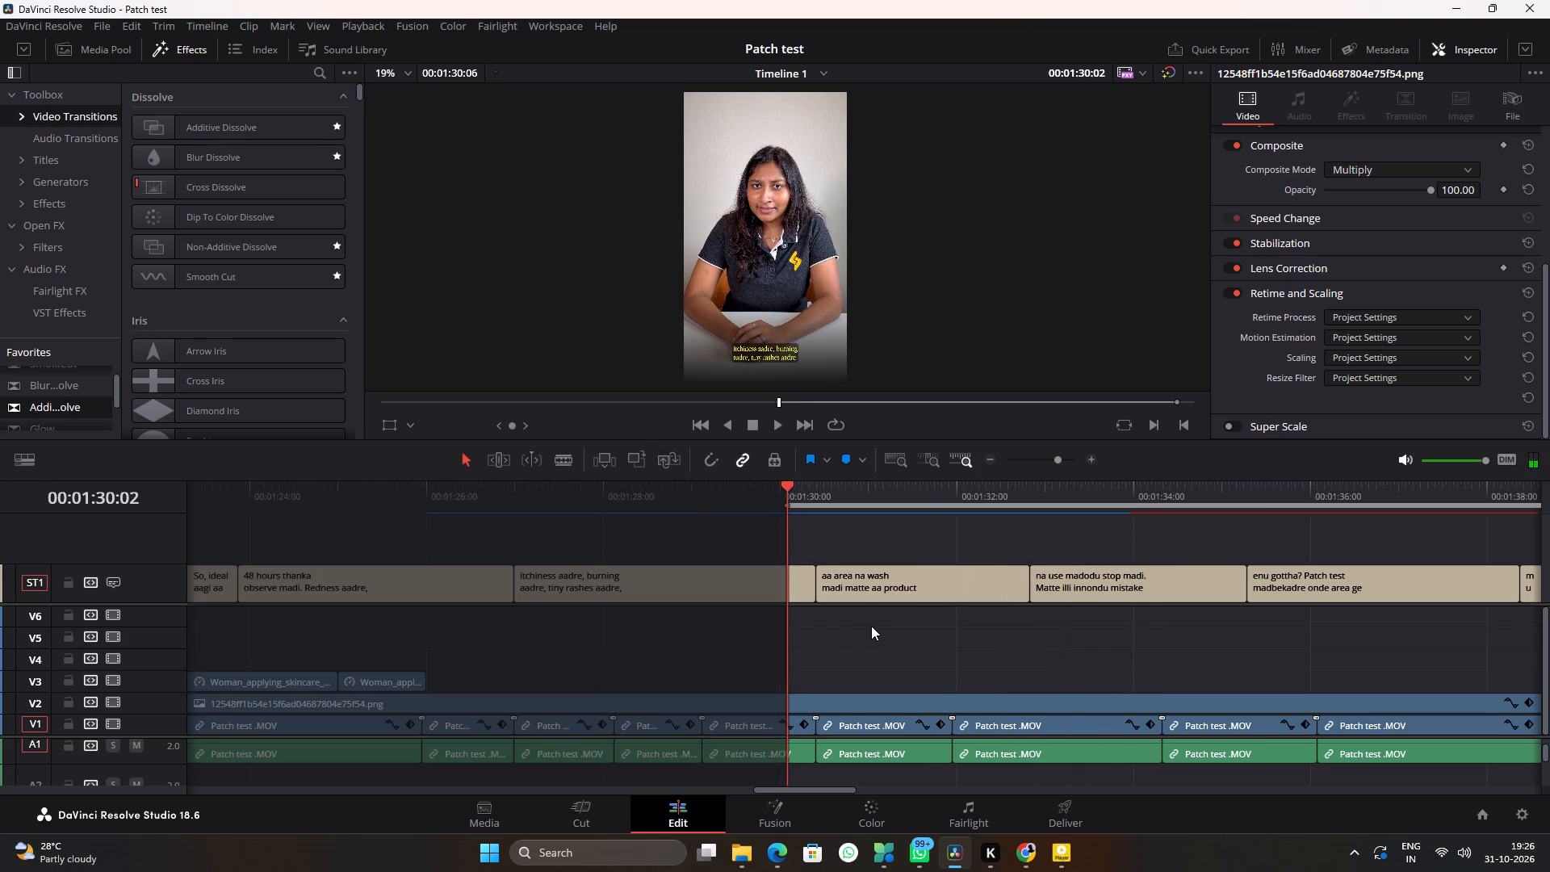
key(ctrl+s)
Preview clips in the Skincare secrets folder and place B-roll 1787757812147.mp4 on V3 starting at 00:01:30:09.
click(745, 853)
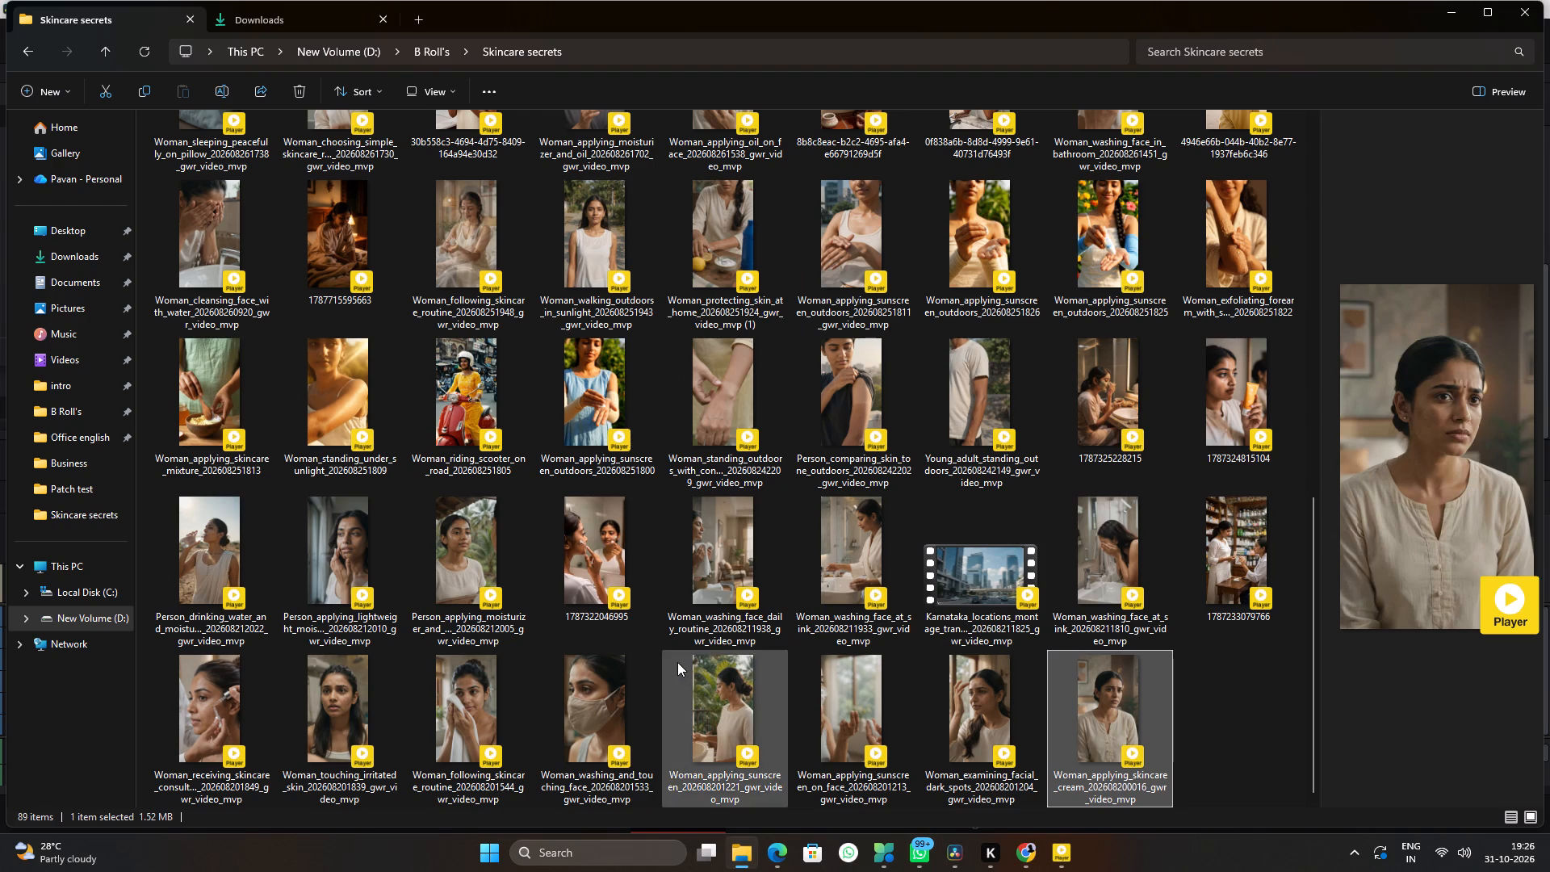
scroll(686, 558, up, 1)
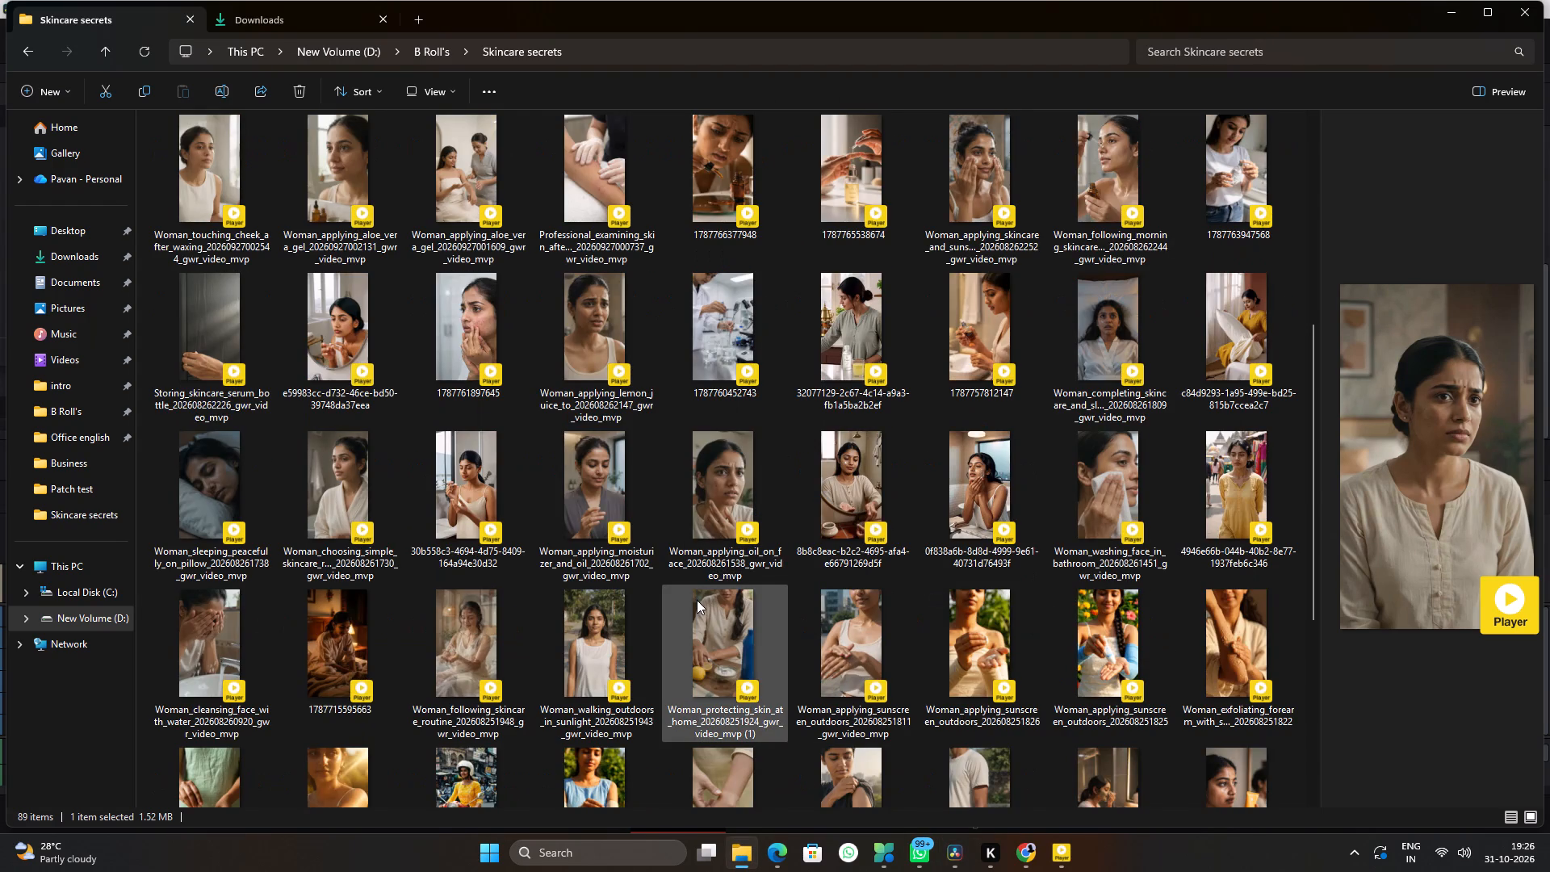
click(979, 350)
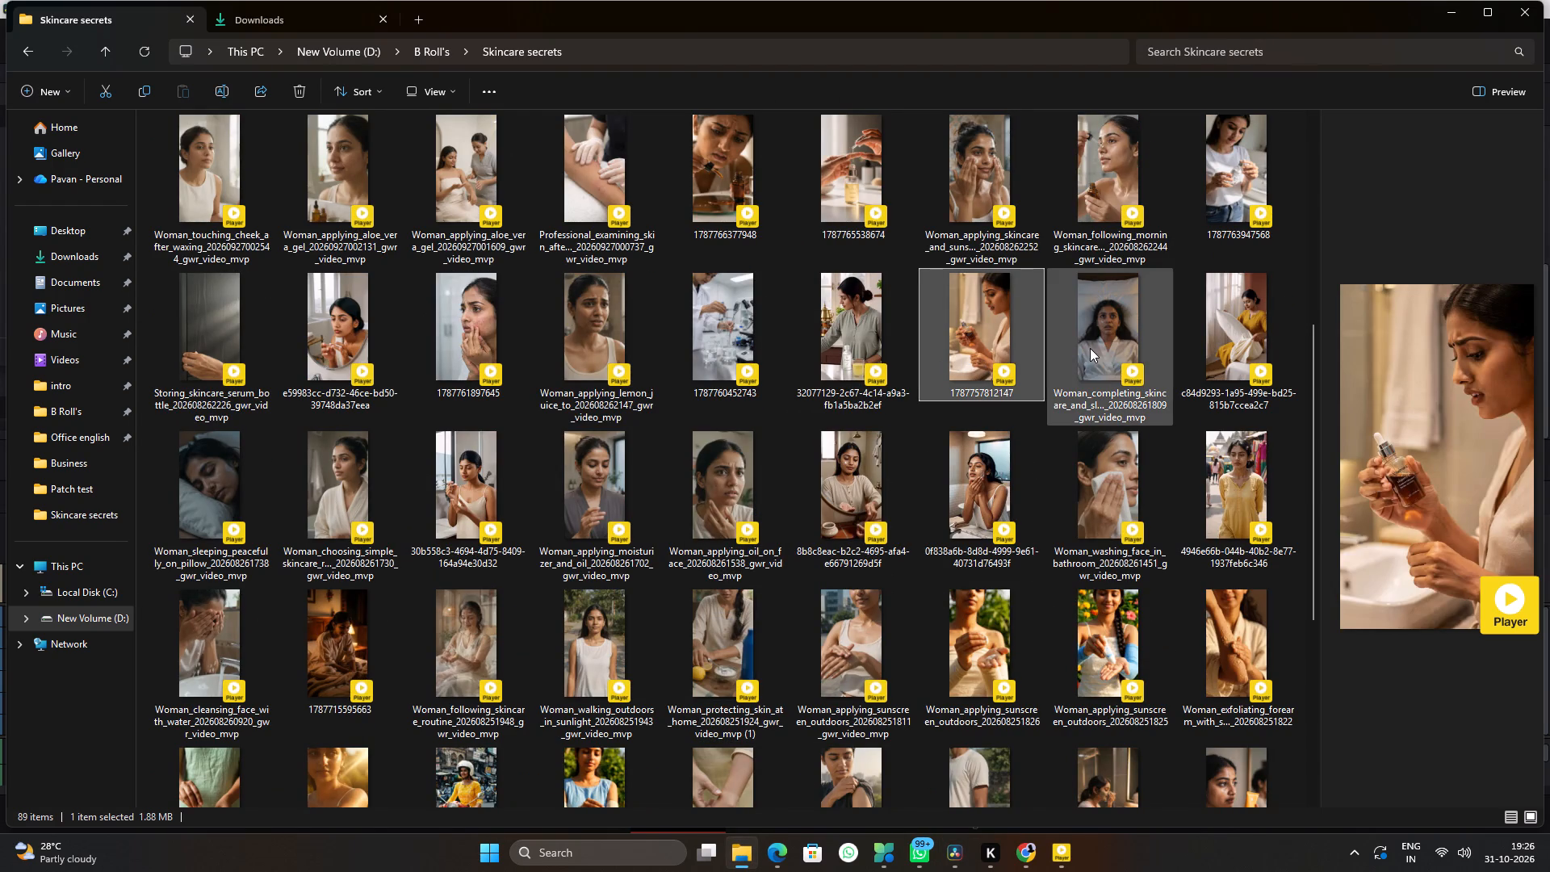
click(723, 493)
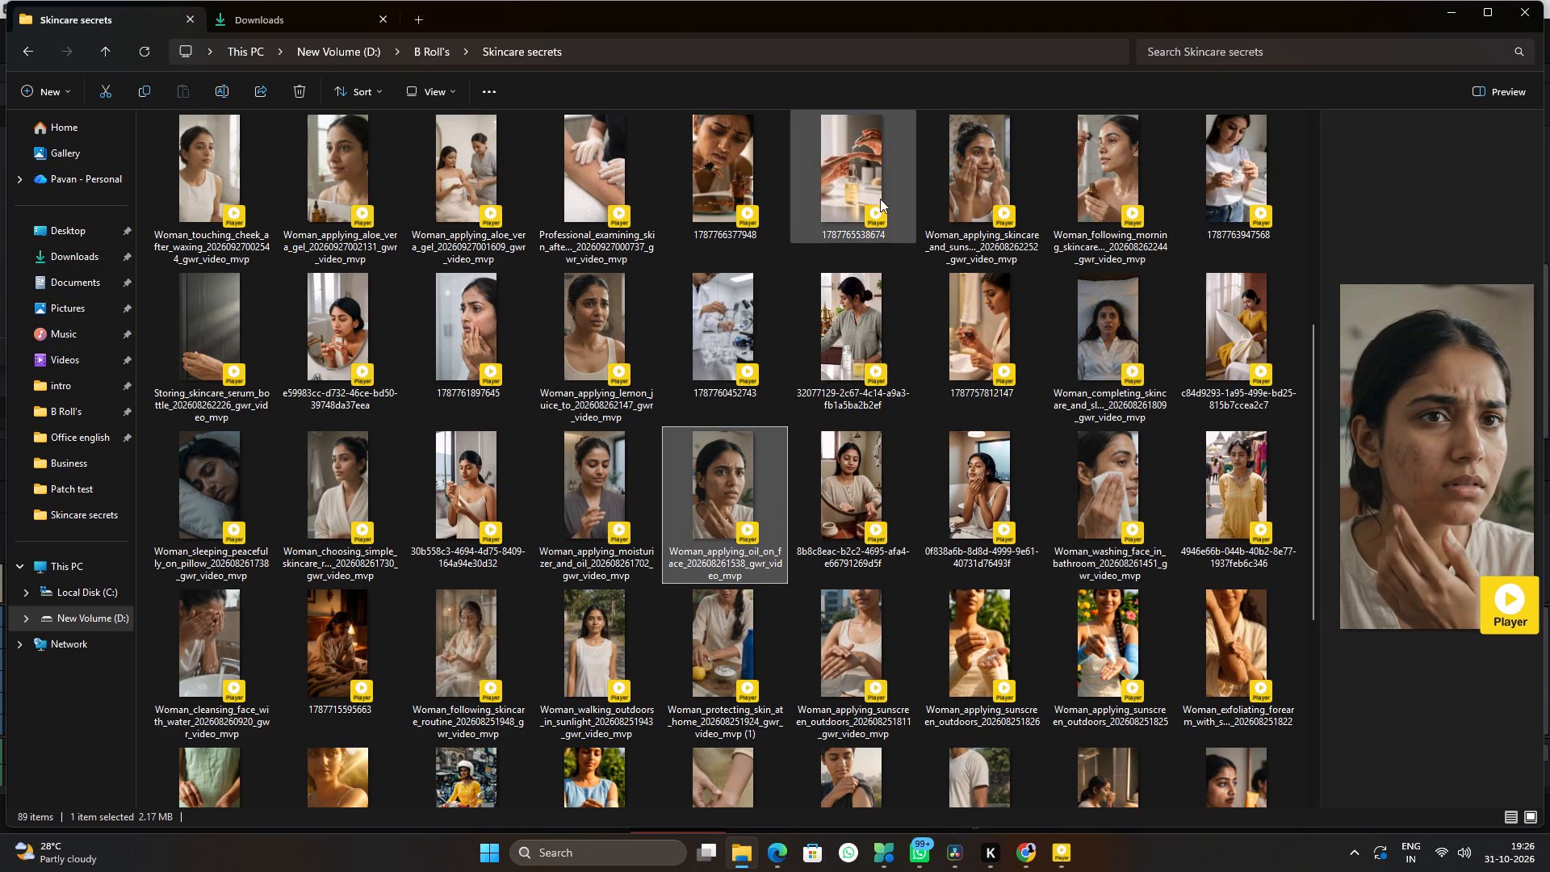
click(726, 185)
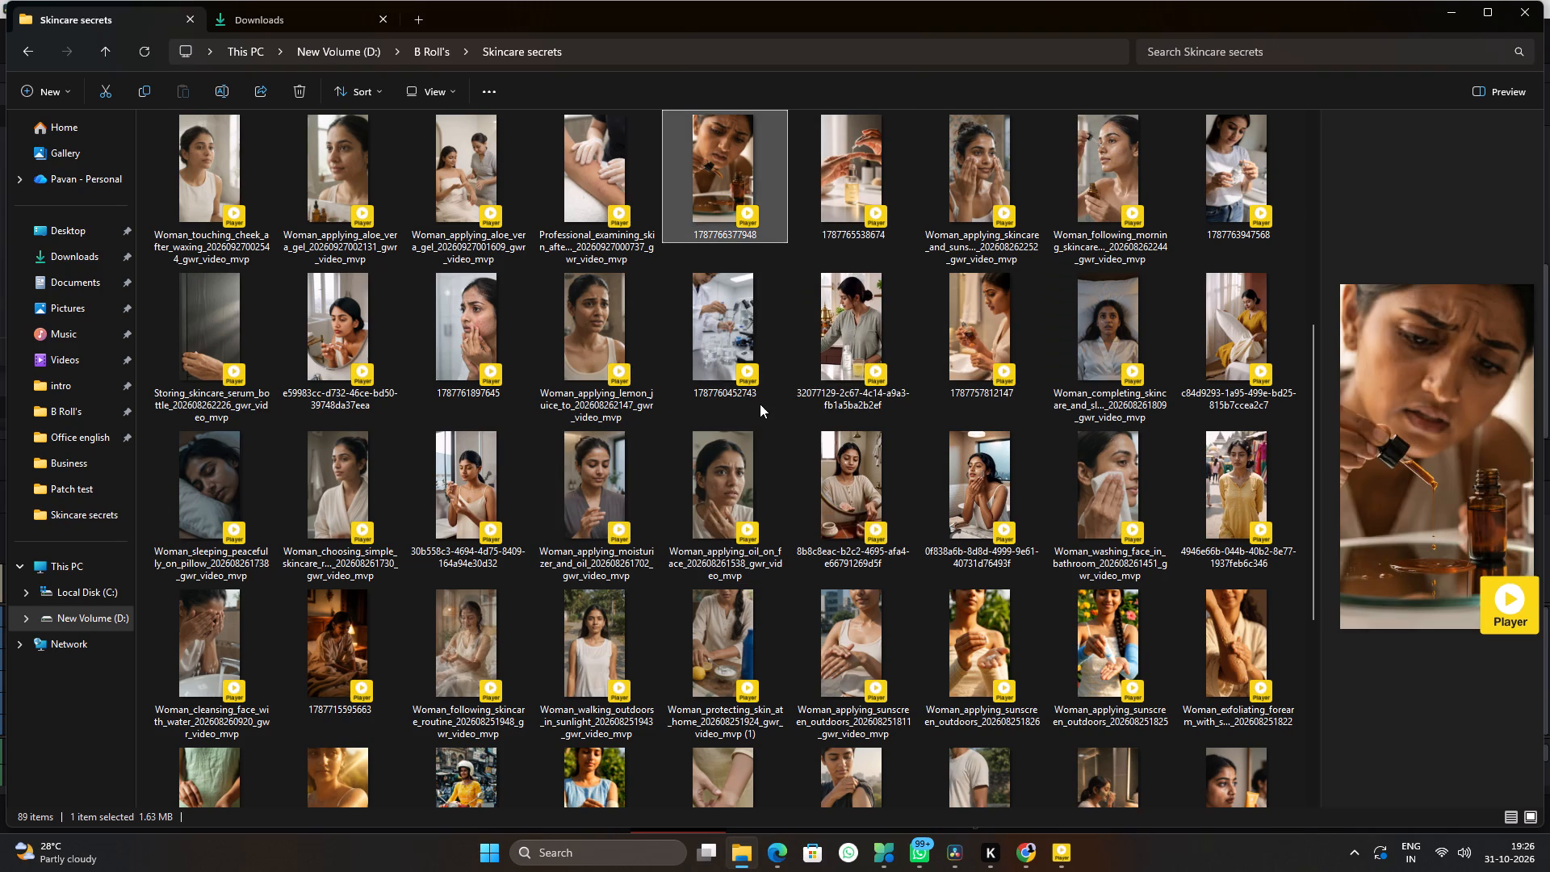
click(984, 326)
drag(987, 305, 998, 342)
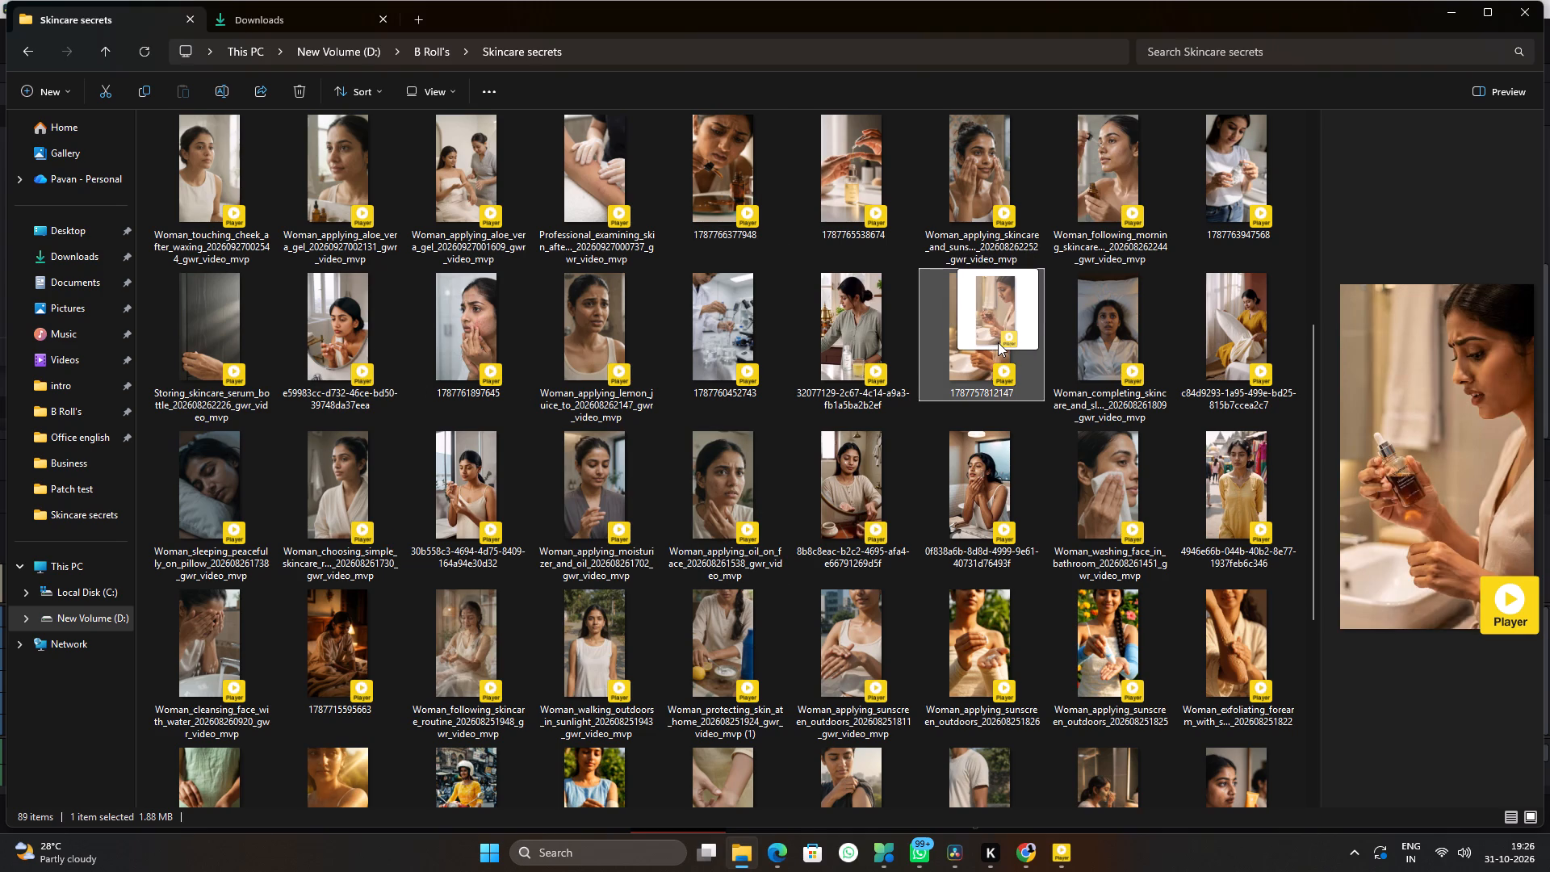
drag(998, 342, 830, 676)
key(alt+Tab)
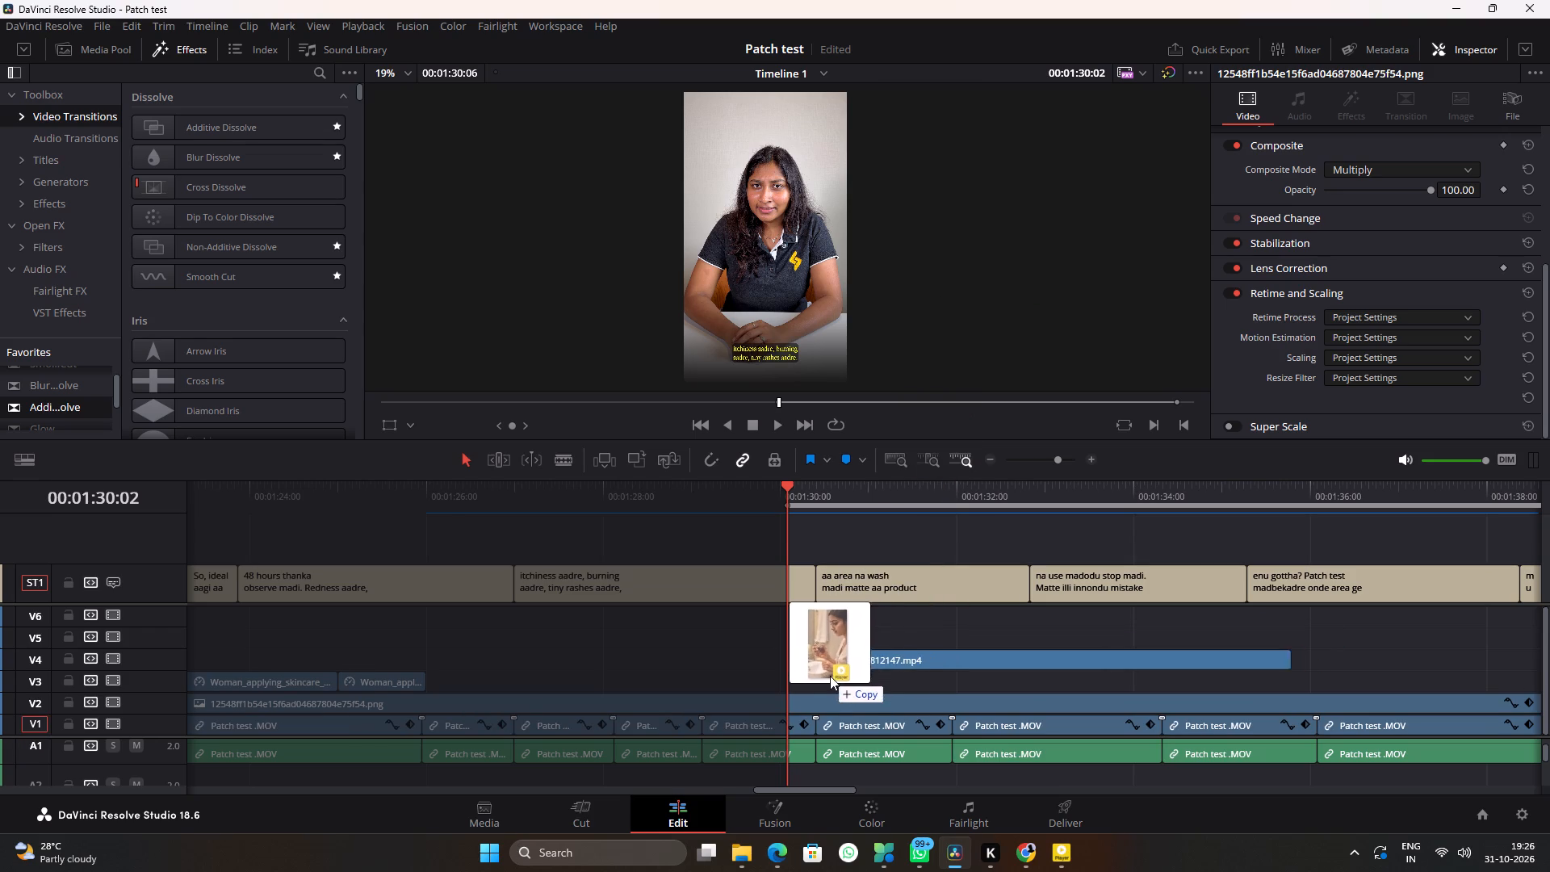
drag(830, 676, 799, 677)
scroll(857, 652, down, 6)
drag(885, 736, 897, 683)
alt+scroll(870, 621, up, 4)
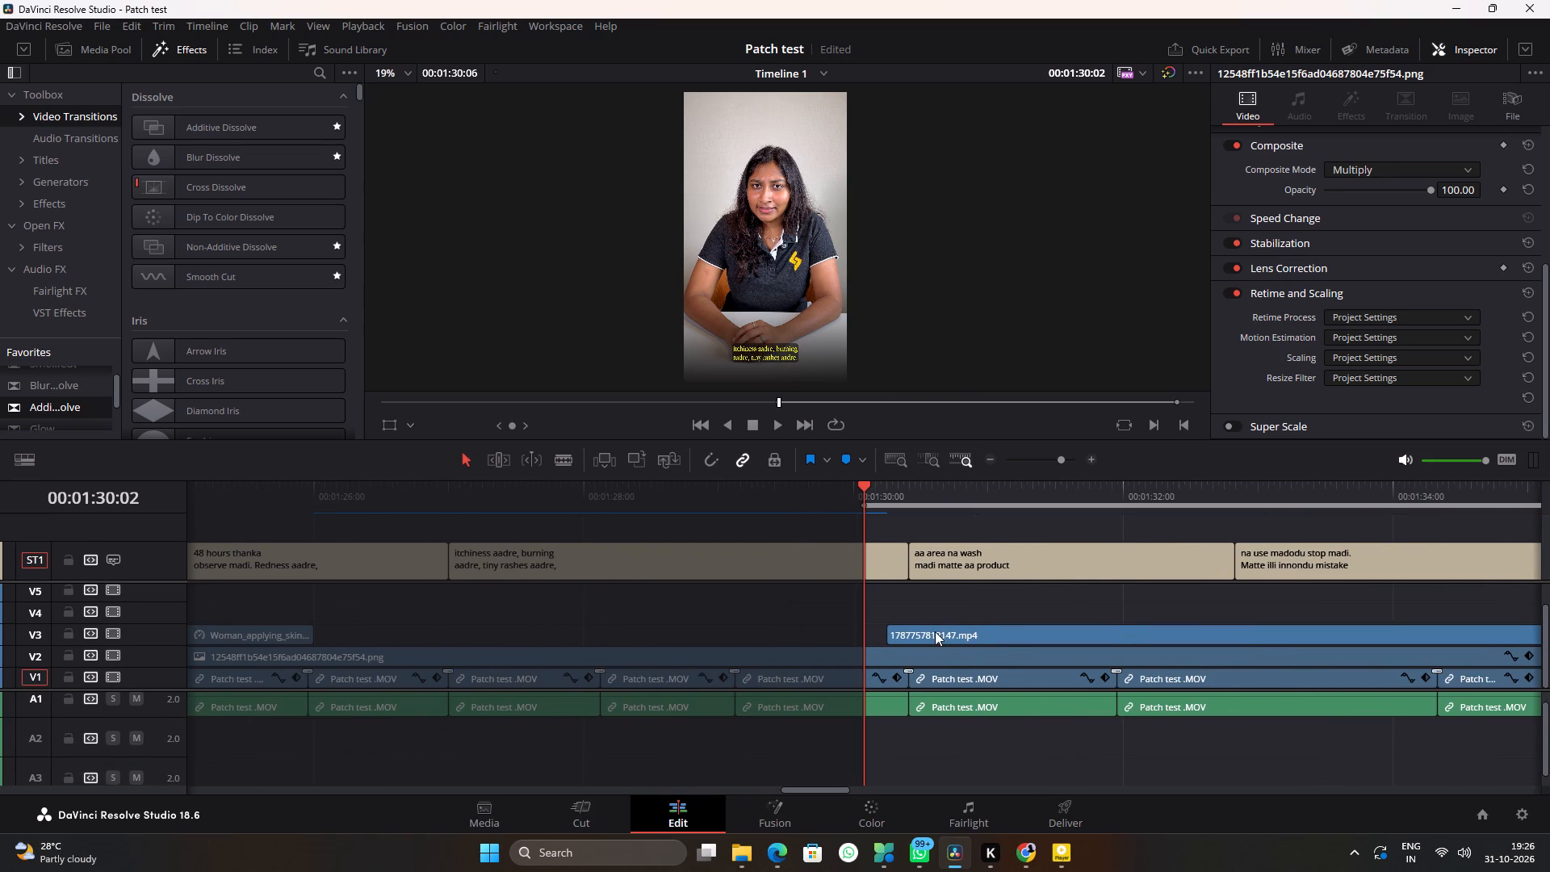
drag(935, 631, 954, 631)
Play the newly placed serum bottle clip against the subtitles, and replay it full screen from 00:01:30:09.
key(space)
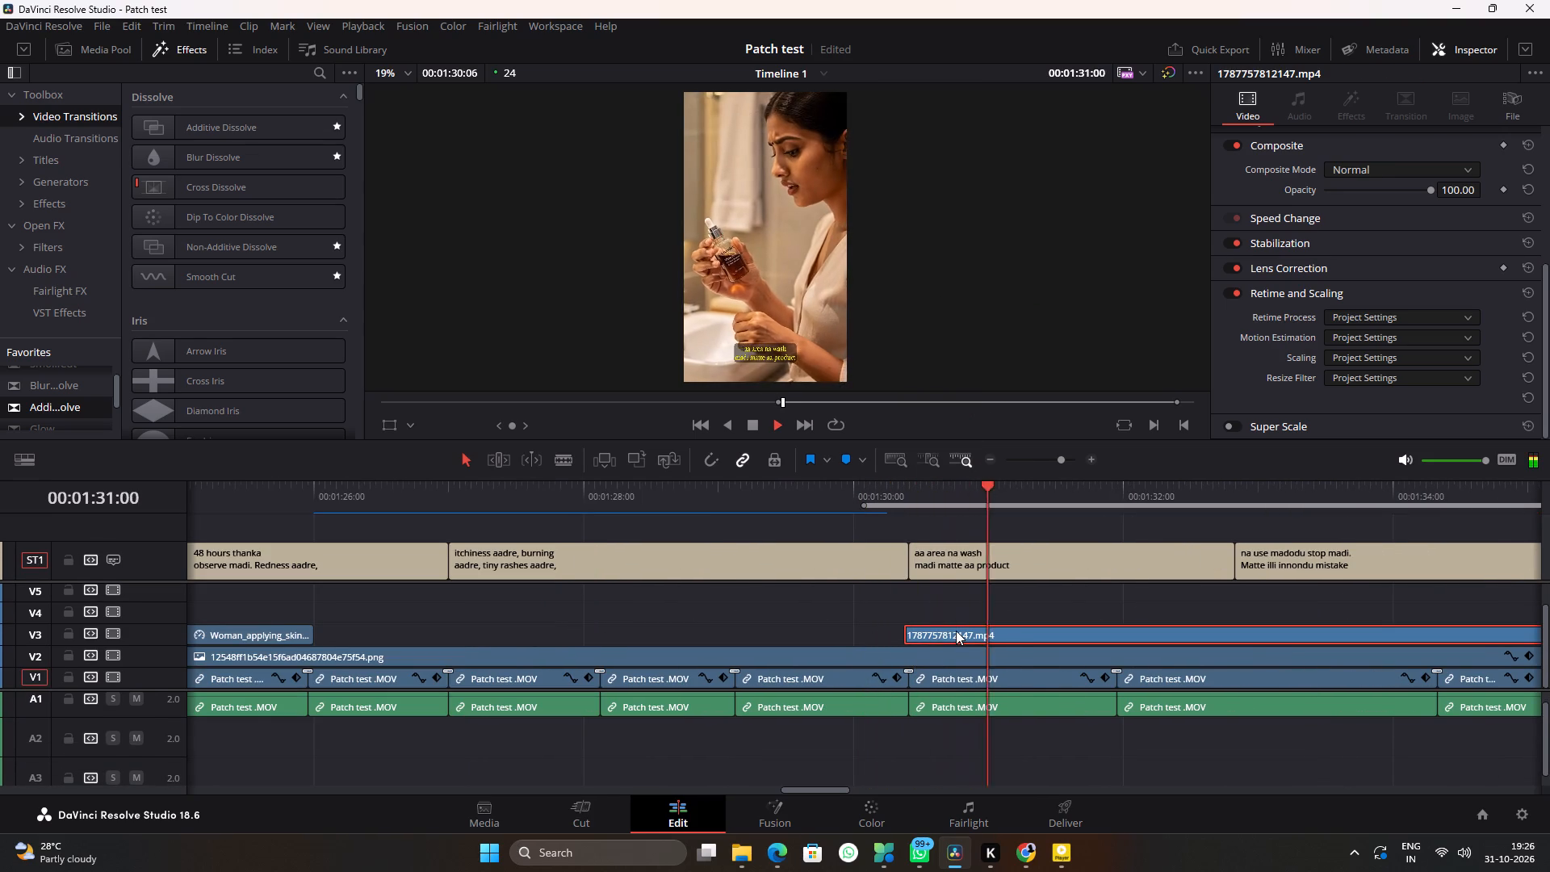
ctrl+scroll(956, 631, down, 5)
alt+scroll(956, 631, up, 4)
alt+scroll(956, 631, down, 5)
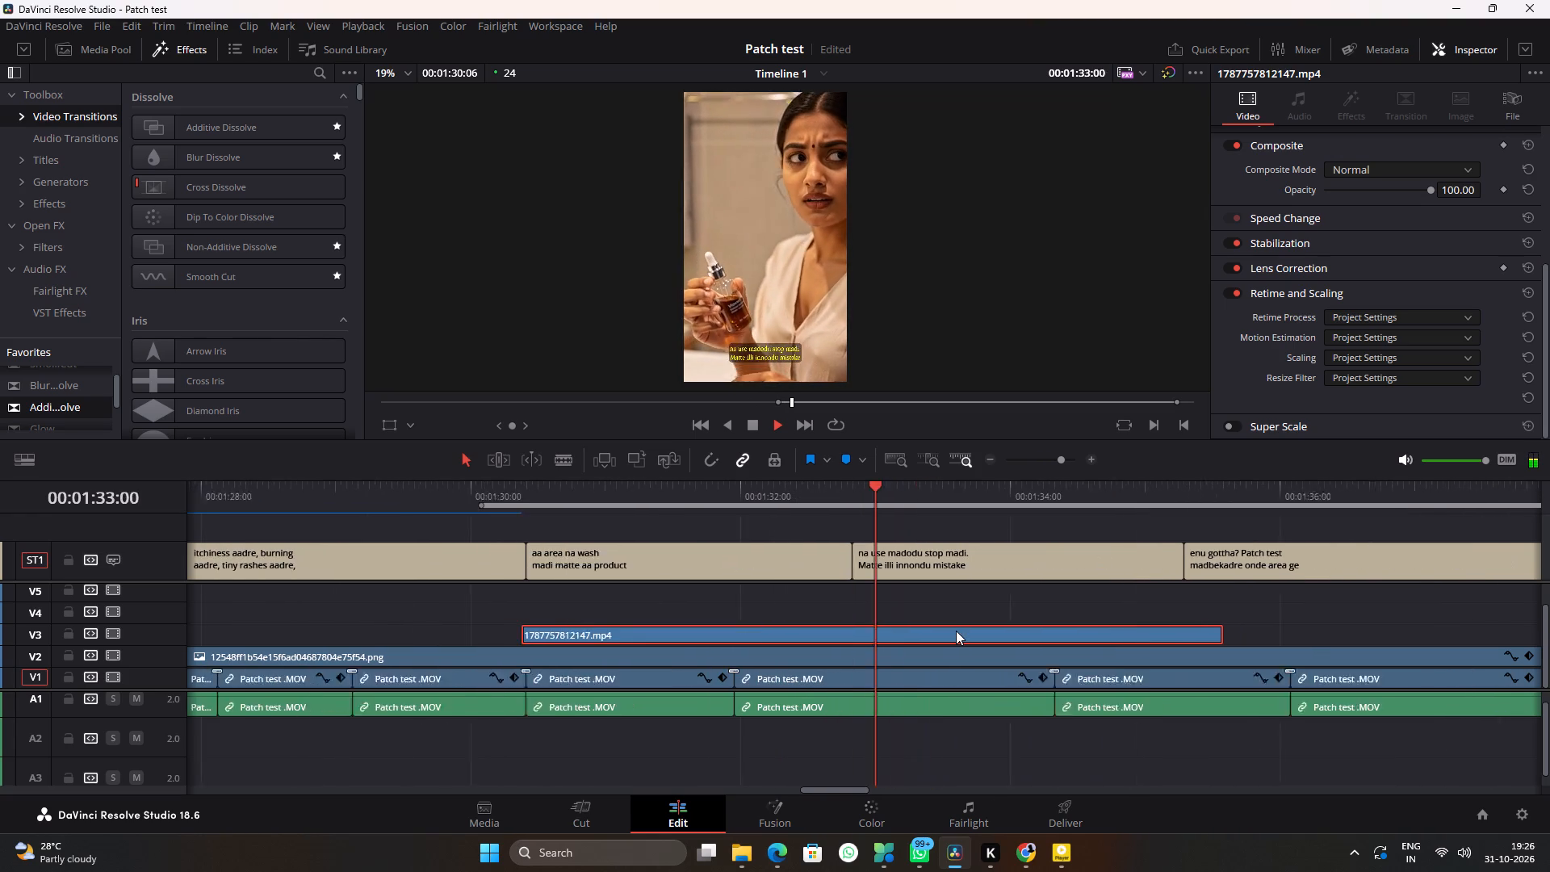
ctrl+scroll(956, 631, down, 4)
key(space)
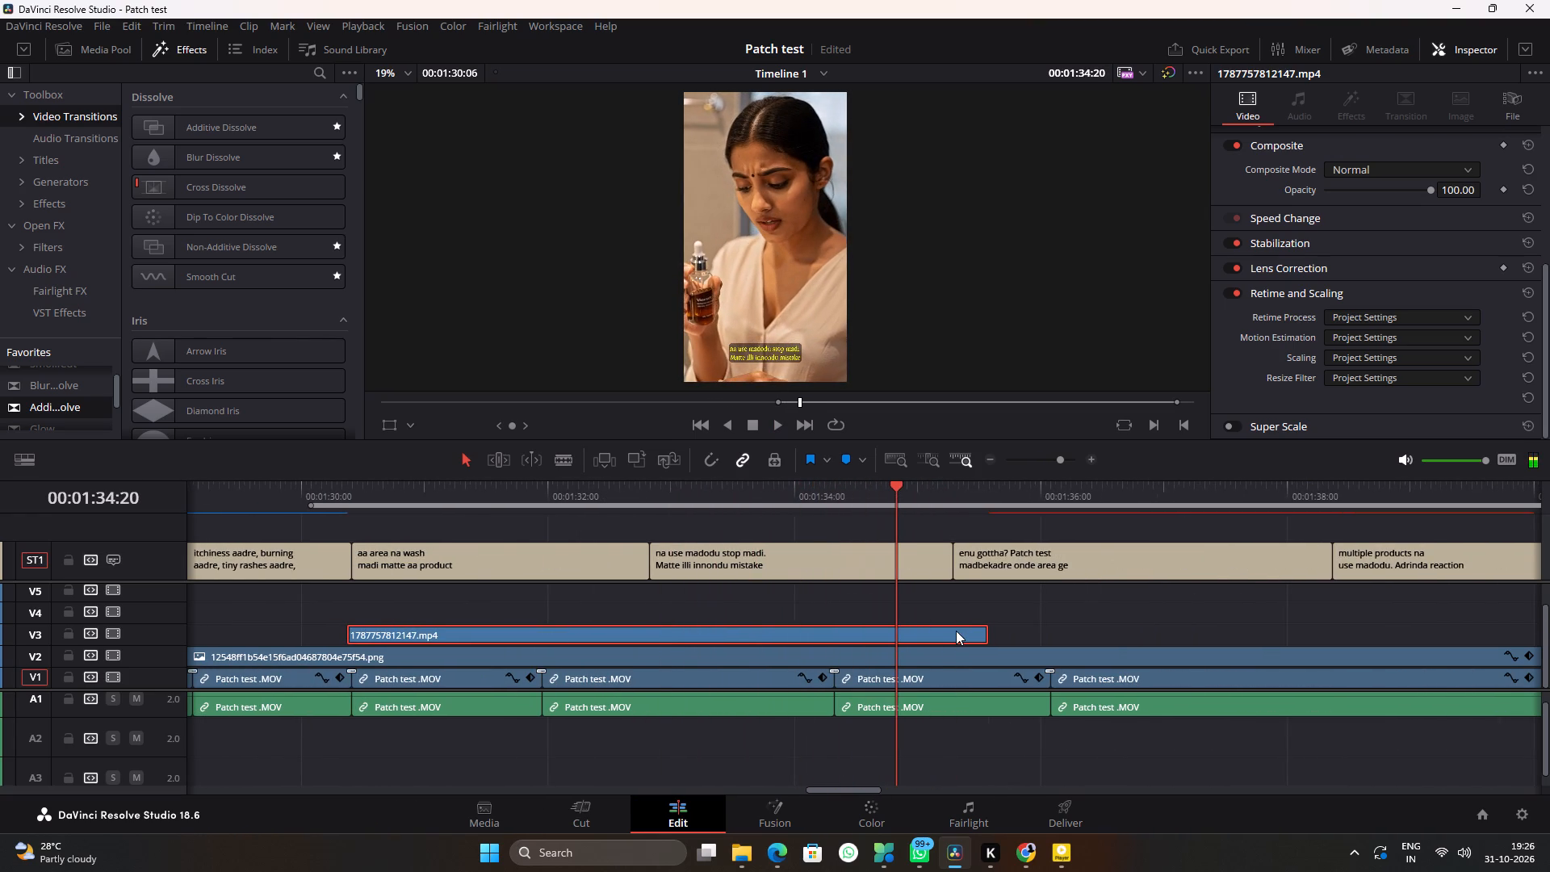
click(349, 488)
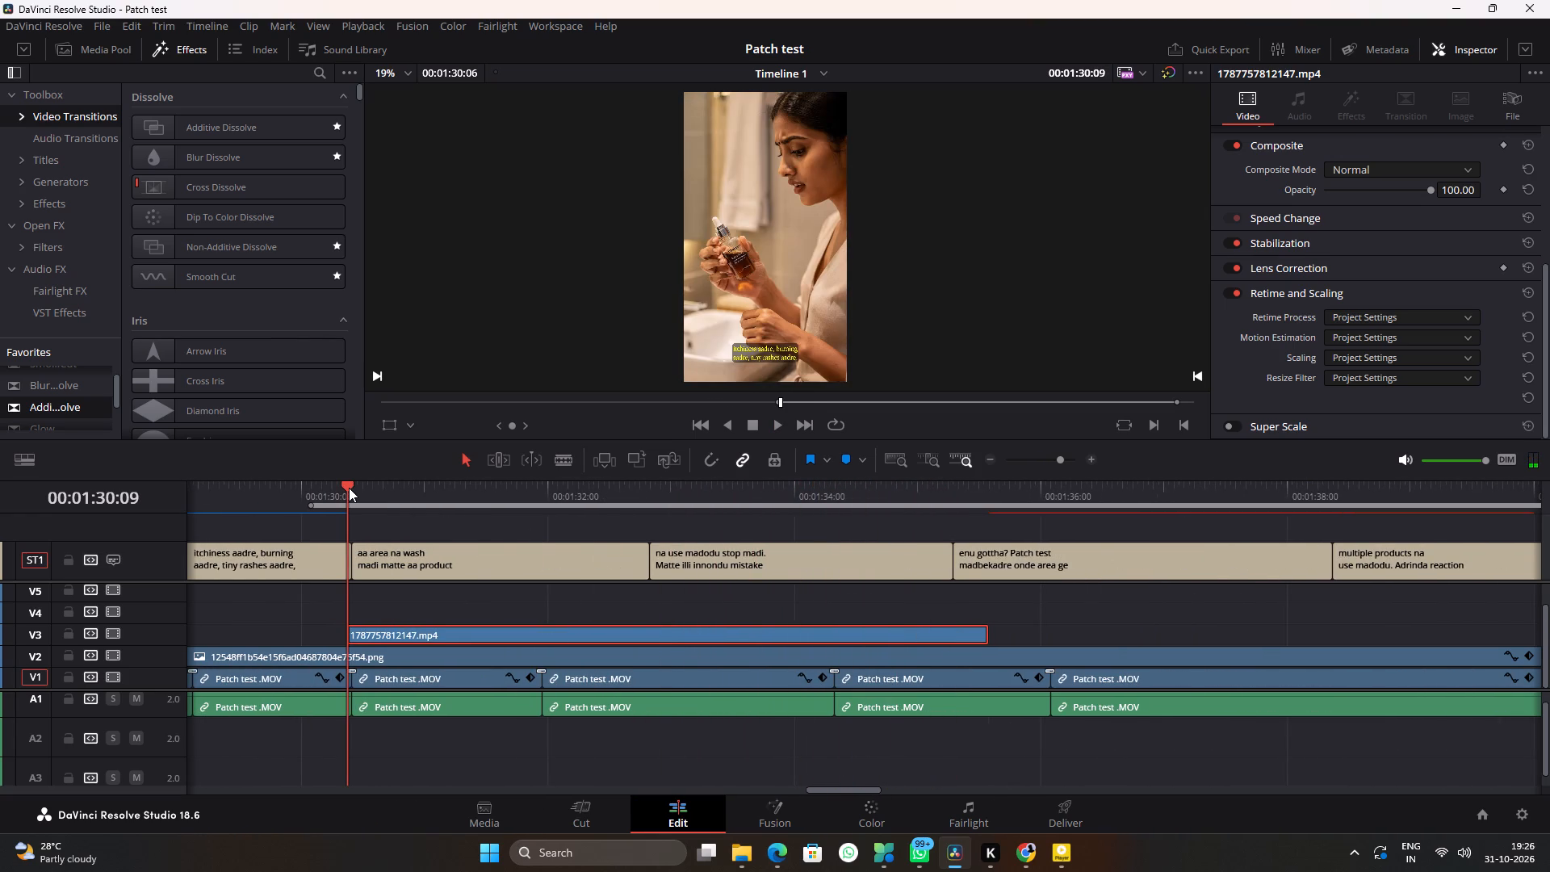
key(ctrl+f)
key(space)
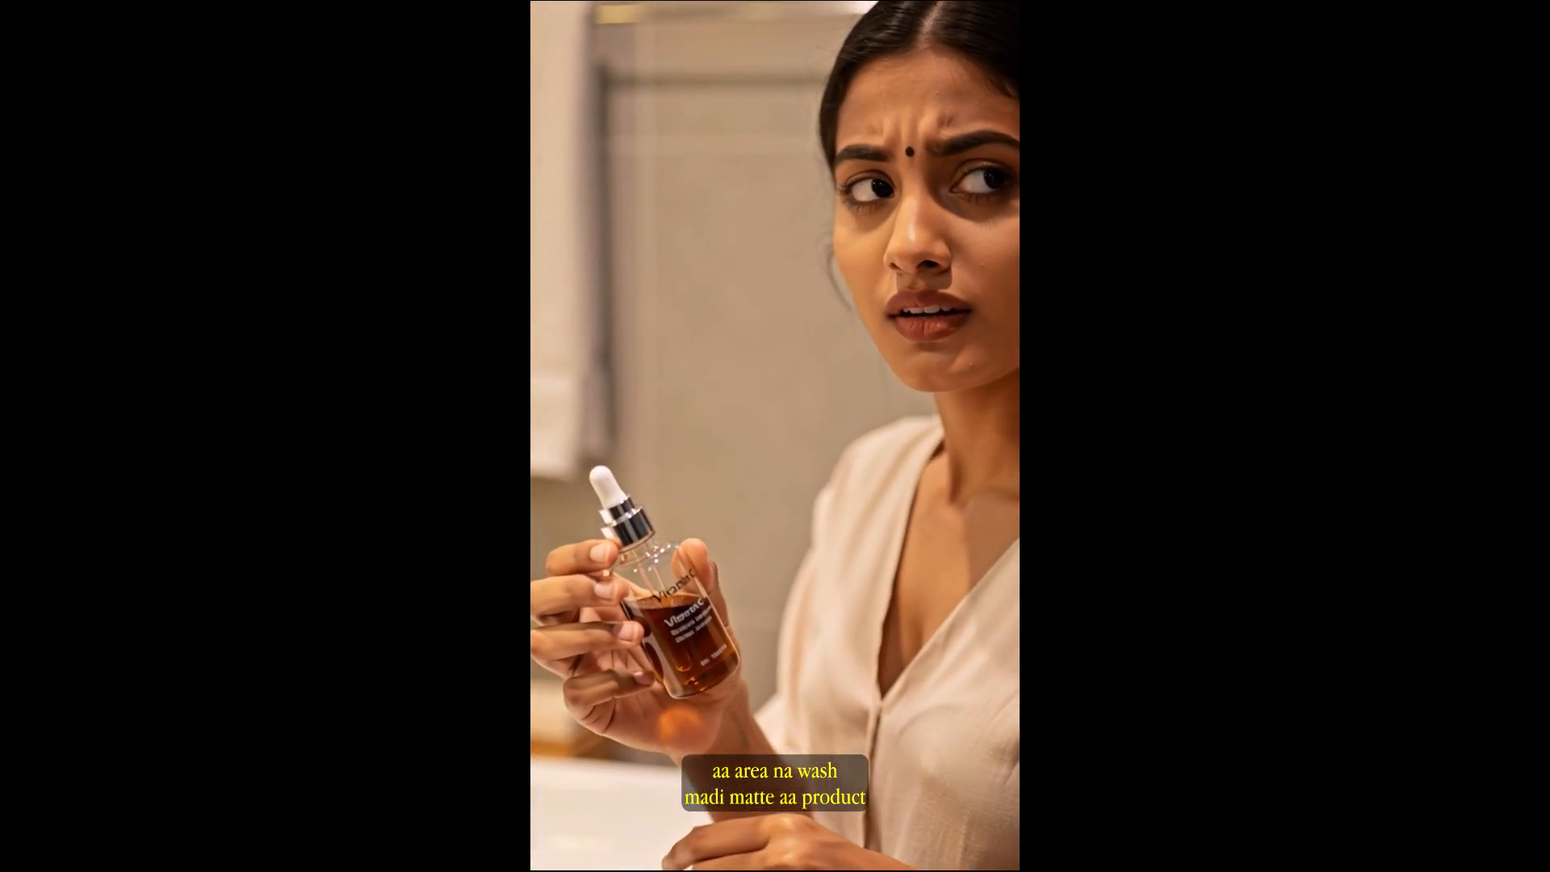
key(space)
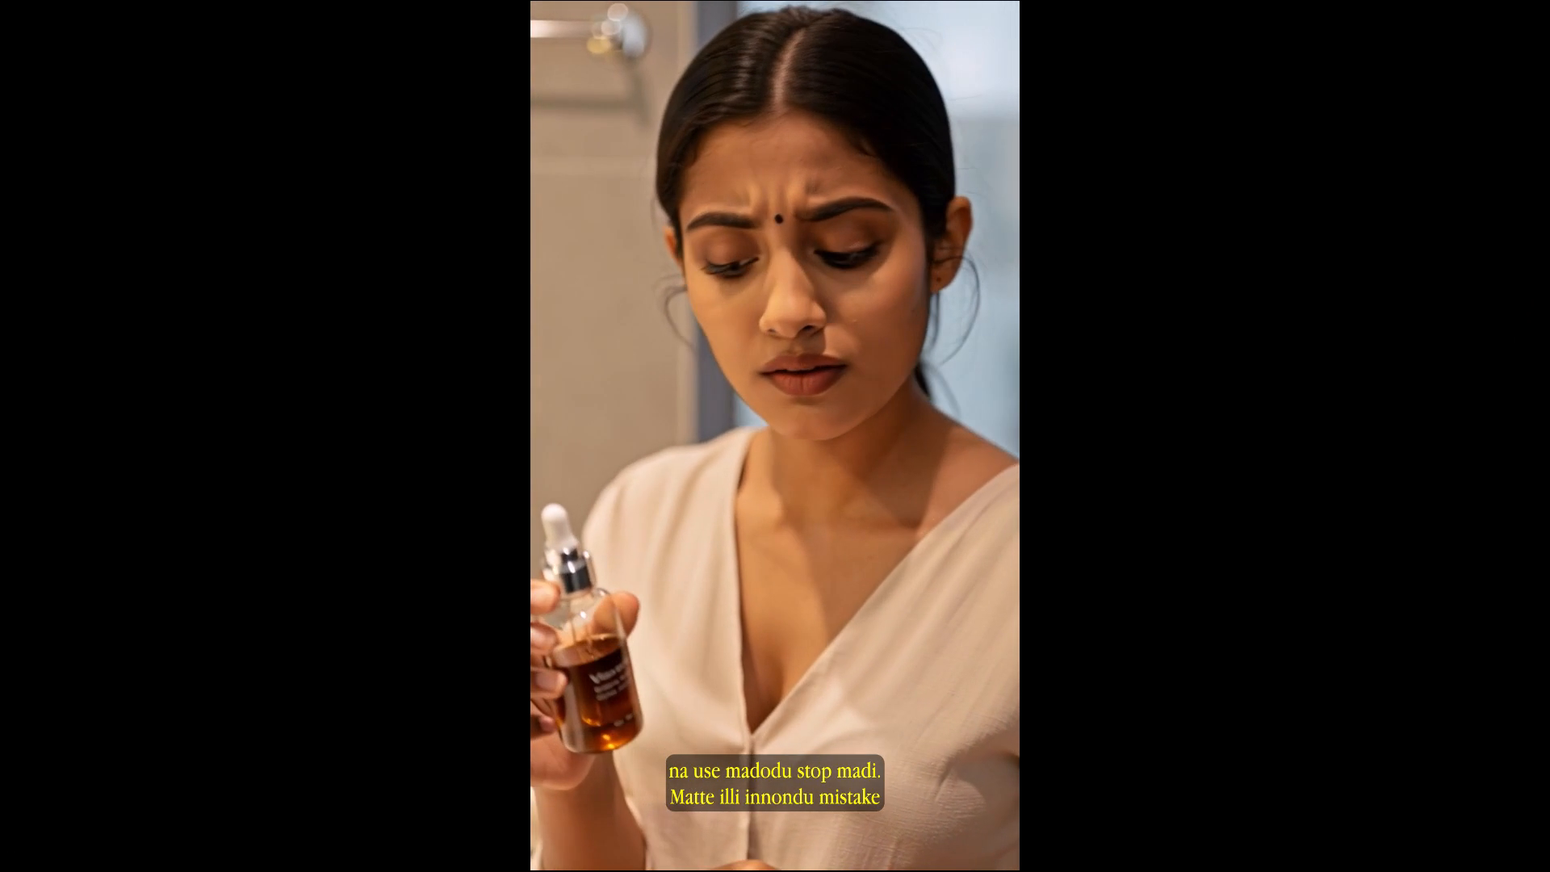
key(Escape)
Look through the Skincare secrets folder for the next B-roll and play the perfume bottle with molecules clip.
click(755, 851)
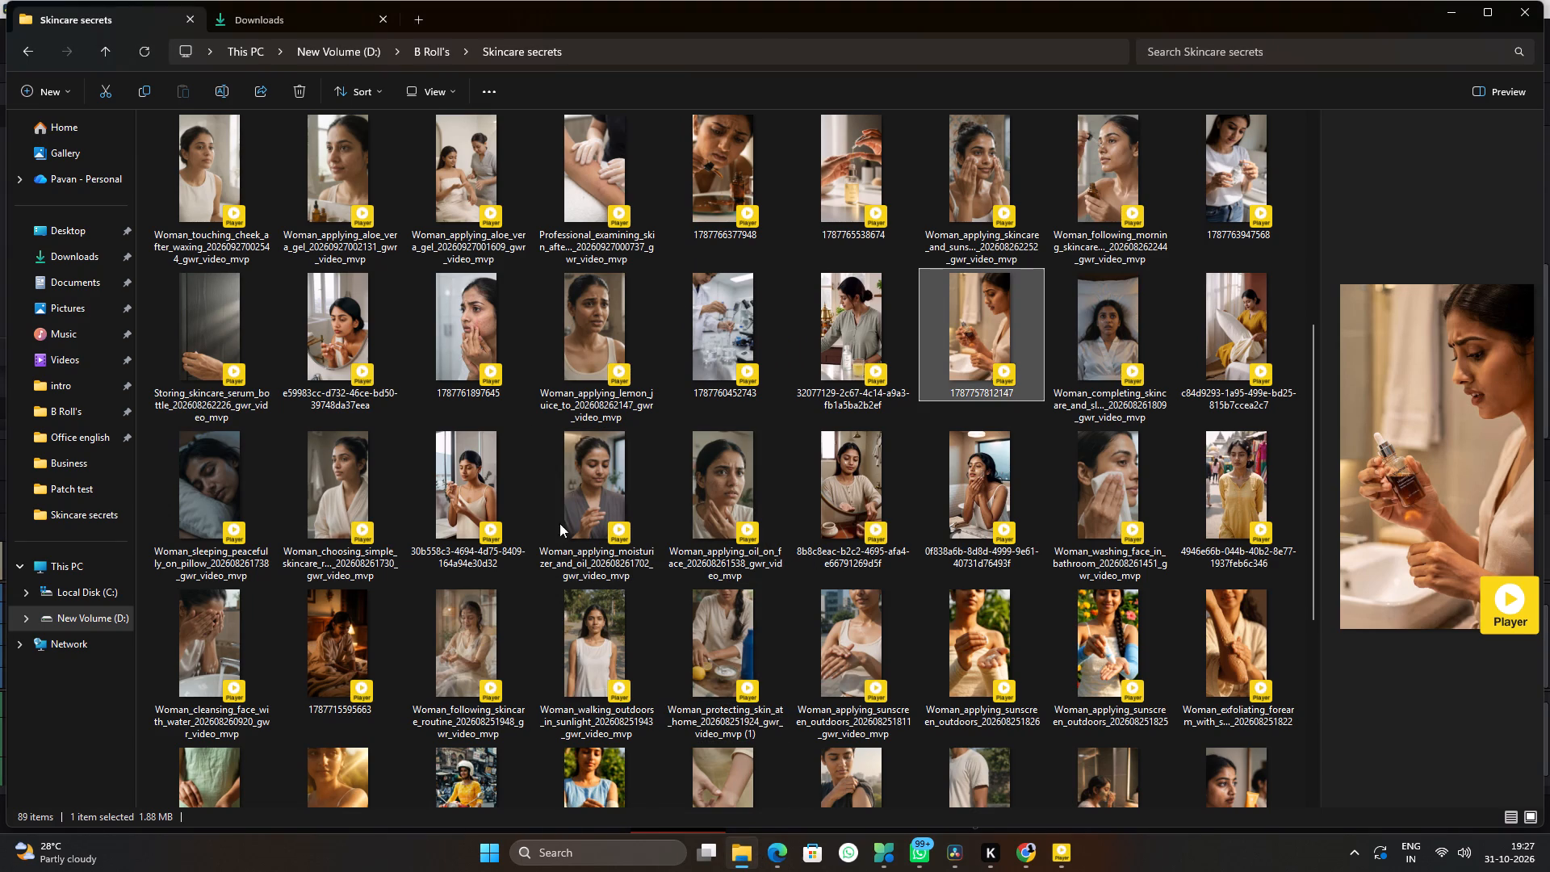
click(350, 329)
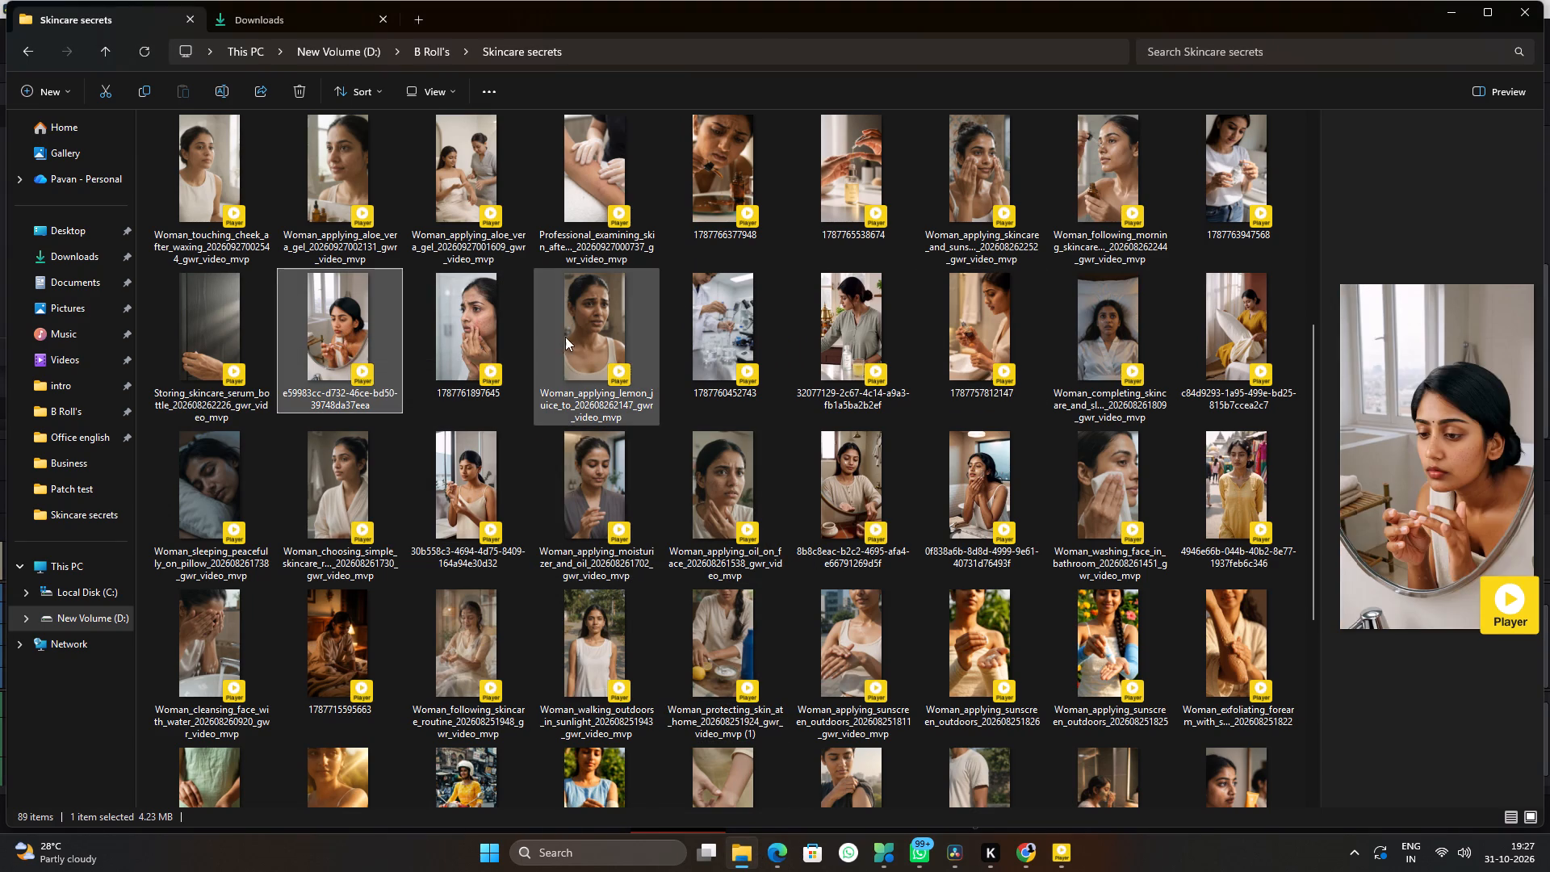
click(830, 184)
scroll(902, 409, up, 1)
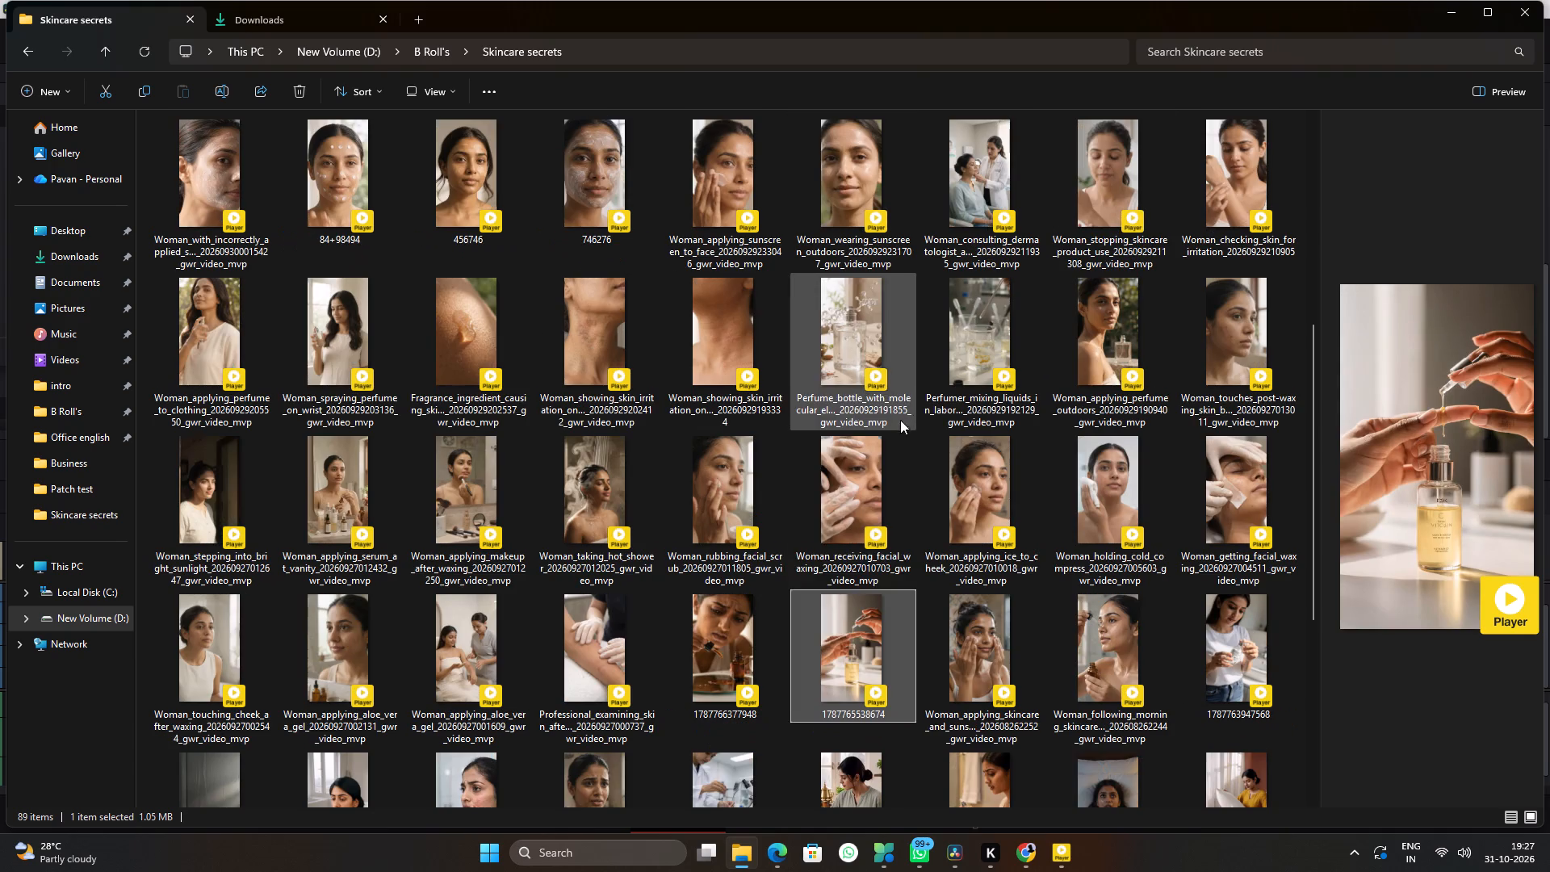
double_click(858, 332)
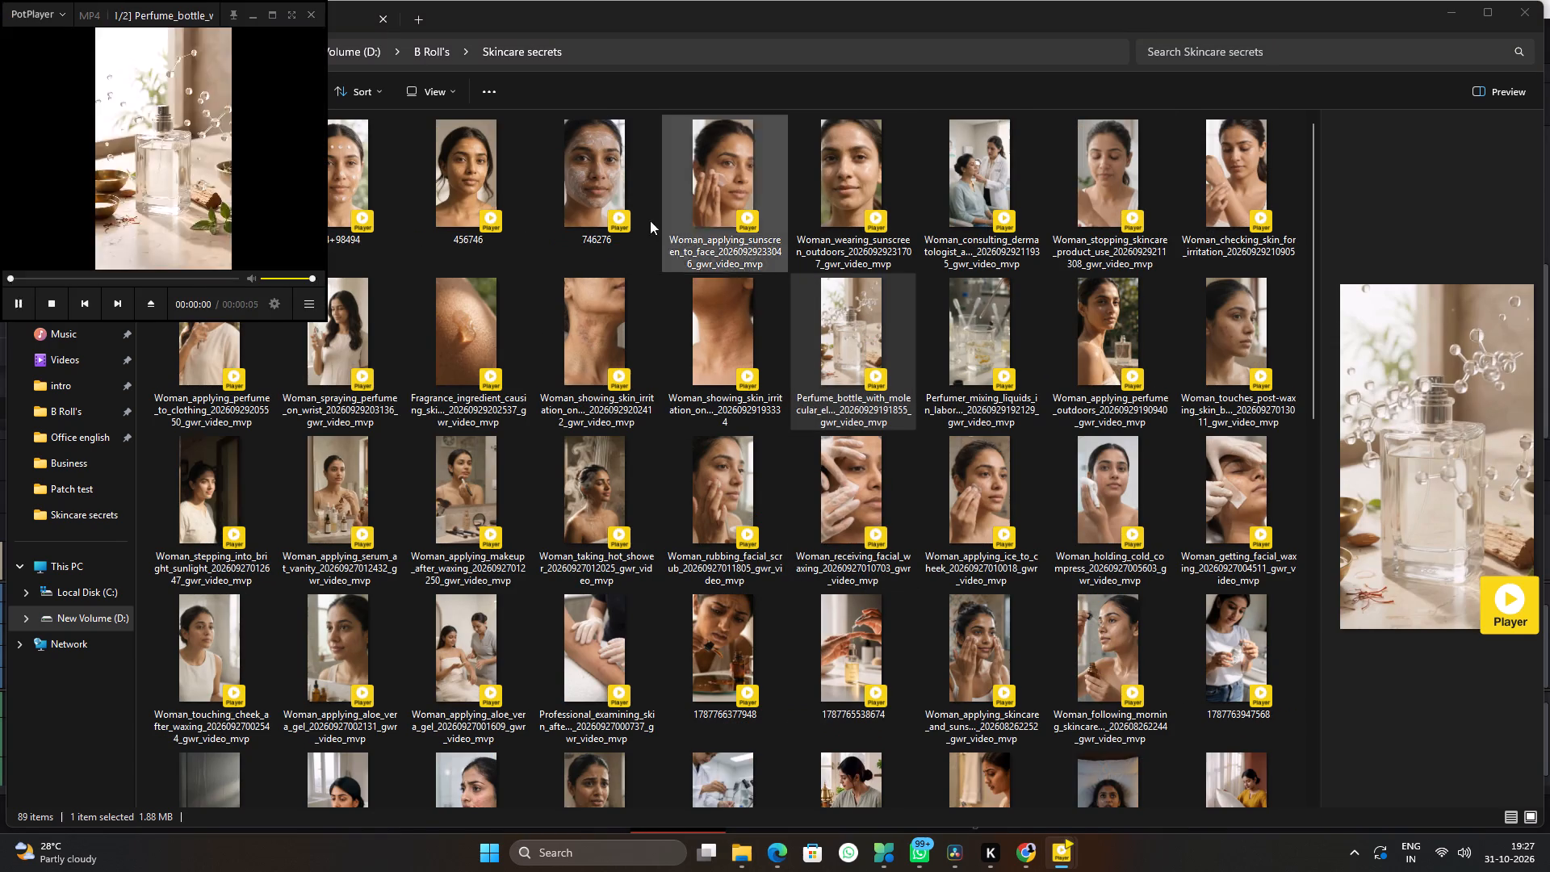
click(571, 8)
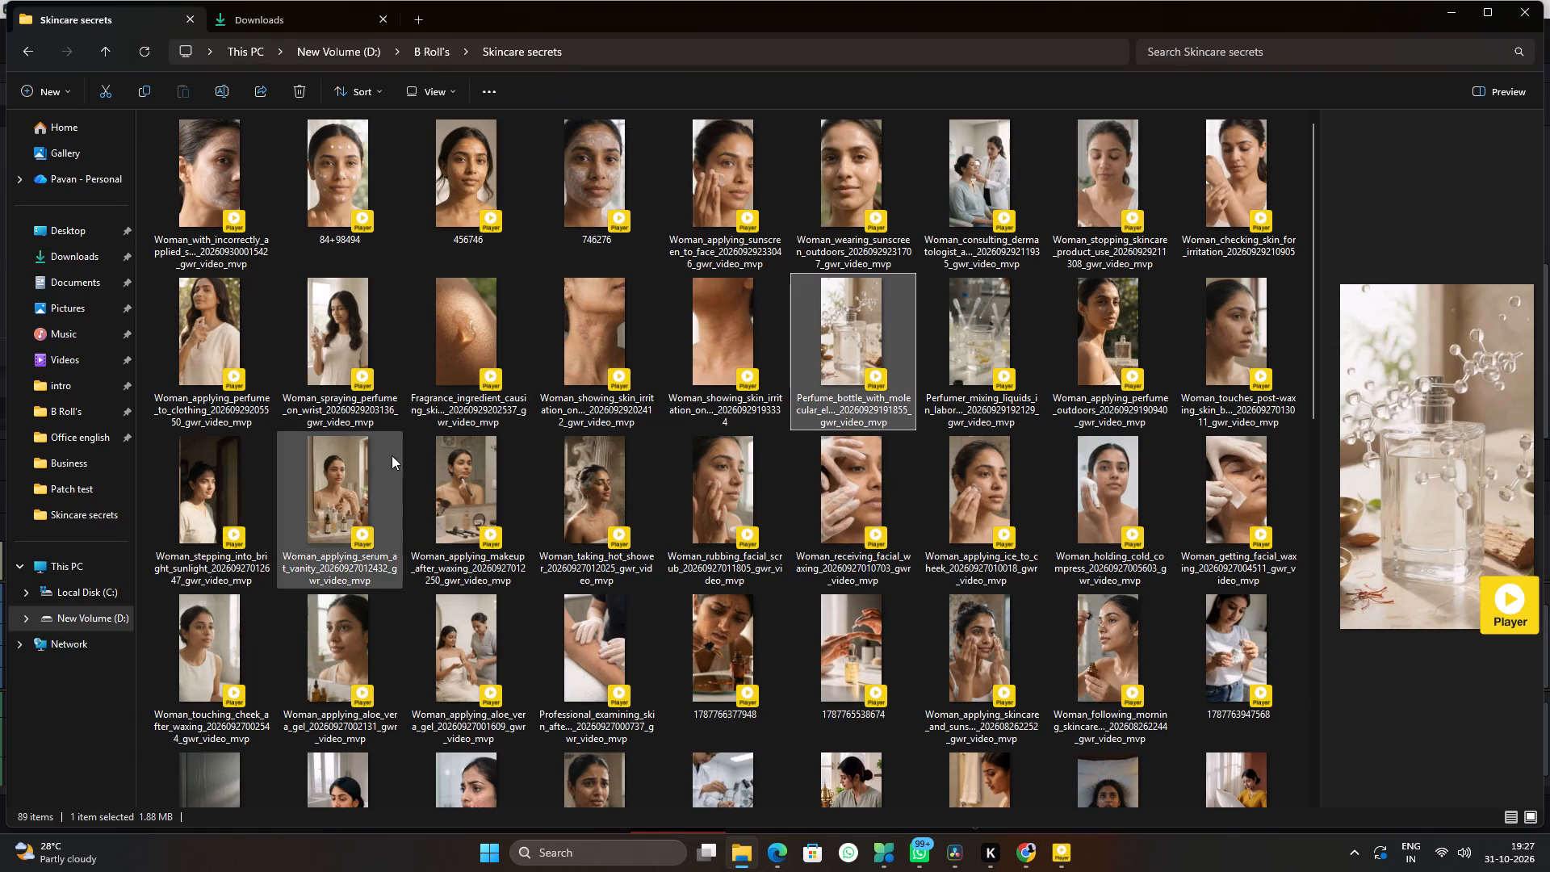
Preview the skincare, shower and facial waxing clips in the folder, and play 1787763947568.mp4 and 1787766377948.mp4.
click(213, 467)
click(330, 499)
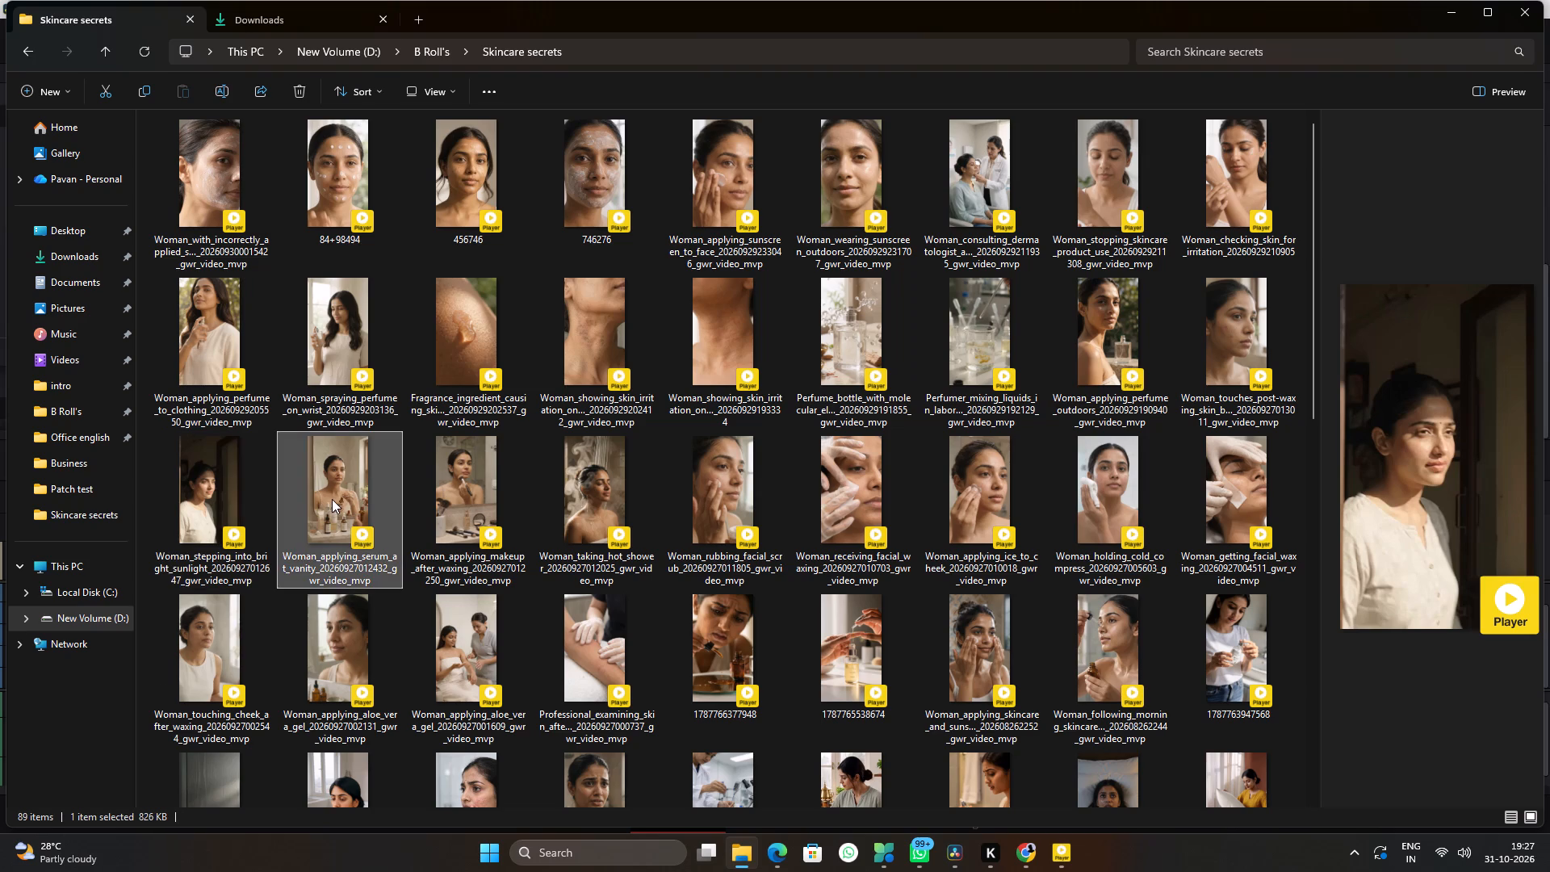
click(478, 505)
click(560, 509)
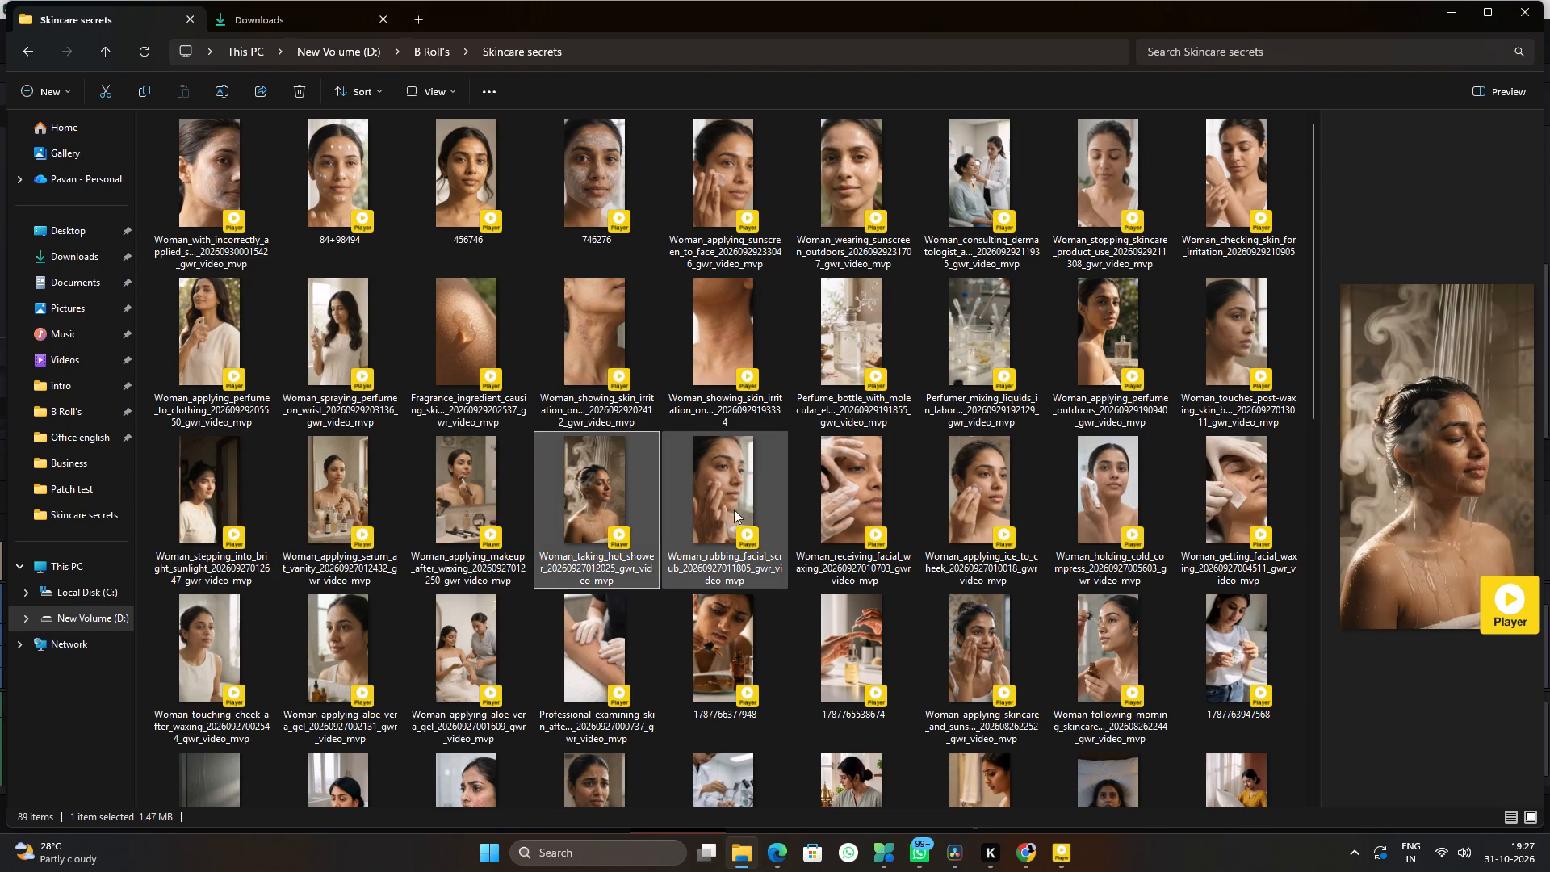
click(744, 509)
click(857, 508)
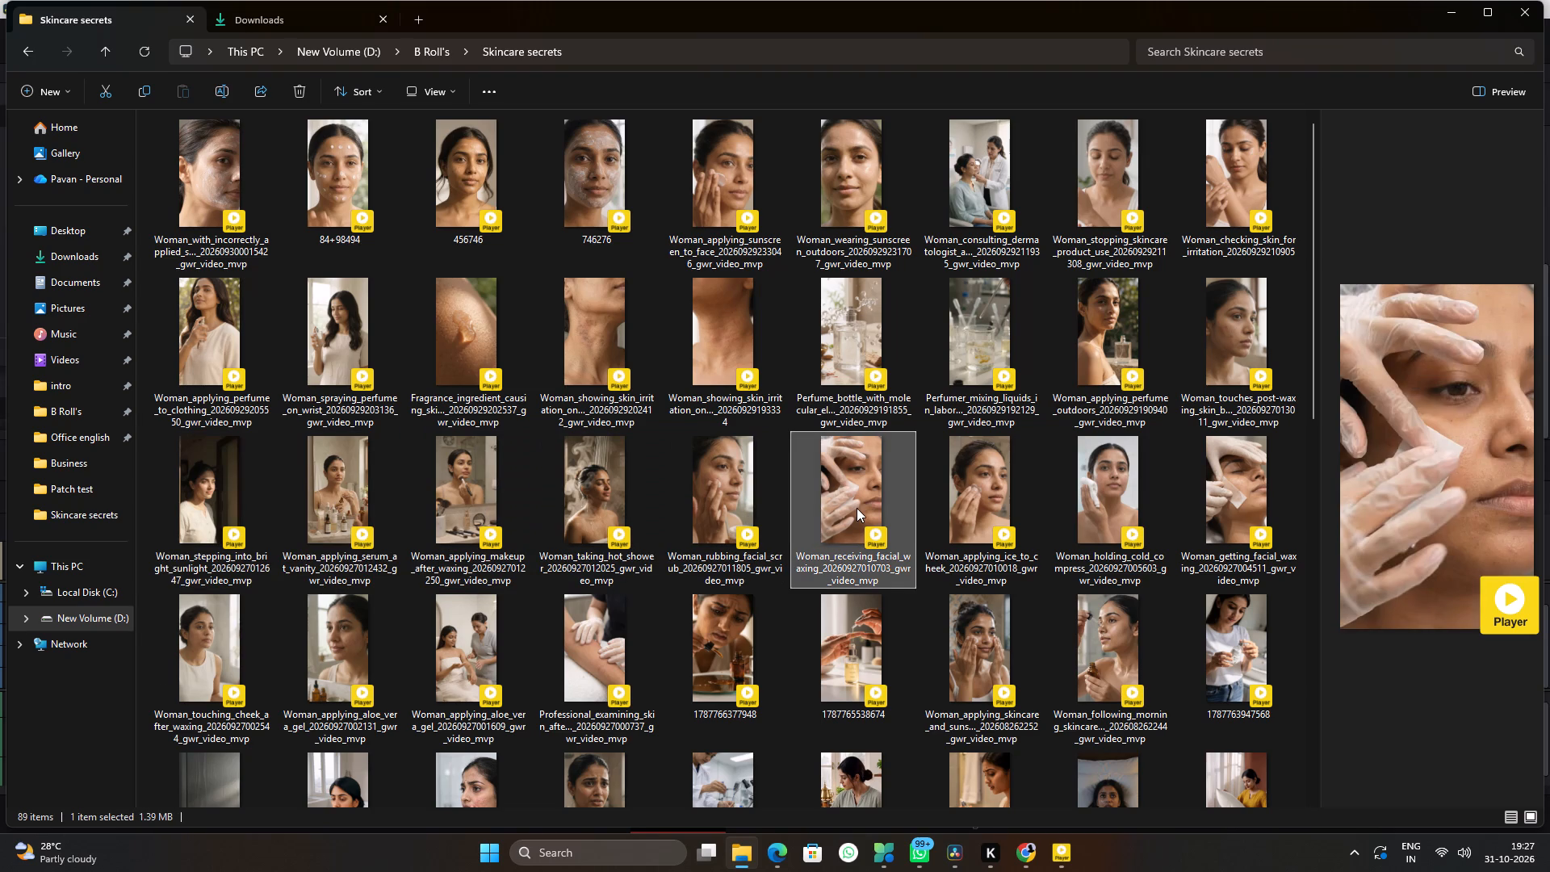
click(979, 508)
click(1078, 508)
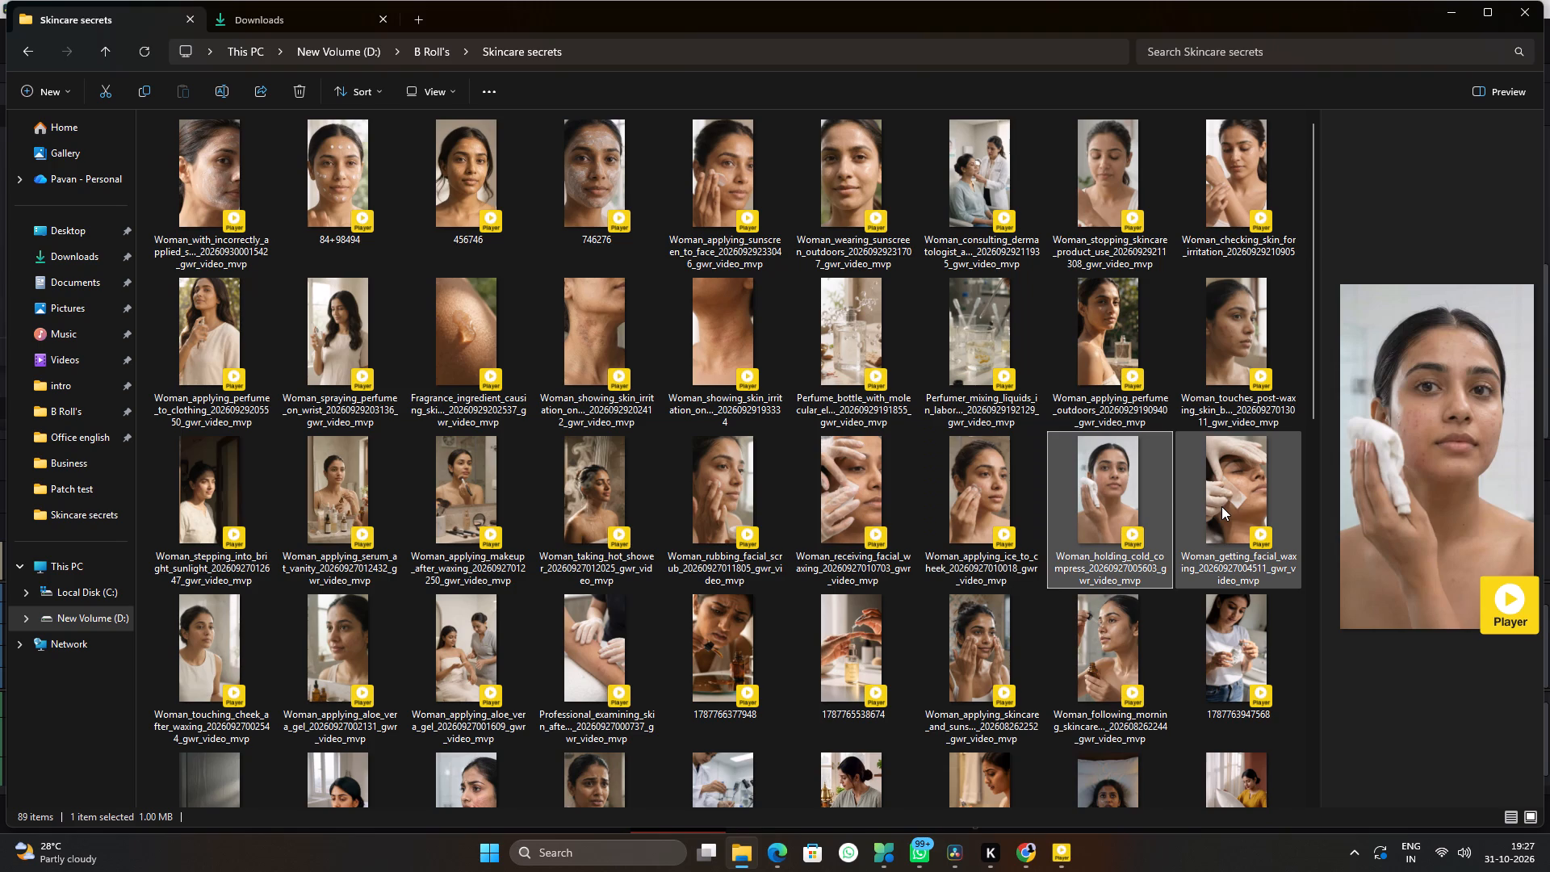
click(1246, 652)
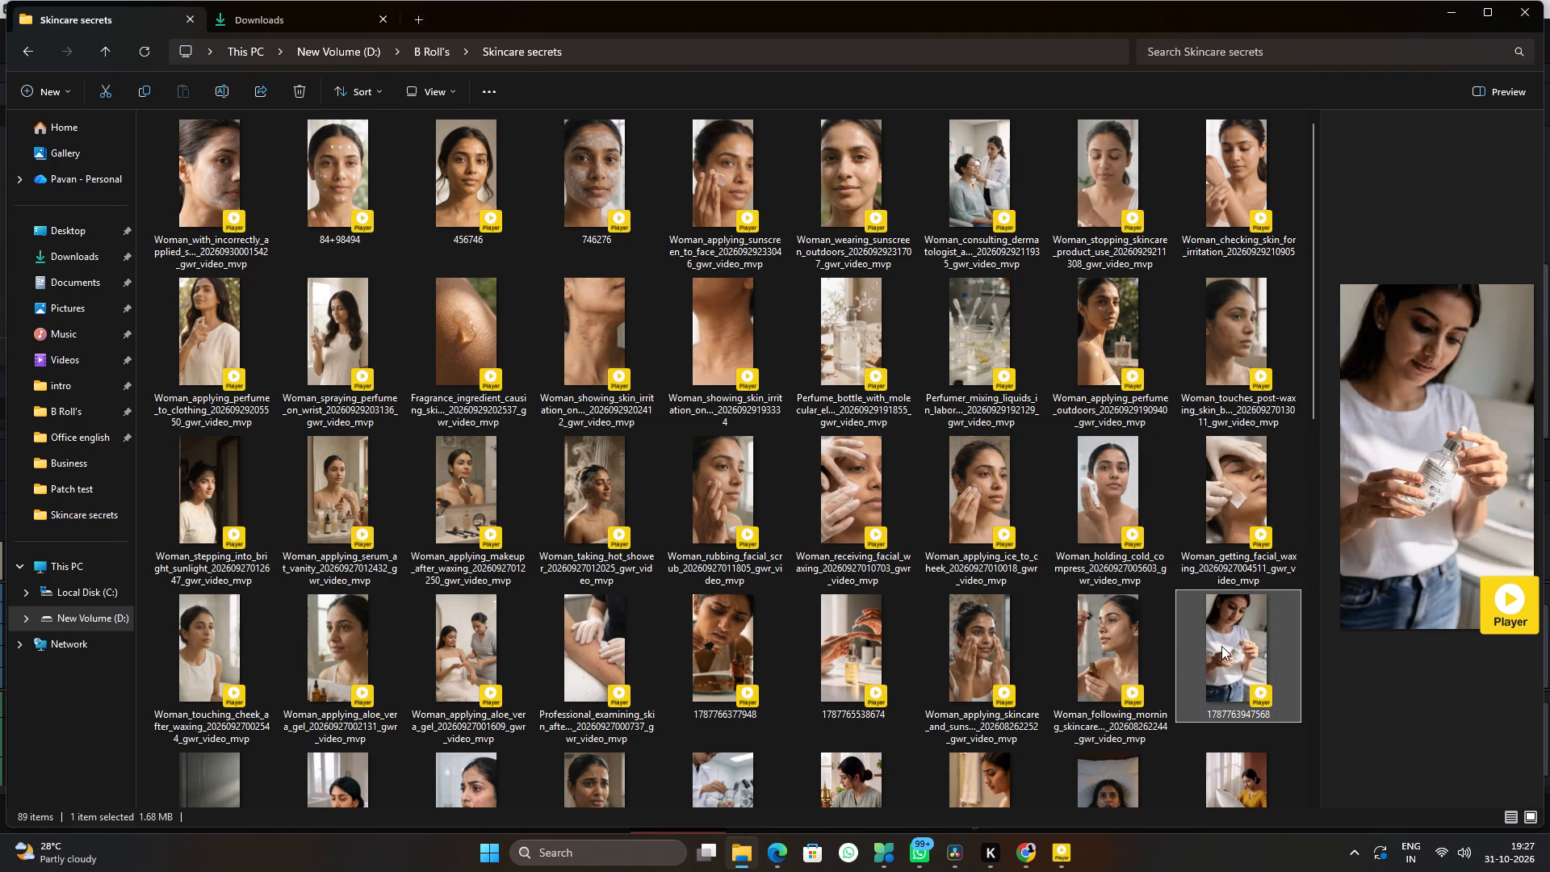
double_click(1221, 646)
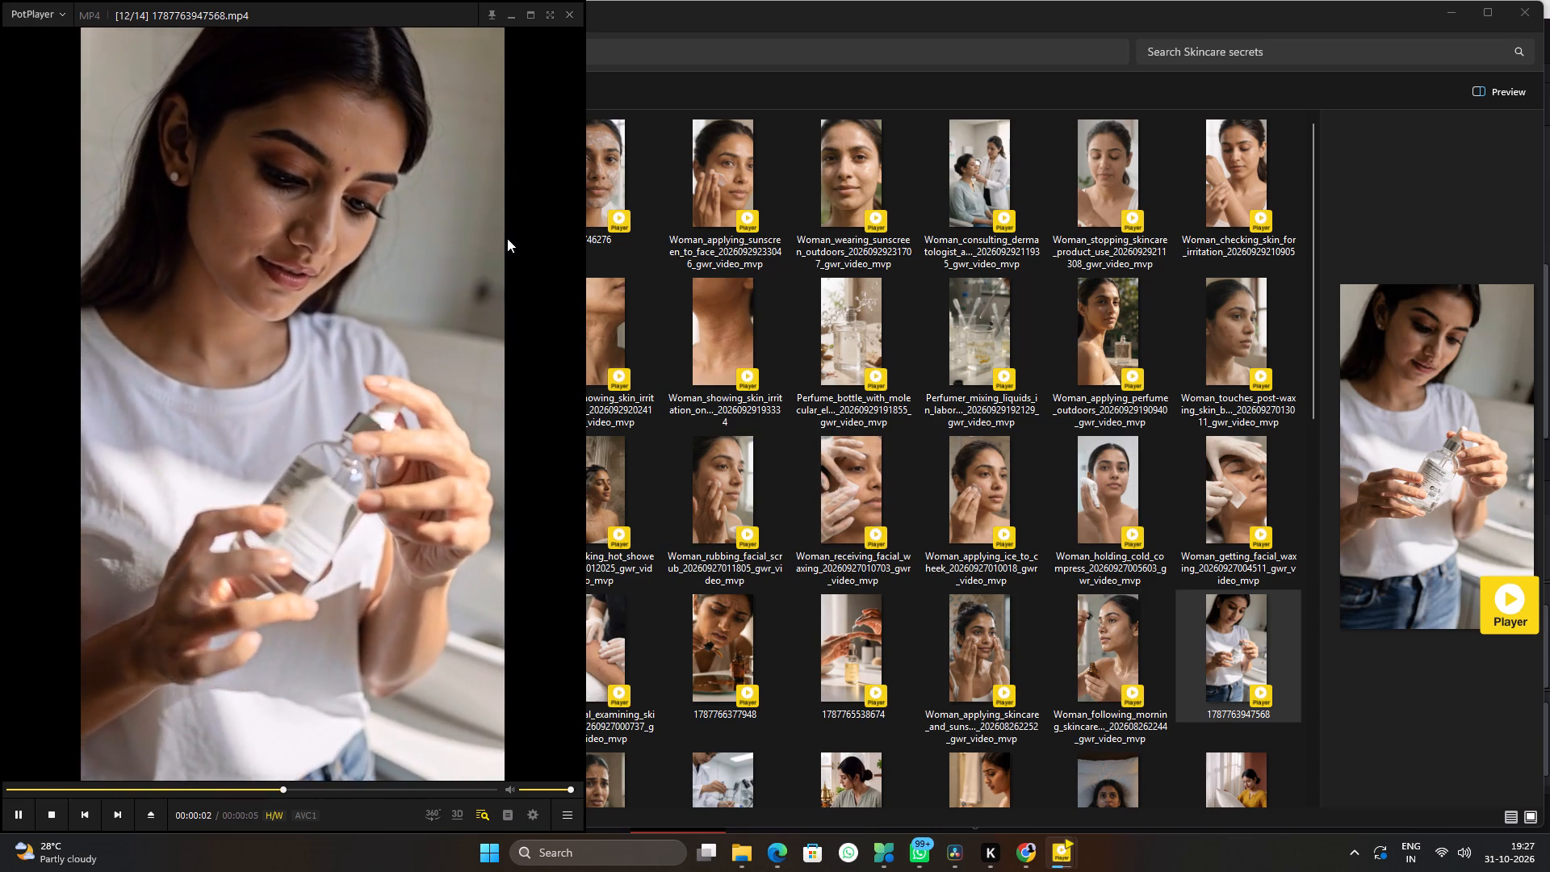
click(567, 16)
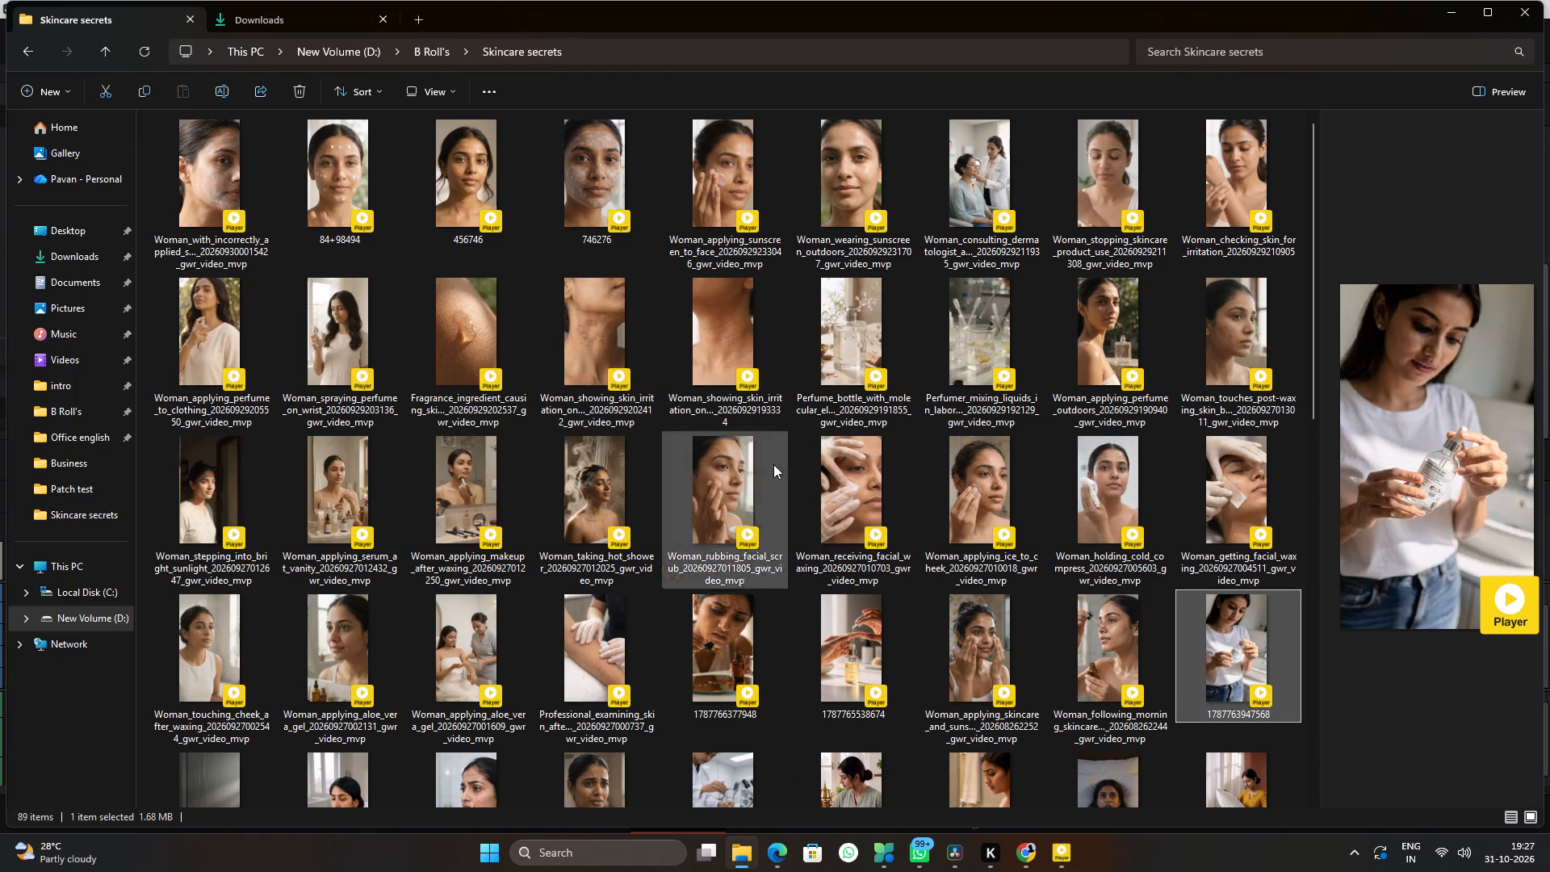
double_click(728, 634)
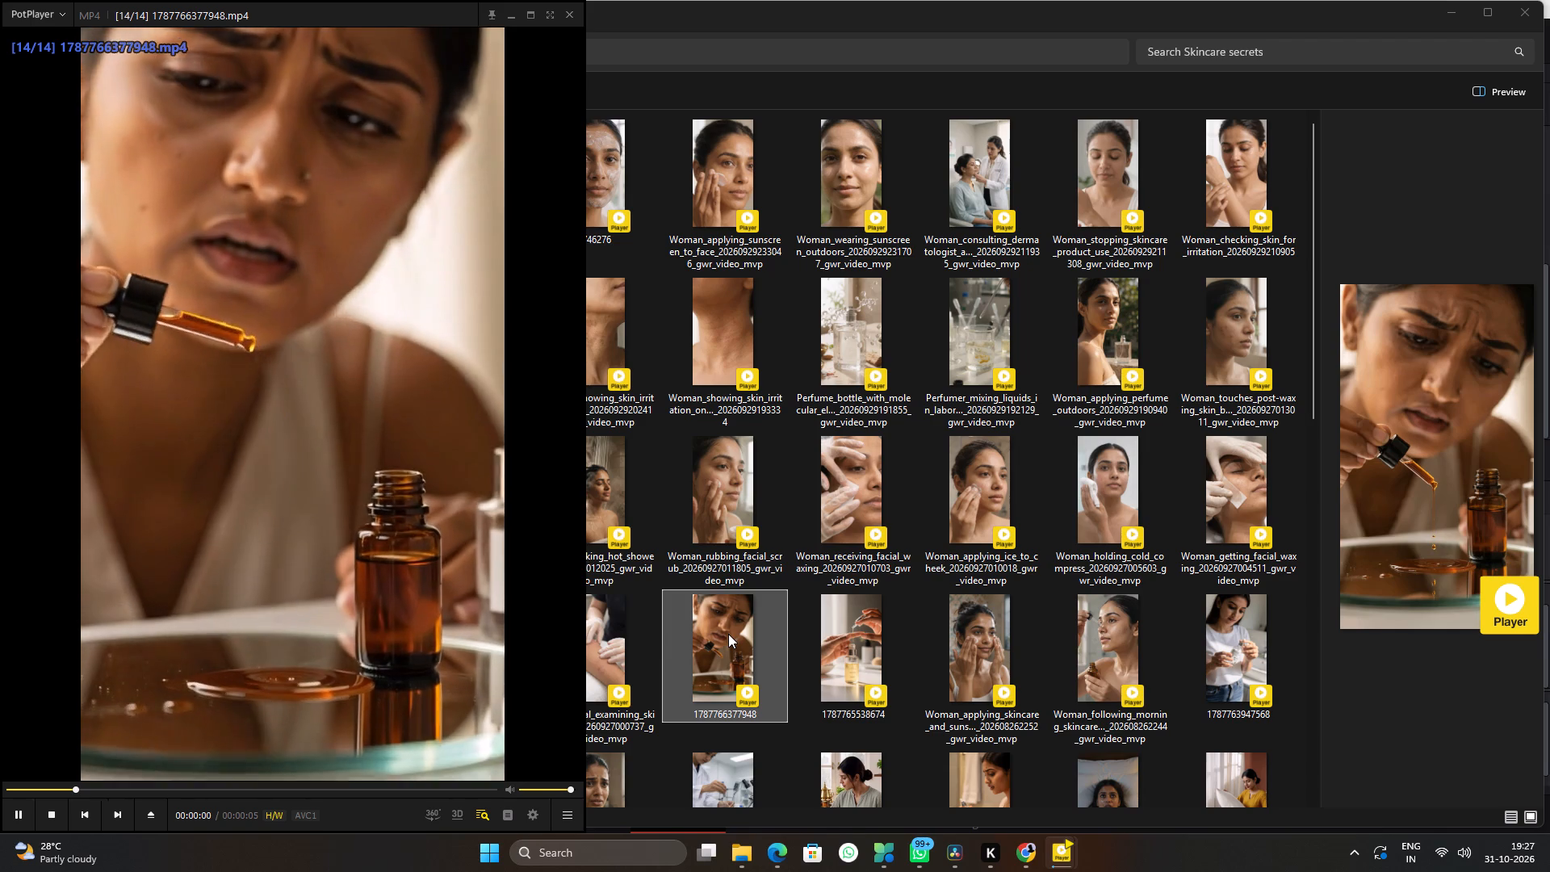
click(572, 14)
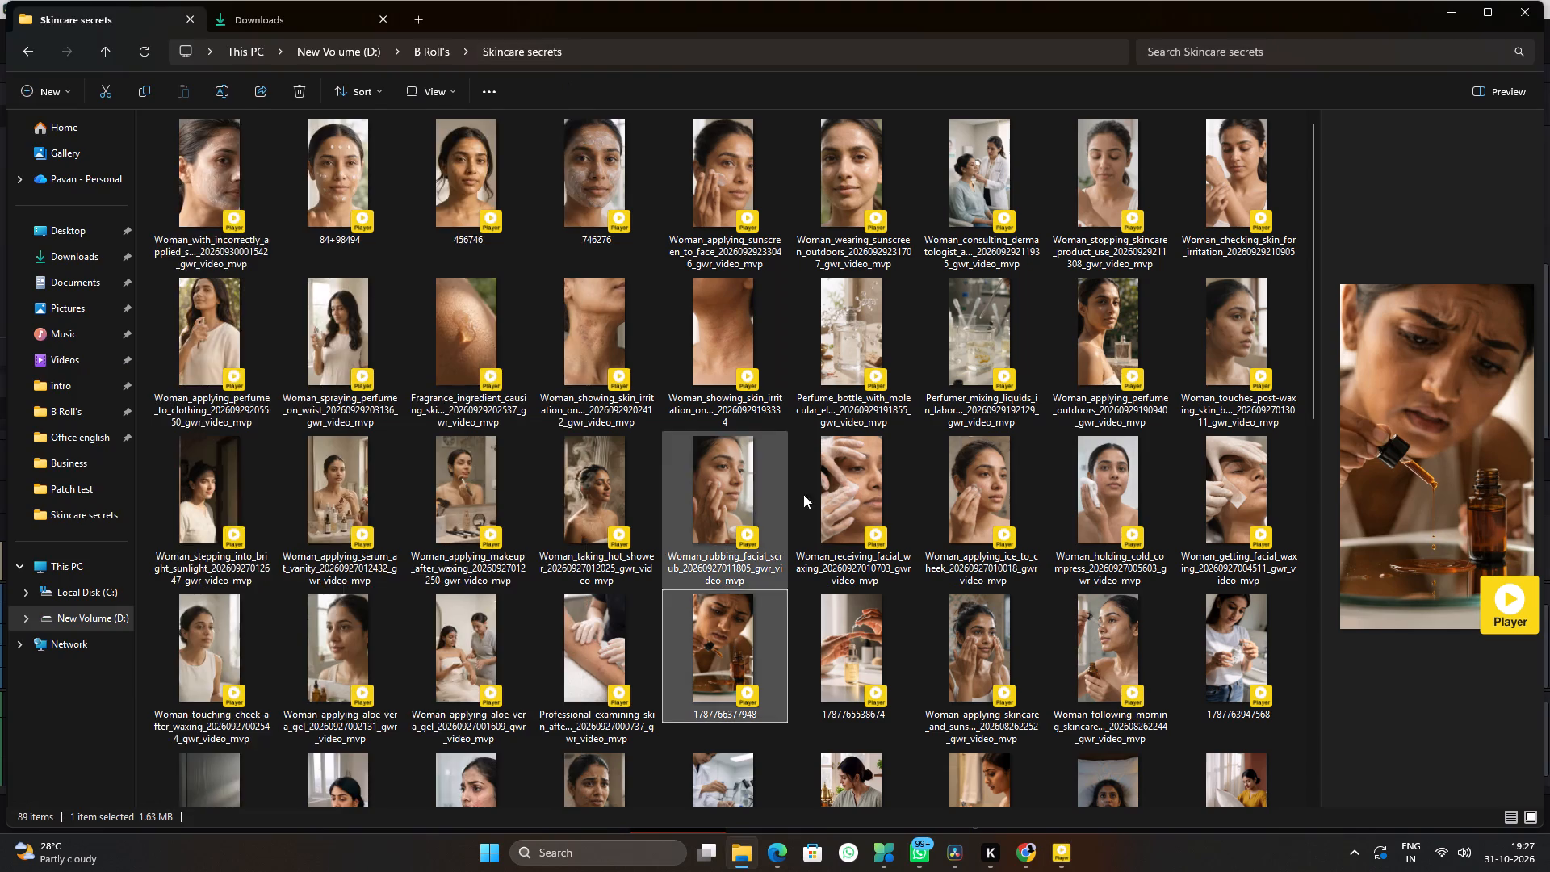
Play the close-up aloe vera gel clip and the bathroom mirror clip e59983cc-d732-46ce-bd50-39748da37eea.mp4 to judge them as B-roll.
scroll(960, 563, down, 1)
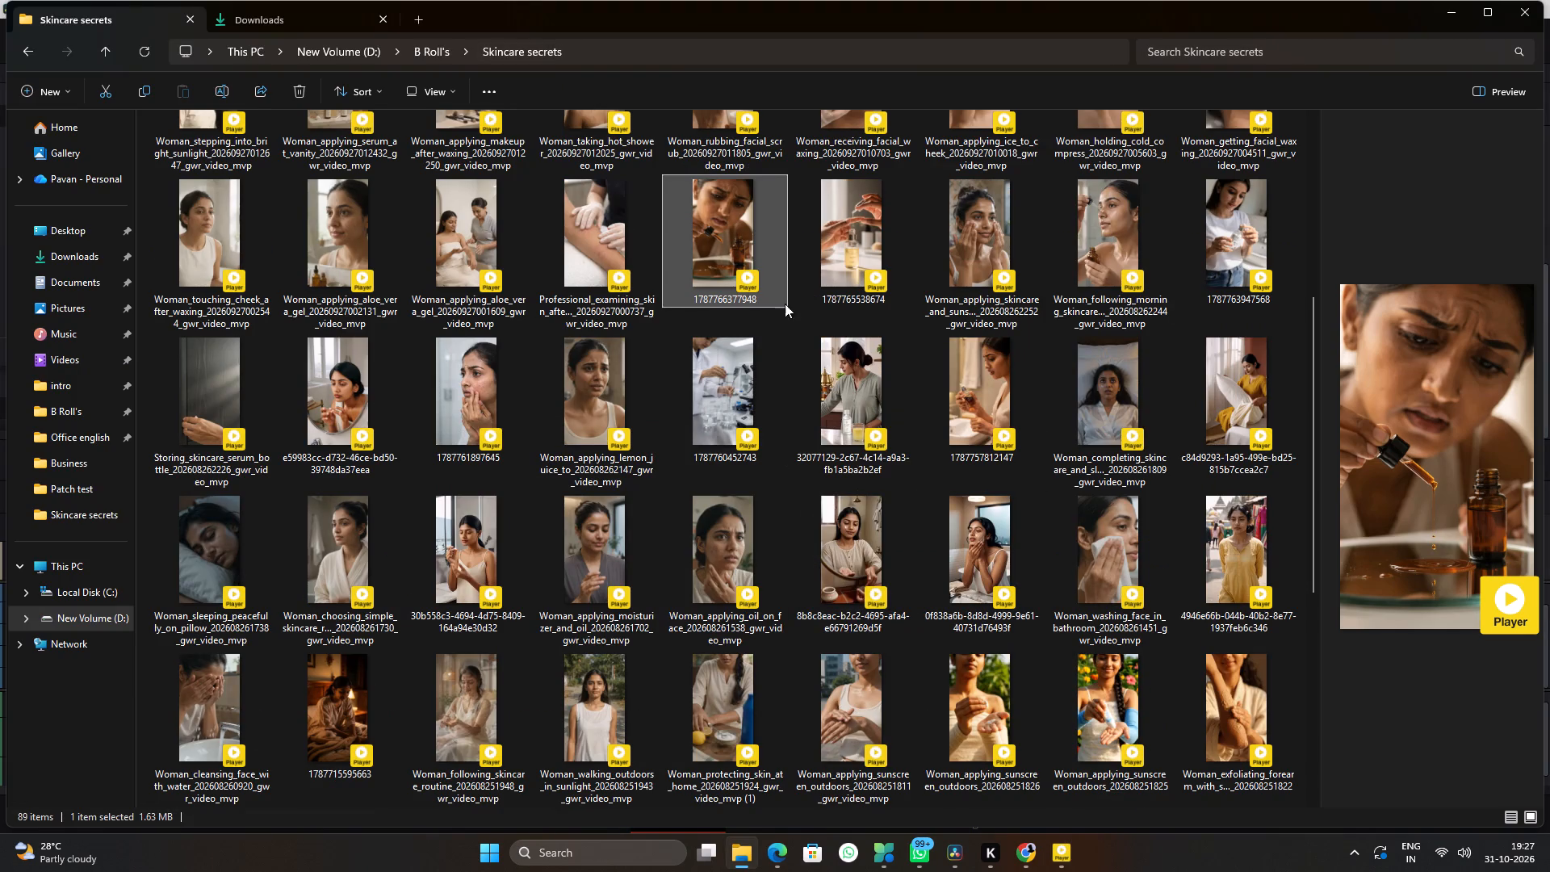
click(453, 247)
click(337, 242)
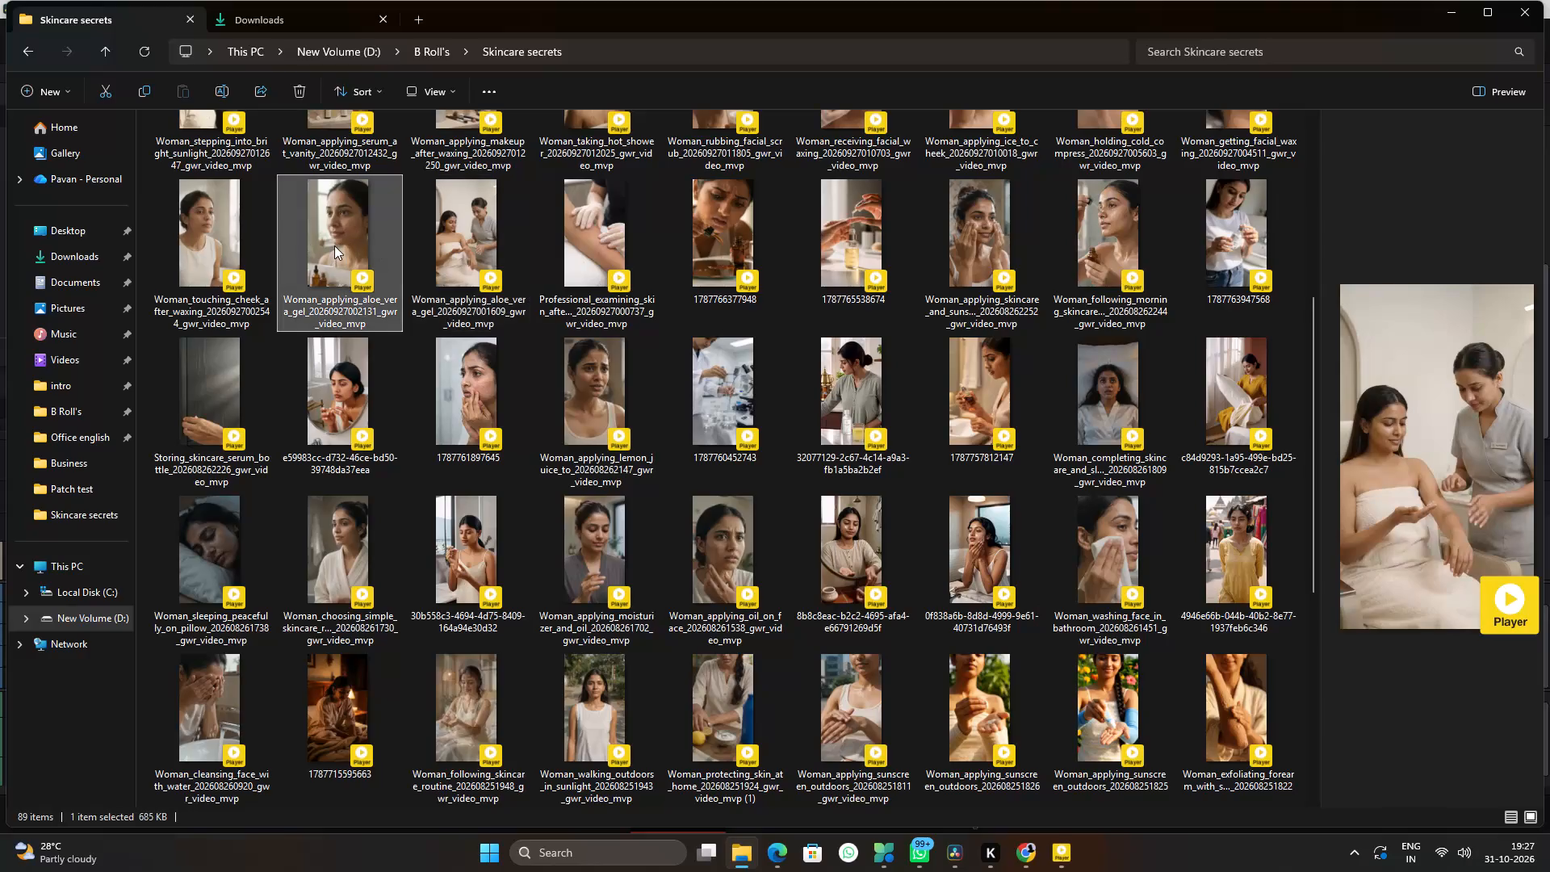
double_click(334, 245)
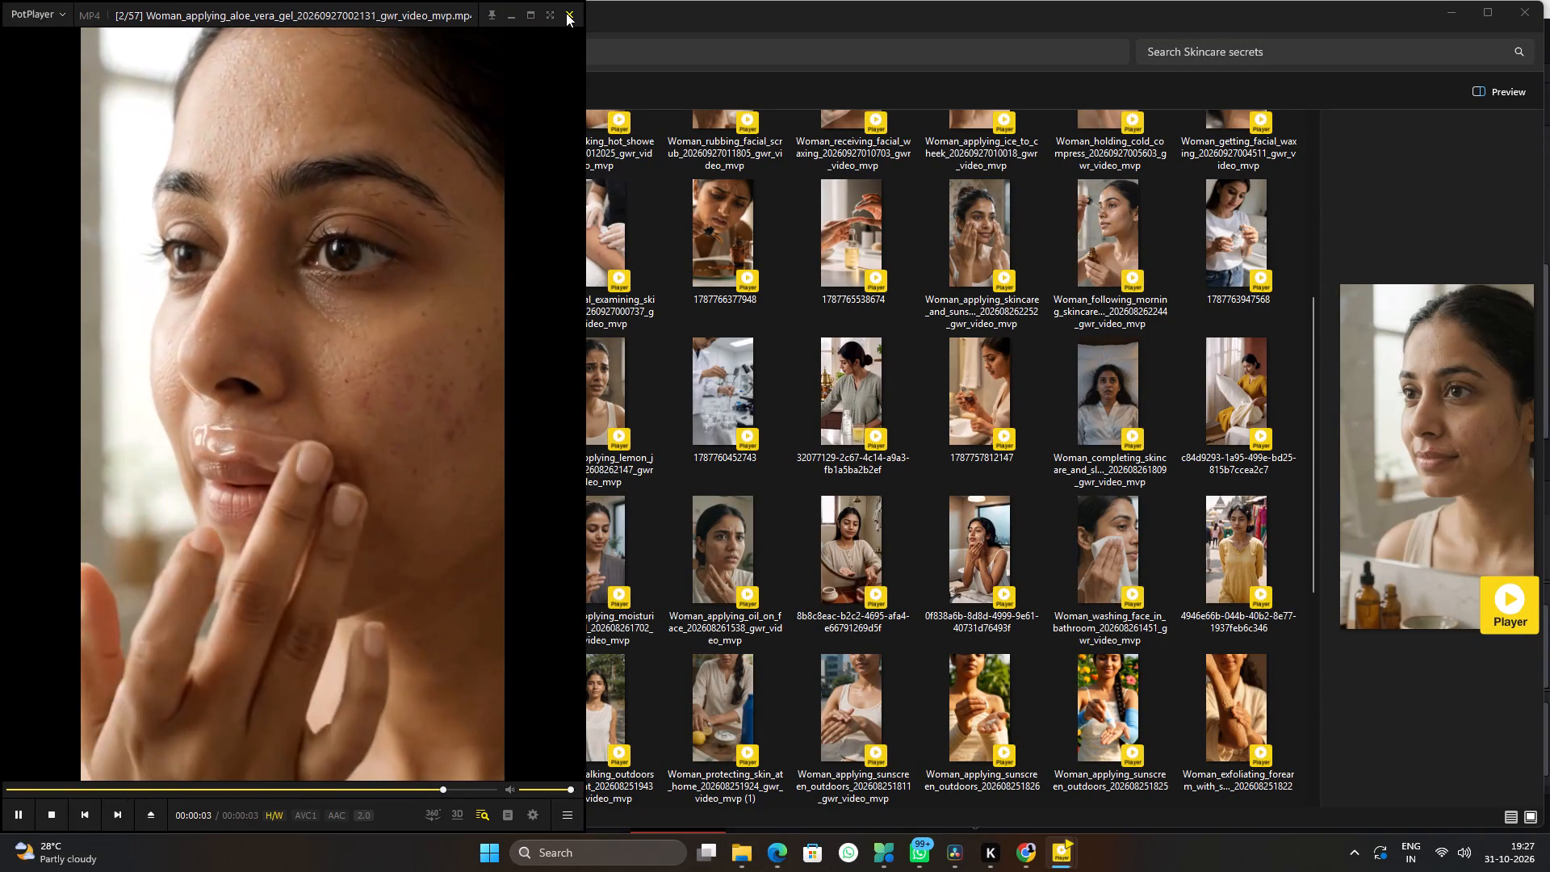
click(566, 13)
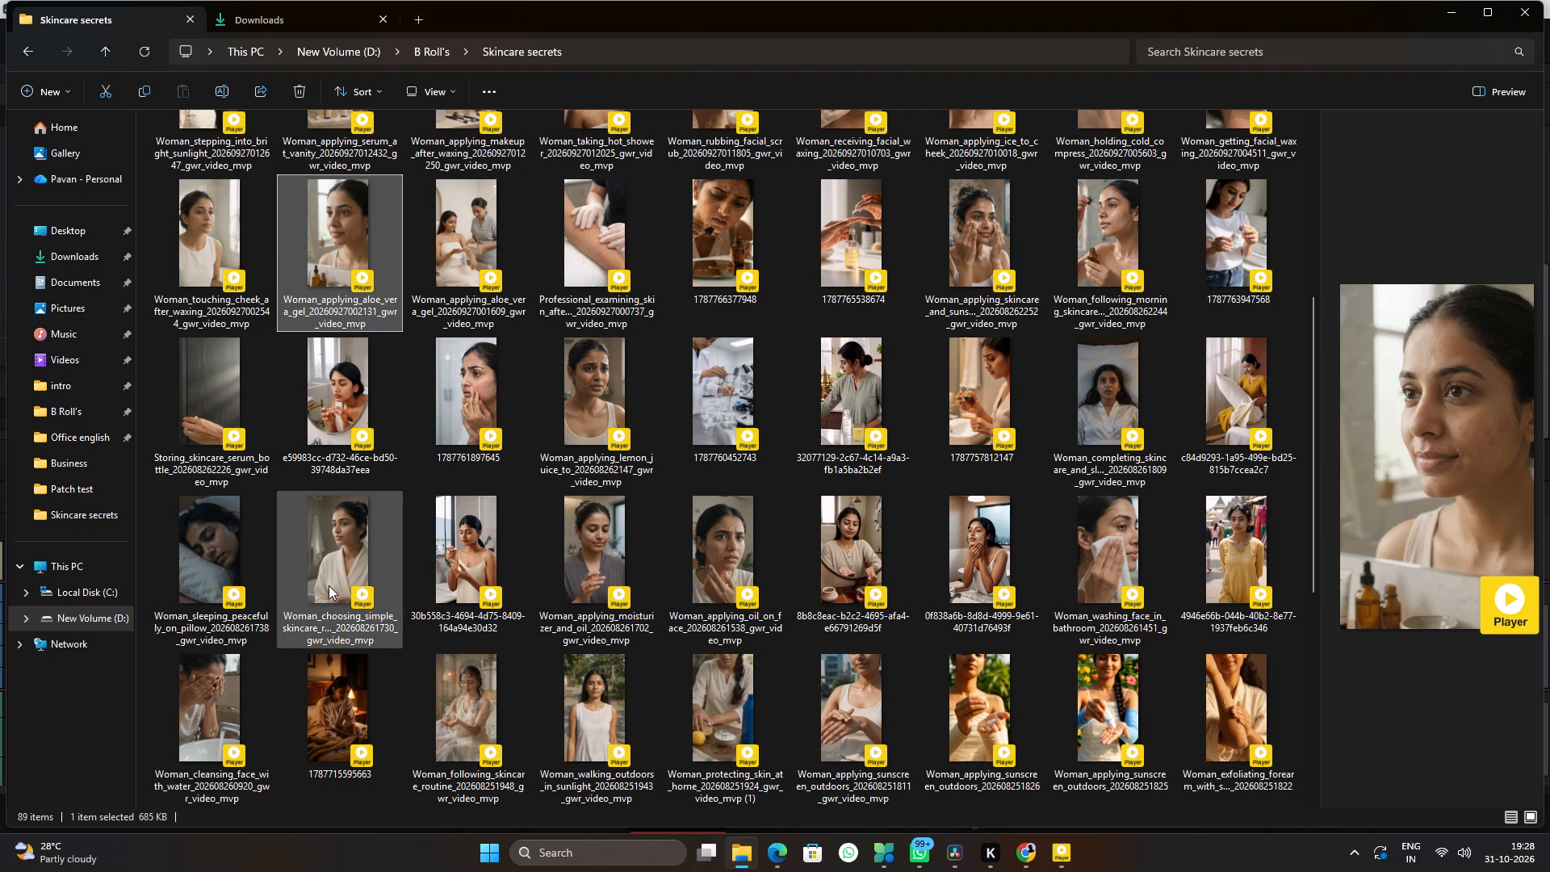
double_click(331, 408)
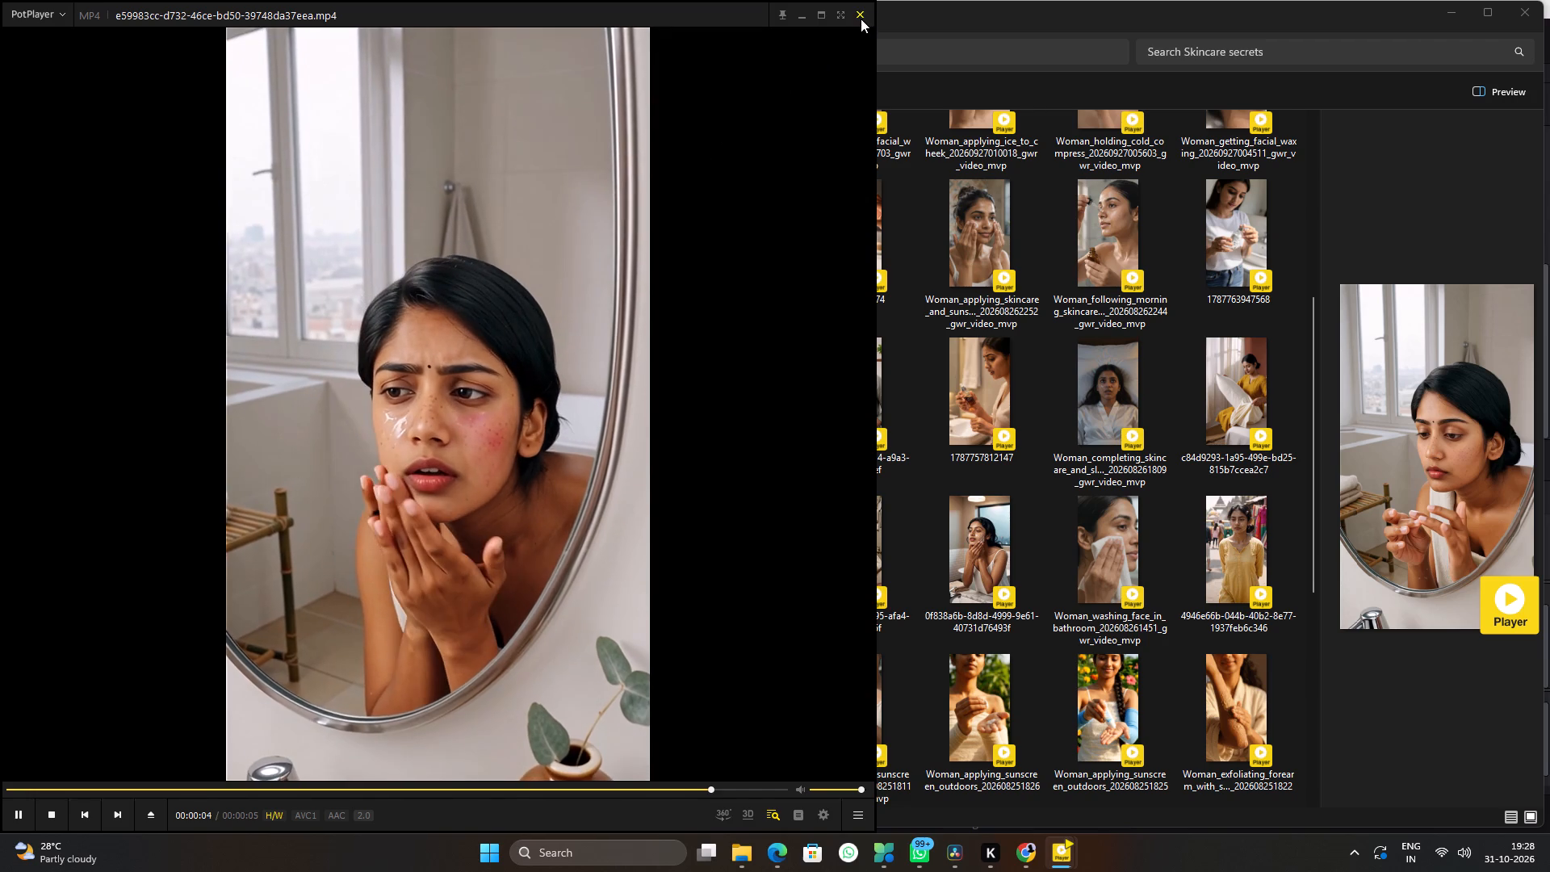
click(861, 19)
Preview the face-cleansing, sunscreen and moisturizer clips down to the end of the Skincare secrets folder for suitable B-roll.
scroll(854, 486, down, 1)
scroll(835, 524, up, 1)
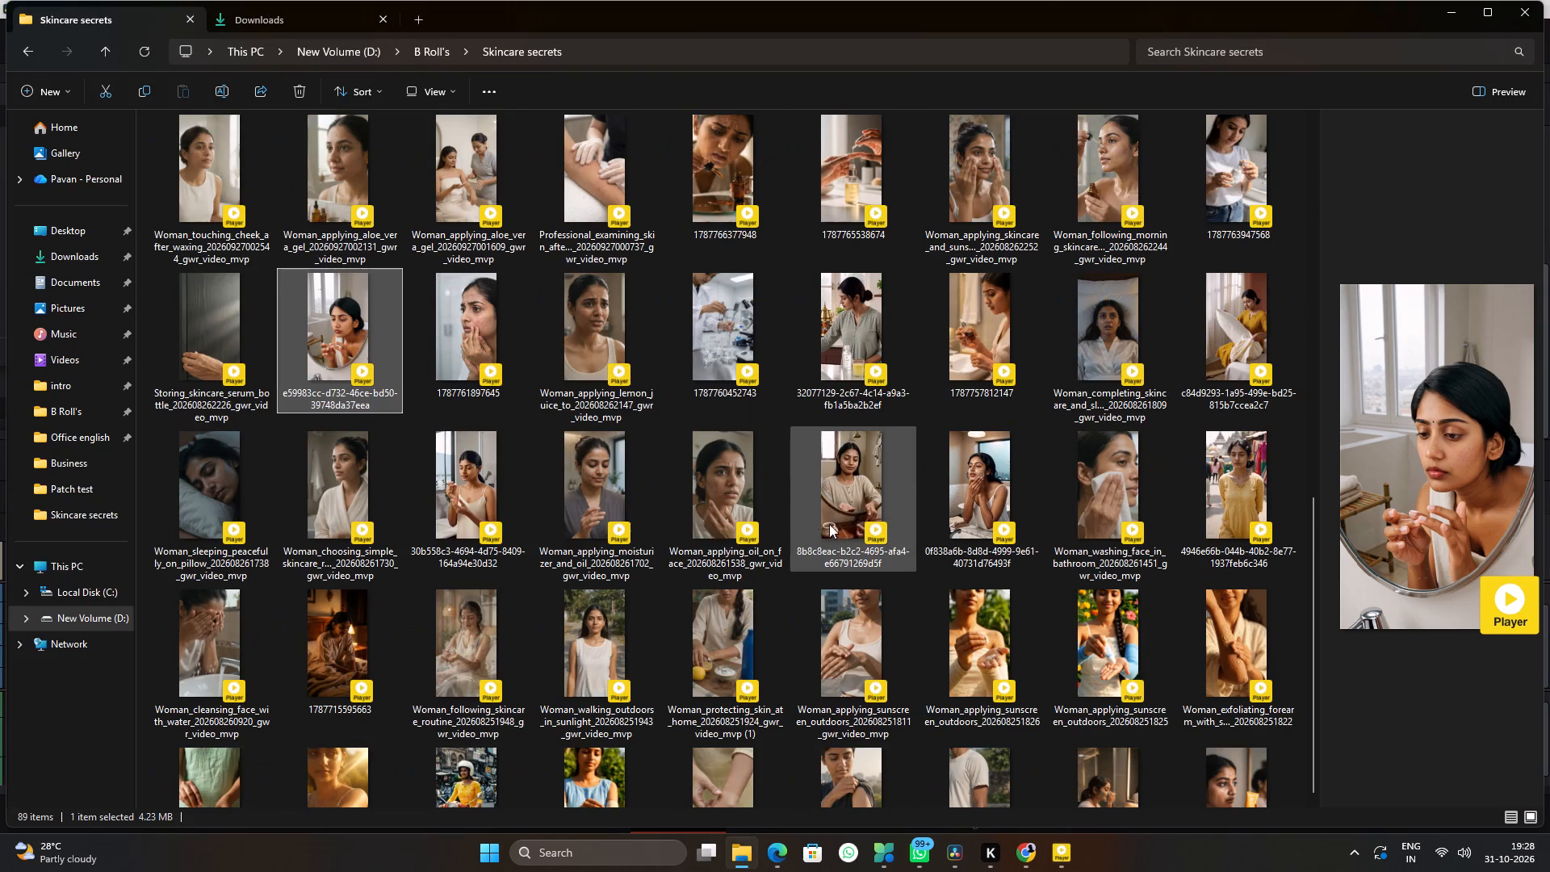
click(216, 669)
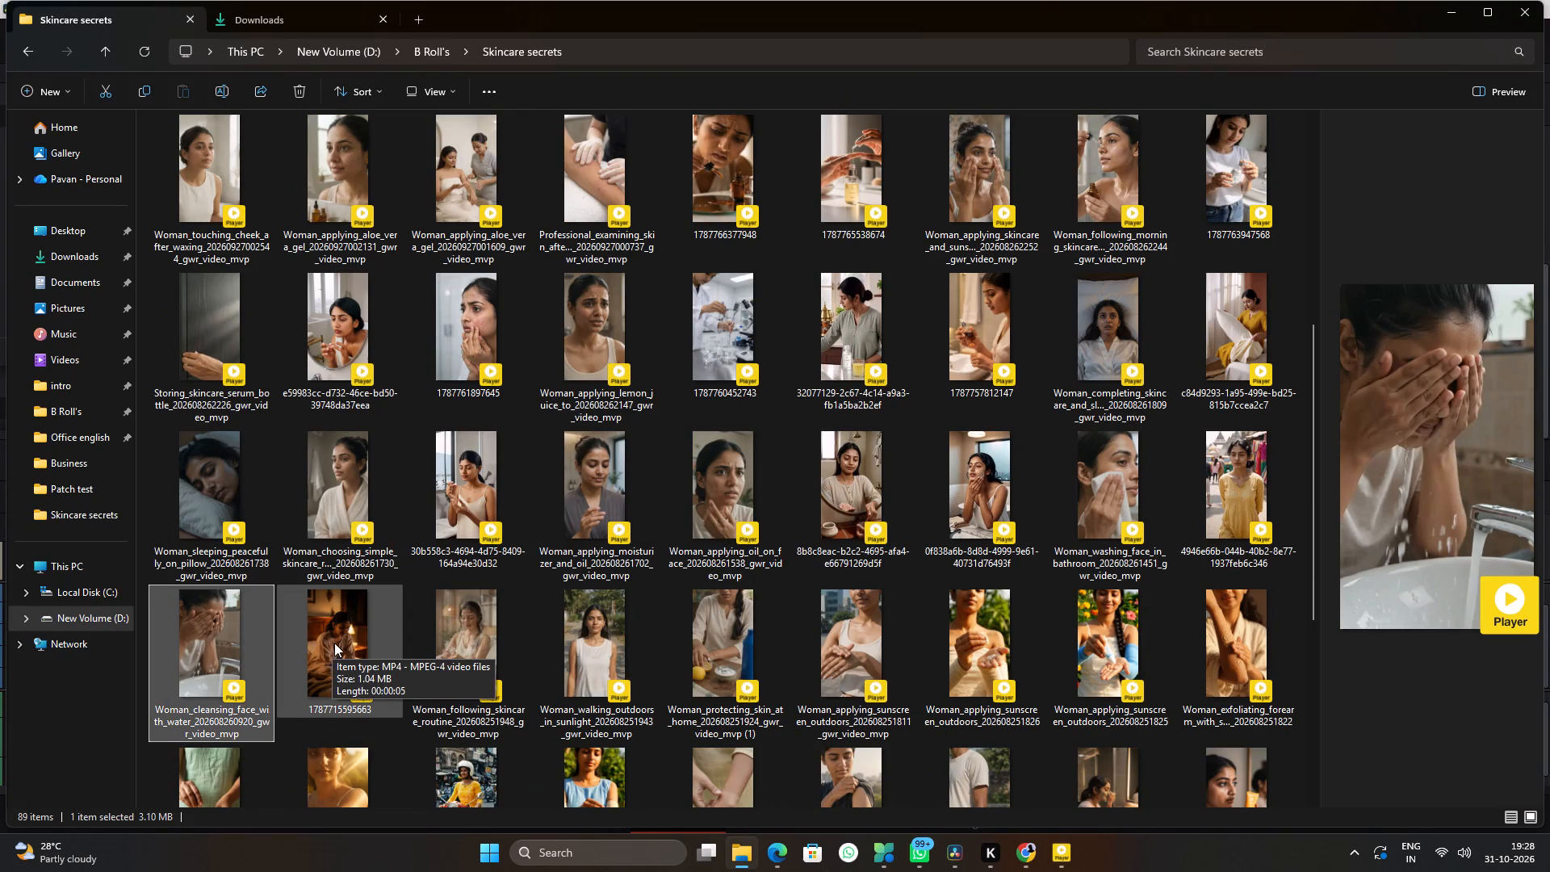
click(489, 480)
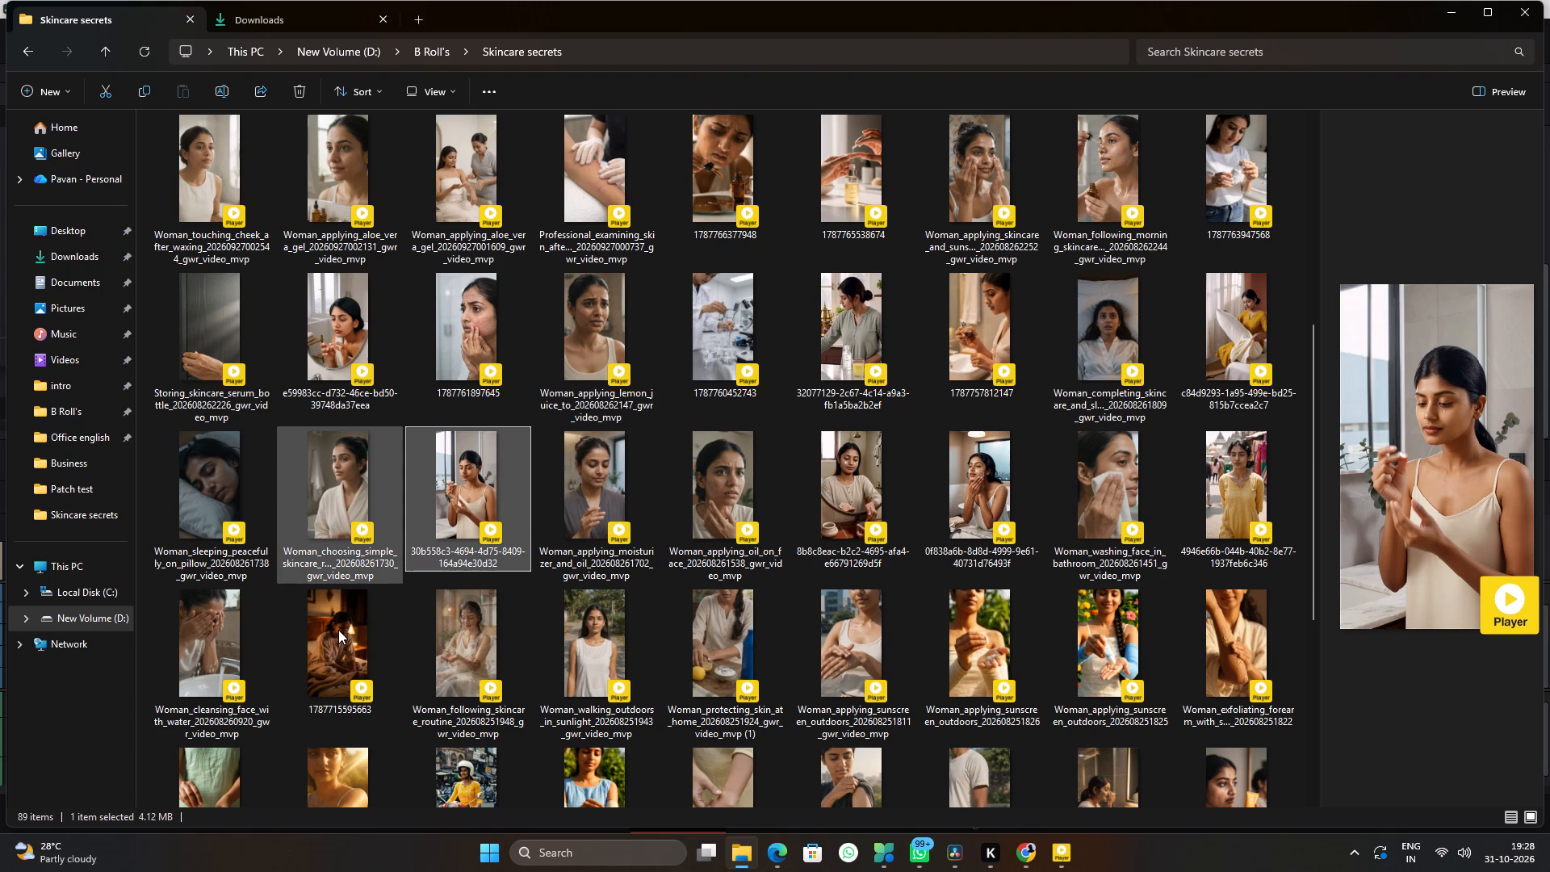
click(338, 630)
click(431, 643)
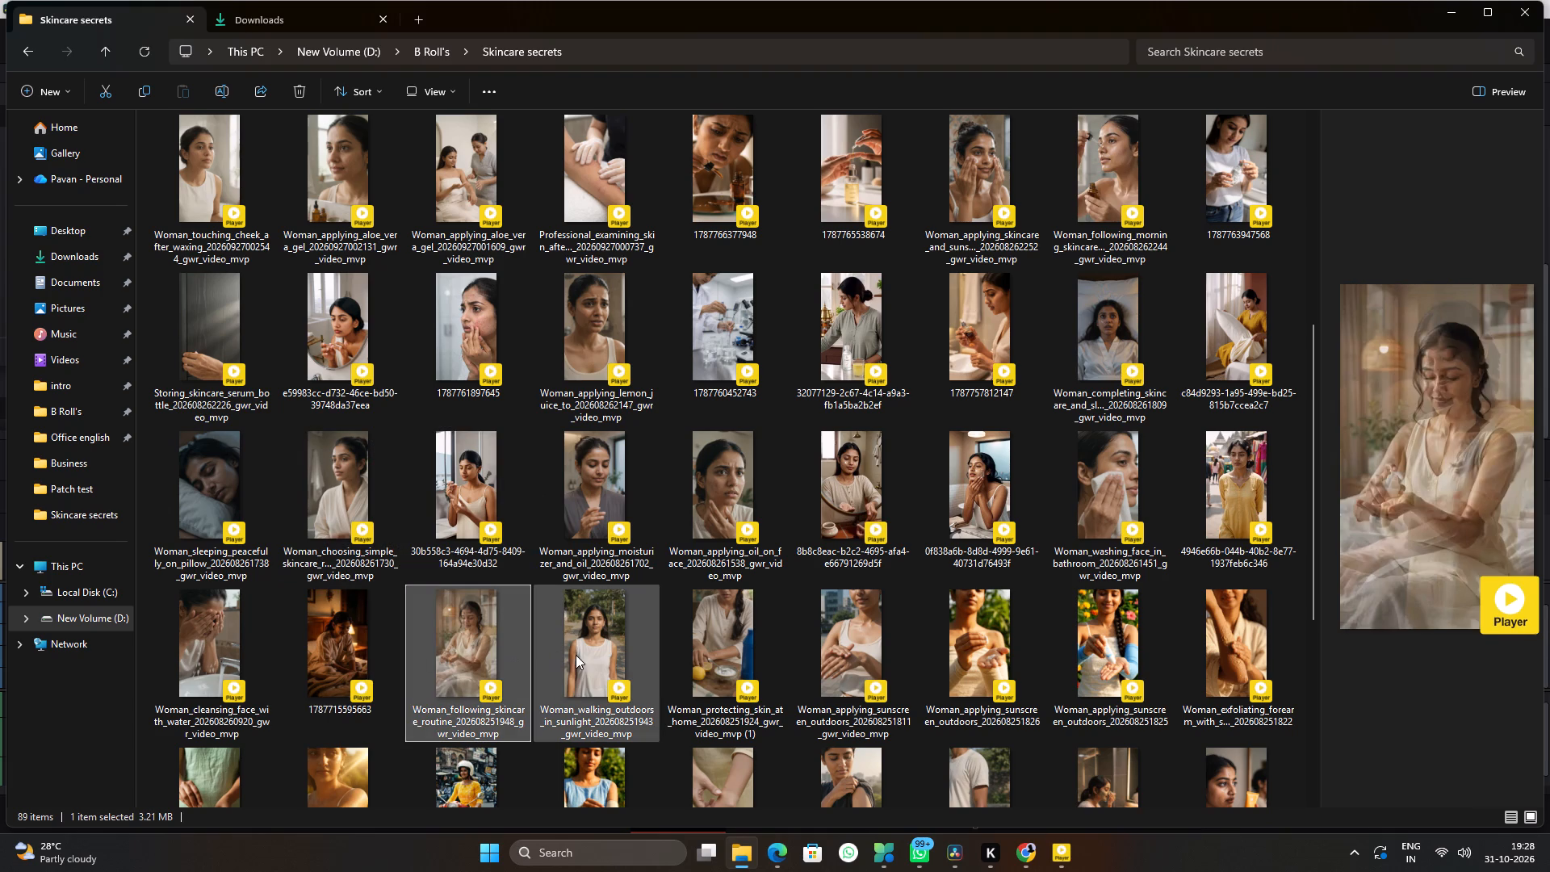
click(616, 662)
click(715, 660)
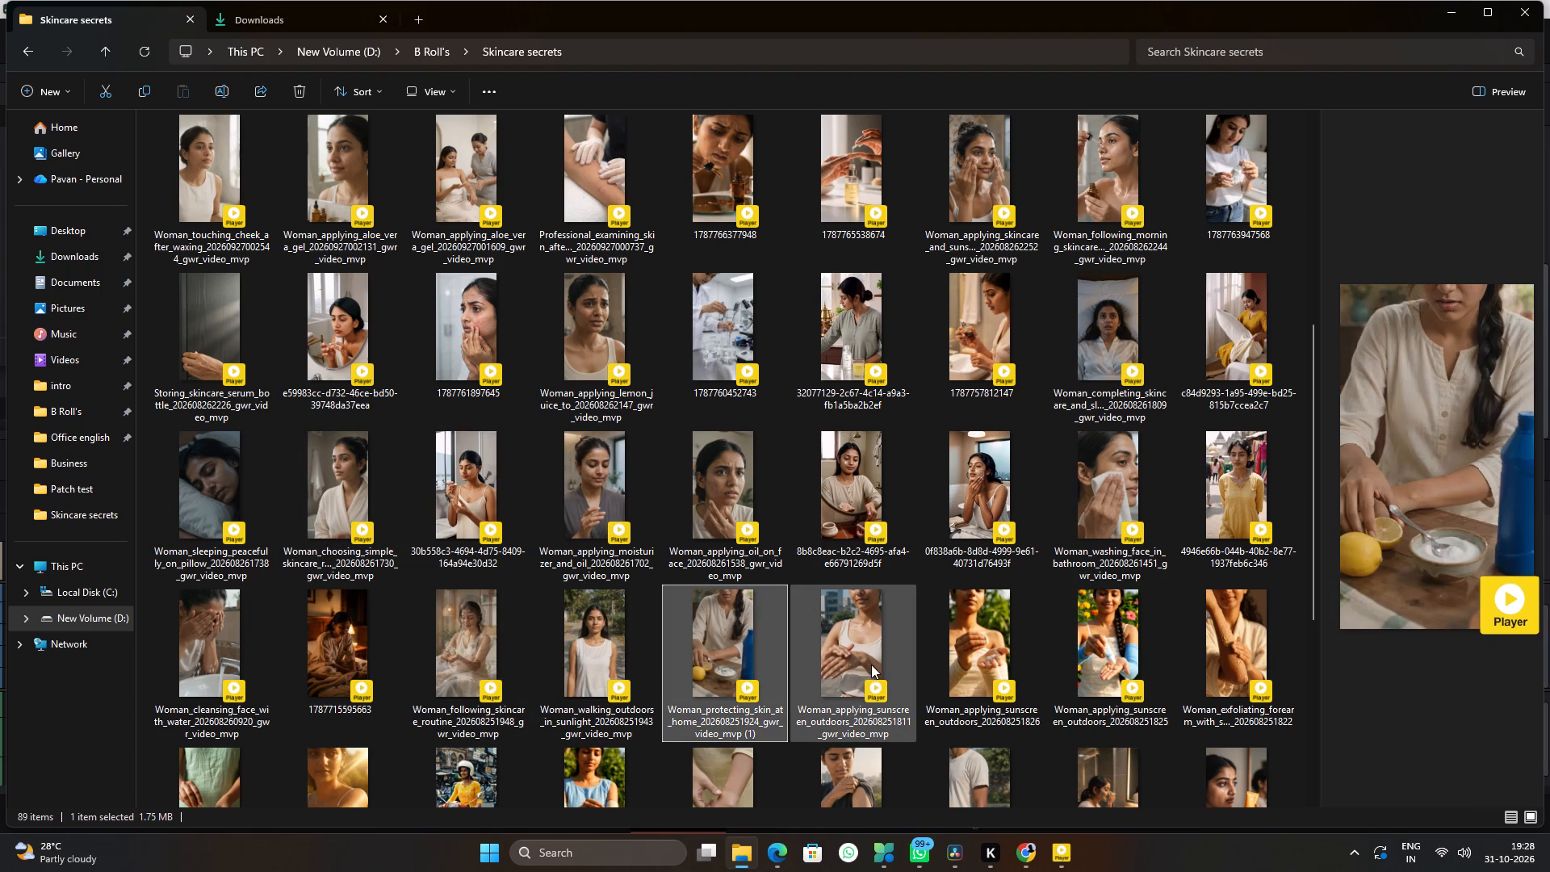
click(833, 660)
click(983, 662)
scroll(994, 660, down, 1)
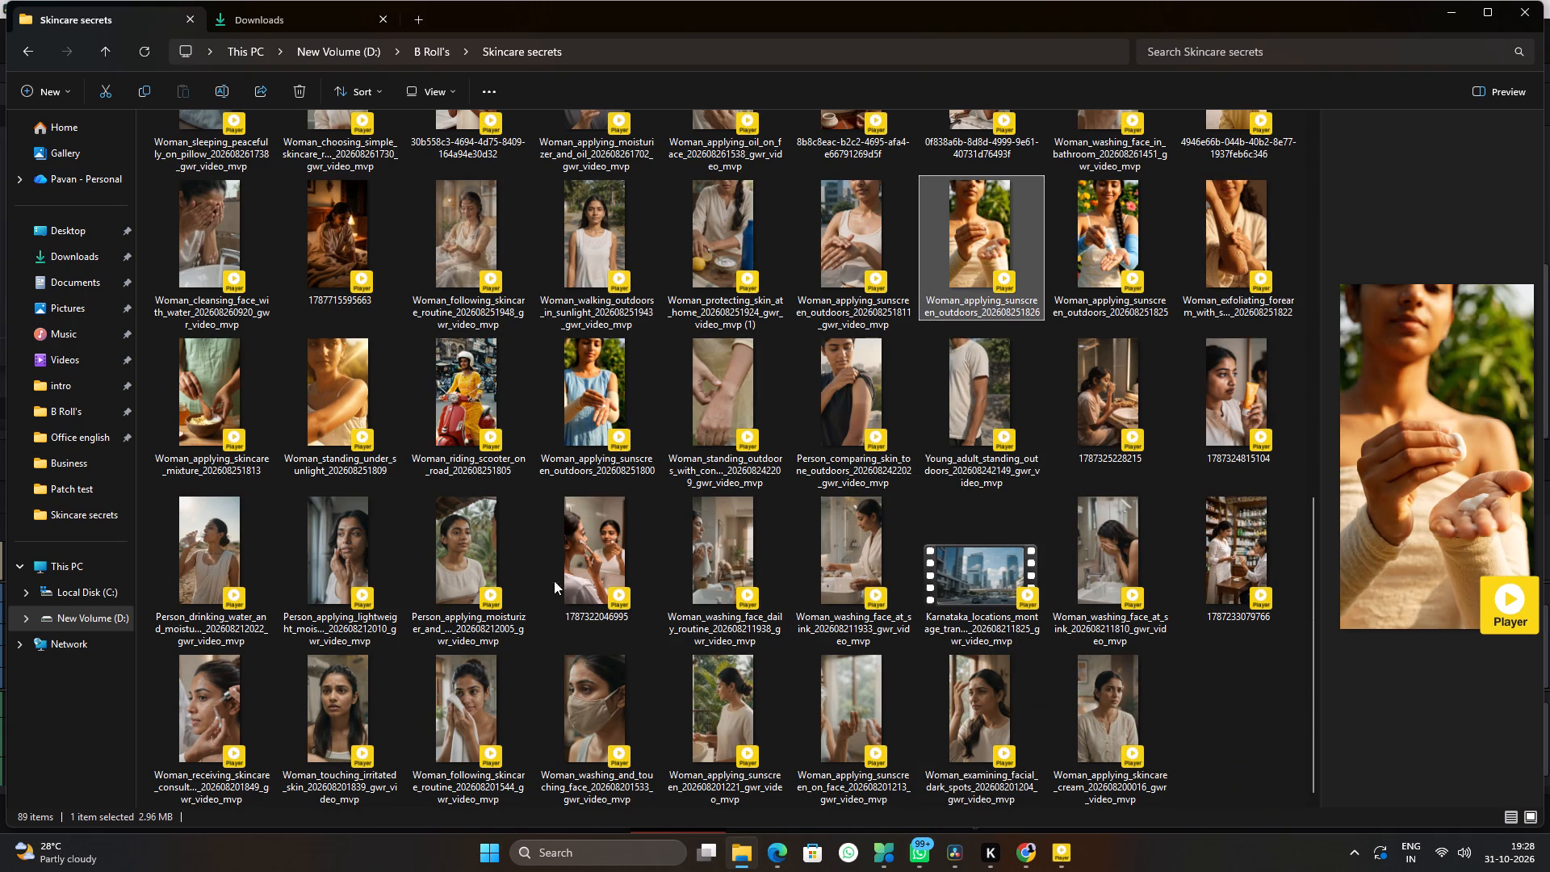
click(353, 561)
scroll(513, 587, down, 1)
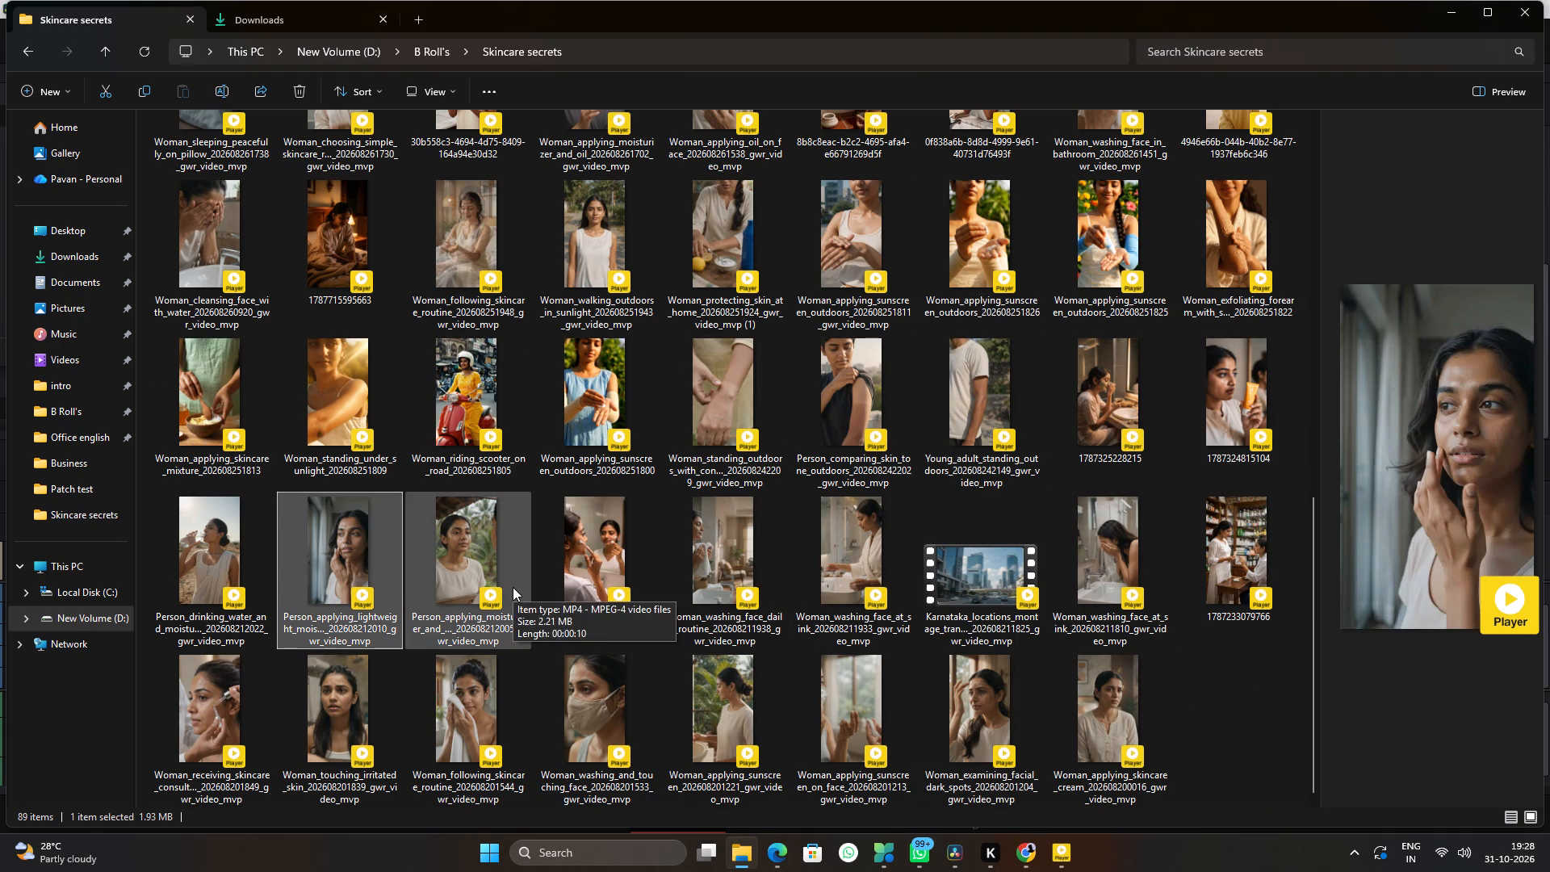
scroll(555, 600, down, 1)
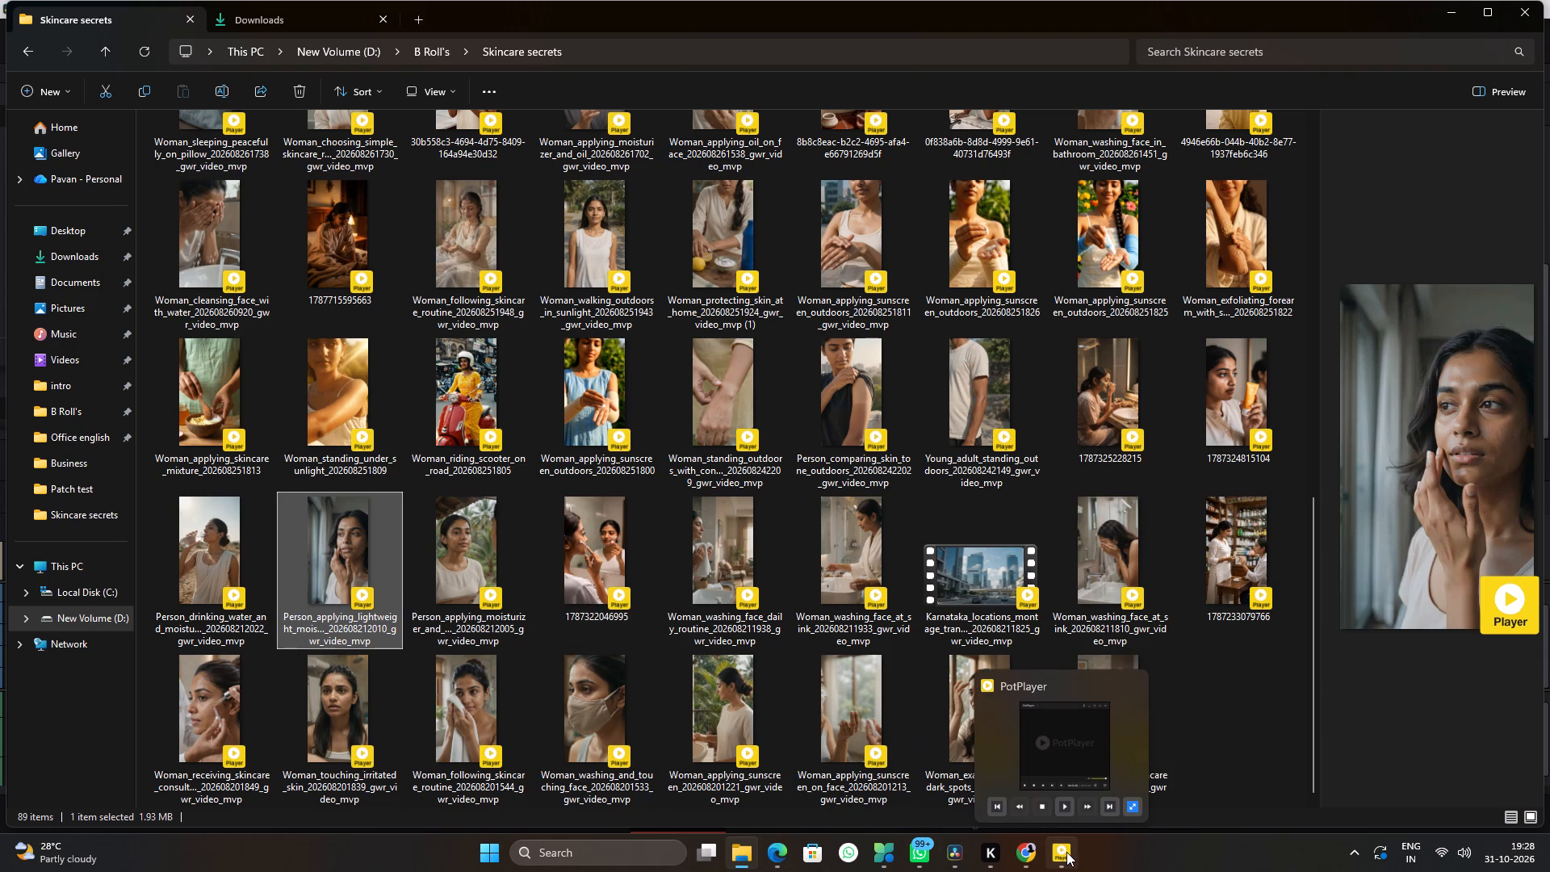
Switch back to DaVinci Resolve and play the serum bottle B-roll on V3 from just before its start to about 00:01:34:12.
click(953, 848)
ctrl+scroll(483, 619, up, 5)
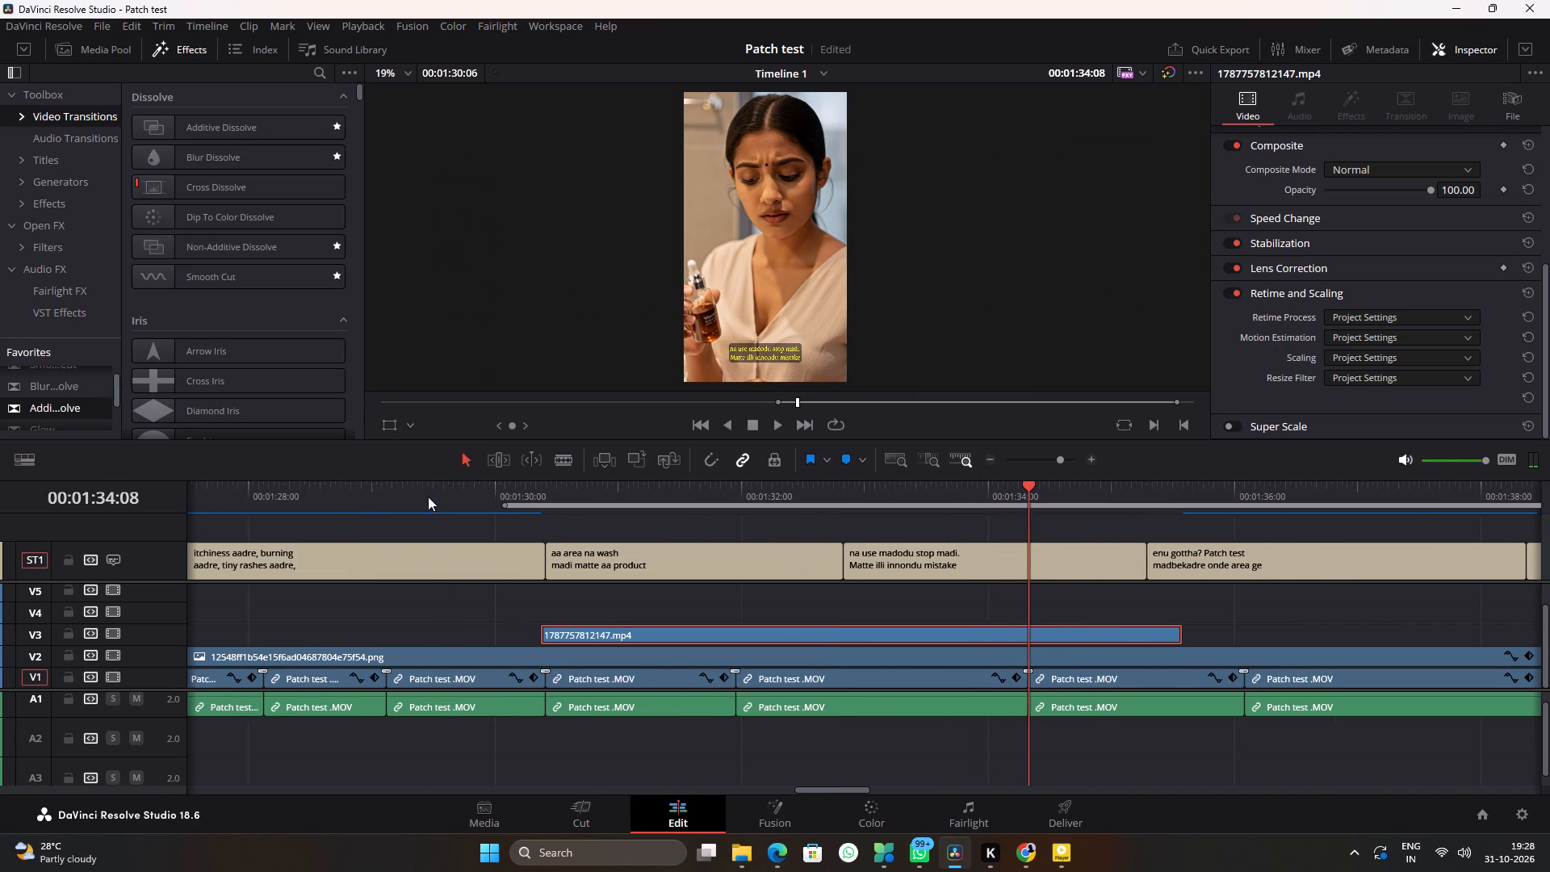
click(428, 496)
key(space)
alt+scroll(622, 616, up, 5)
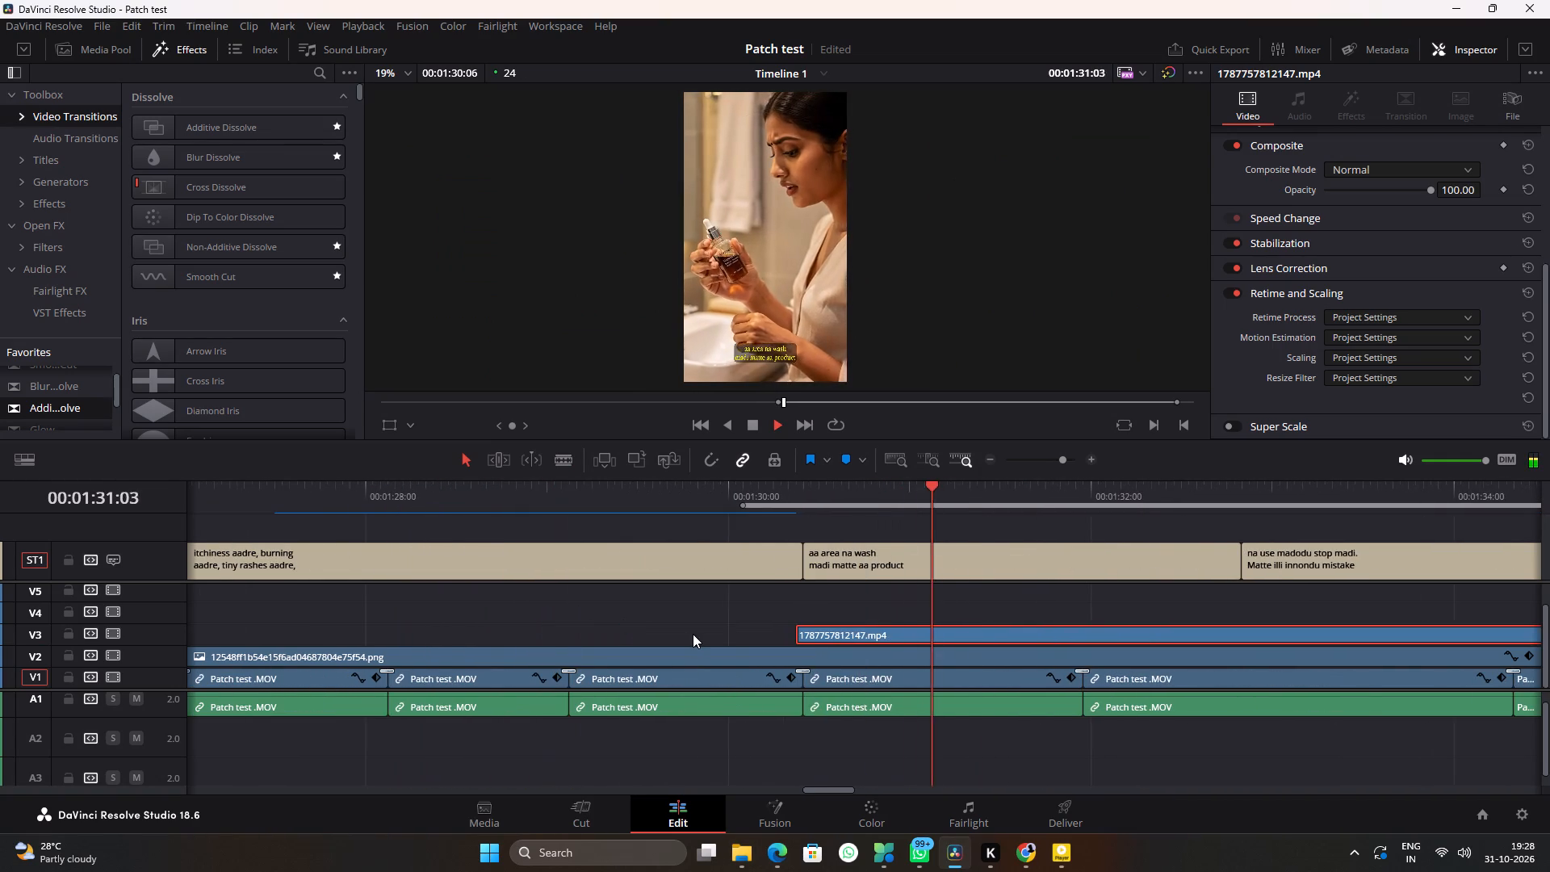
alt+scroll(693, 634, down, 4)
ctrl+scroll(693, 634, down, 3)
alt+scroll(743, 639, up, 3)
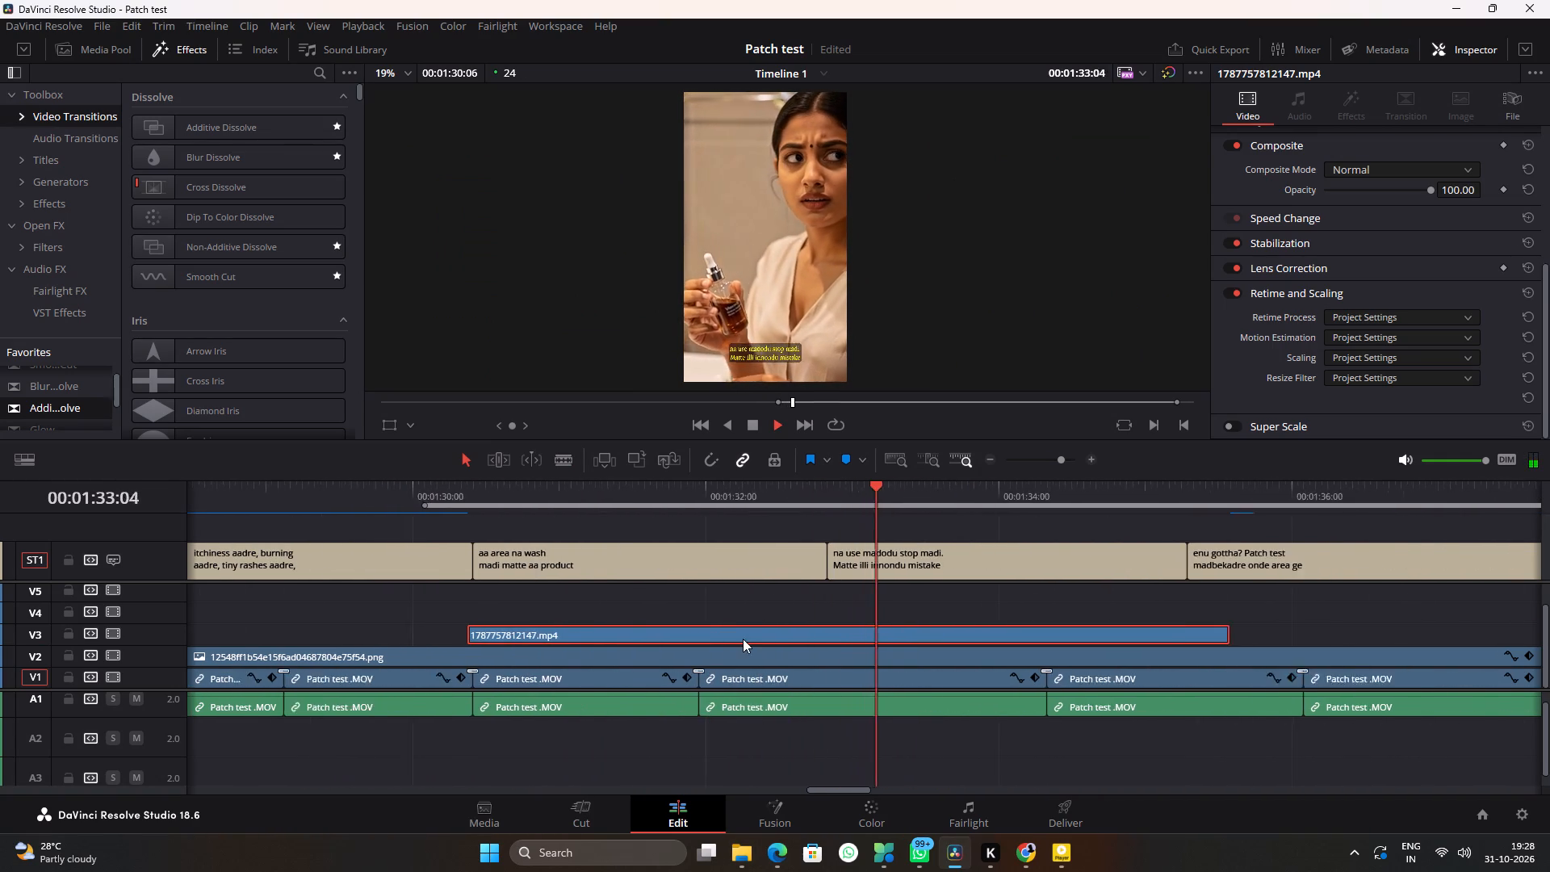
alt+scroll(743, 639, up, 6)
key(space)
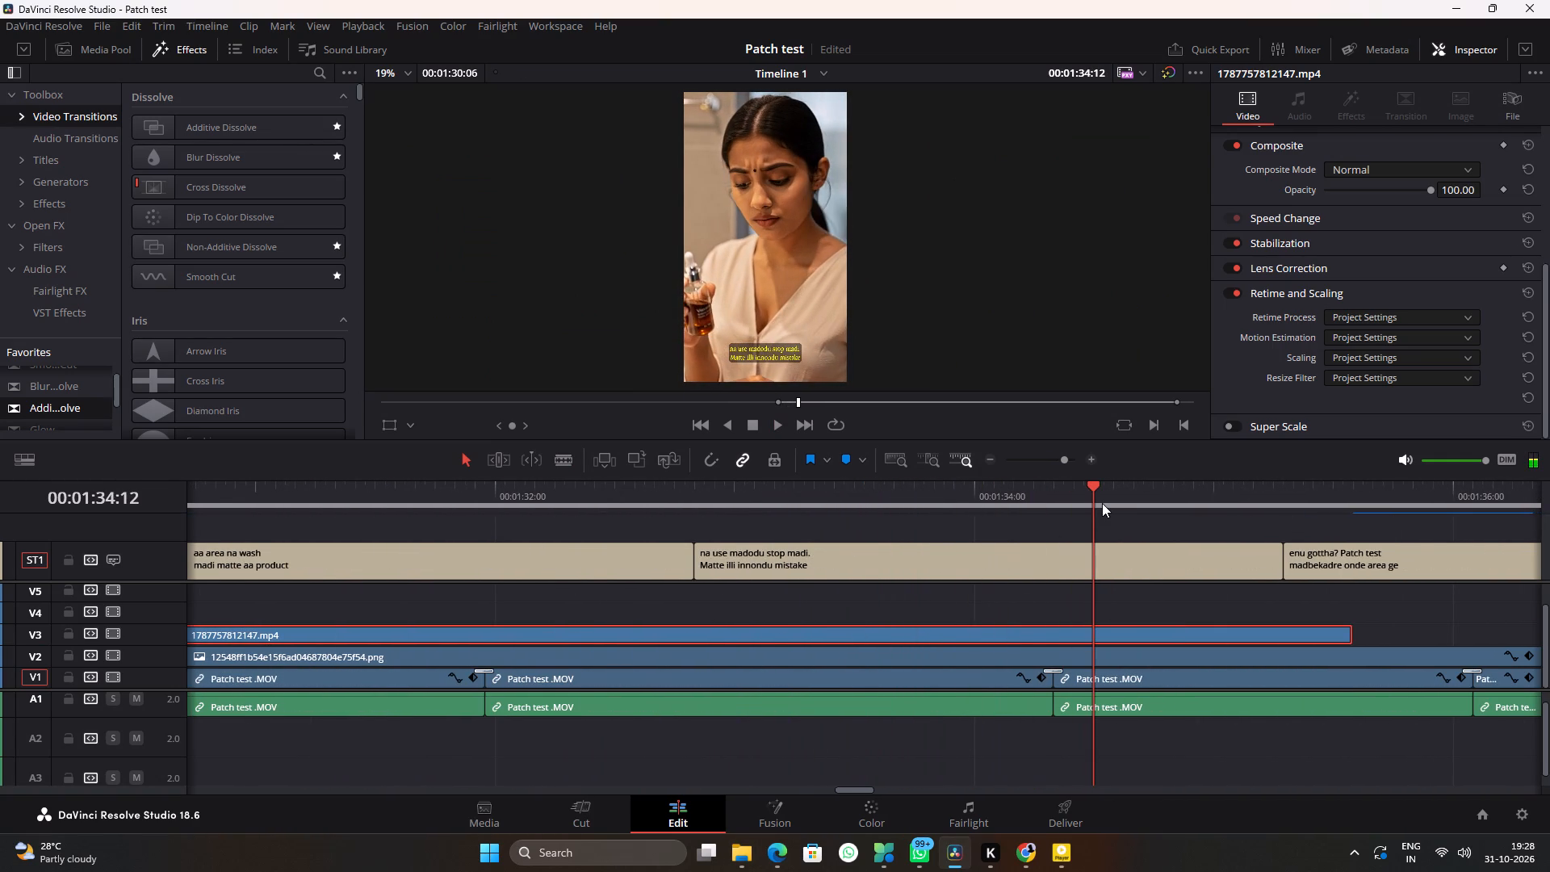
key(space)
key(space)
Trim the end of the serum bottle clip 1787757812147.mp4 on V3 to 00:01:34:09.
click(1057, 487)
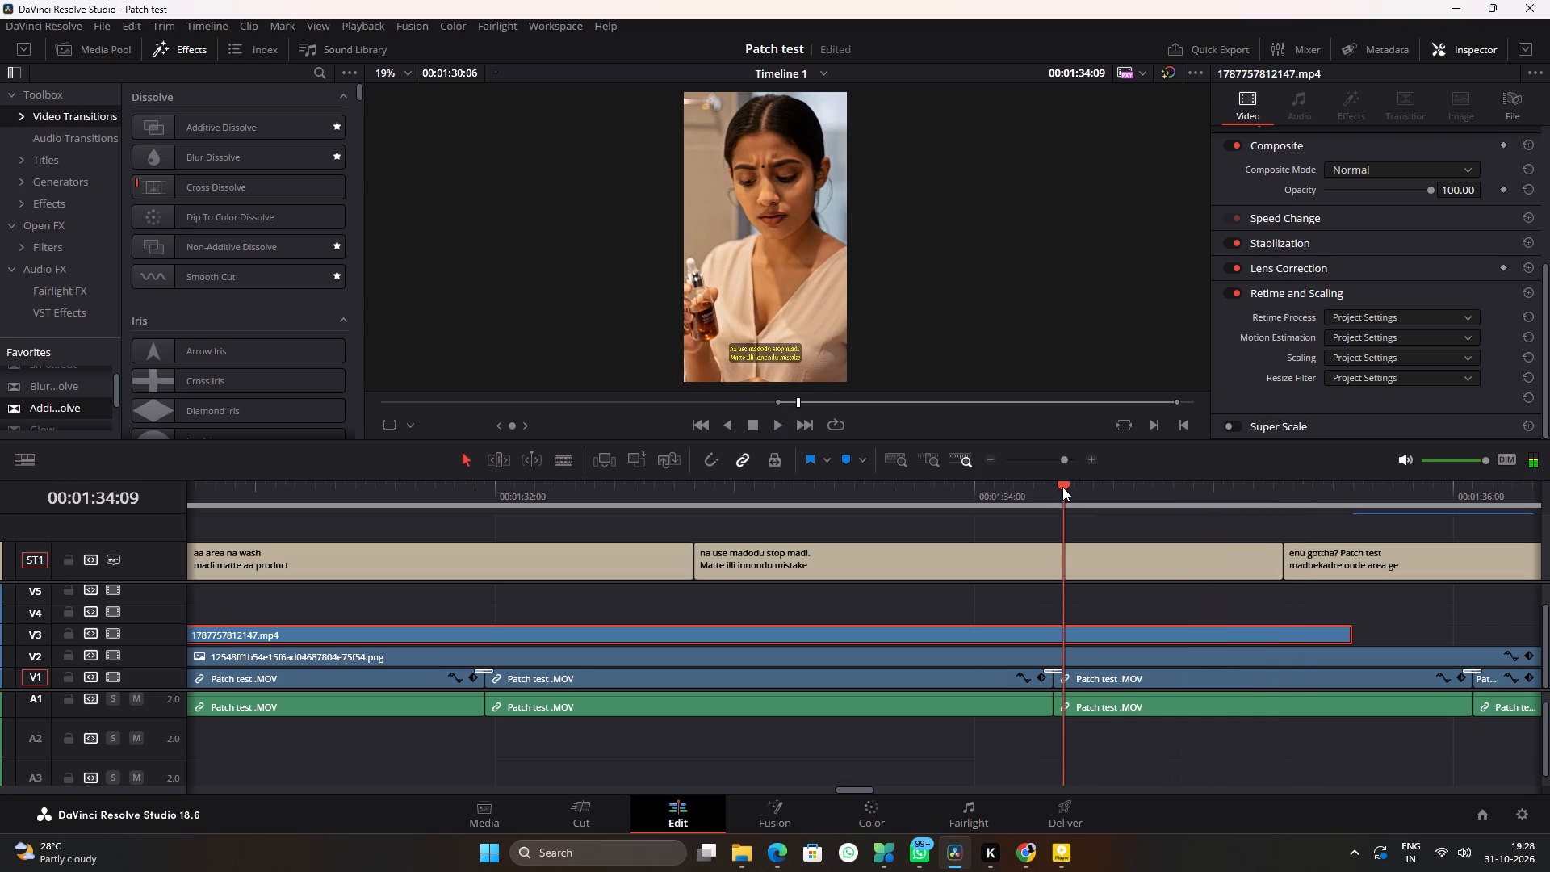
key(shift+braceright)
click(1100, 608)
Open the serum bottle clip 1787757812147.mp4 on V3 for color work at 00:01:30:15.
ctrl+scroll(1089, 608, up, 10)
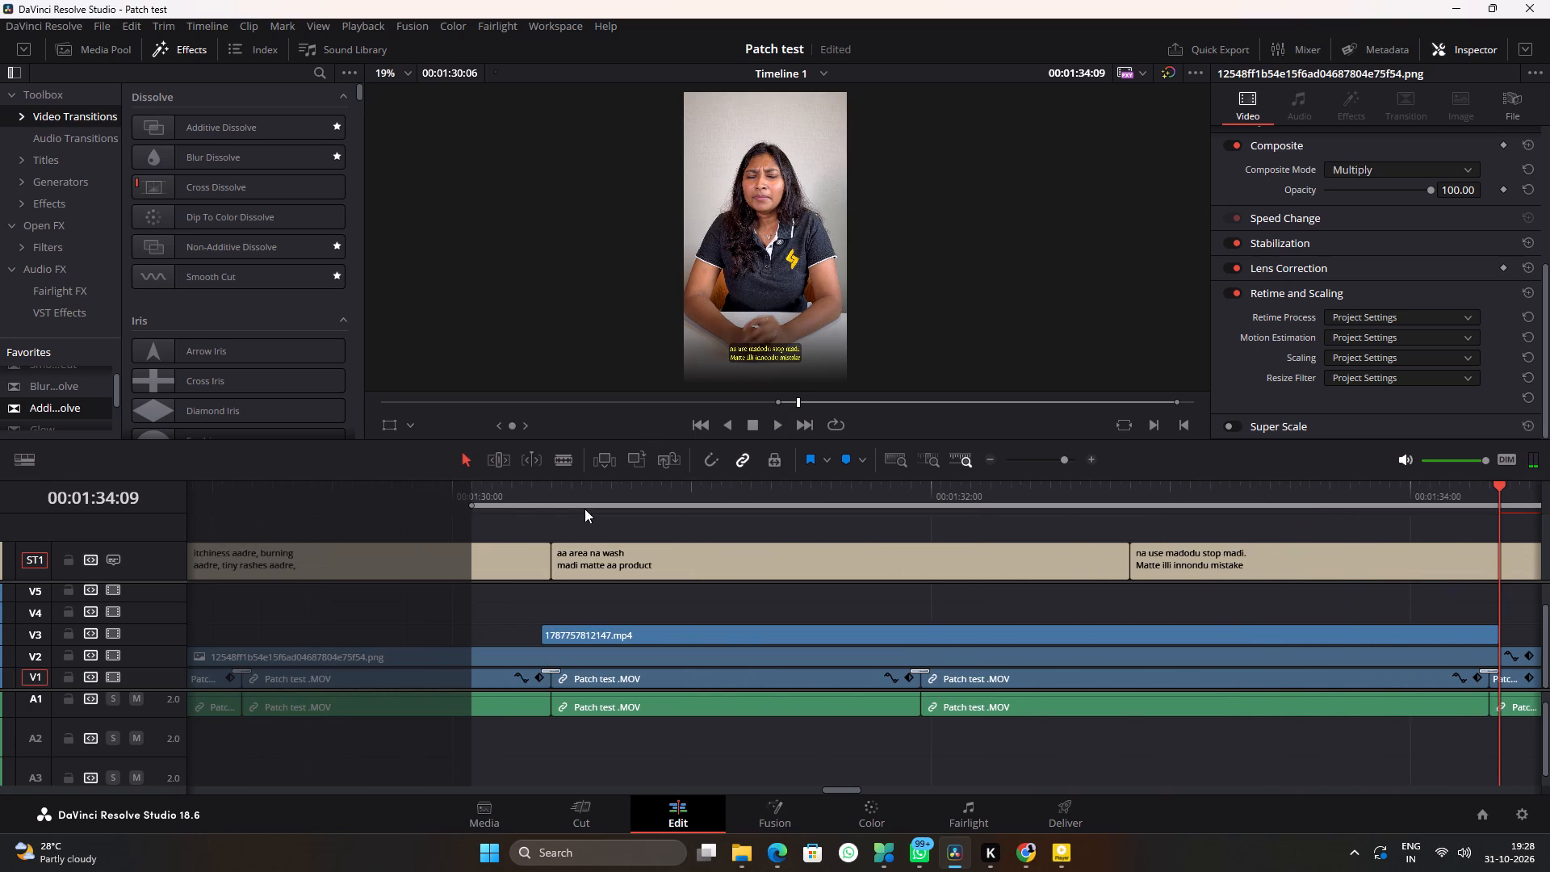
click(525, 483)
key(space)
key(space)
click(601, 628)
right_click(601, 628)
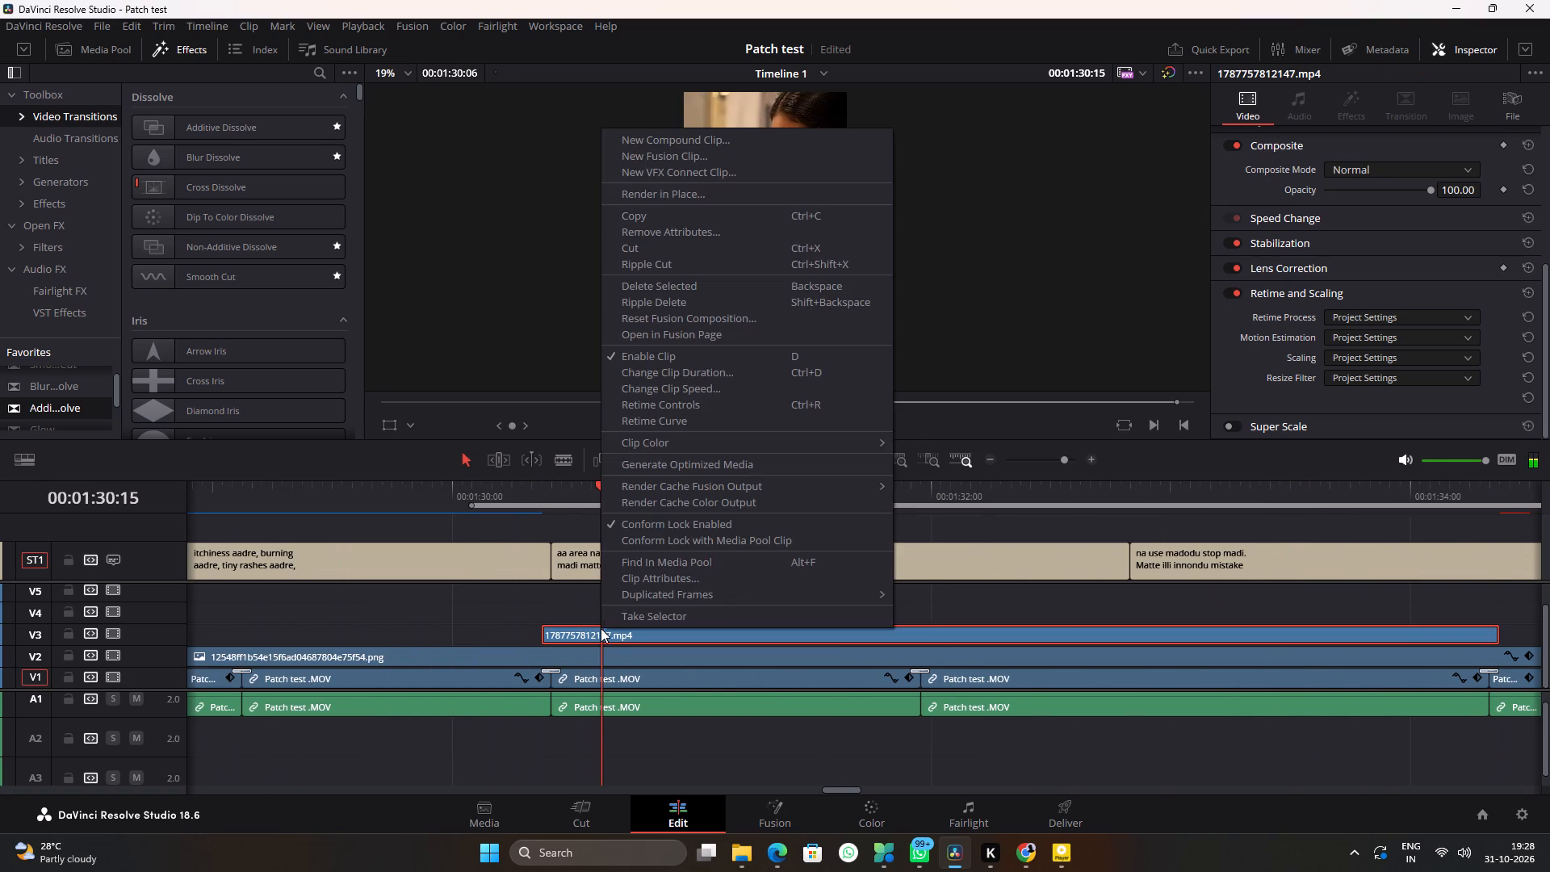
click(601, 628)
click(869, 811)
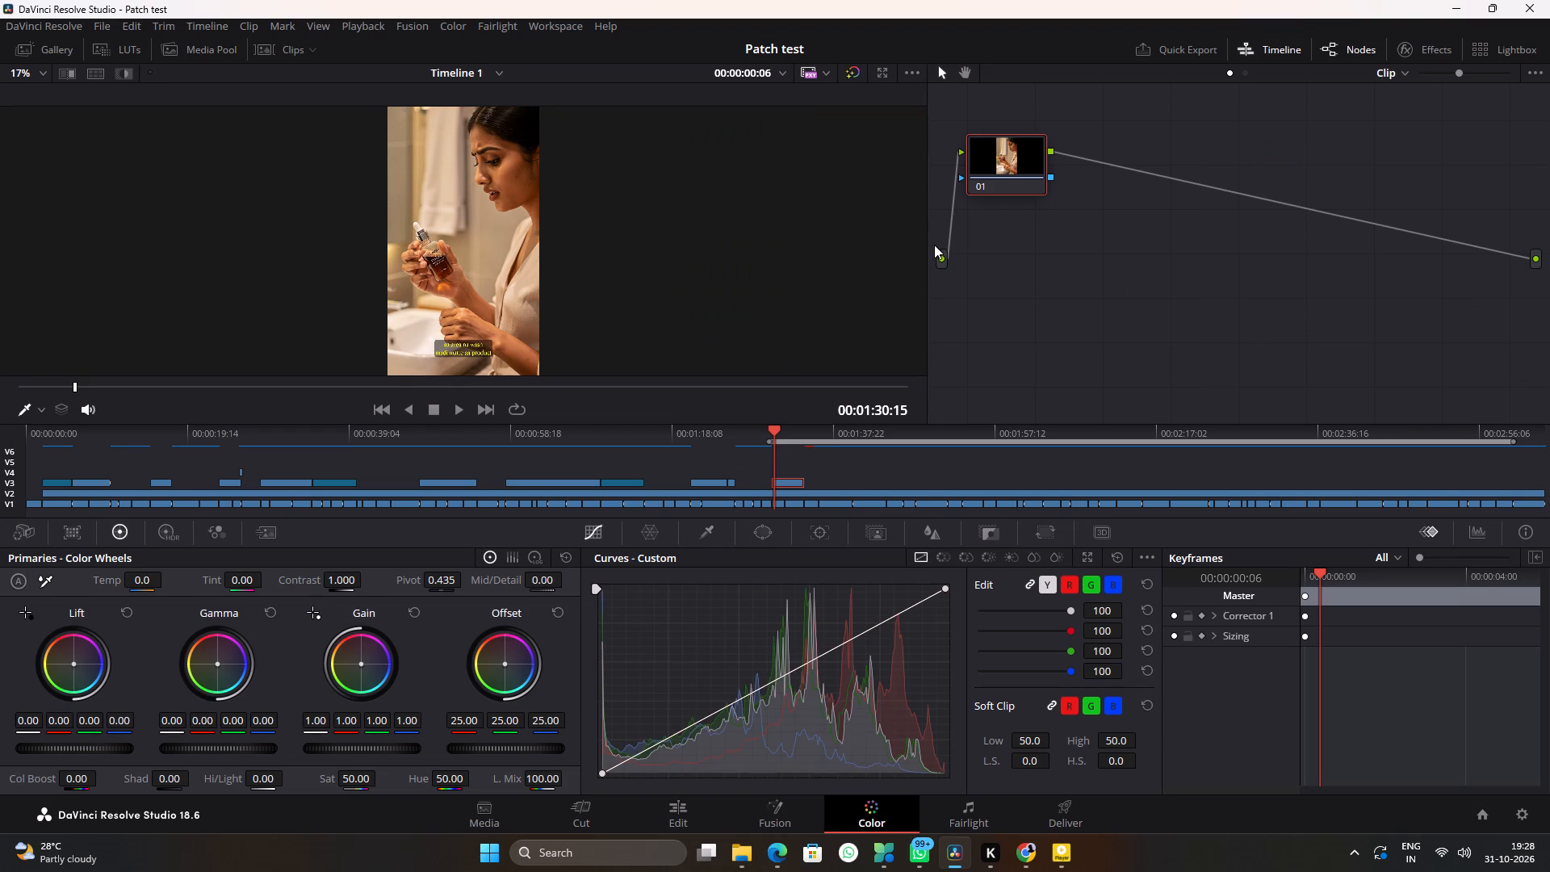
Draw a closed curve power window around the body and label of the serum bottle on node 01.
click(1263, 49)
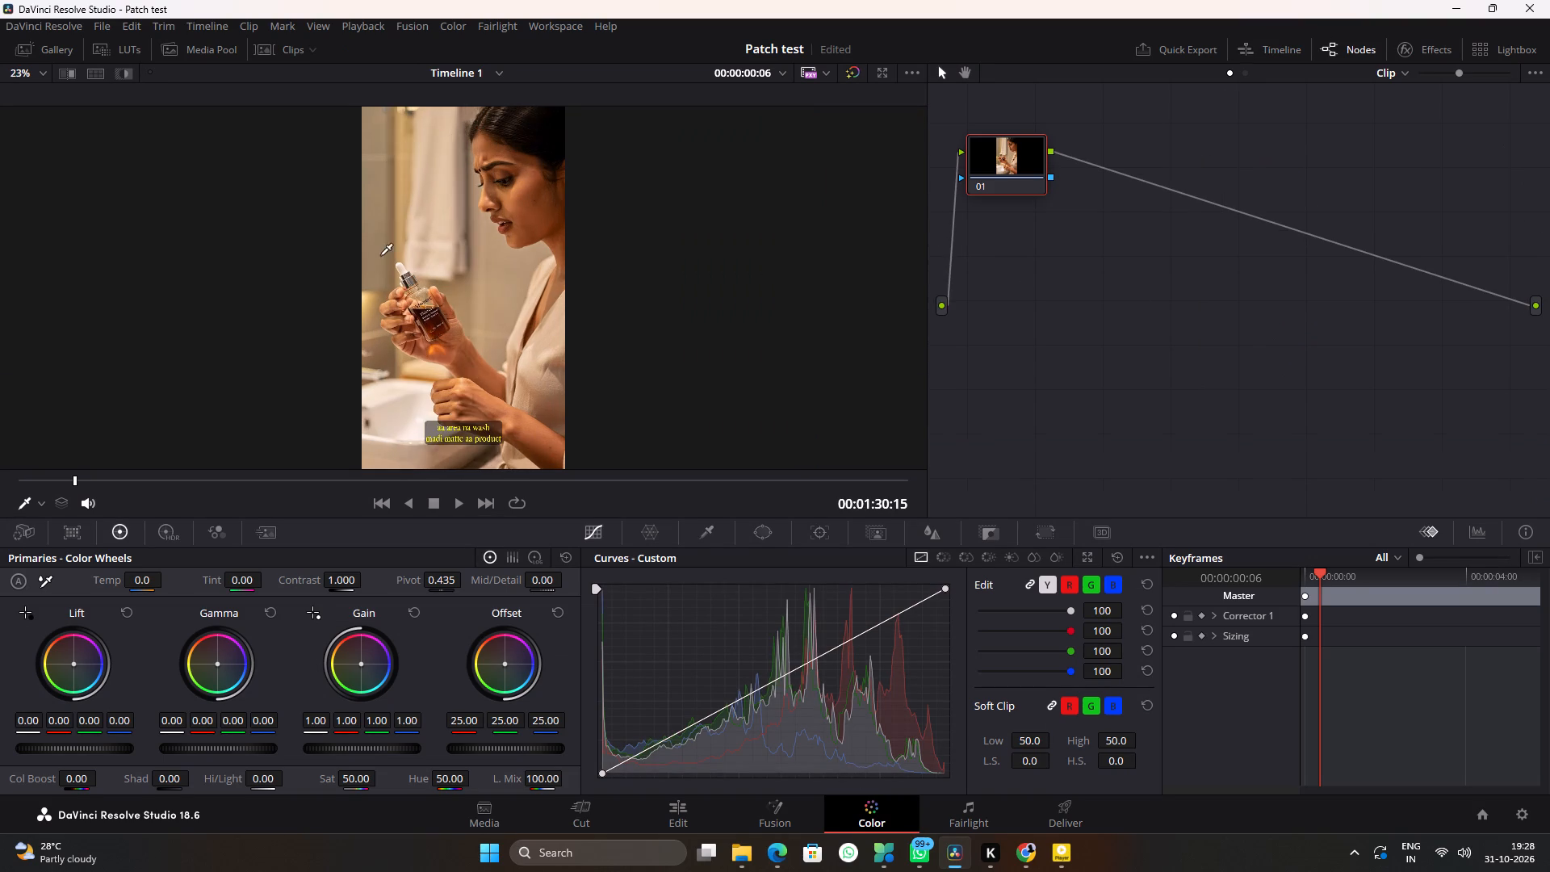
scroll(375, 257, up, 17)
middle_drag(496, 326, 626, 285)
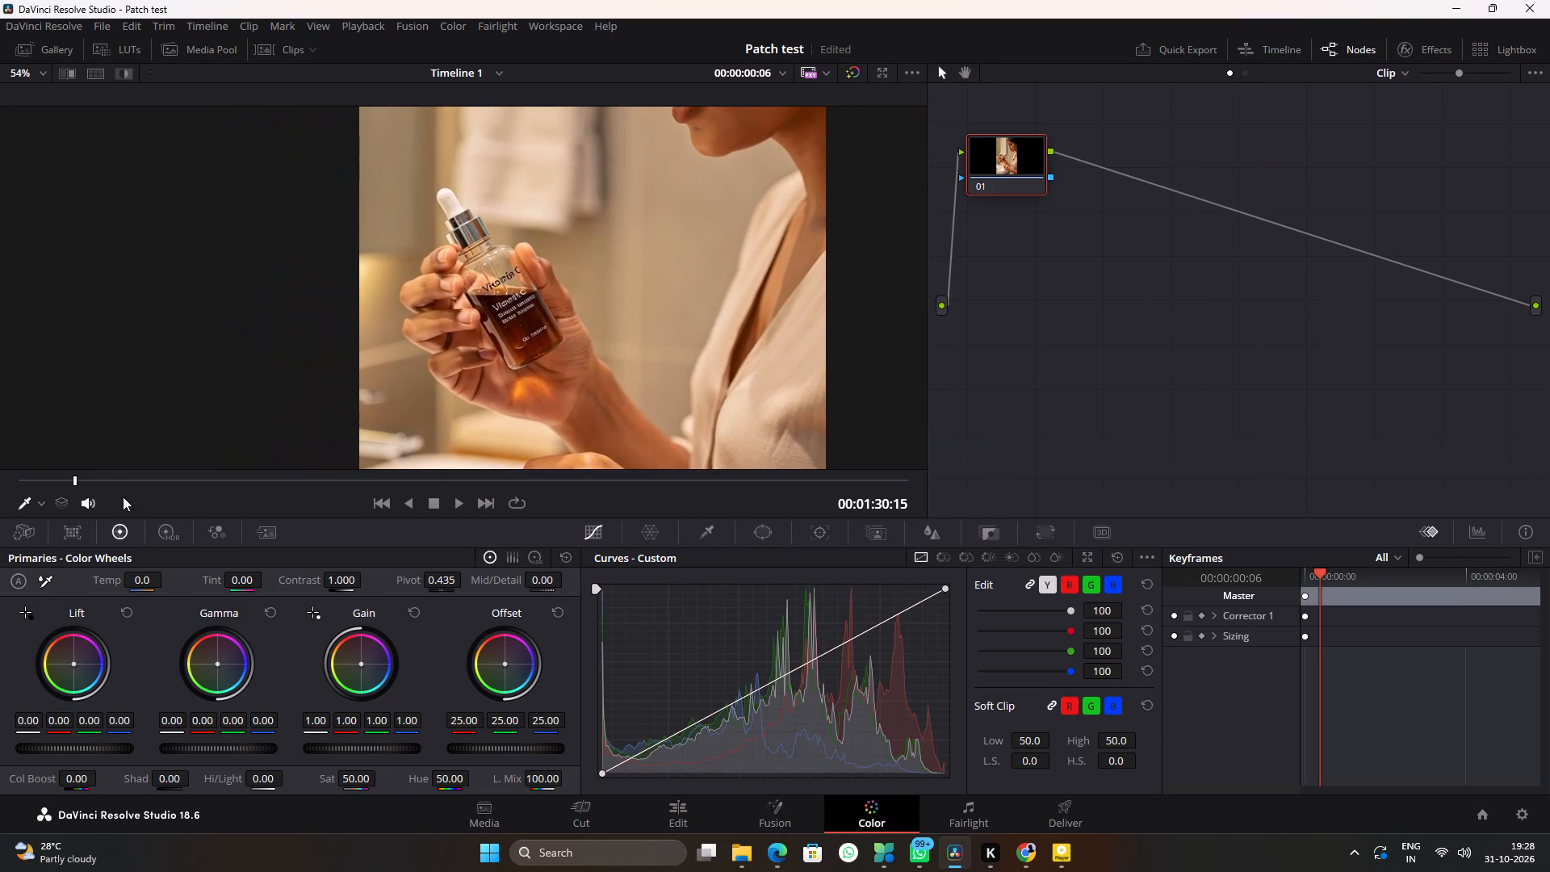
click(755, 532)
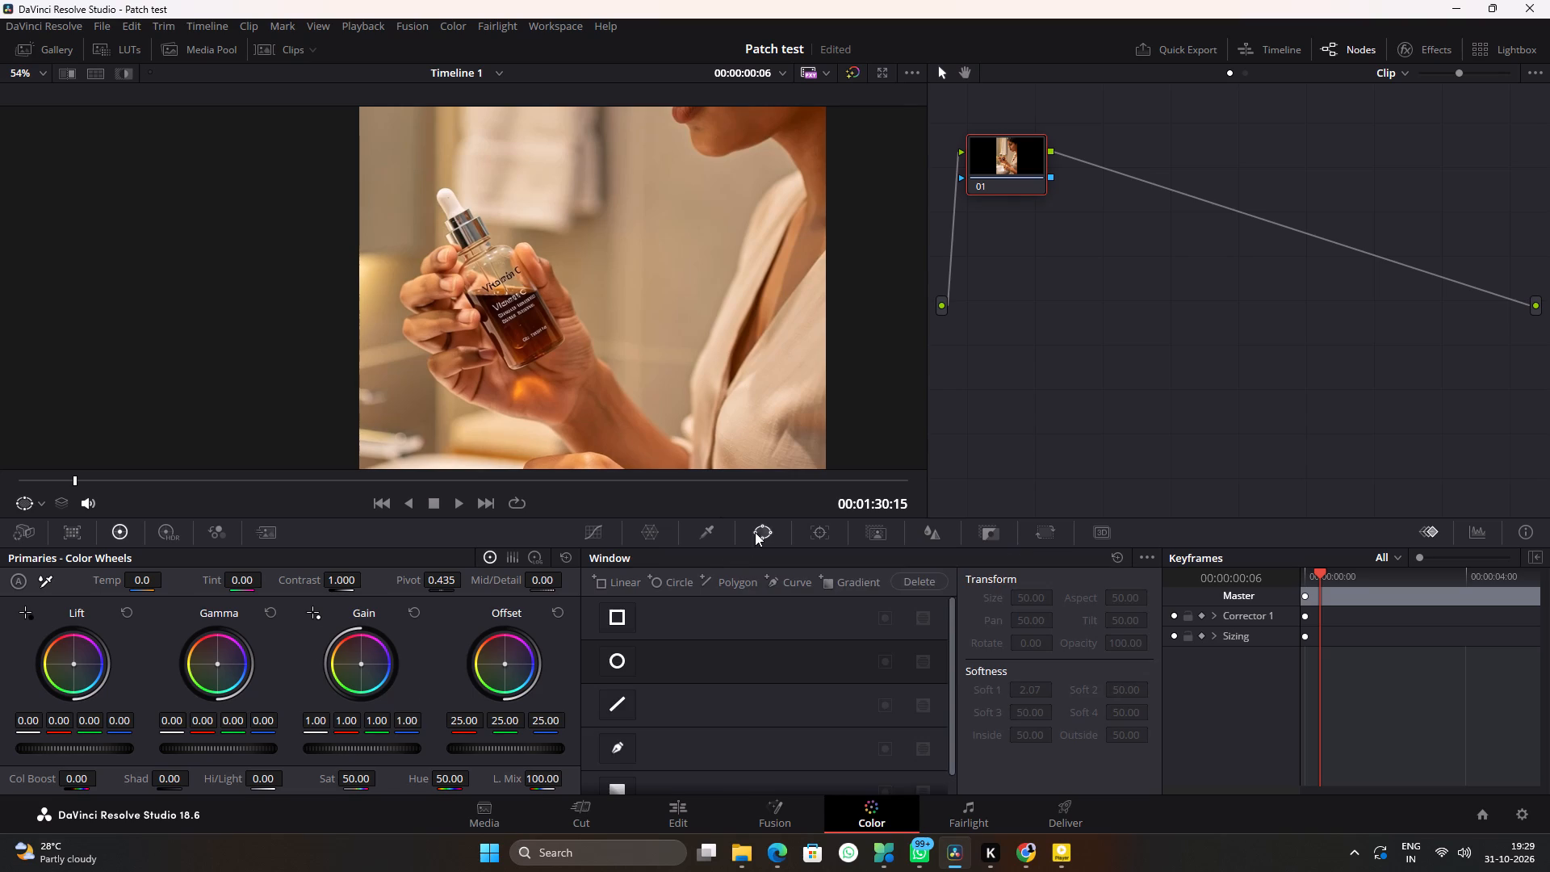
click(622, 741)
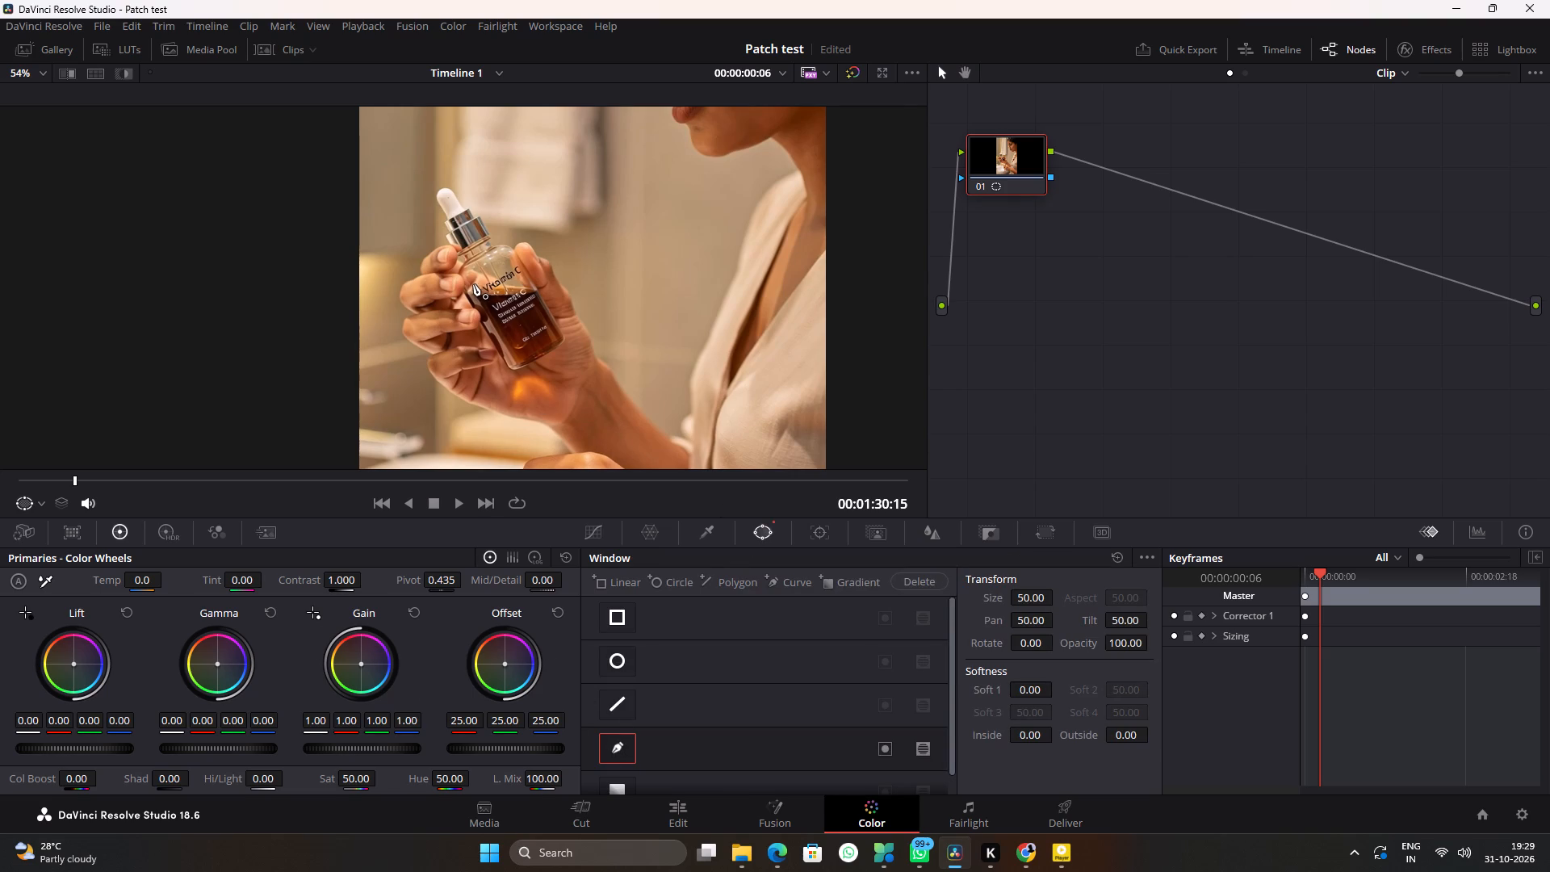
click(474, 285)
click(484, 309)
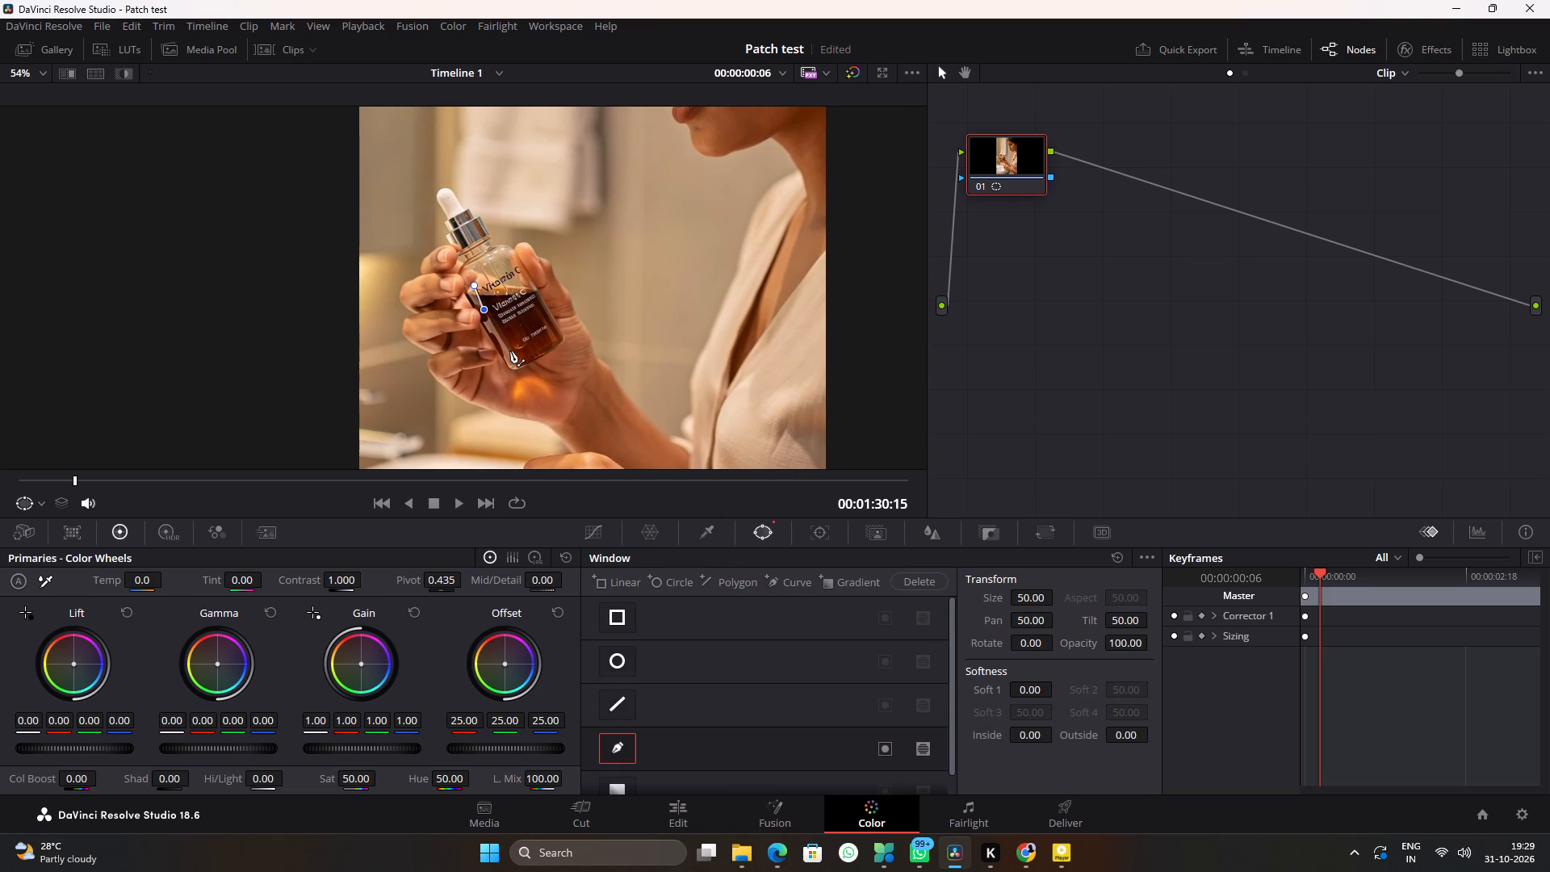
click(497, 328)
click(507, 342)
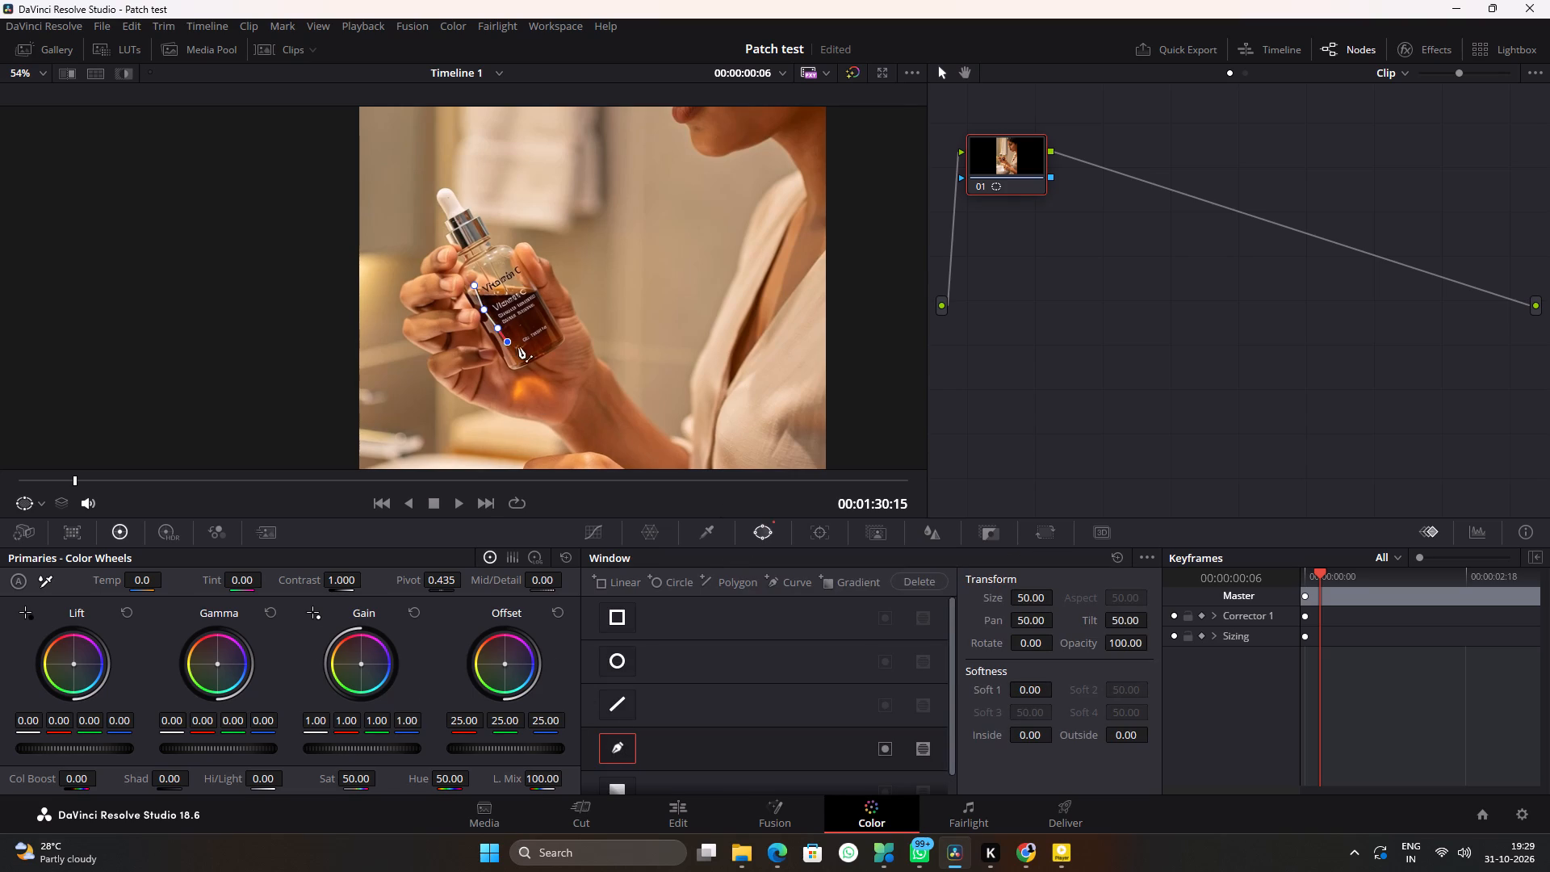
click(519, 350)
click(555, 335)
click(543, 313)
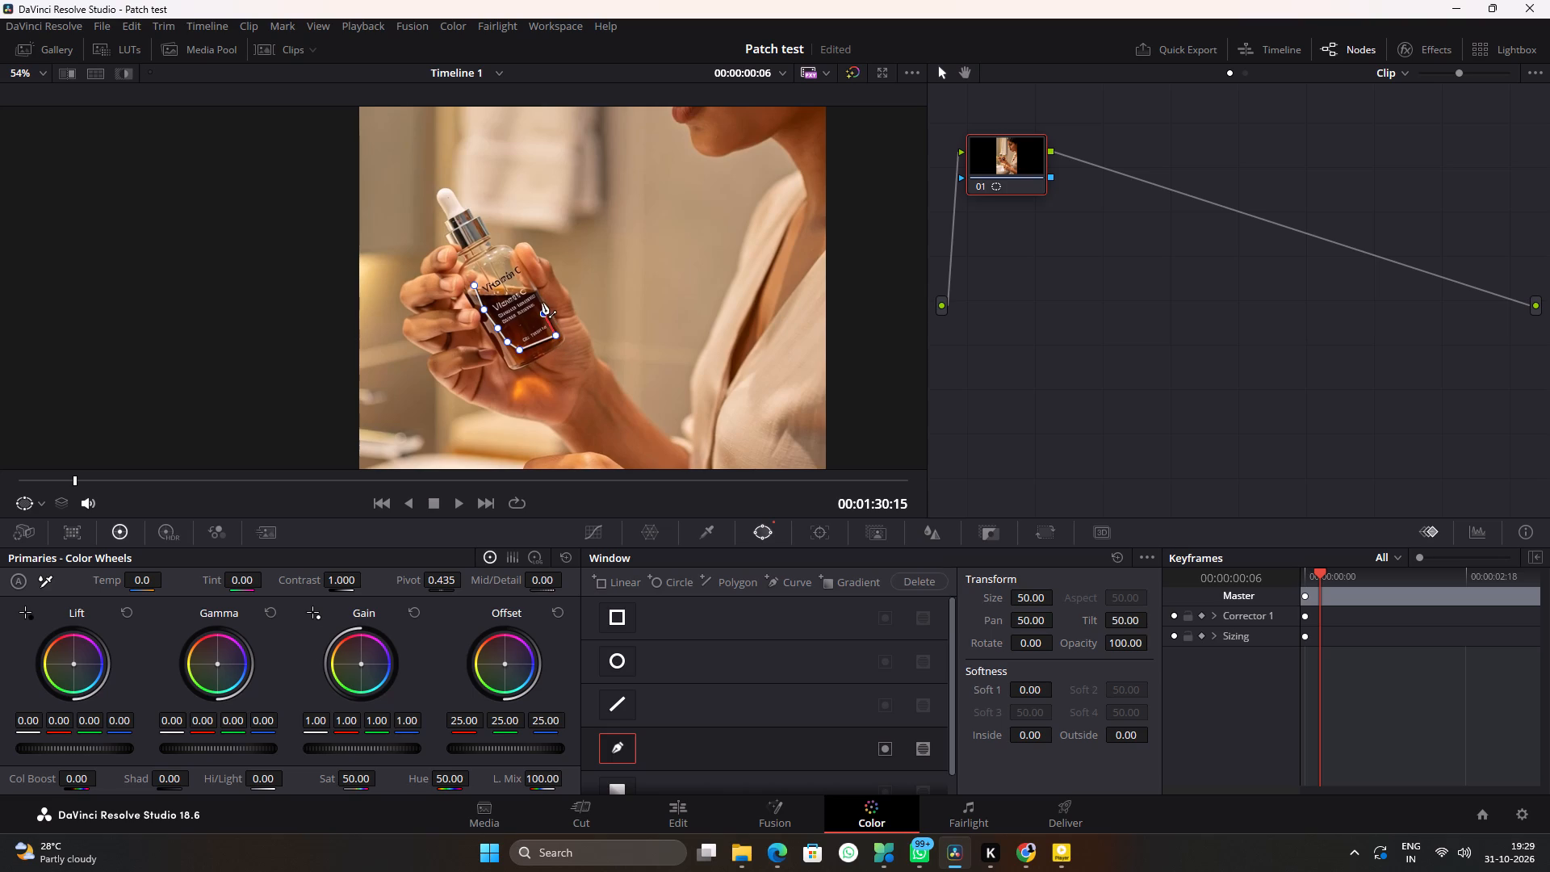
click(534, 291)
click(522, 275)
click(519, 259)
click(492, 266)
click(473, 286)
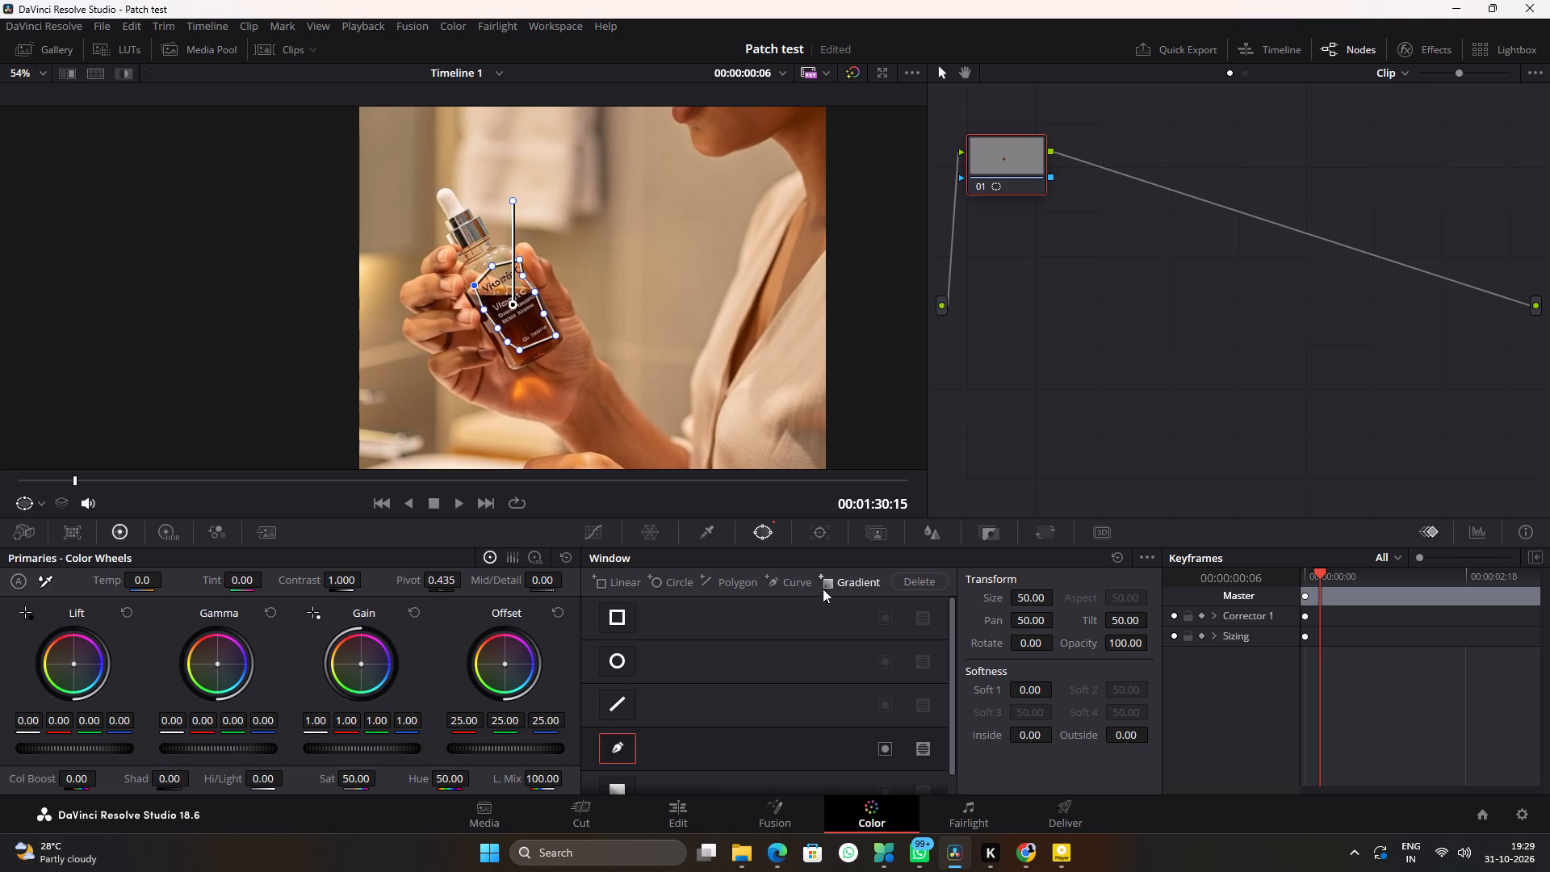
Track the bottle window forward from 00:01:30:15 to the clip's end and backward to its start.
click(815, 536)
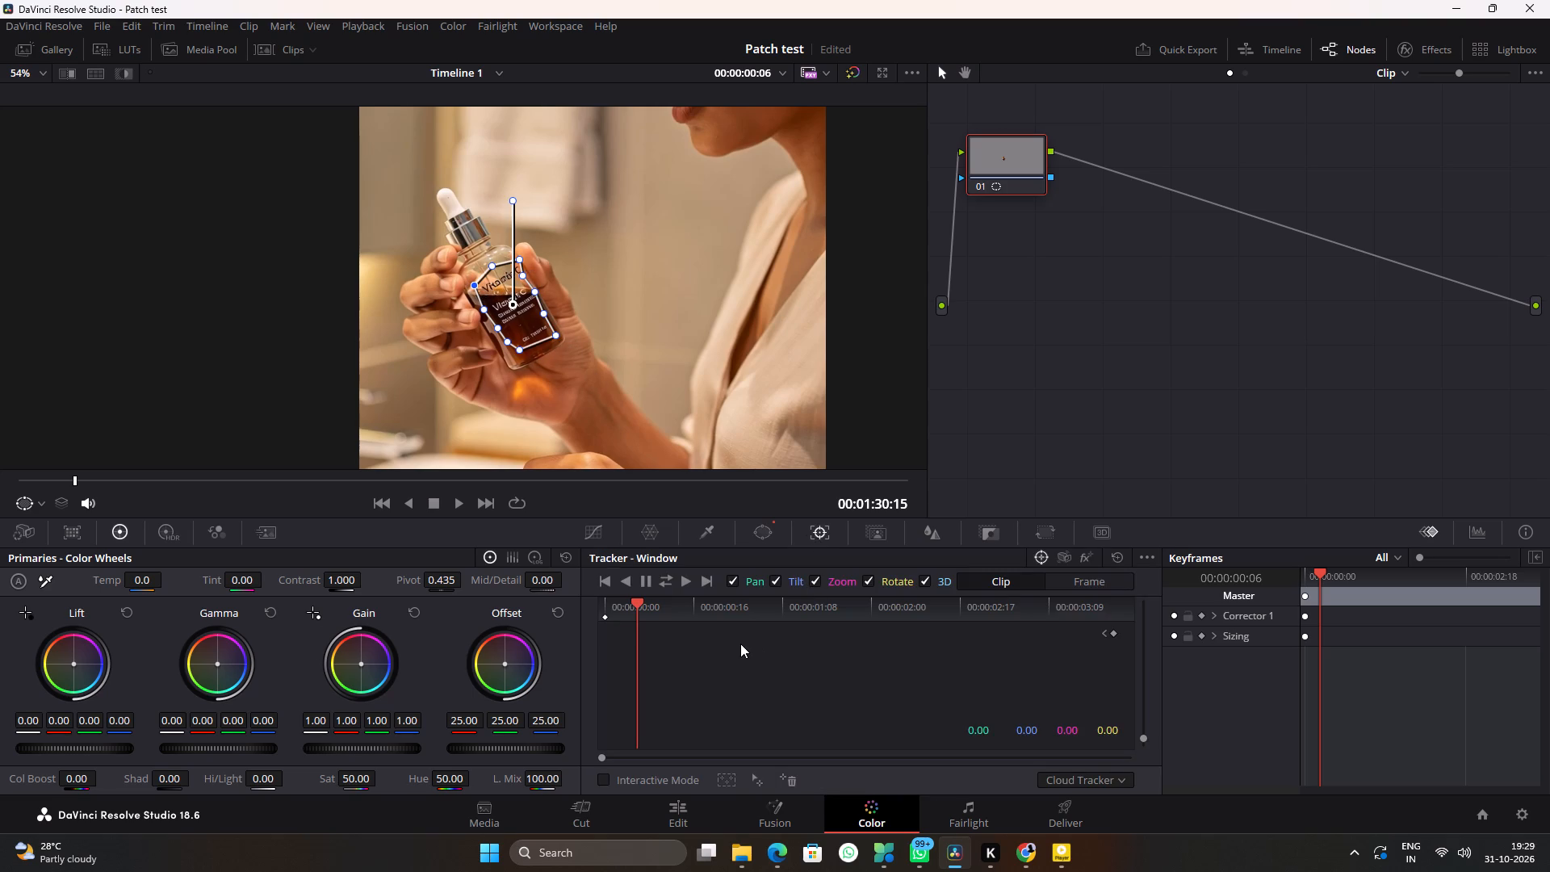
click(681, 580)
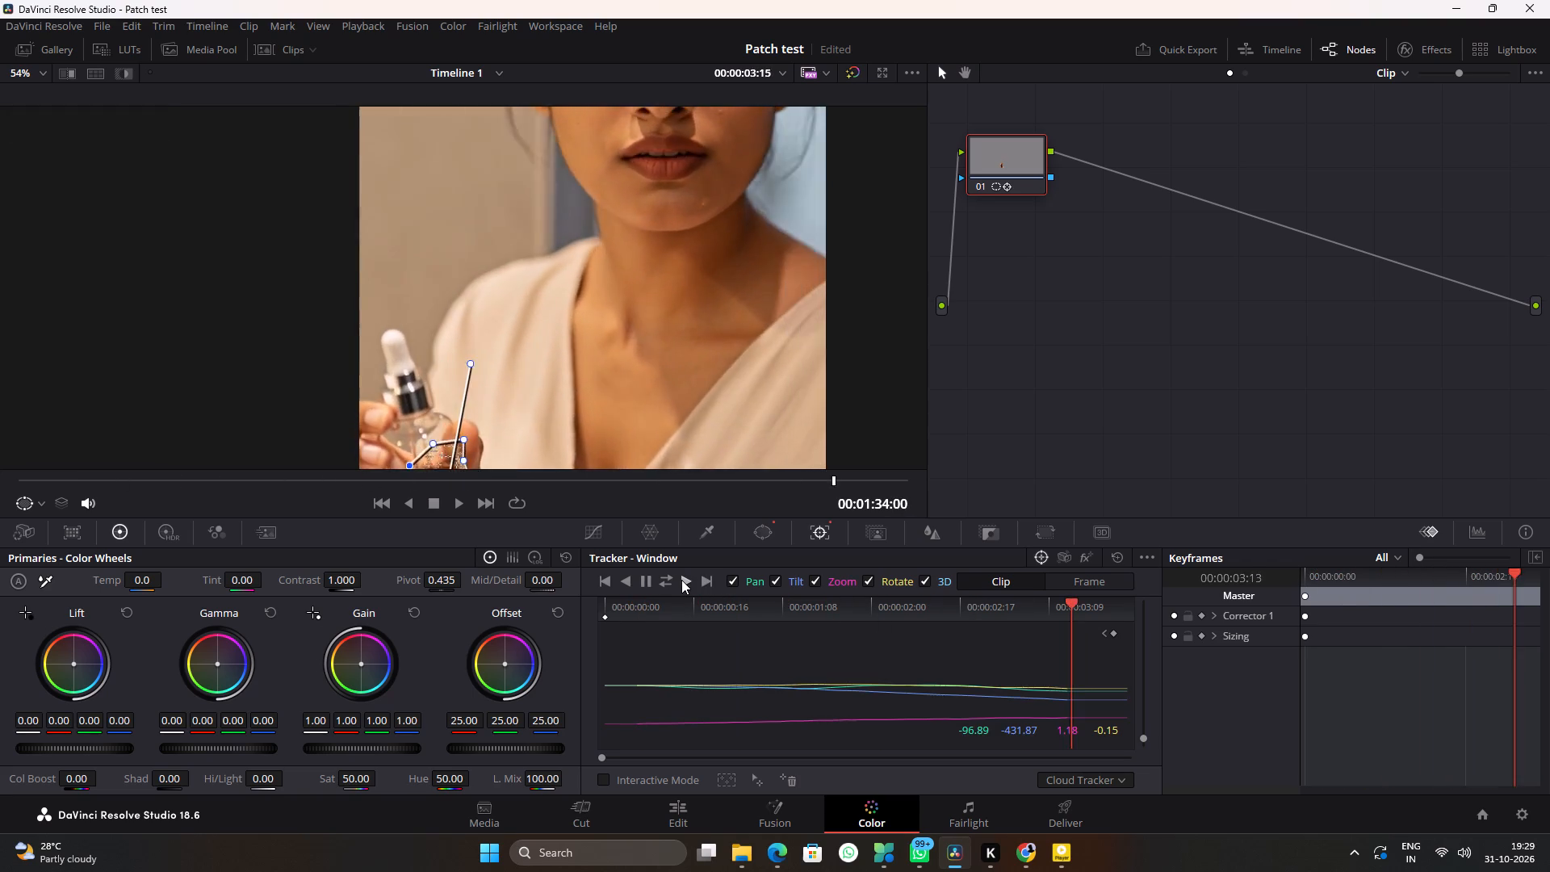
click(622, 578)
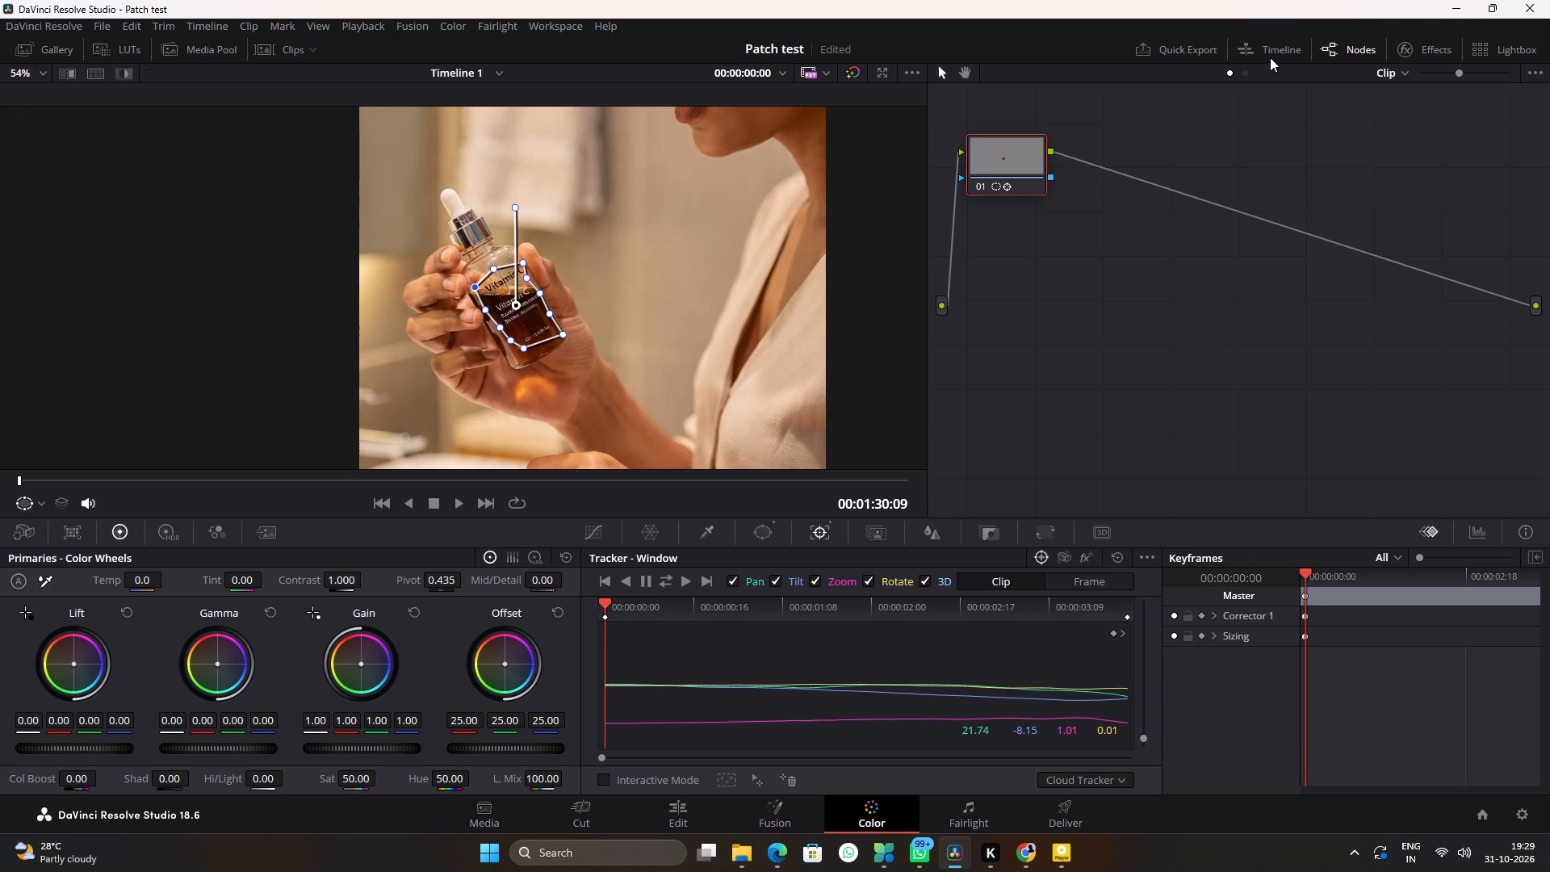
Add a Box Blur effect to node 01 and set its horizontal and vertical strength to 0.147.
click(1417, 50)
drag(1327, 126, 1008, 162)
drag(1366, 117, 1355, 120)
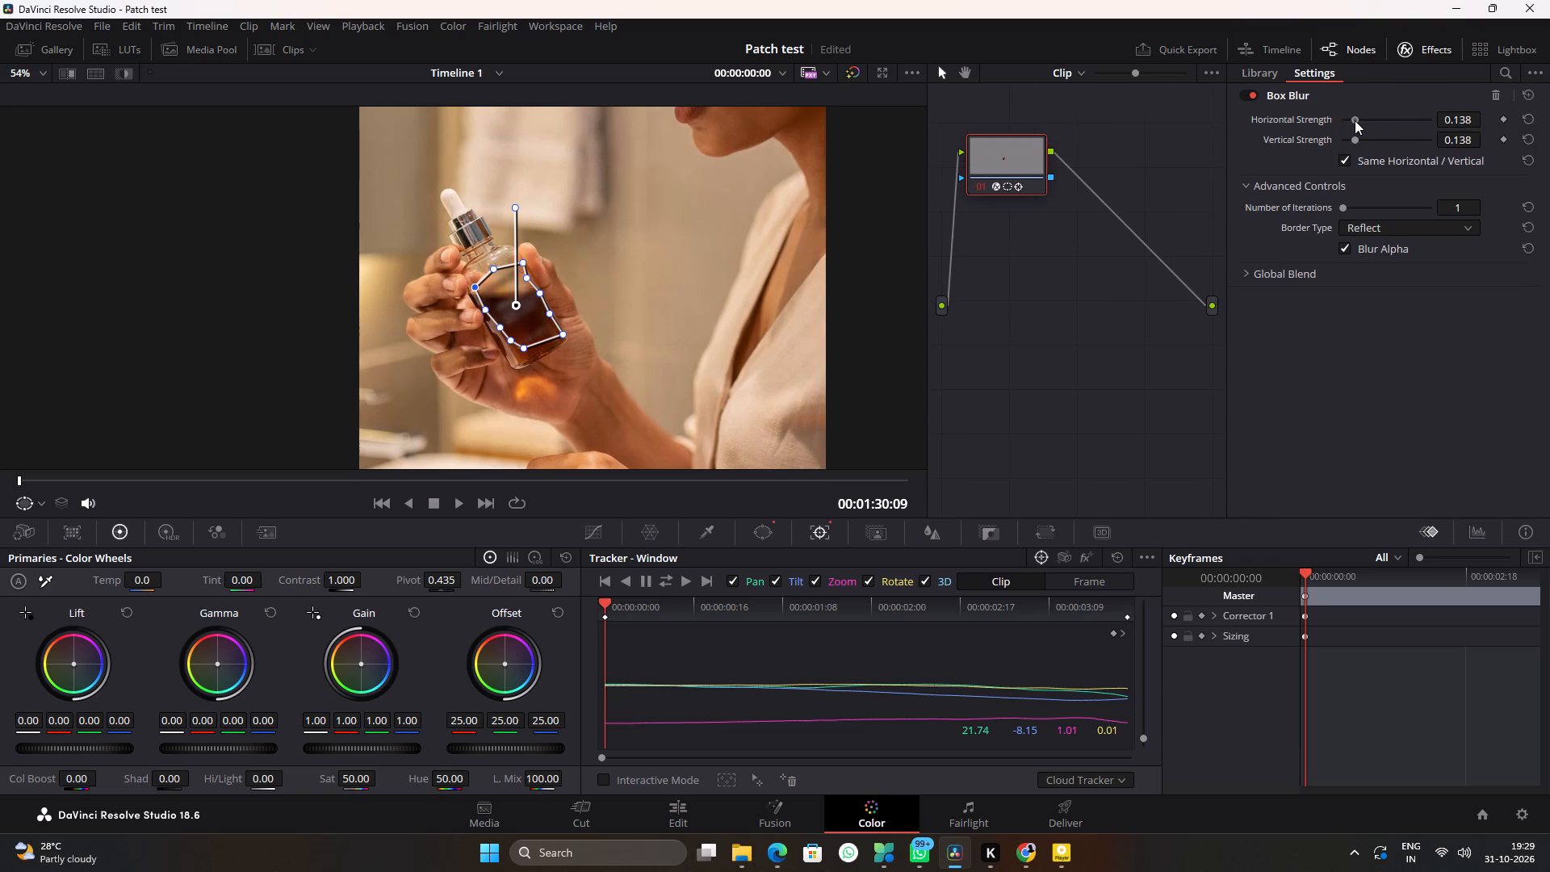
drag(1355, 120, 1355, 120)
Return to the Edit page and play the serum bottle clip full screen to check the tracked label blur.
click(672, 816)
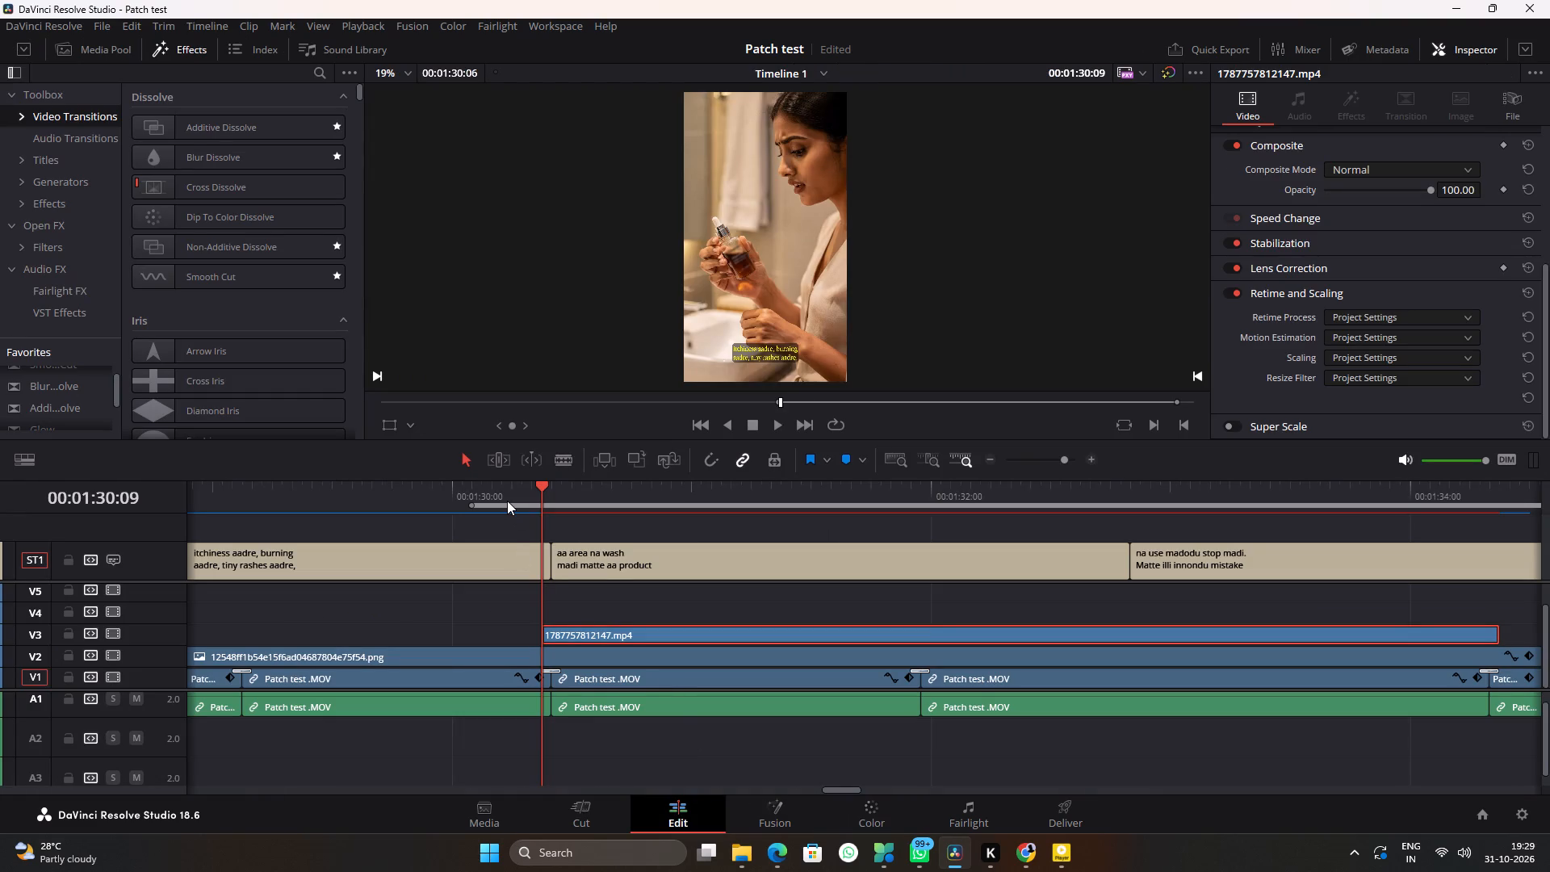
key(ctrl+f)
key(space)
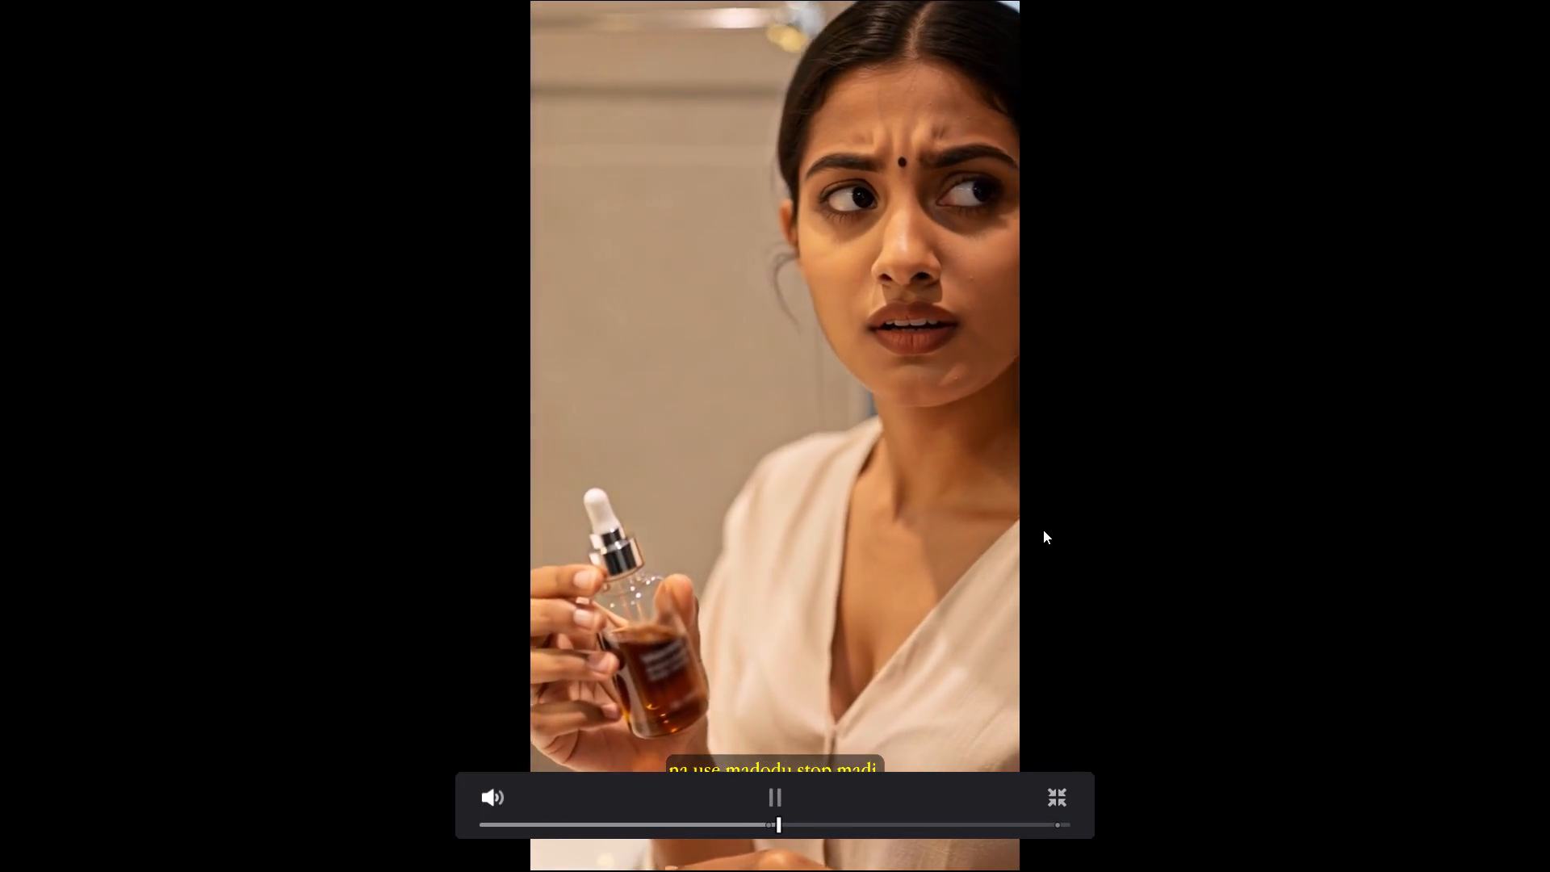
key(space)
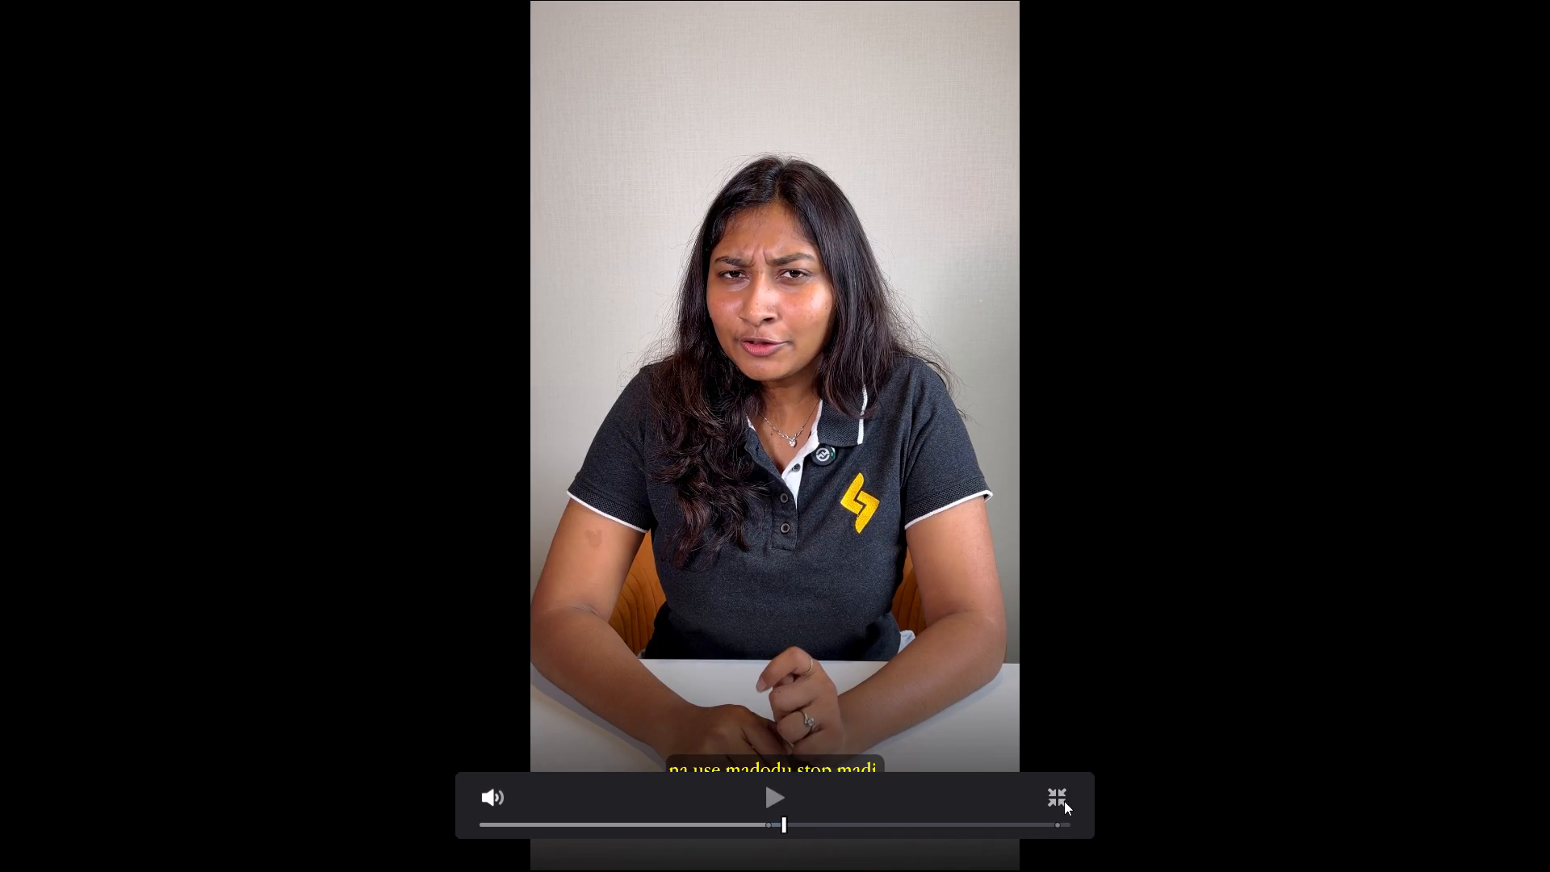
click(1064, 801)
click(927, 774)
Set the timeline In point at 00:01:34:08, just before the end of the serum bottle clip.
drag(812, 494, 803, 498)
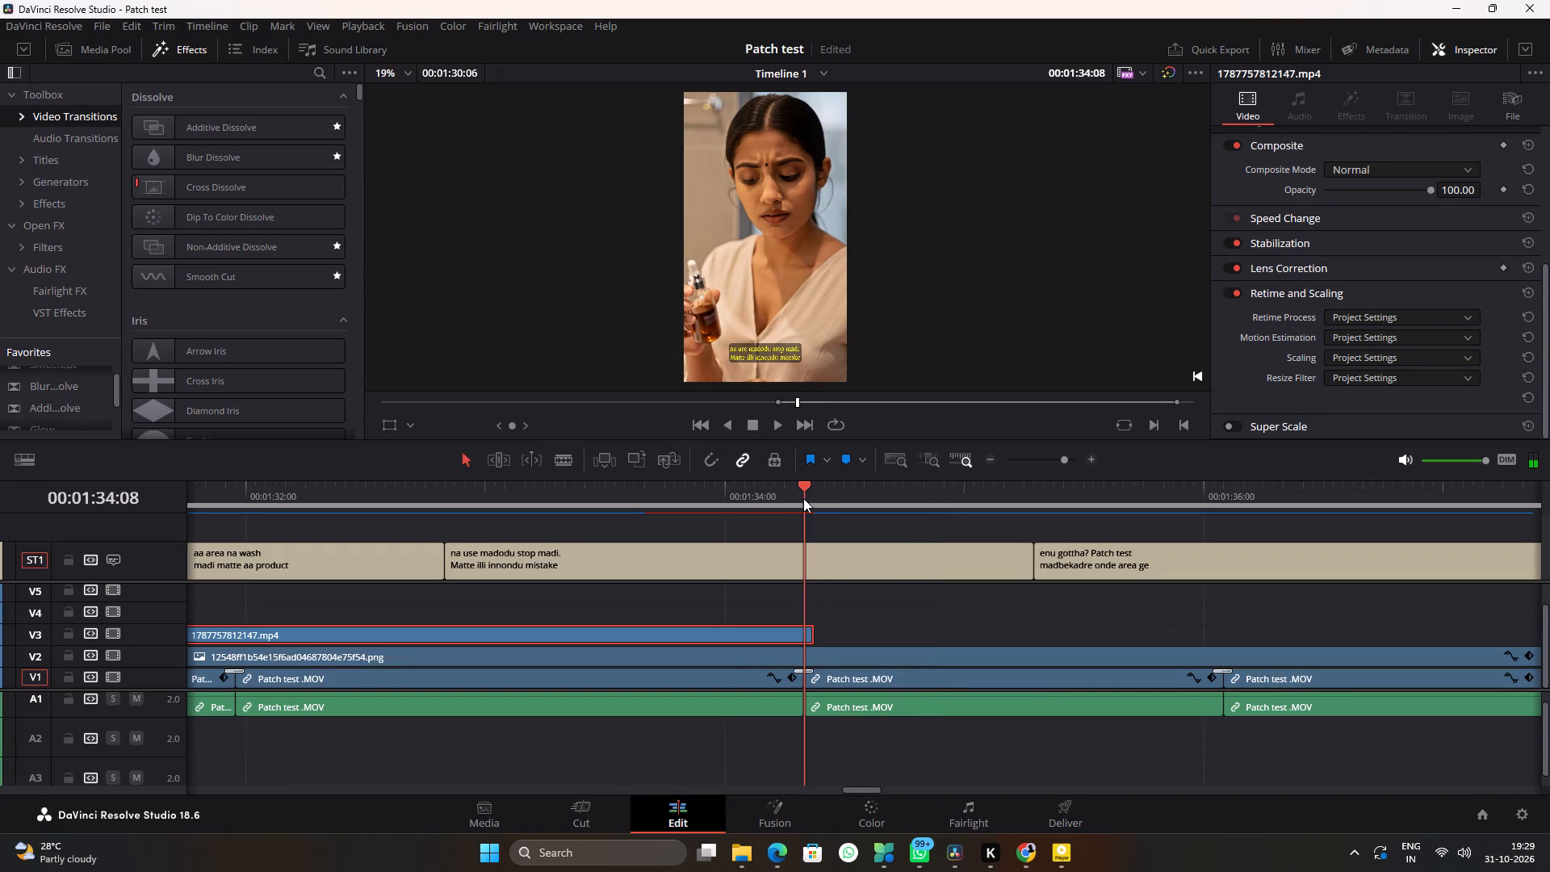
drag(803, 498, 802, 499)
click(868, 613)
alt+scroll(868, 613, down, 13)
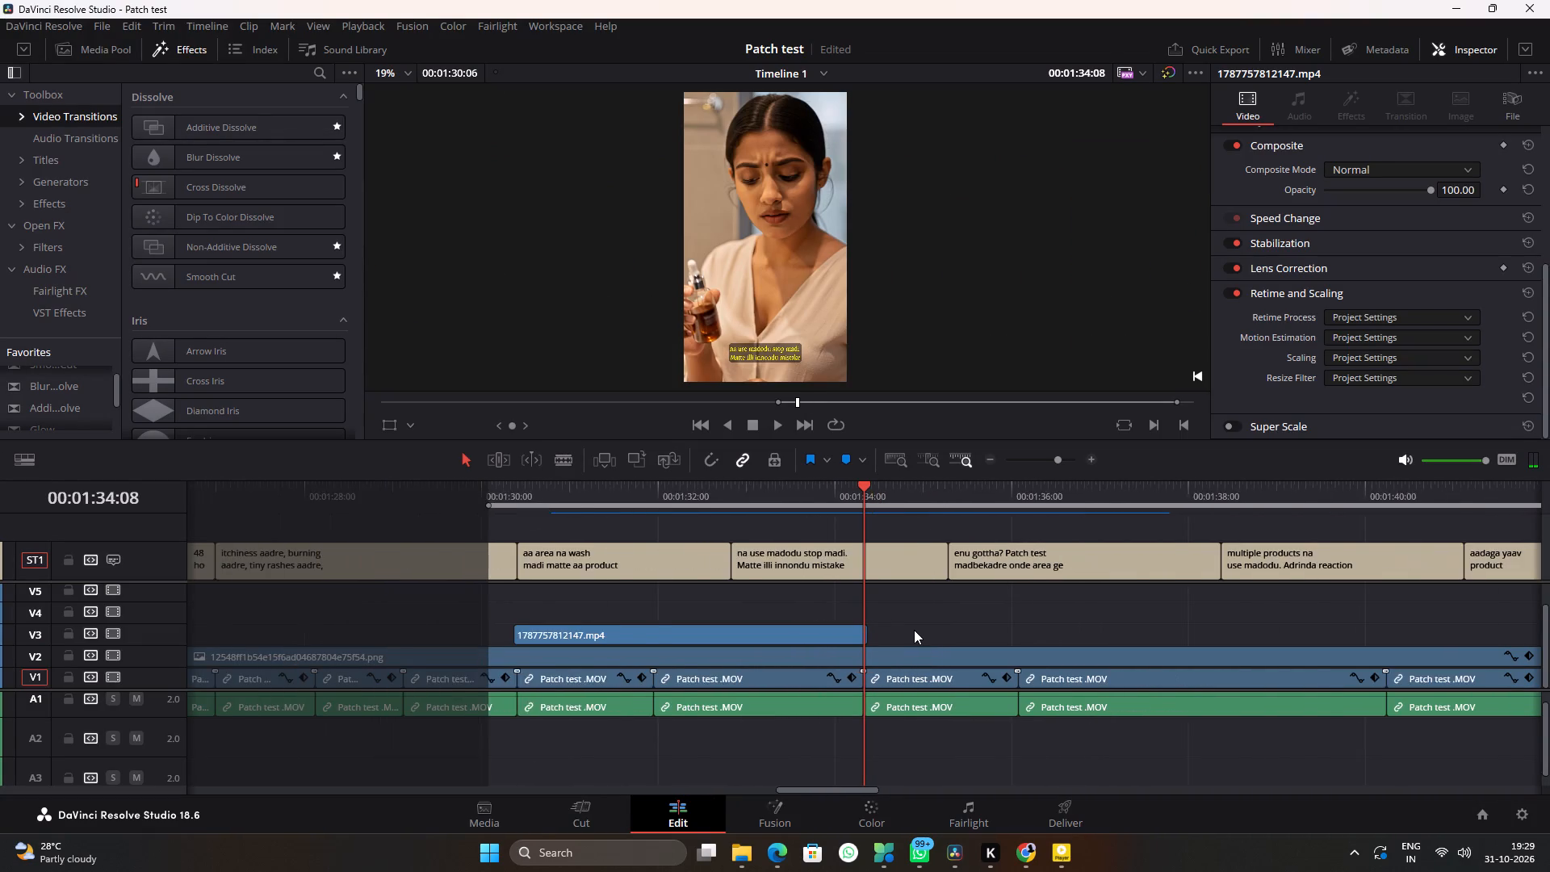
alt+scroll(914, 630, down, 1)
key(i)
Copy the cam sut 2.0.mp3 sound on A2 from about 00:01:09 to the serum bottle clip's end, starting about 00:01:34:05.
alt+scroll(914, 630, down, 1)
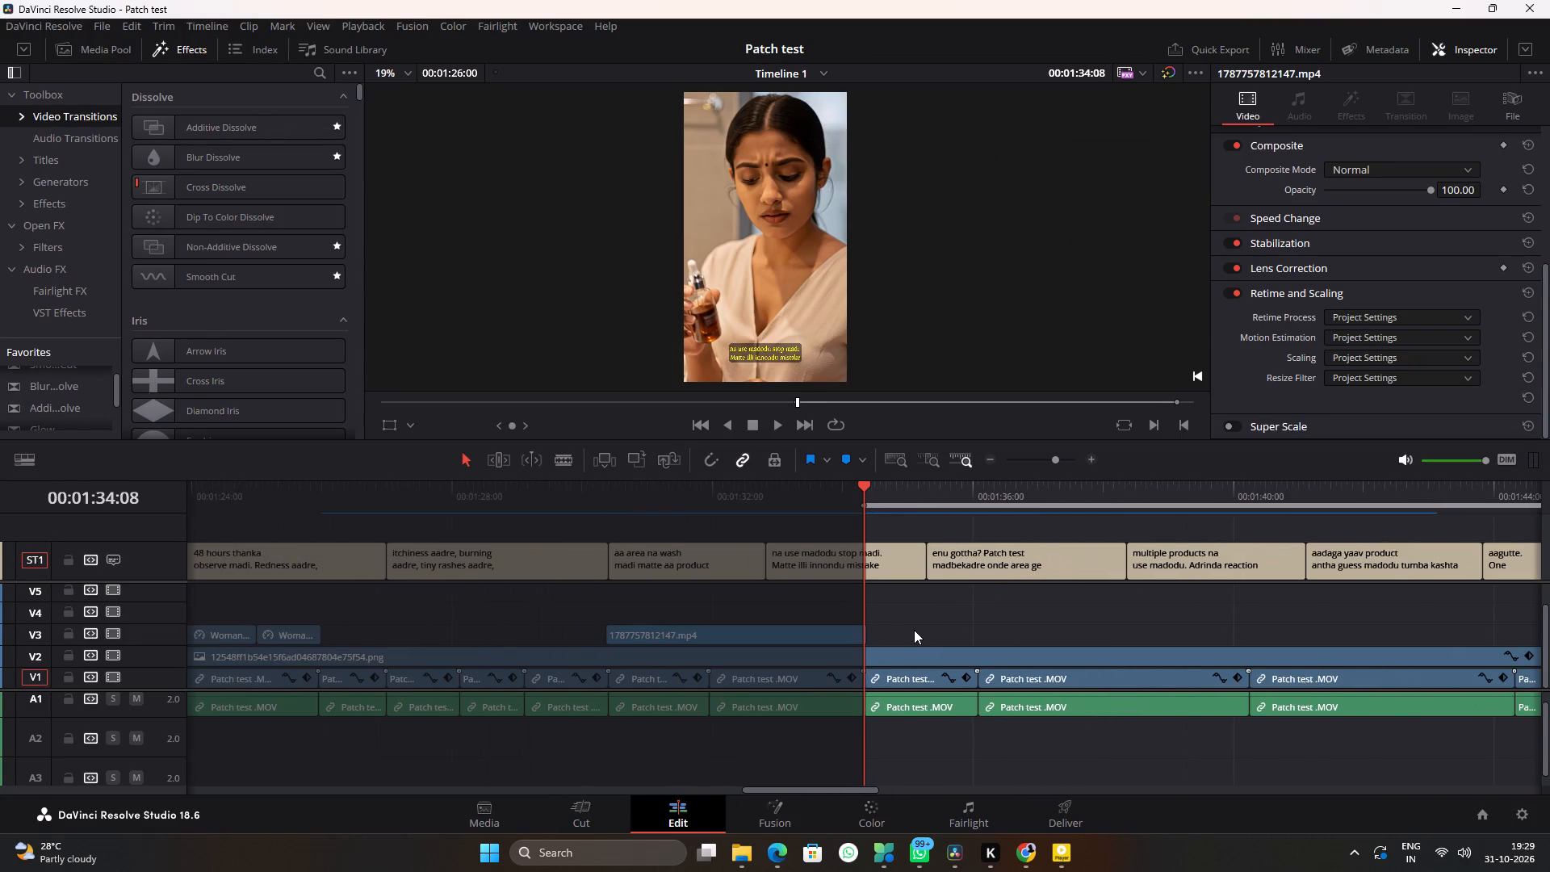
alt+scroll(914, 630, up, 5)
alt+scroll(914, 630, down, 8)
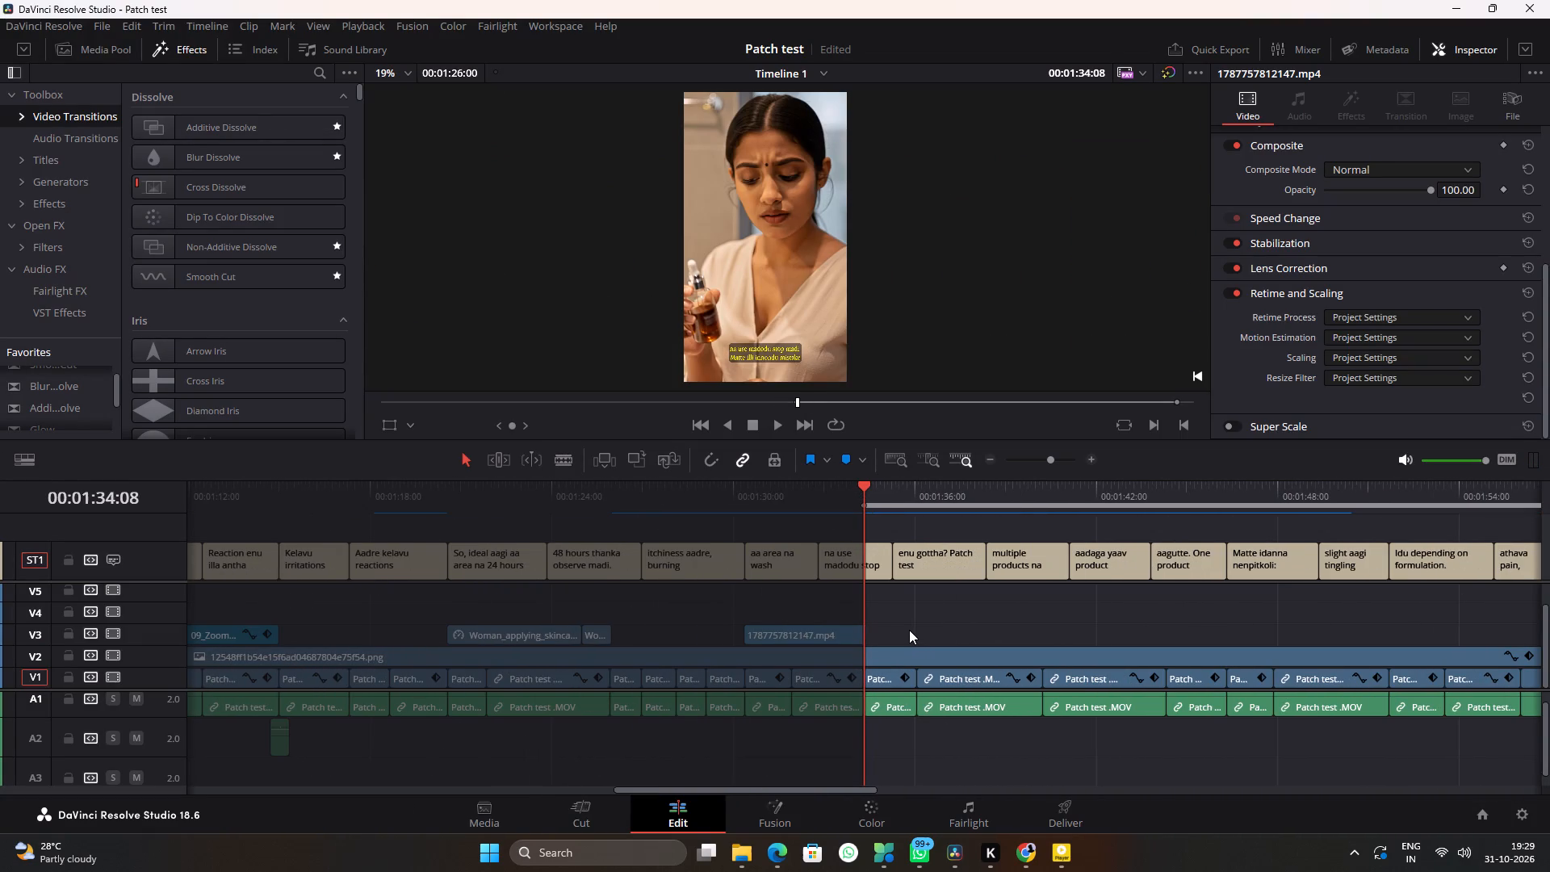
ctrl+scroll(468, 733, up, 10)
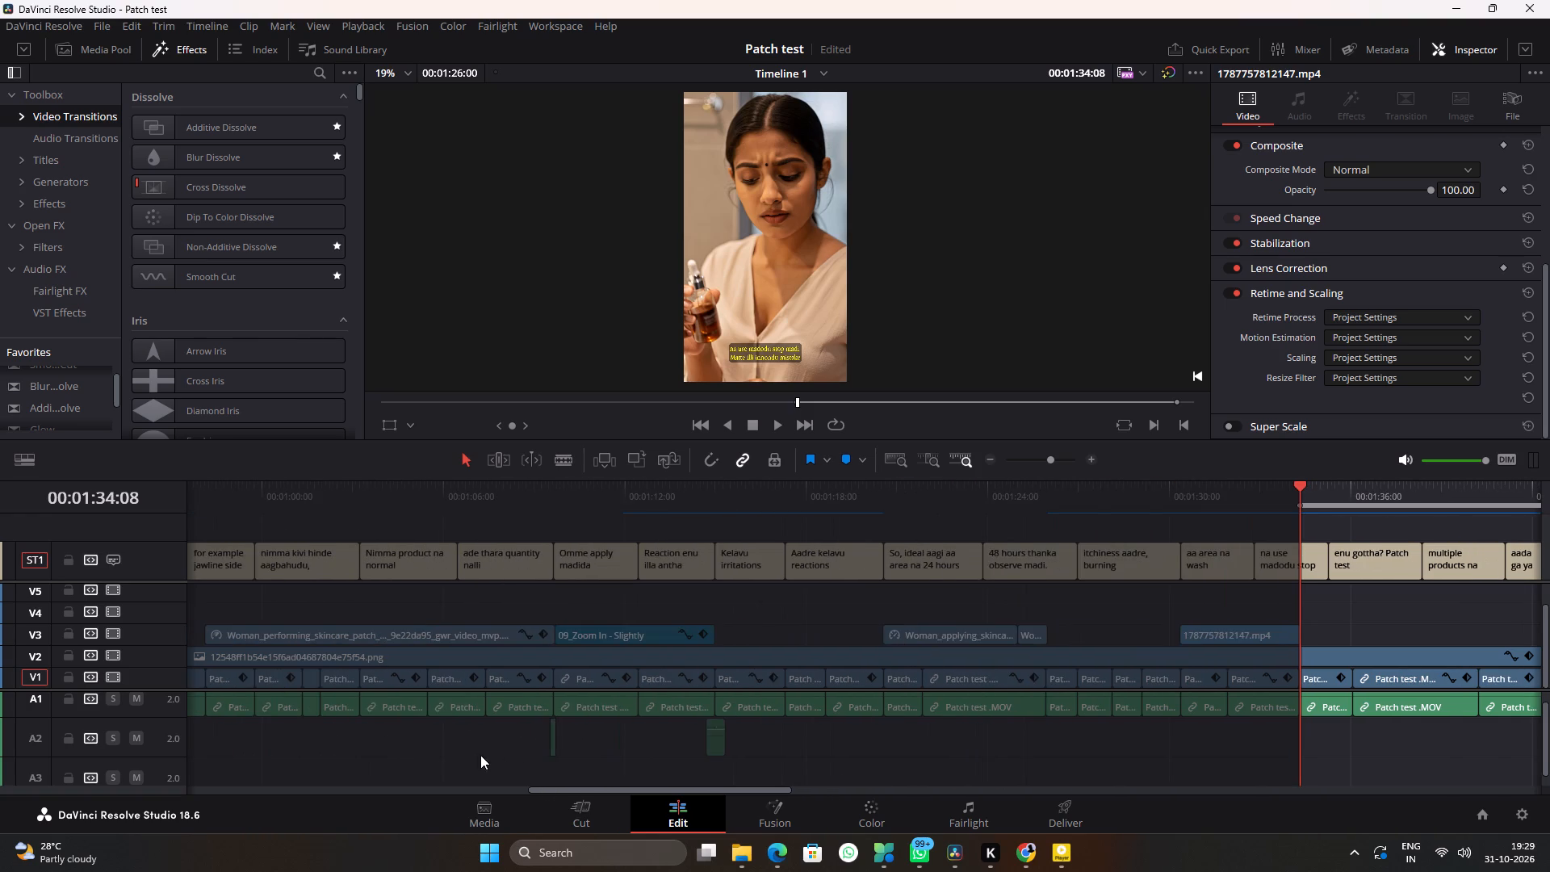
drag(551, 750, 1299, 728)
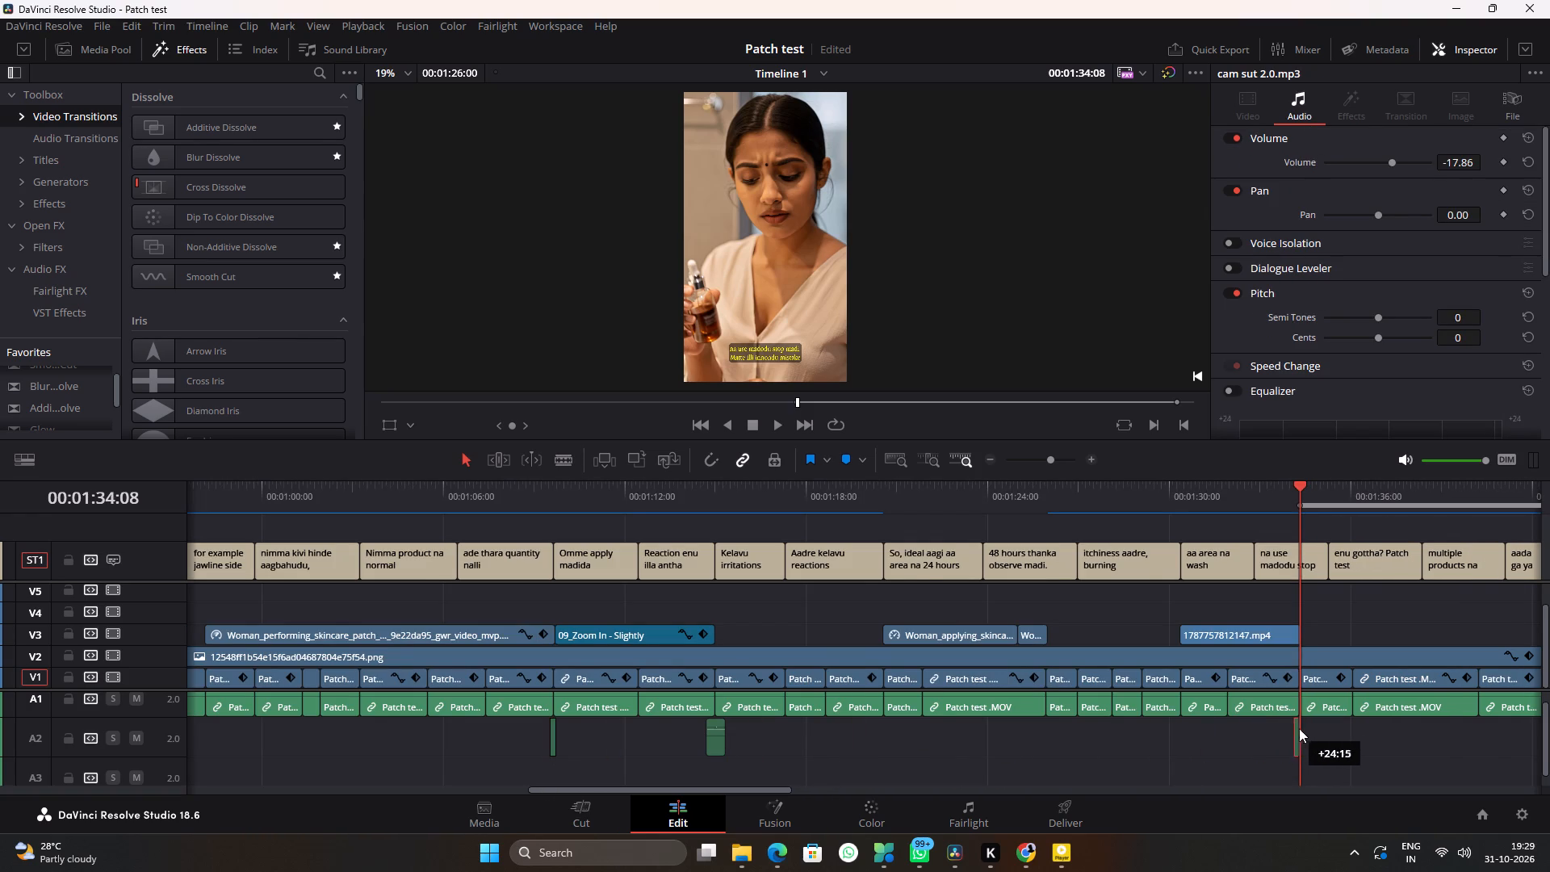
drag(1299, 728, 1301, 727)
alt+scroll(1319, 741, up, 16)
drag(886, 742, 869, 745)
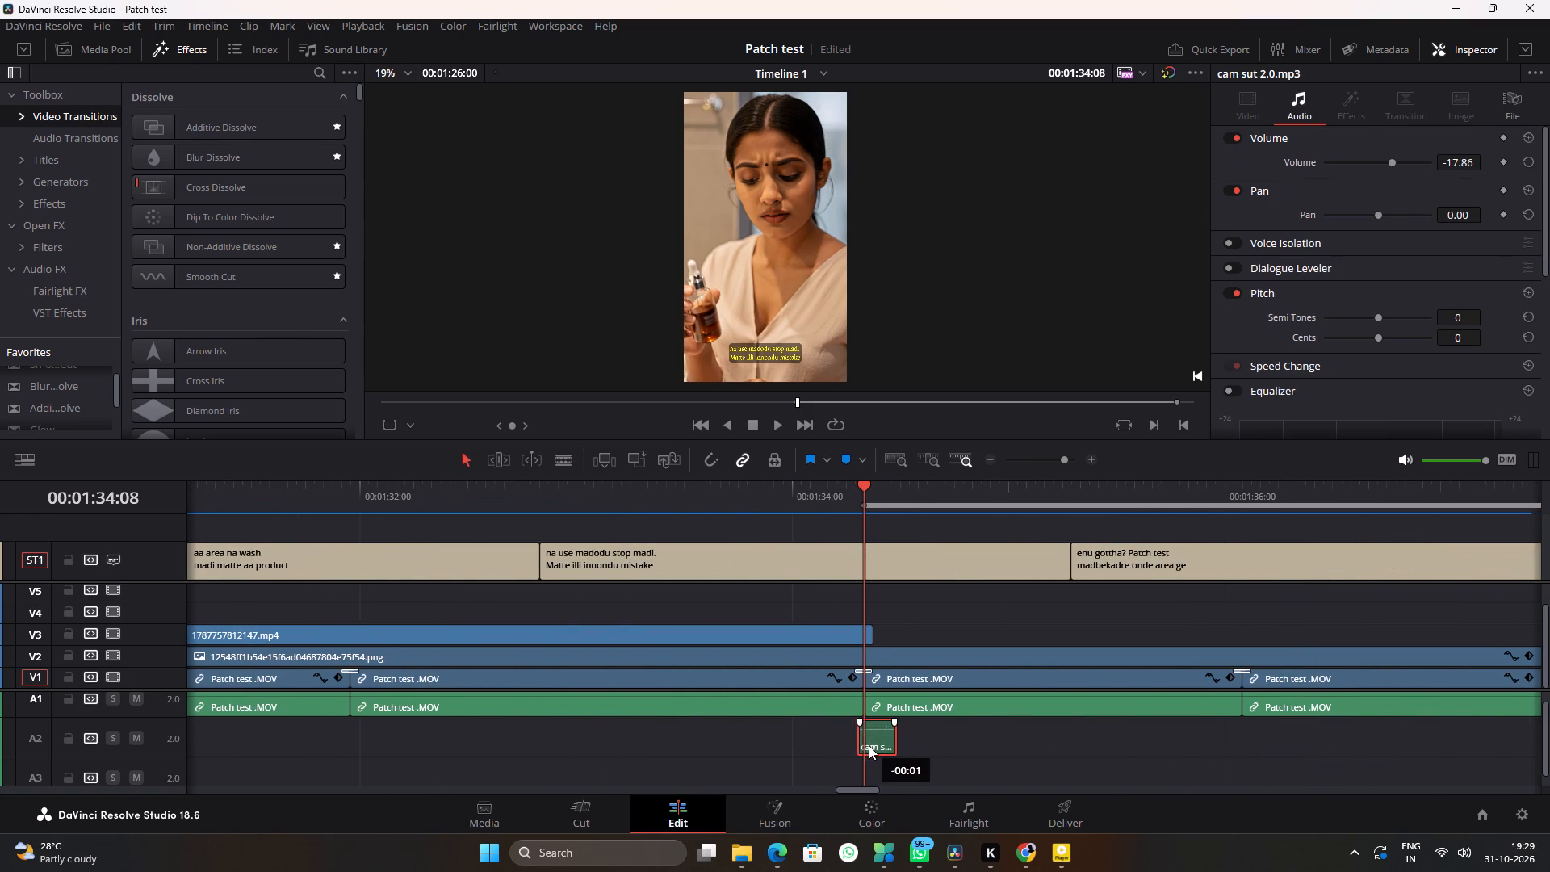
drag(869, 745, 856, 745)
Play the timeline from about 00:01:34:00 through the copied sound and set the In point at 00:01:36:00.
click(793, 505)
key(space)
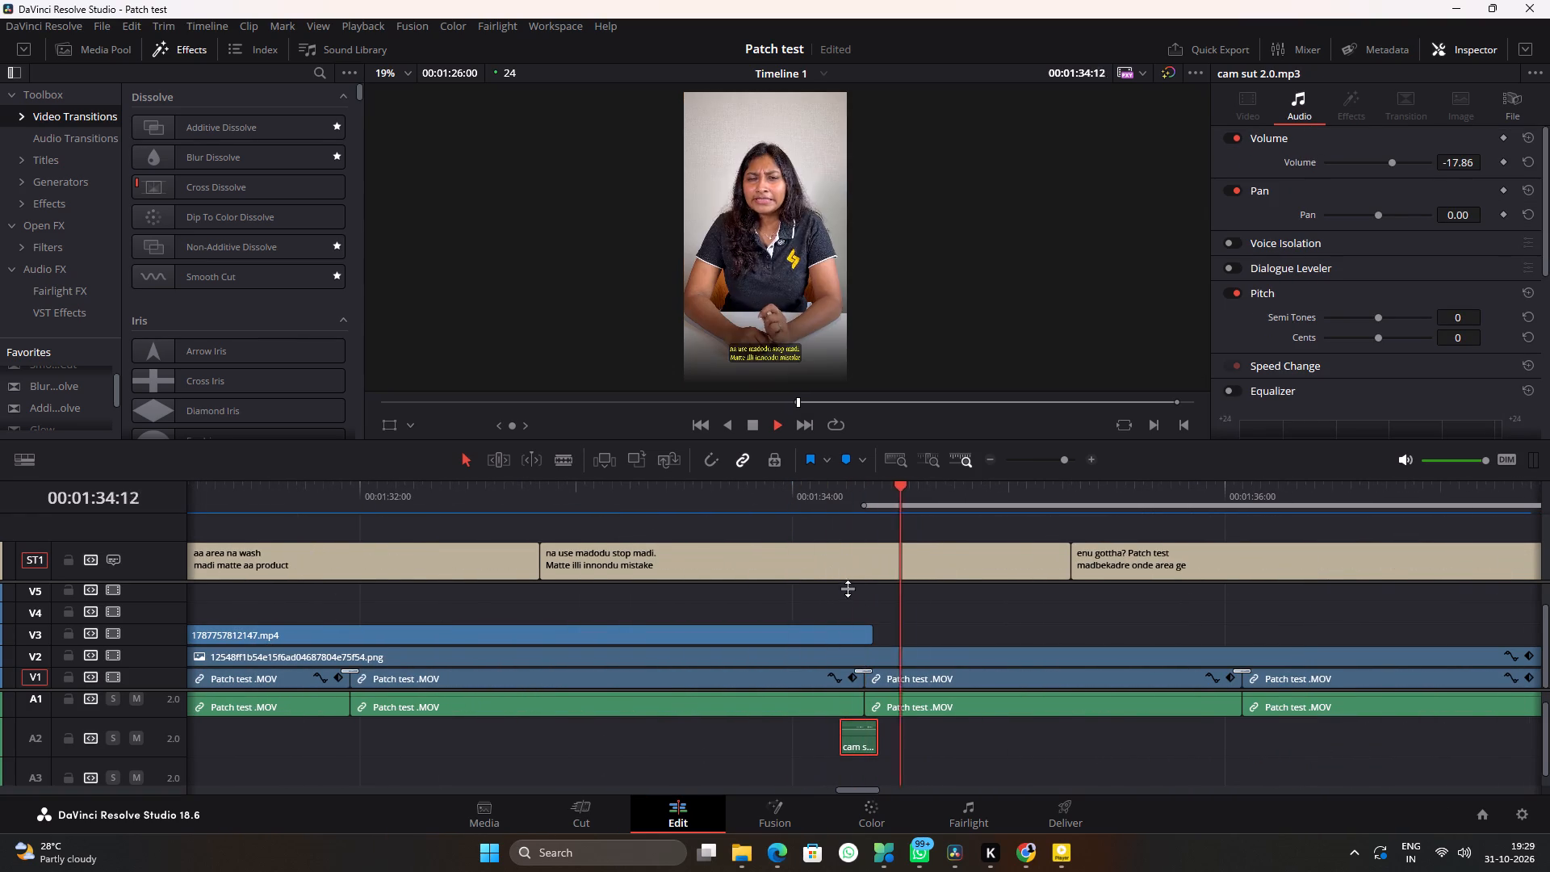
ctrl+scroll(857, 601, down, 9)
click(923, 618)
ctrl+scroll(923, 618, down, 5)
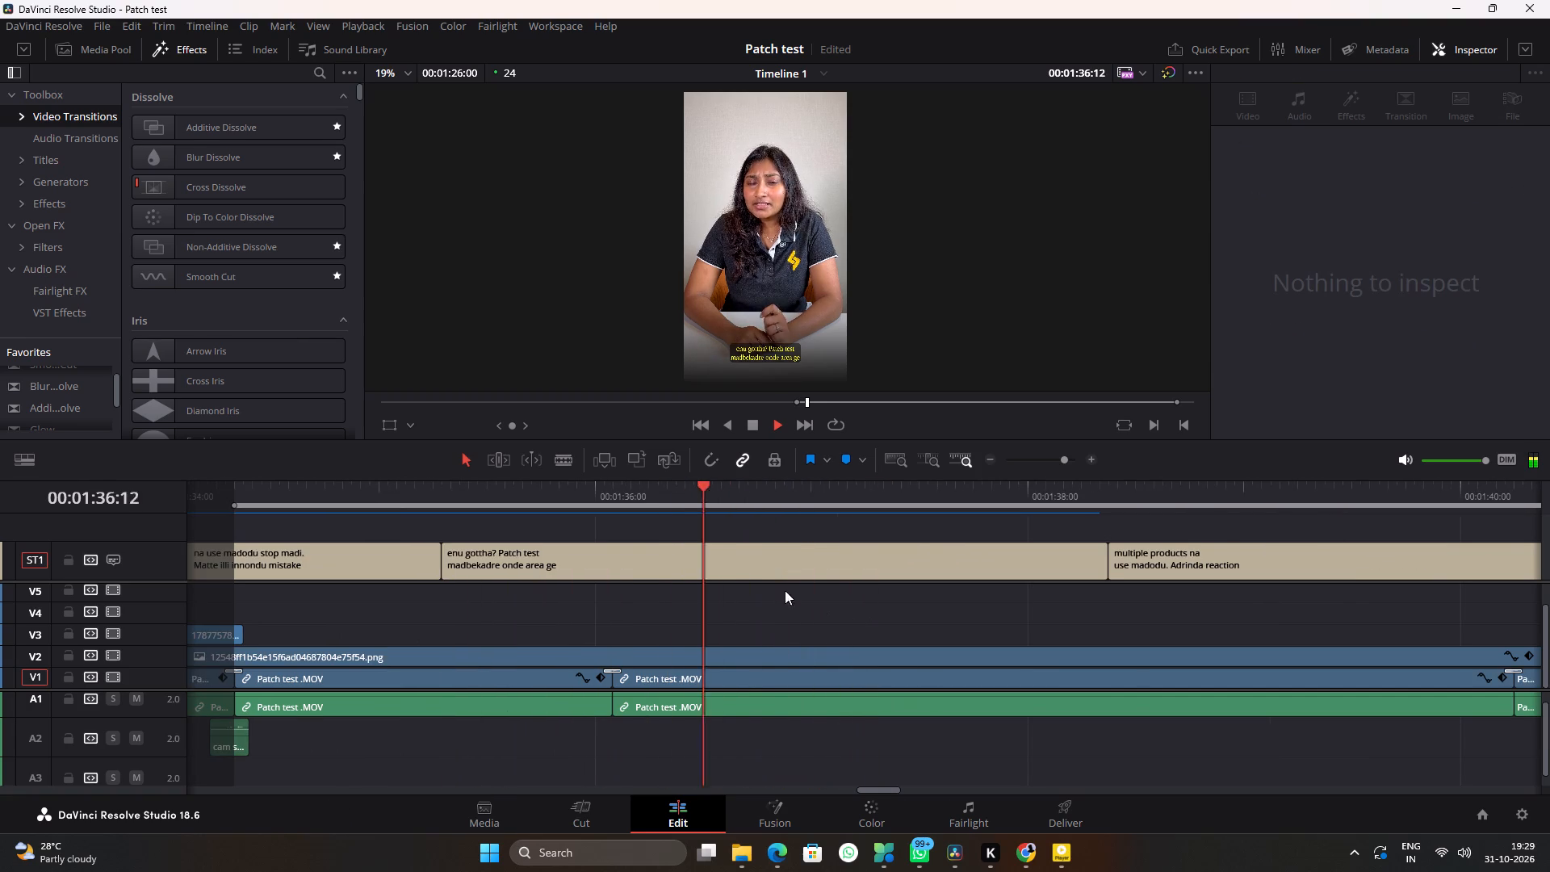
key(space)
click(594, 498)
key(i)
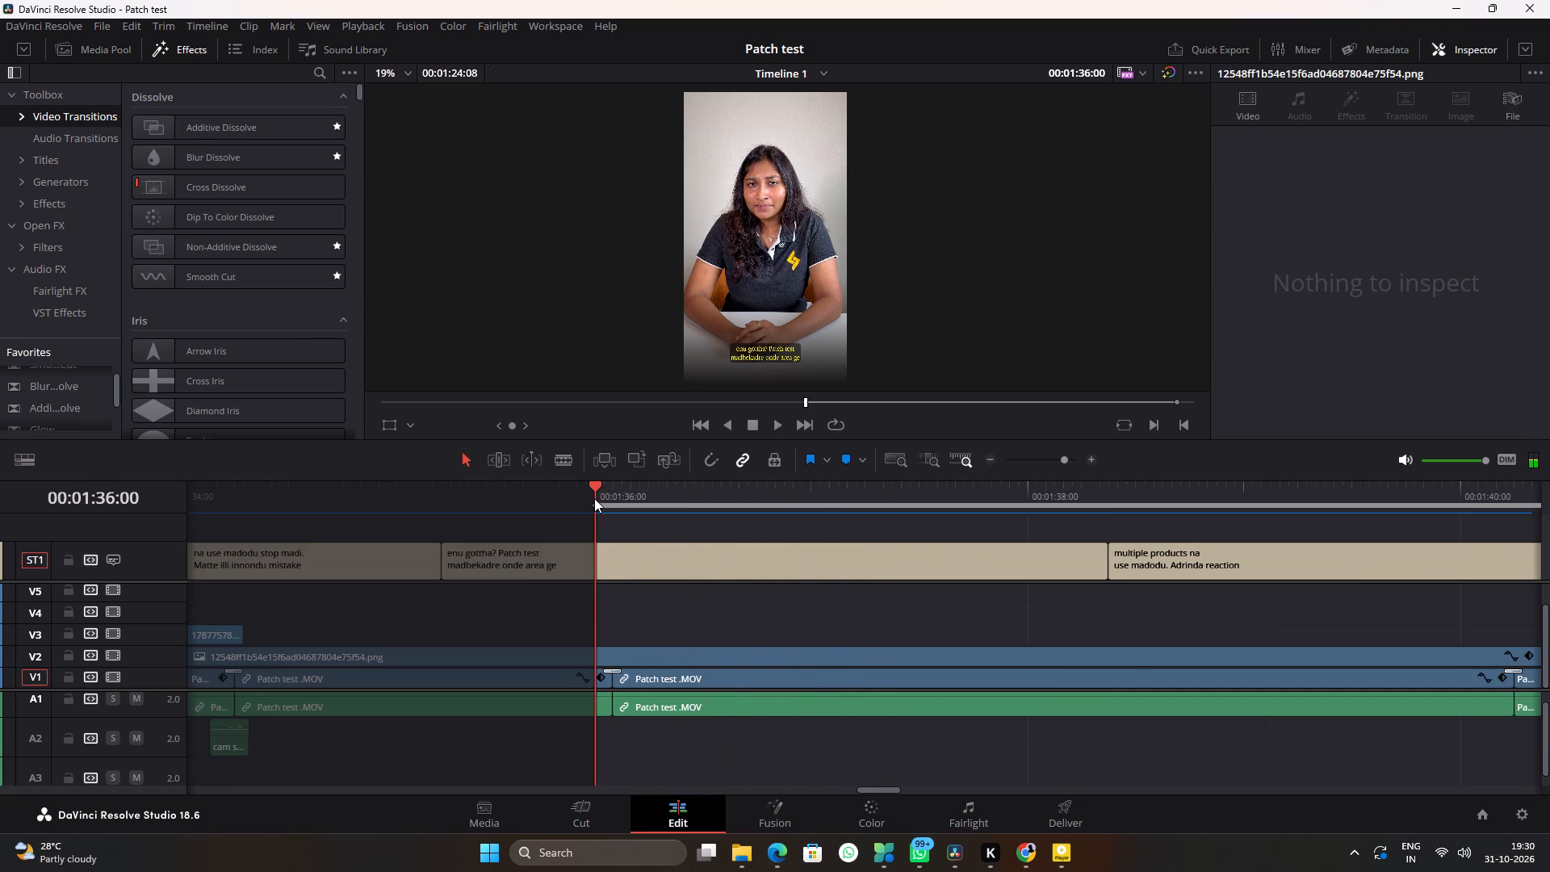
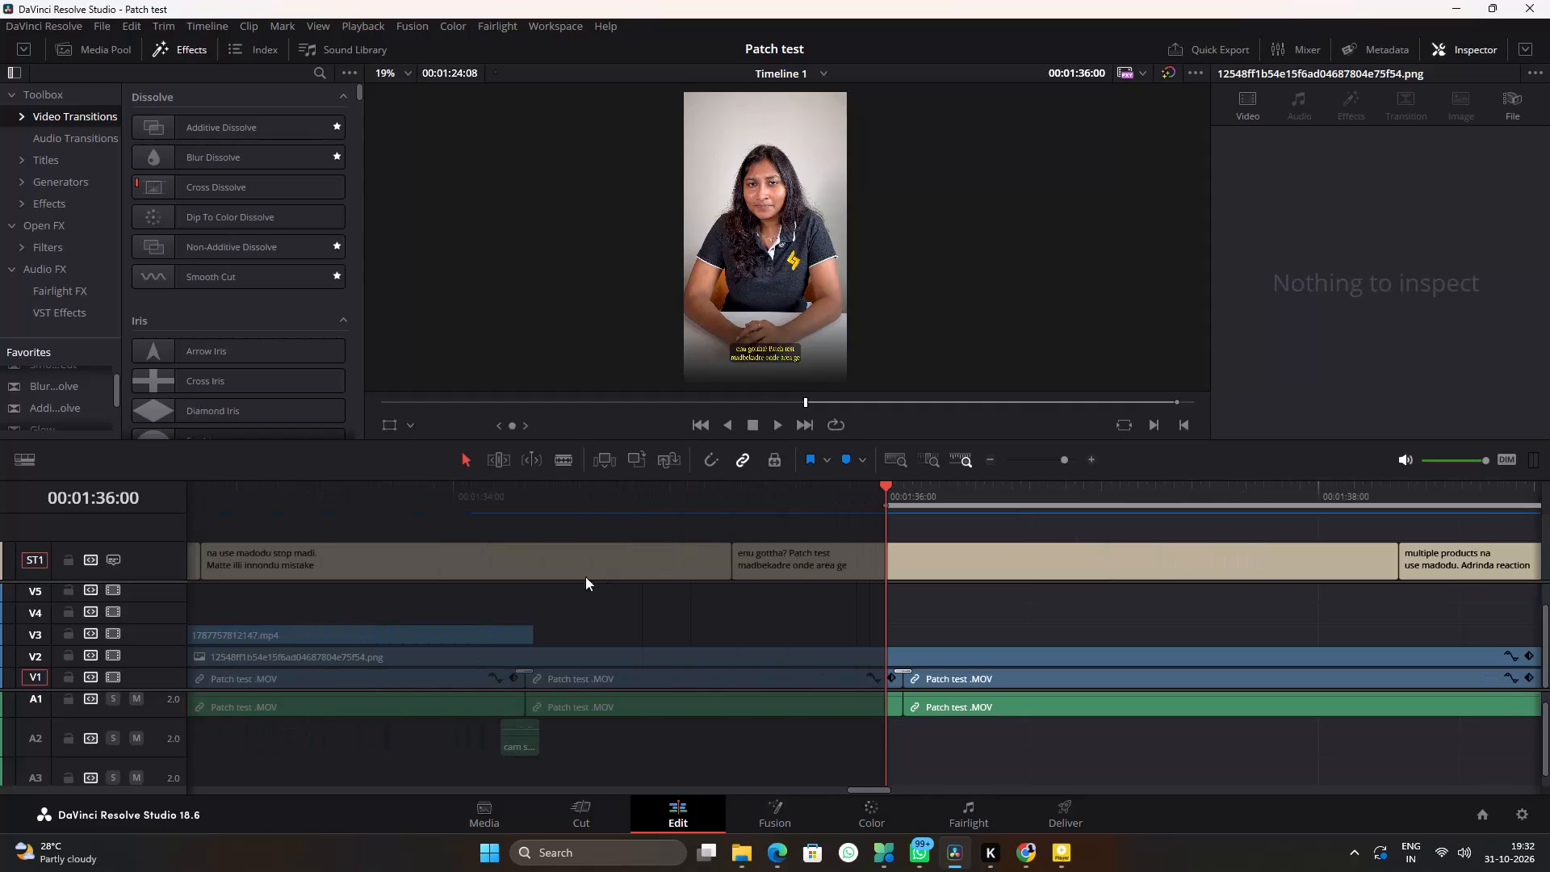
Play the timeline from about 00:01:33:20 to 00:01:47:20 to review the talking-head section and its subtitles.
click(419, 488)
key(space)
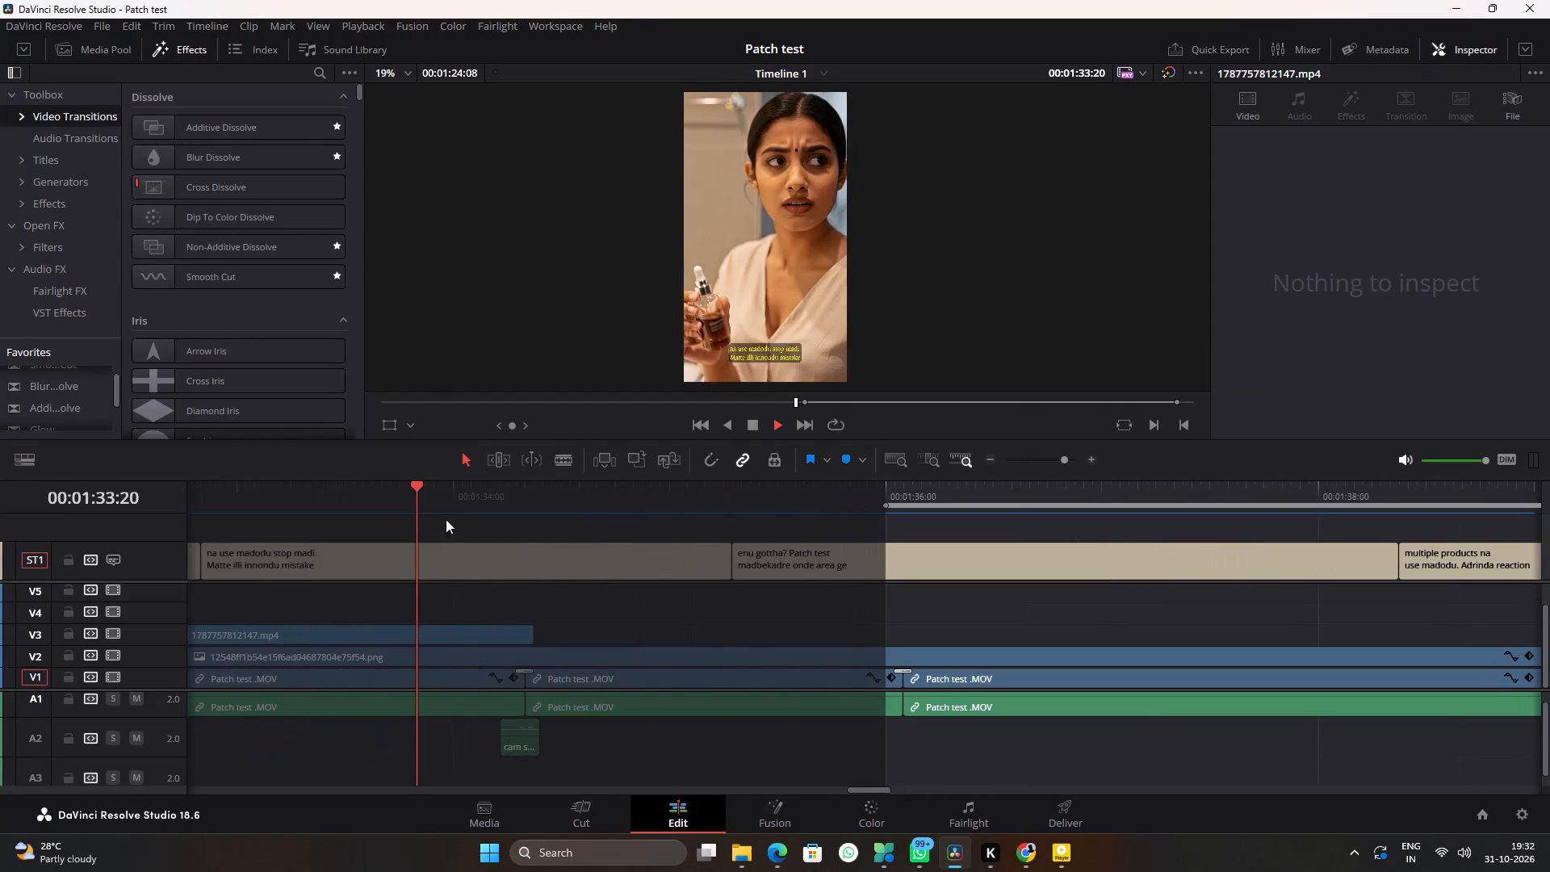
click(610, 610)
alt+scroll(681, 610, down, 5)
ctrl+scroll(899, 619, down, 6)
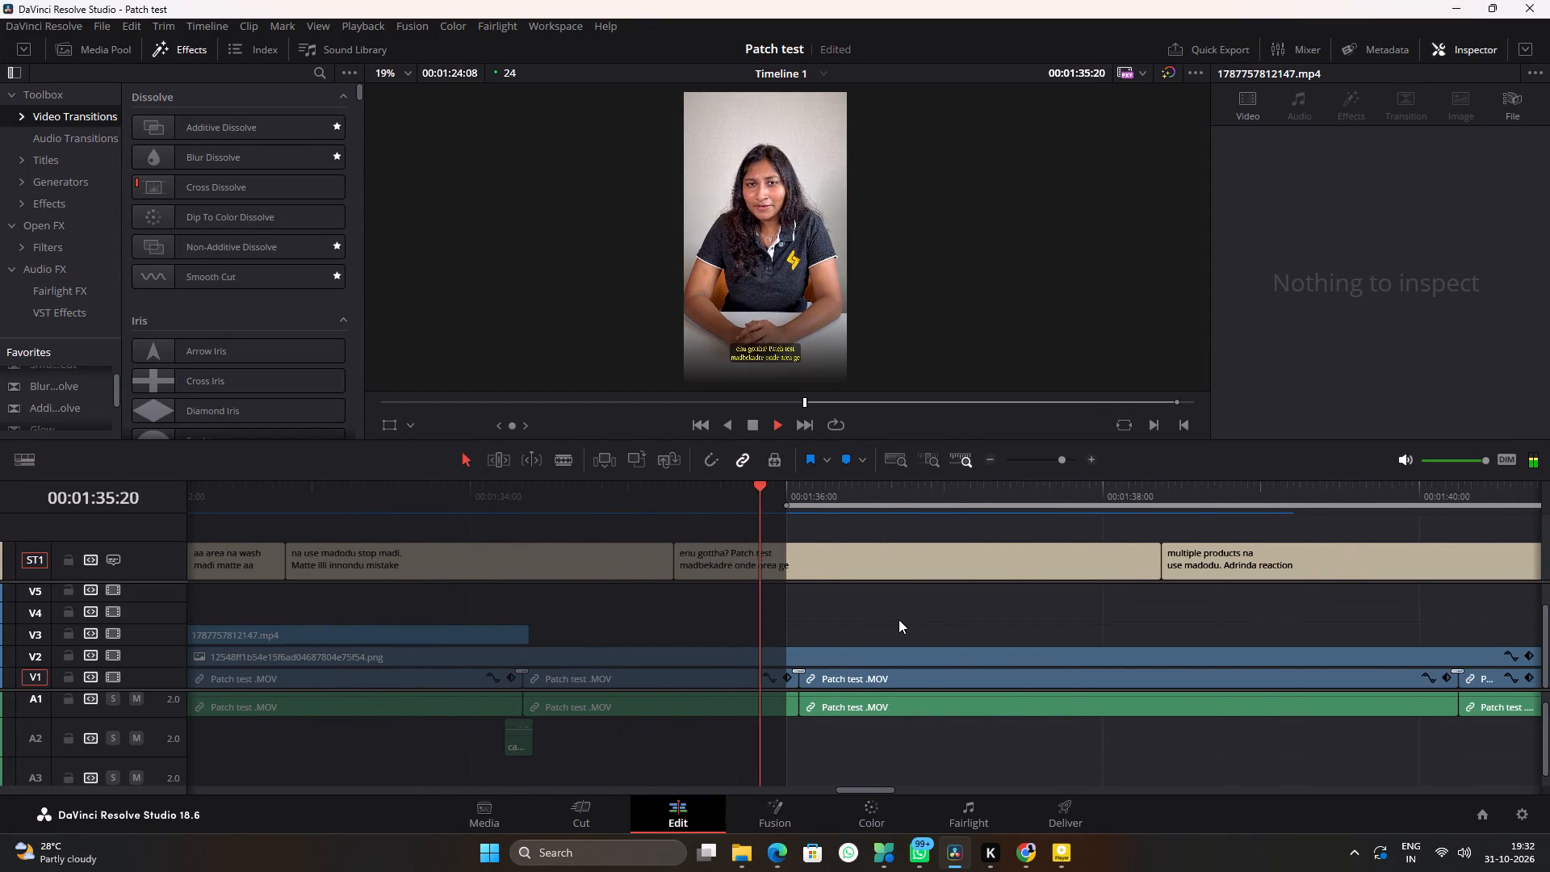
ctrl+scroll(899, 619, down, 5)
alt+click(899, 619)
alt+scroll(899, 619, down, 3)
ctrl+scroll(956, 613, down, 4)
alt+scroll(937, 616, up, 2)
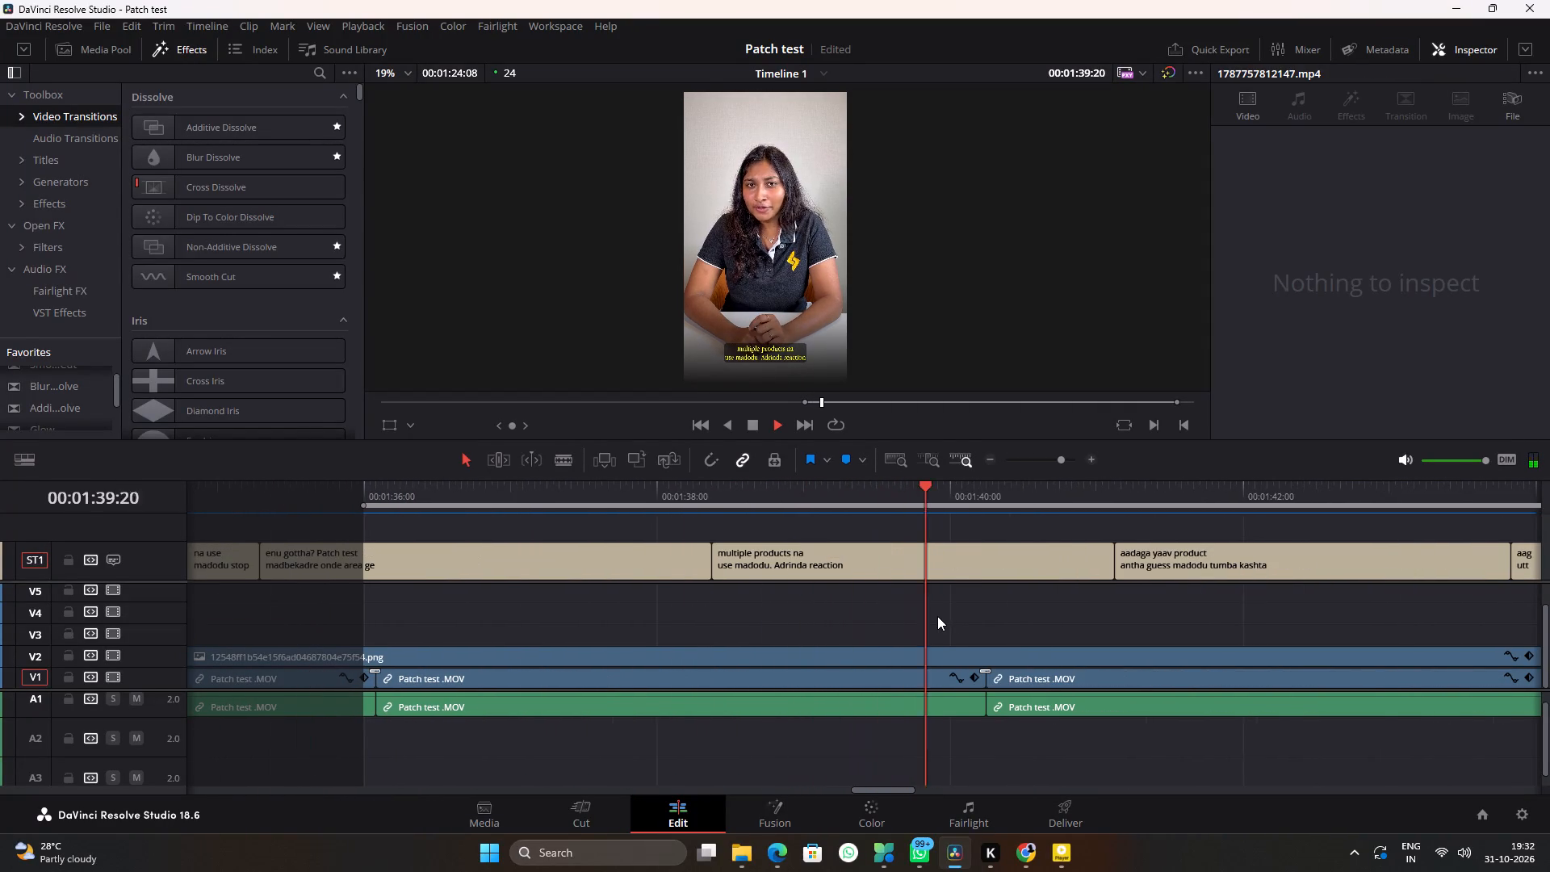
alt+scroll(936, 618, down, 3)
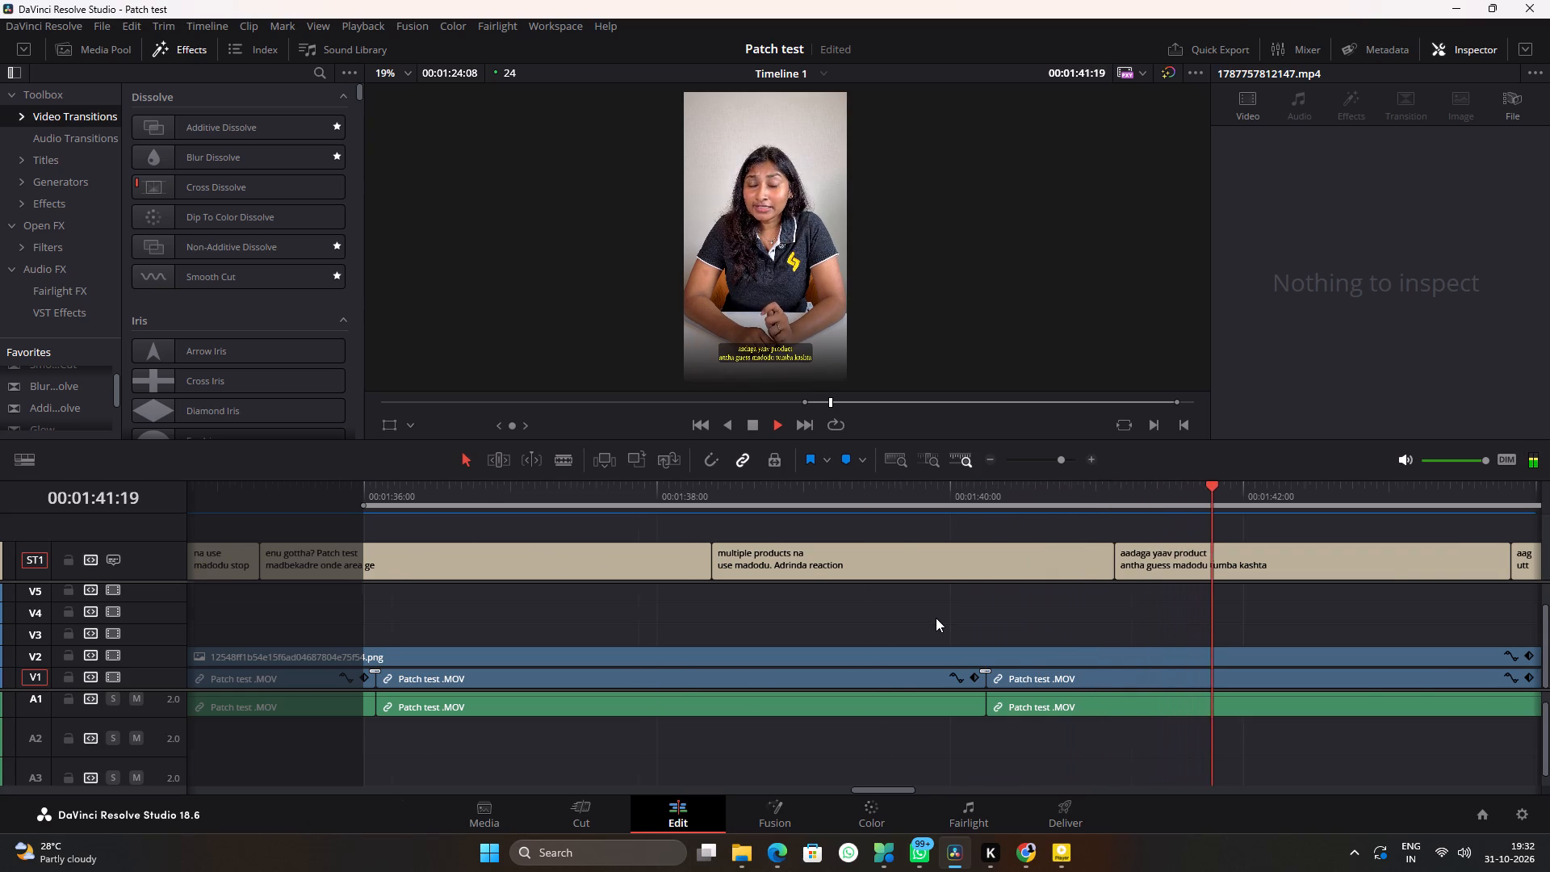
ctrl+scroll(936, 618, up, 1)
alt+scroll(936, 618, down, 2)
ctrl+scroll(909, 624, up, 3)
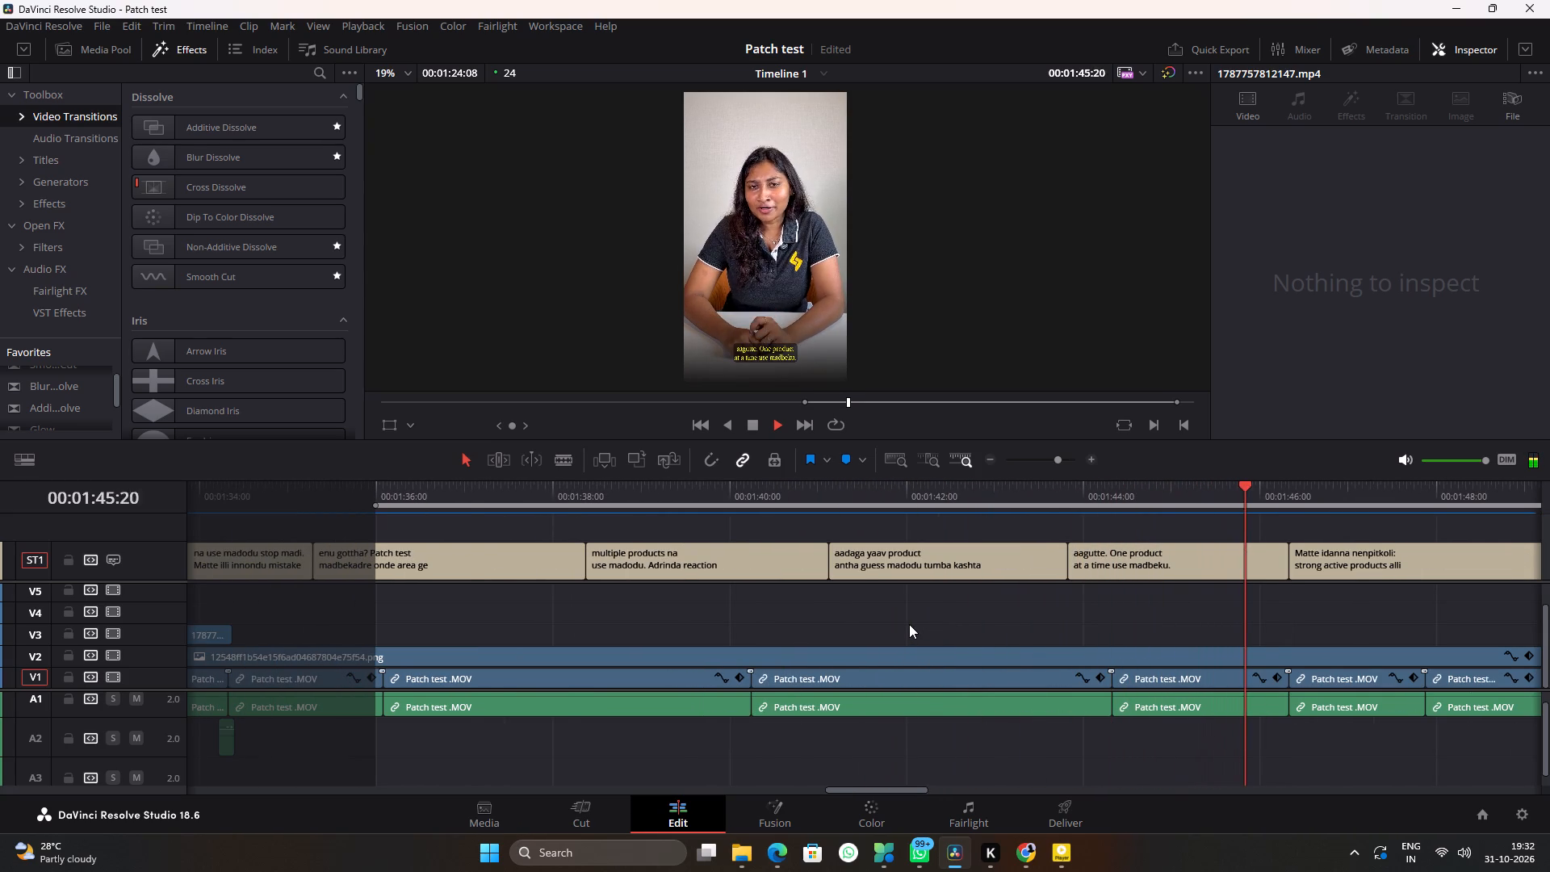
ctrl+scroll(878, 627, up, 1)
key(space)
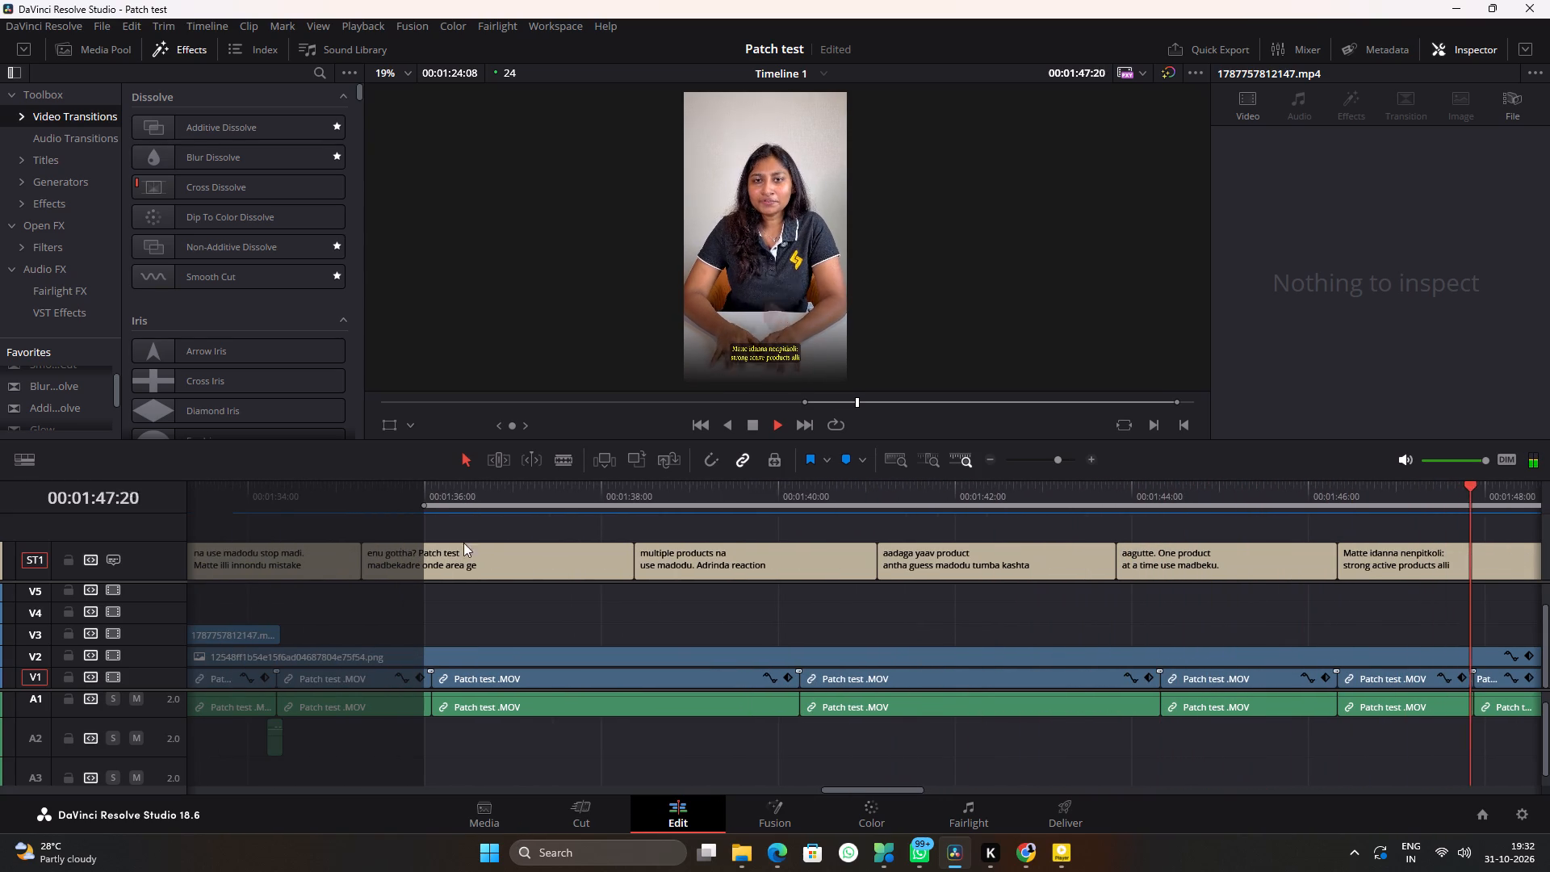
Replay the section from about 00:01:35:00 up to 00:01:43:19 to decide which B-roll suits the multiple-products lines.
click(335, 503)
key(space)
alt+scroll(537, 614, up, 4)
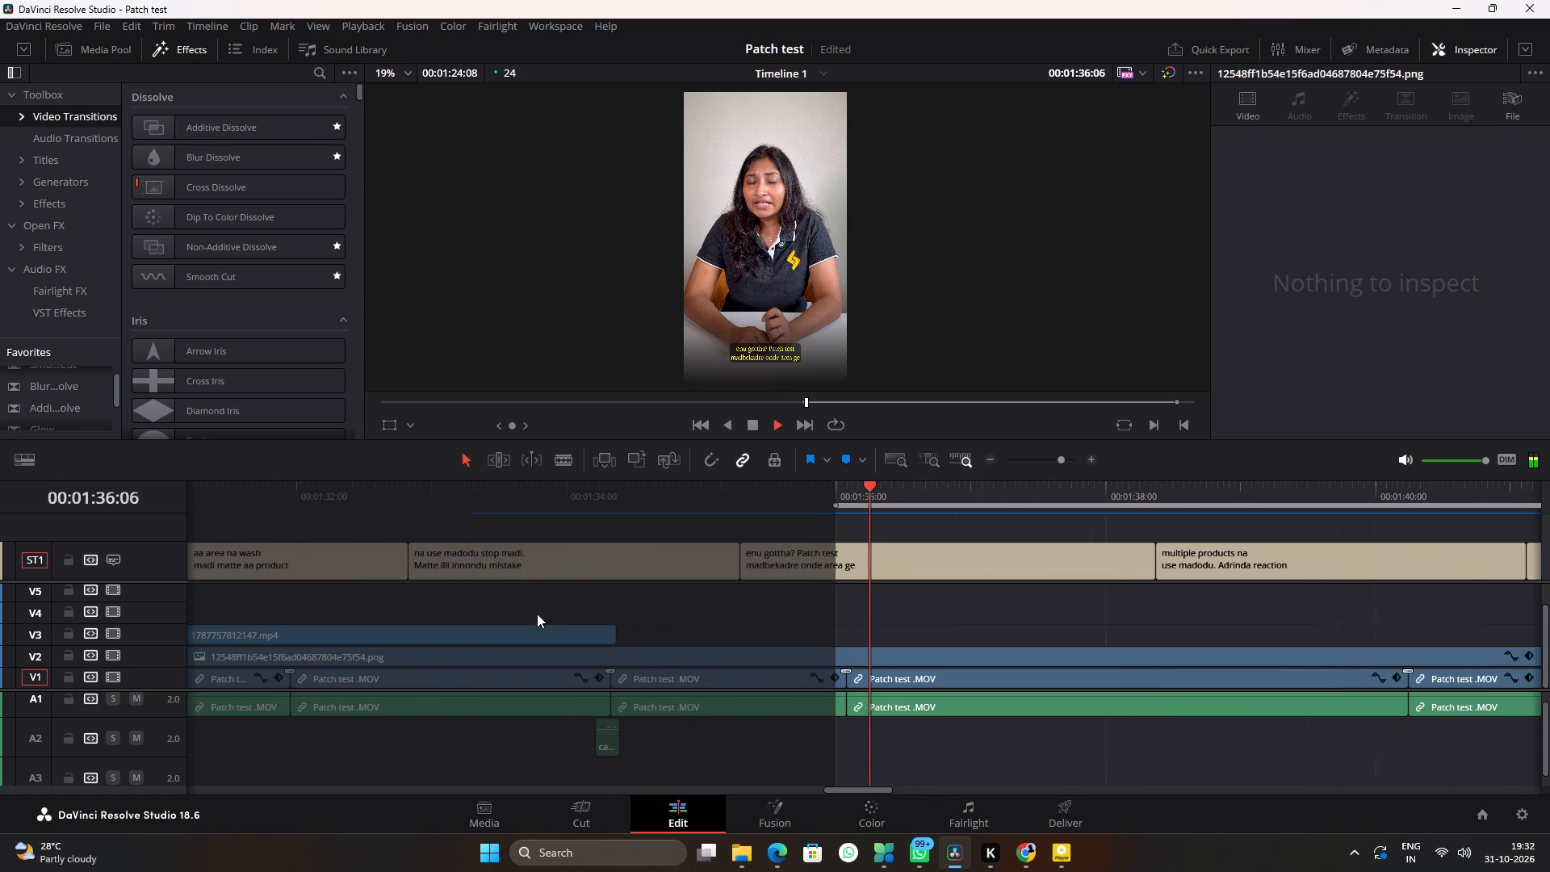
ctrl+scroll(803, 611, down, 3)
alt+scroll(820, 605, down, 2)
click(879, 617)
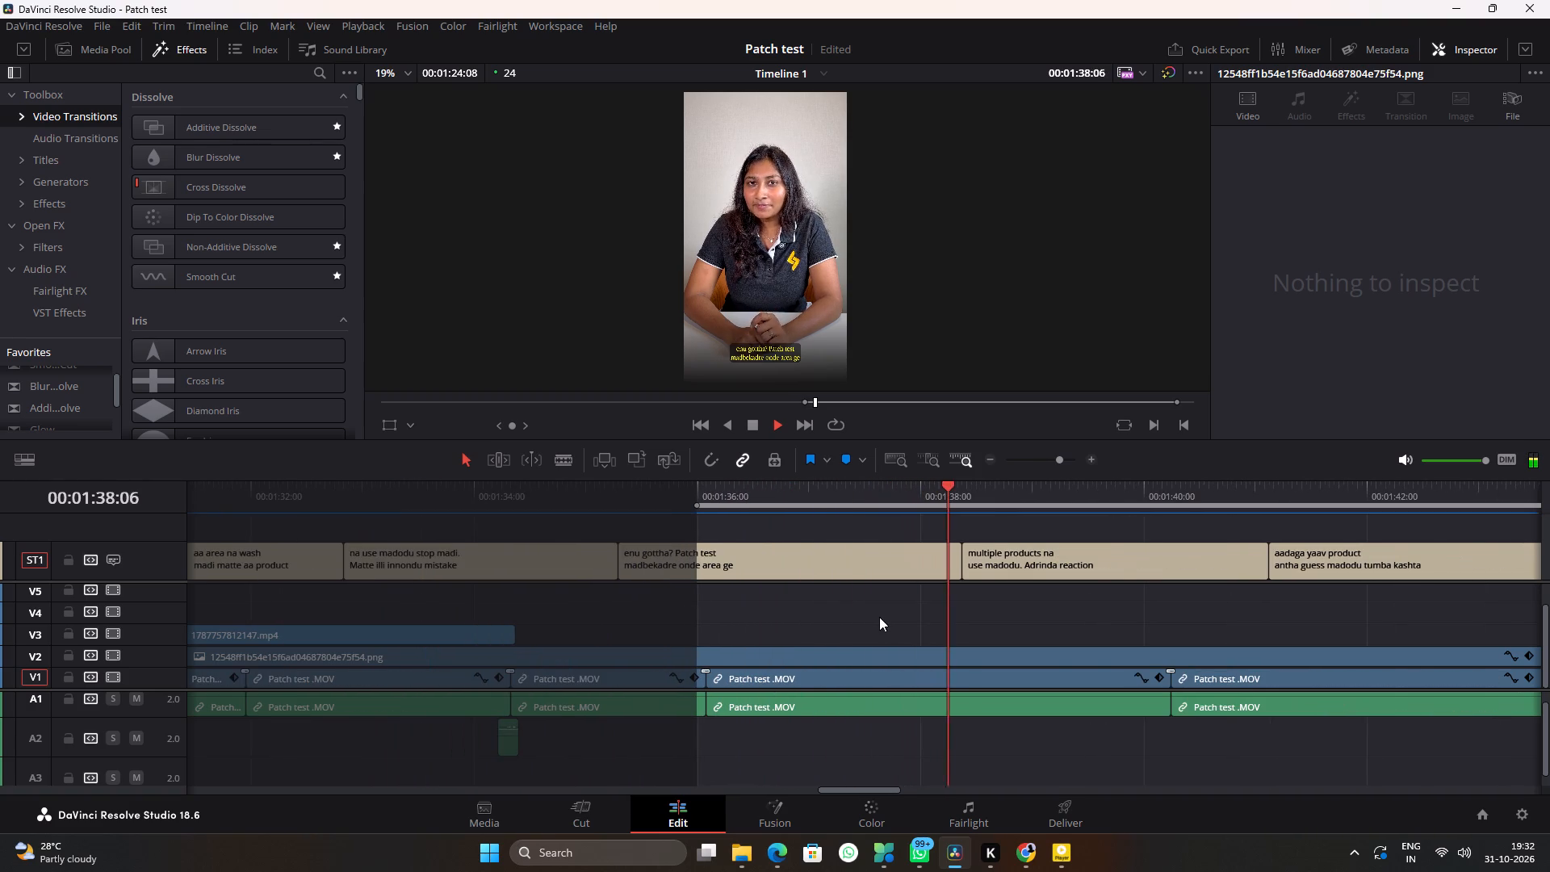
ctrl+scroll(879, 617, down, 2)
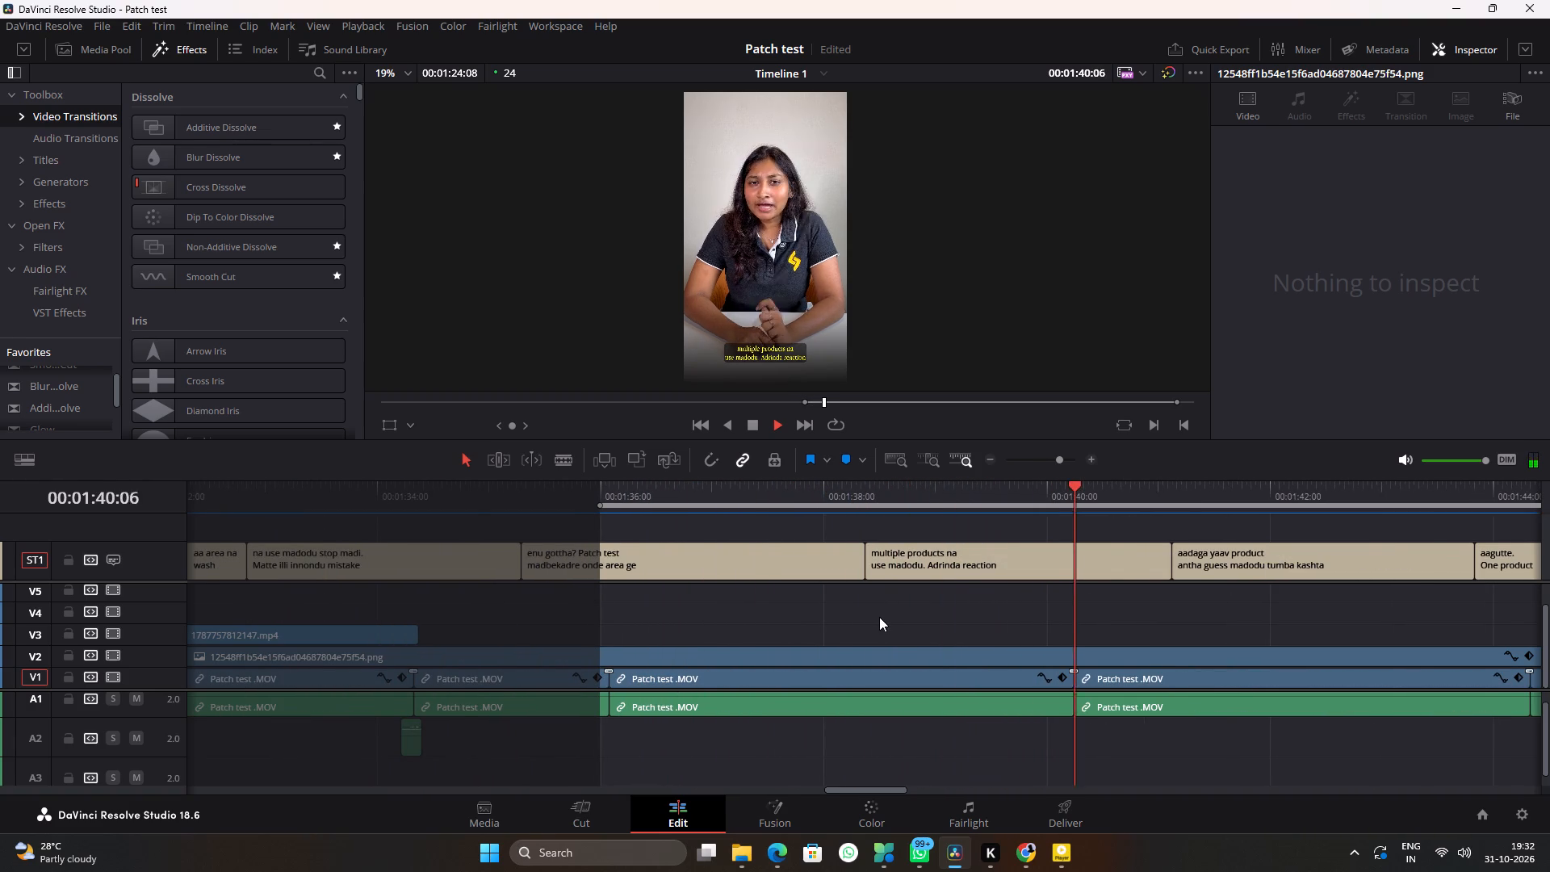
click(358, 495)
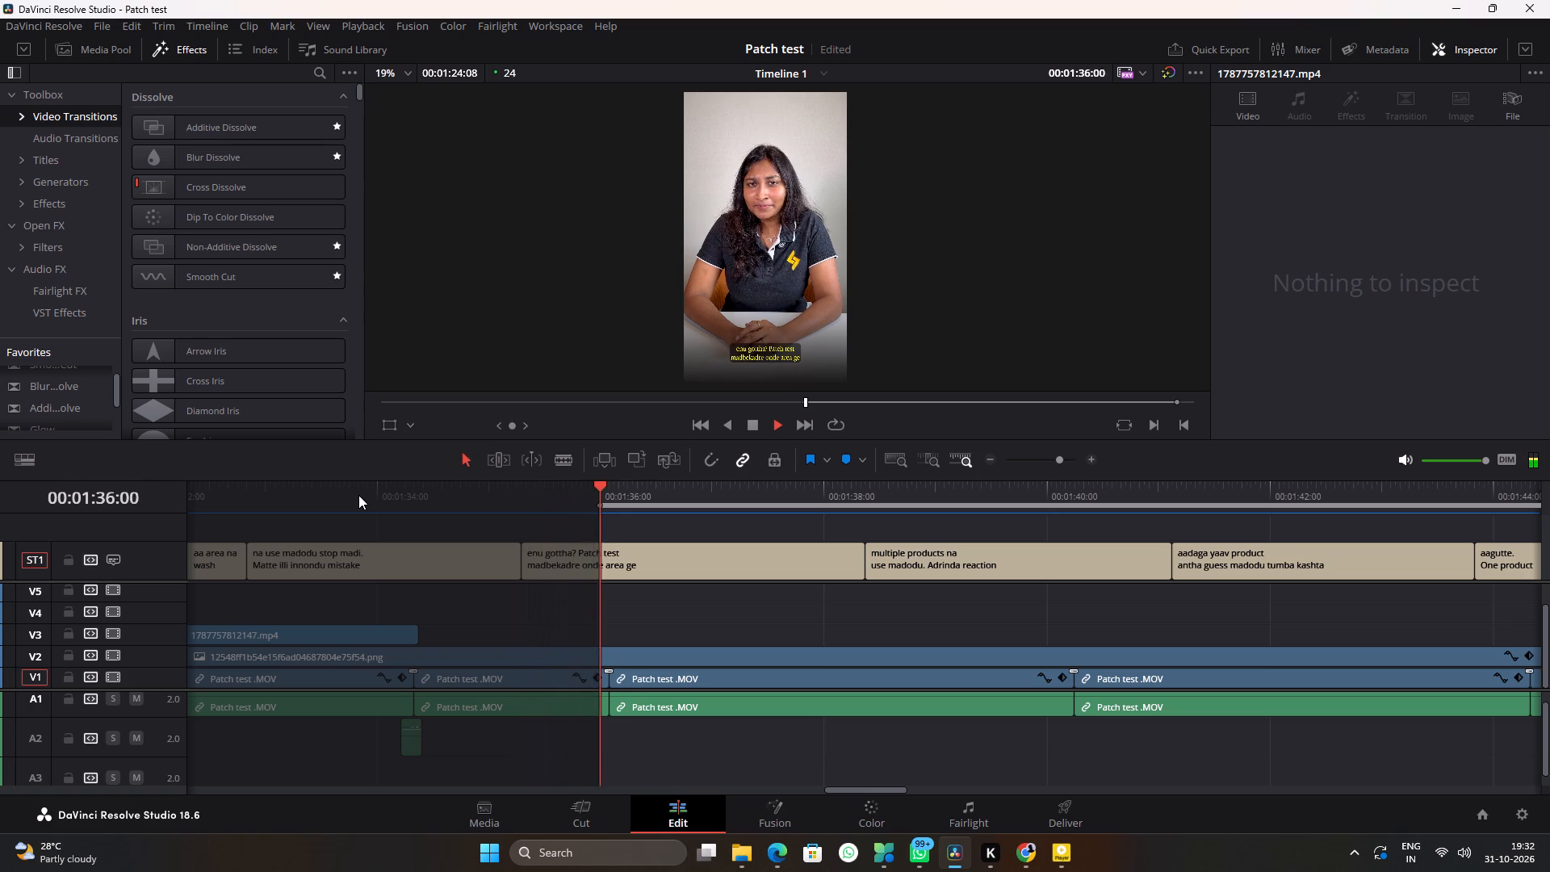
key(space)
scroll(781, 740, up, 5)
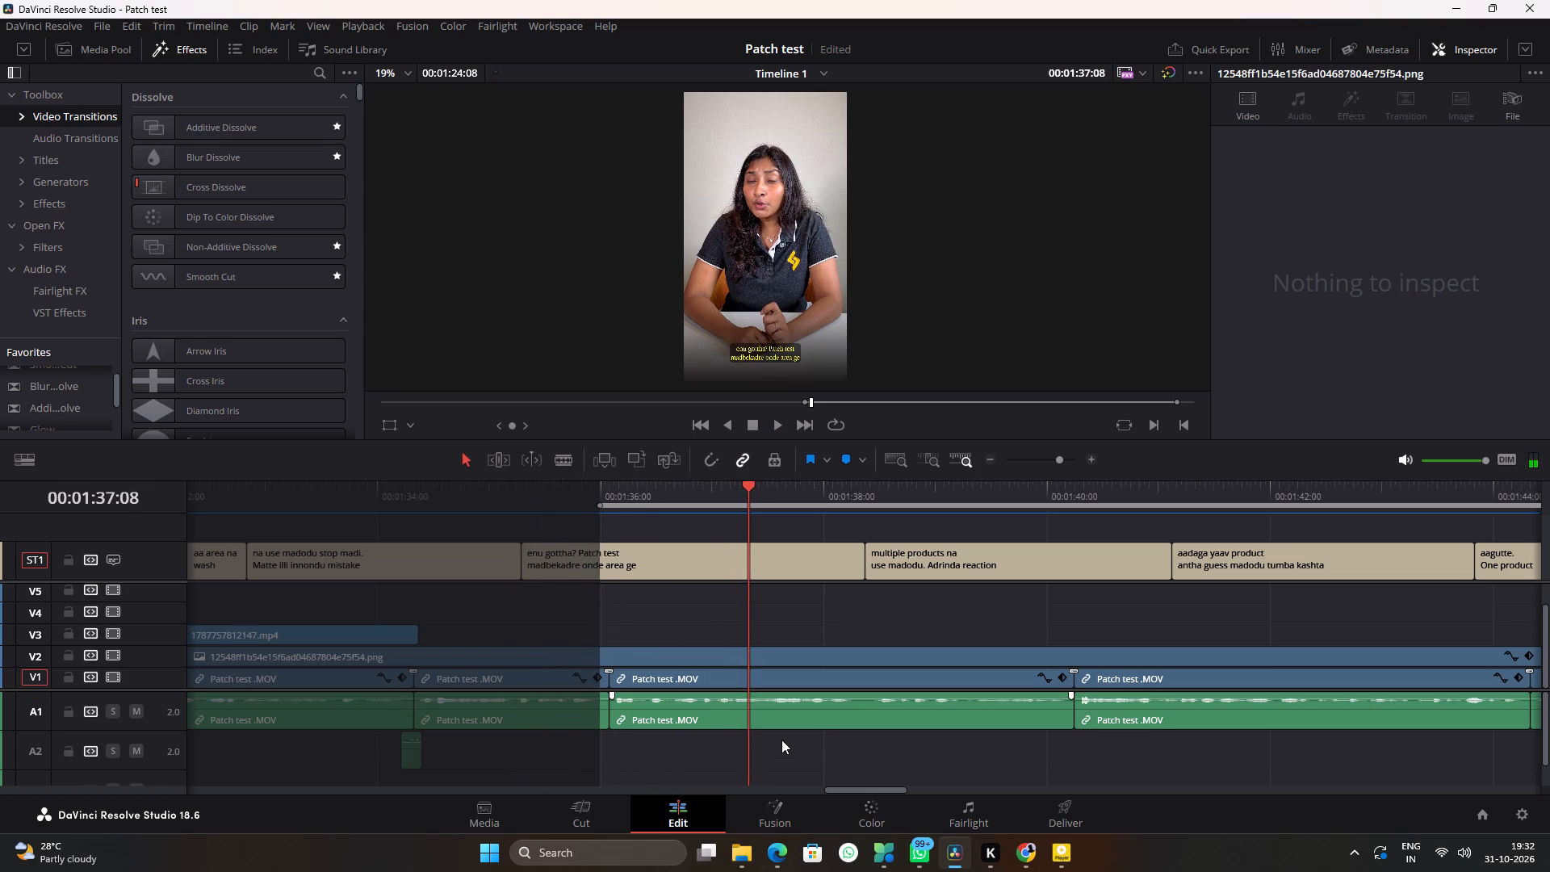
key(space)
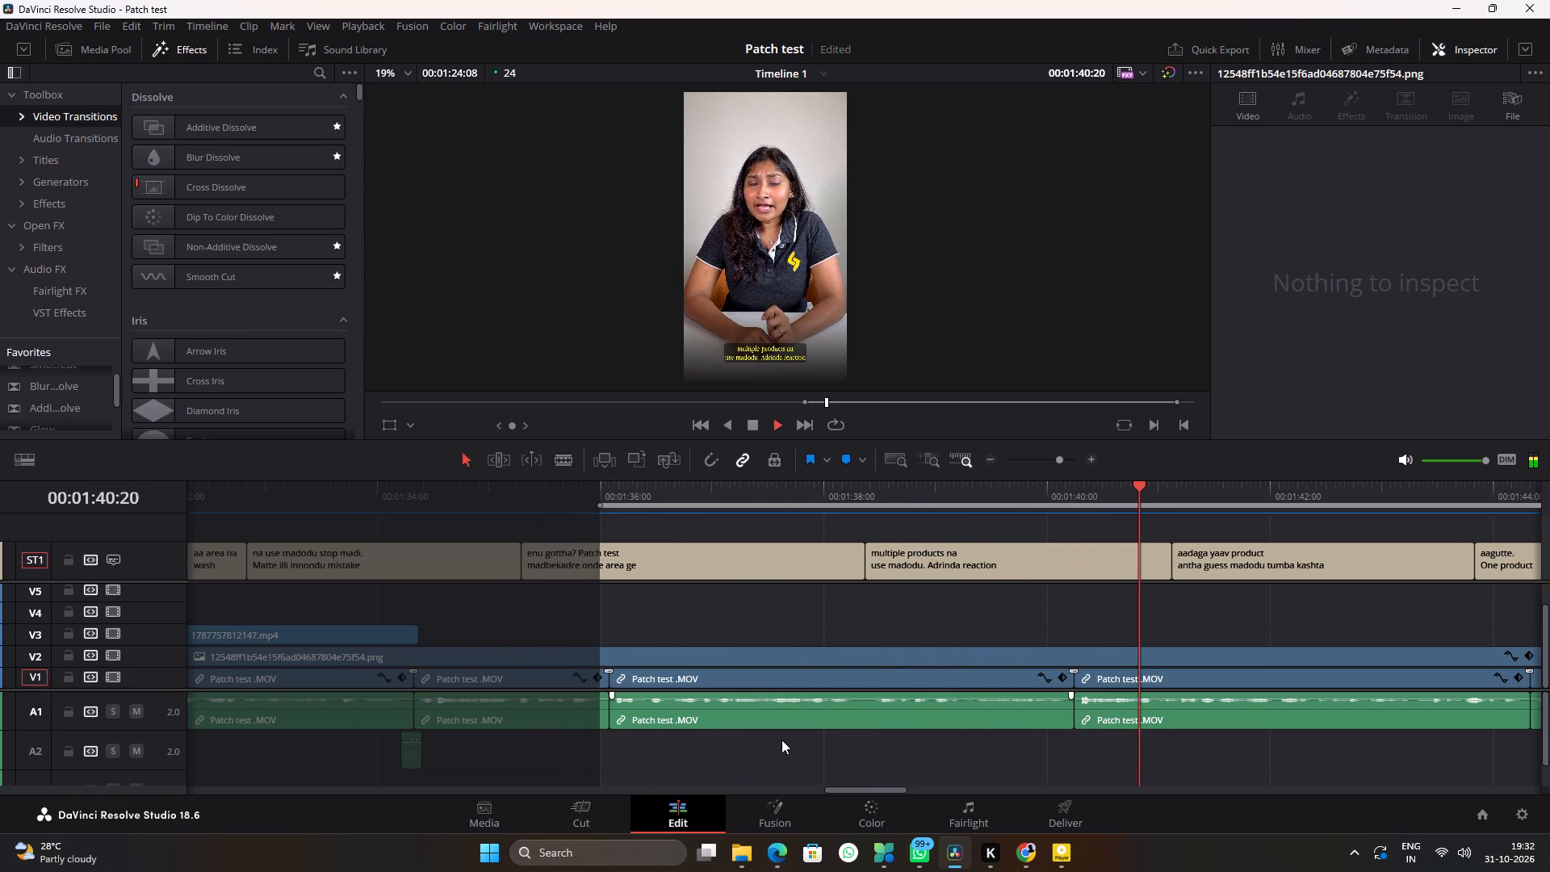
key(space)
click(748, 852)
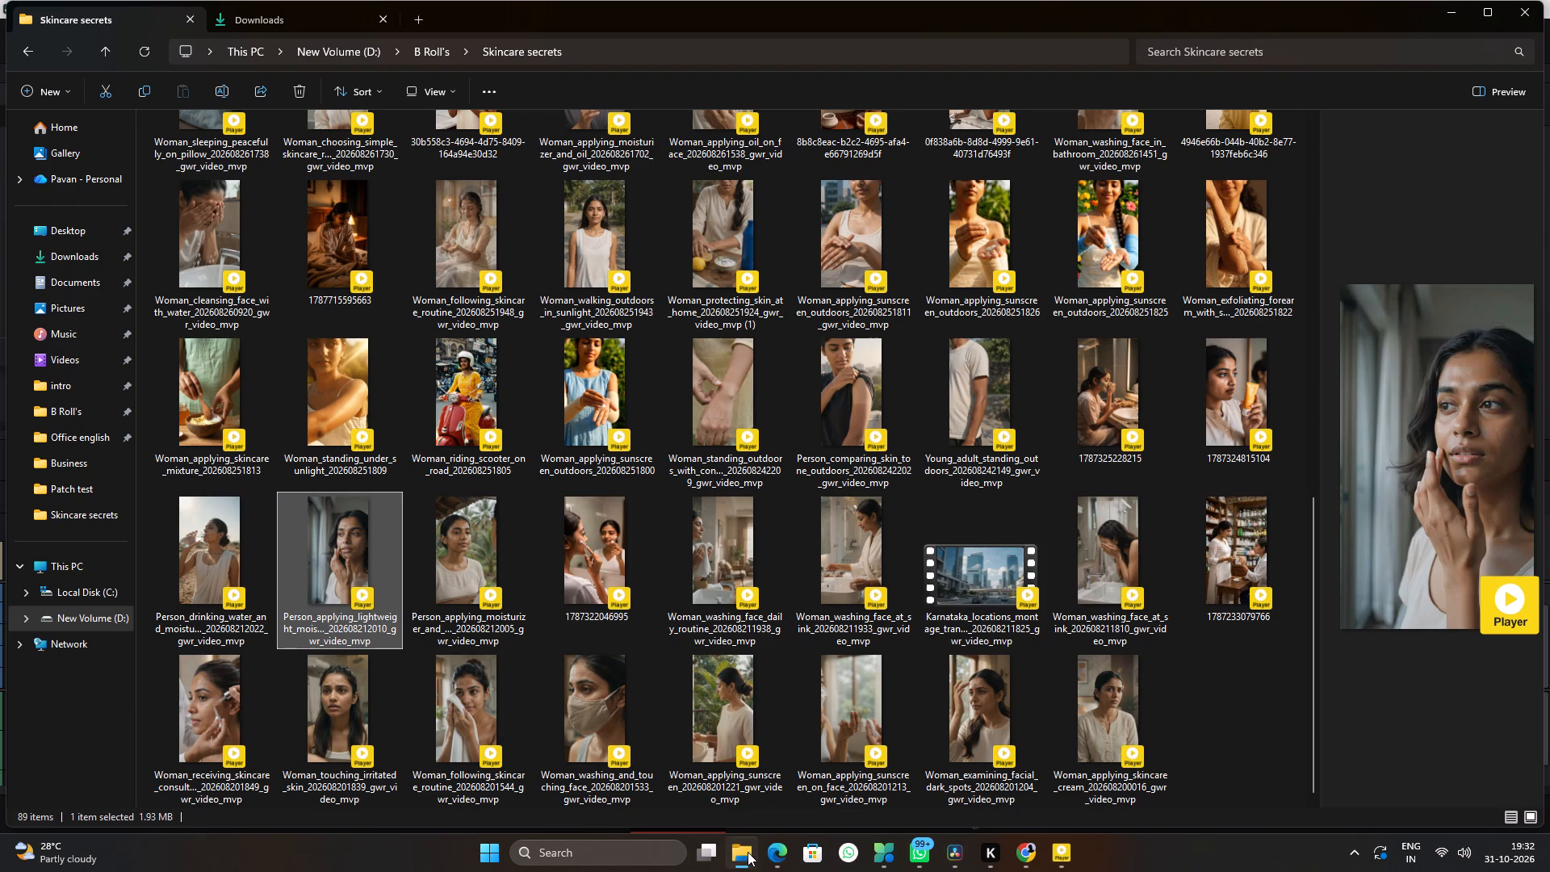
click(947, 852)
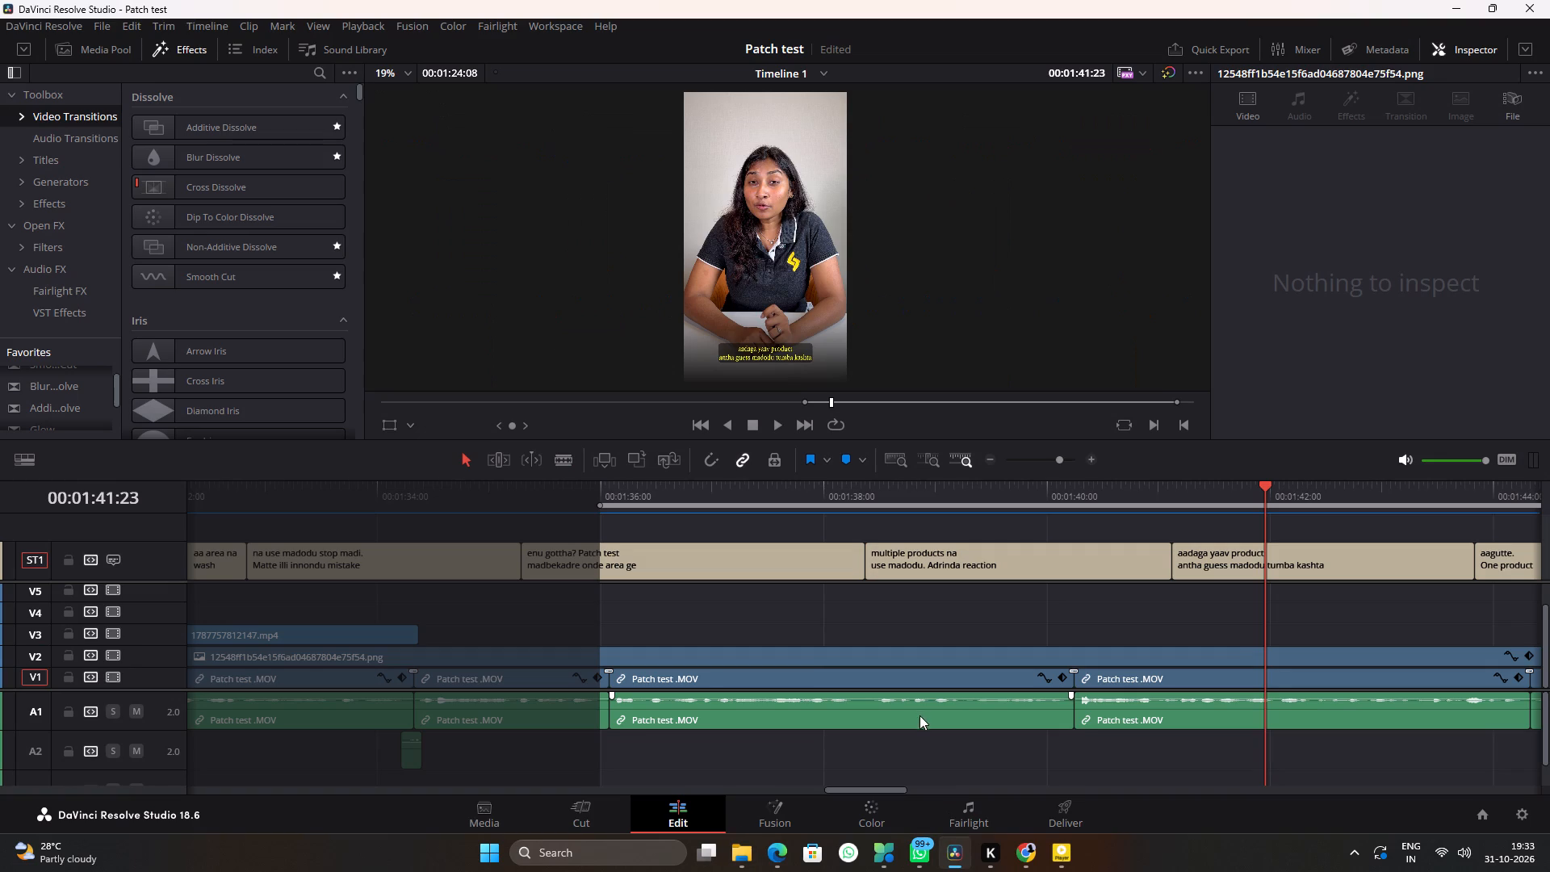
key(space)
ctrl+scroll(991, 702, down, 4)
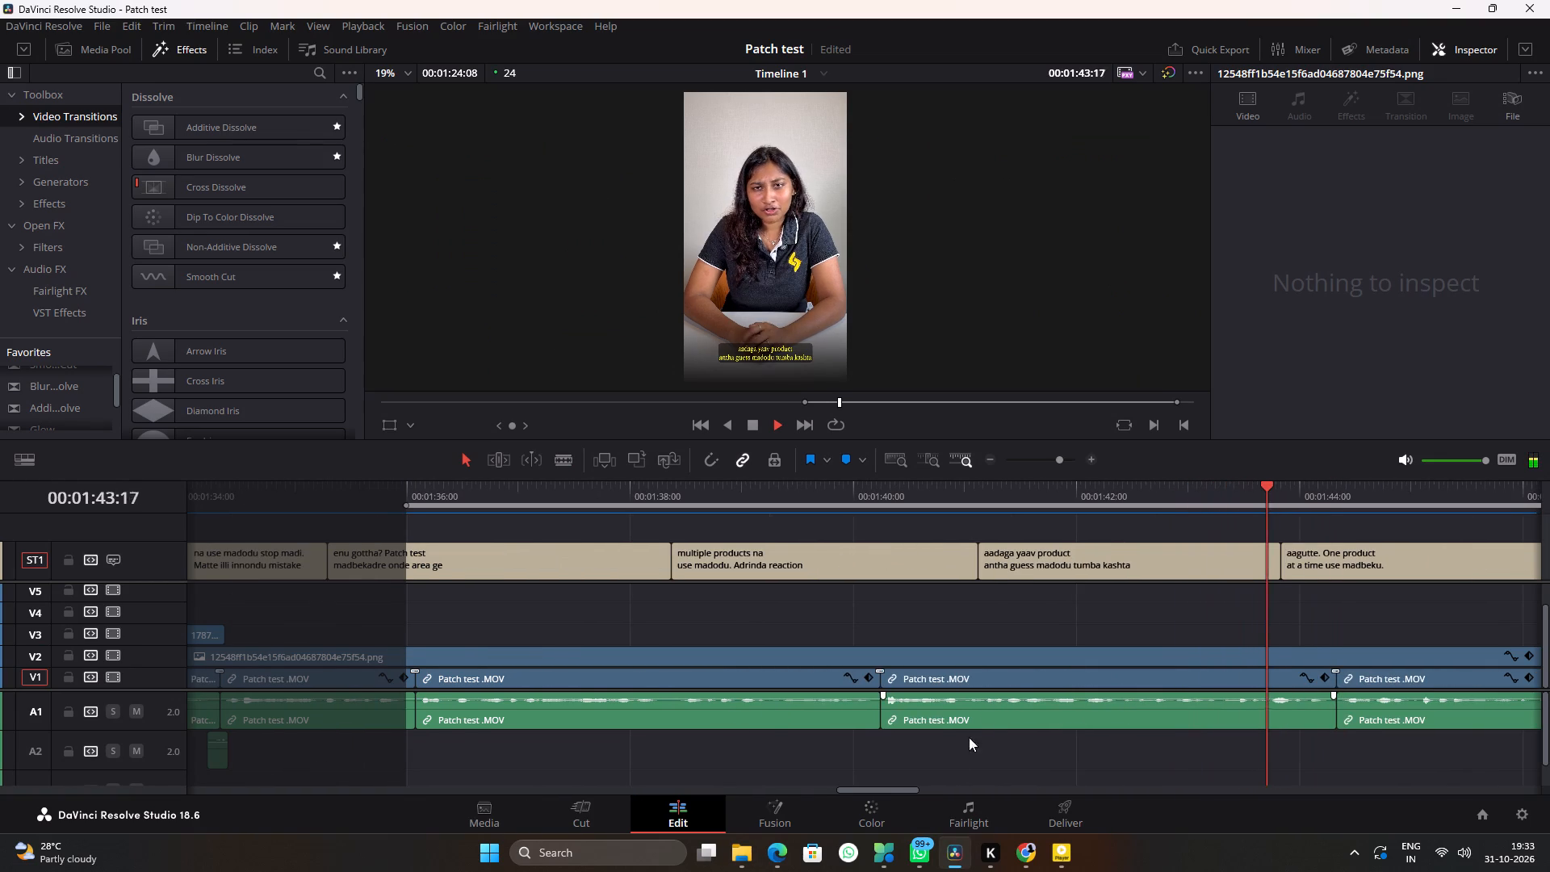
key(space)
Preview candidate clips in the Skincare secrets B-roll folder, including the skincare routine, face cleansing, lemon juice and oil-on-face videos.
click(740, 855)
scroll(711, 672, down, 1)
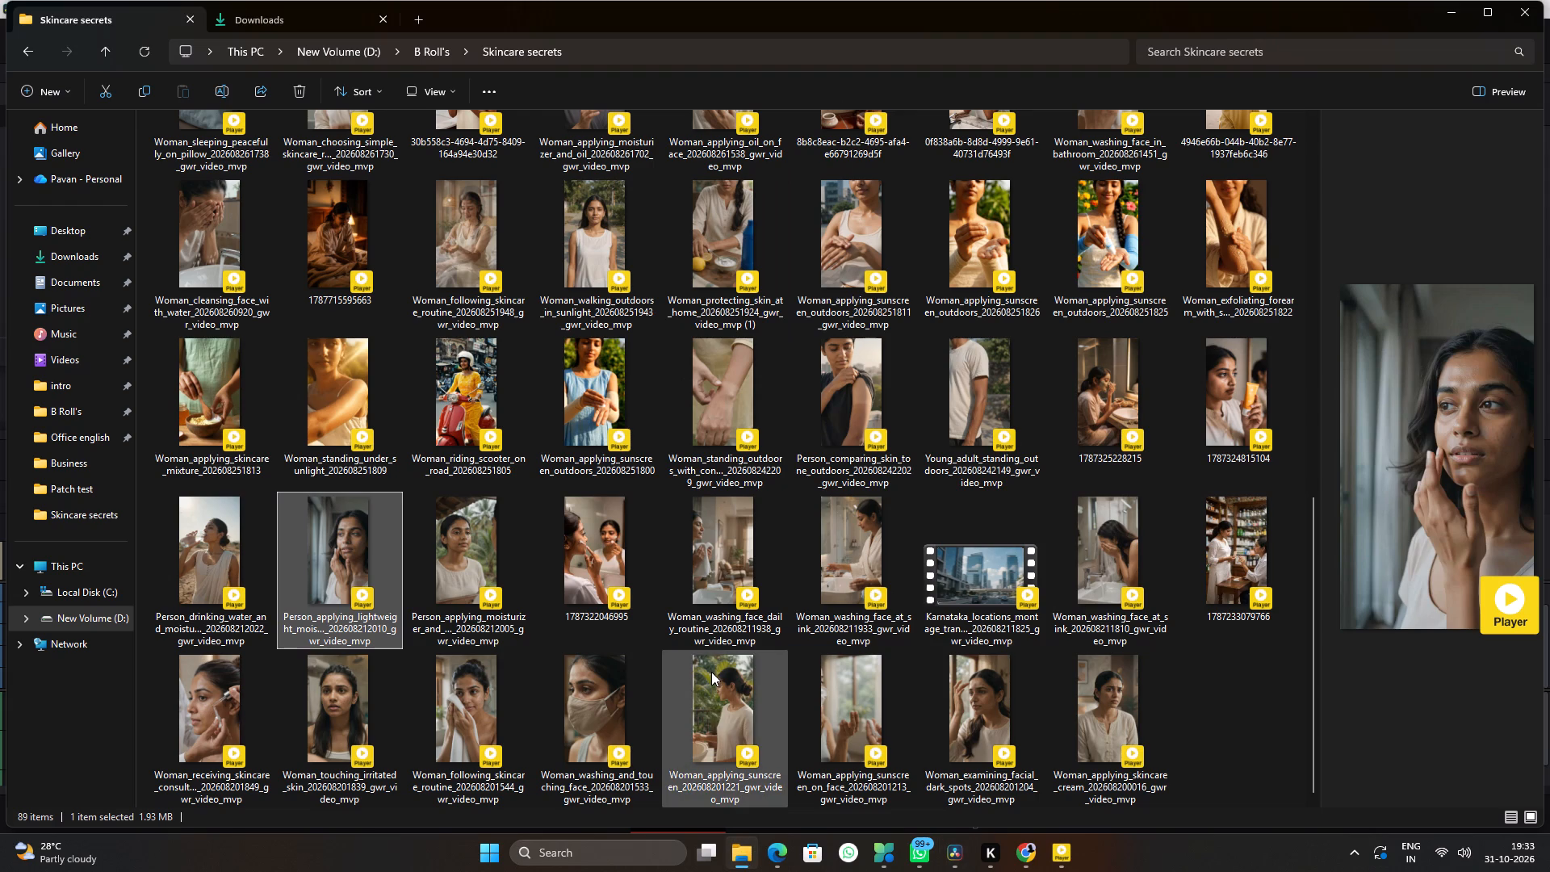
click(227, 718)
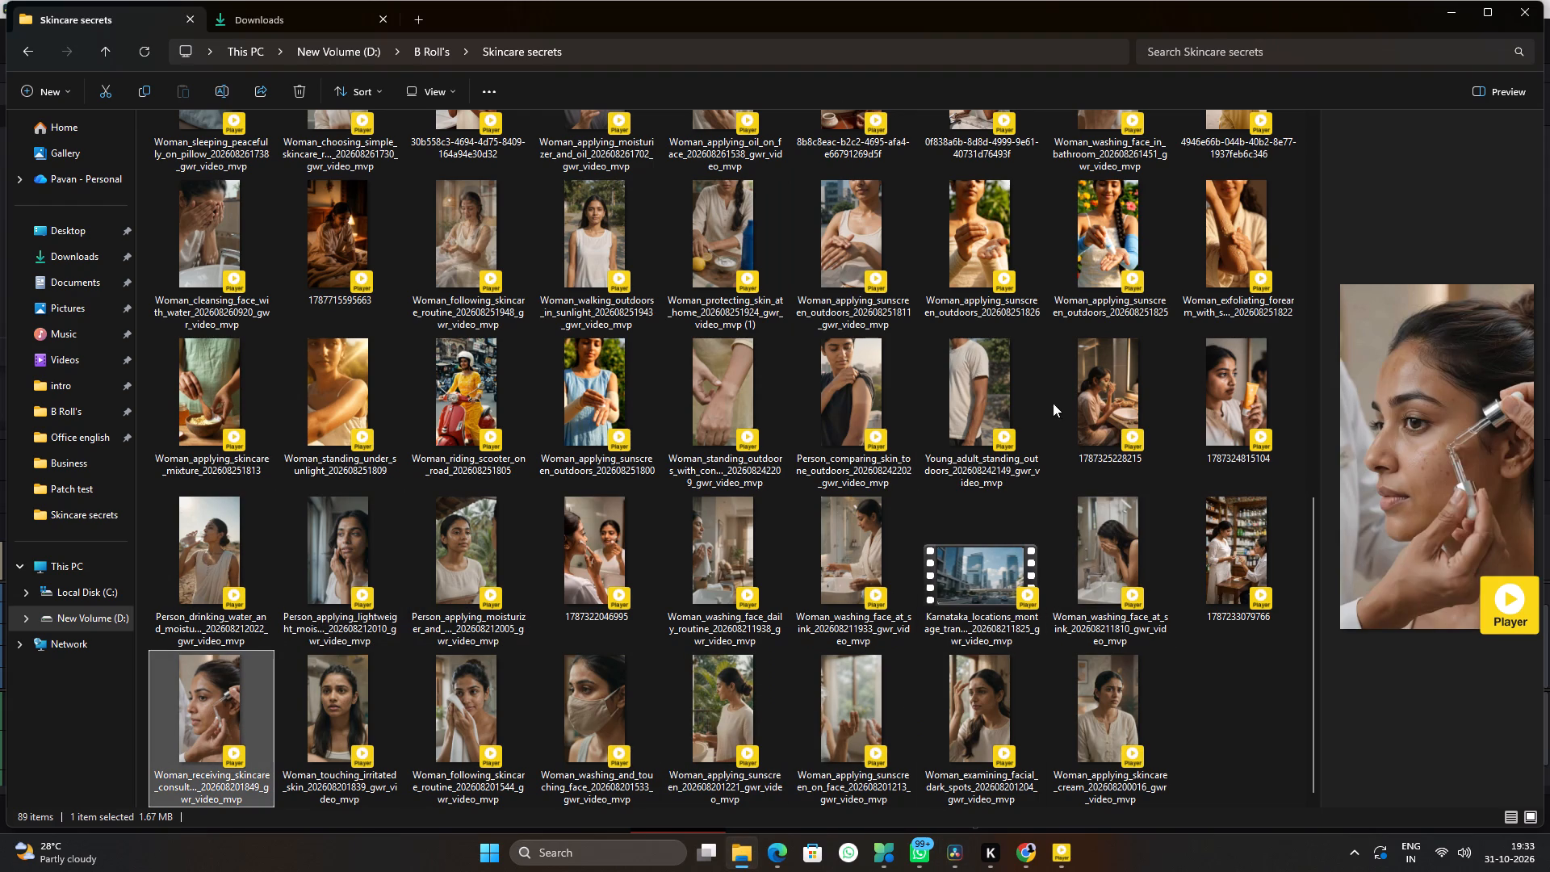
click(854, 404)
click(301, 395)
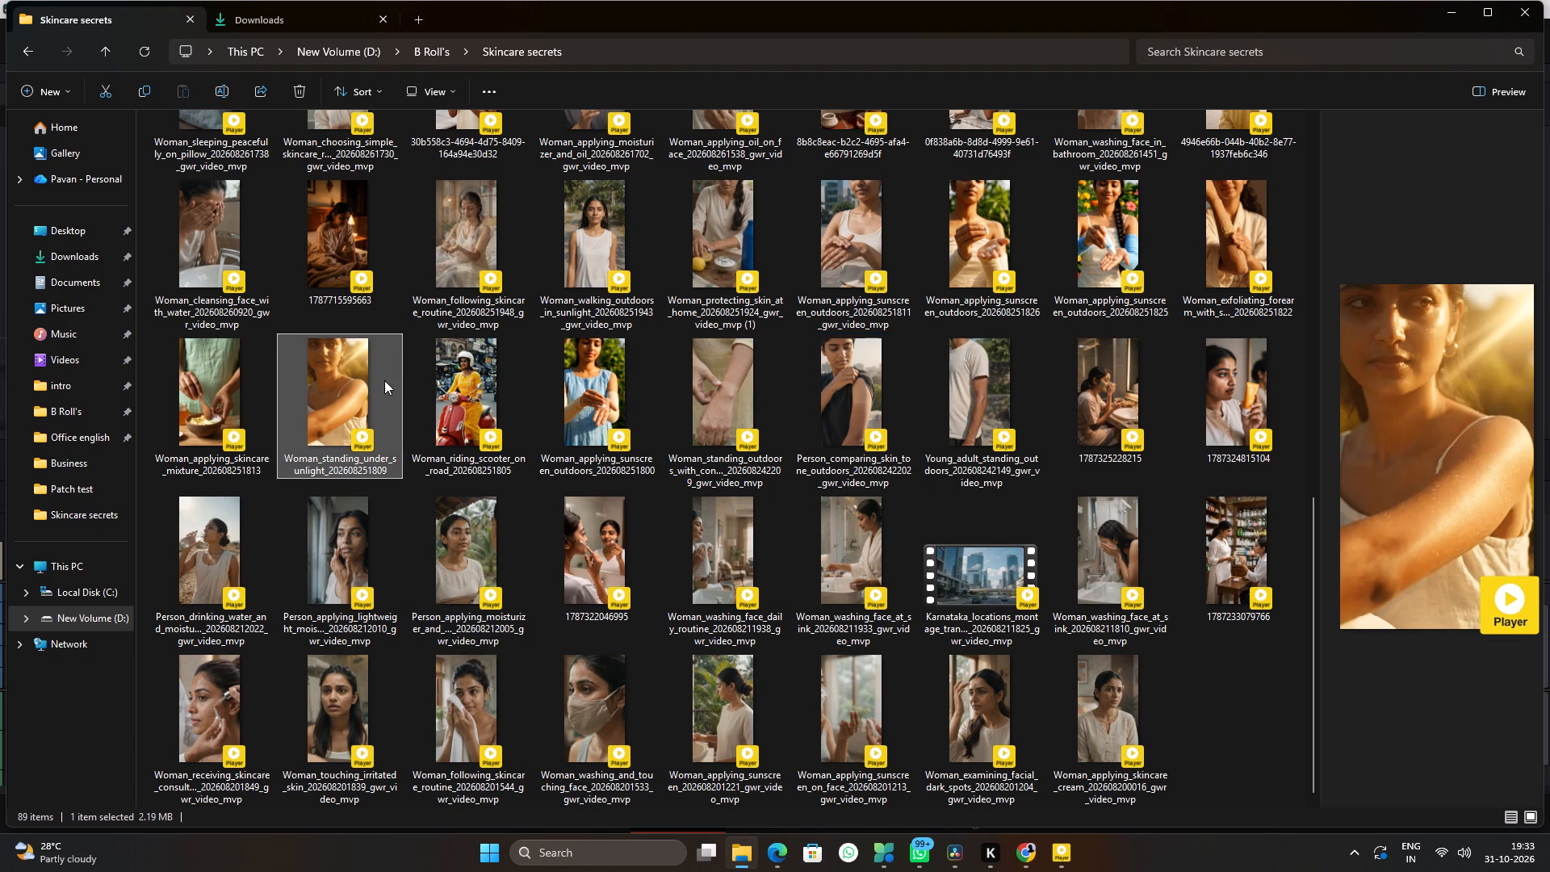
double_click(461, 241)
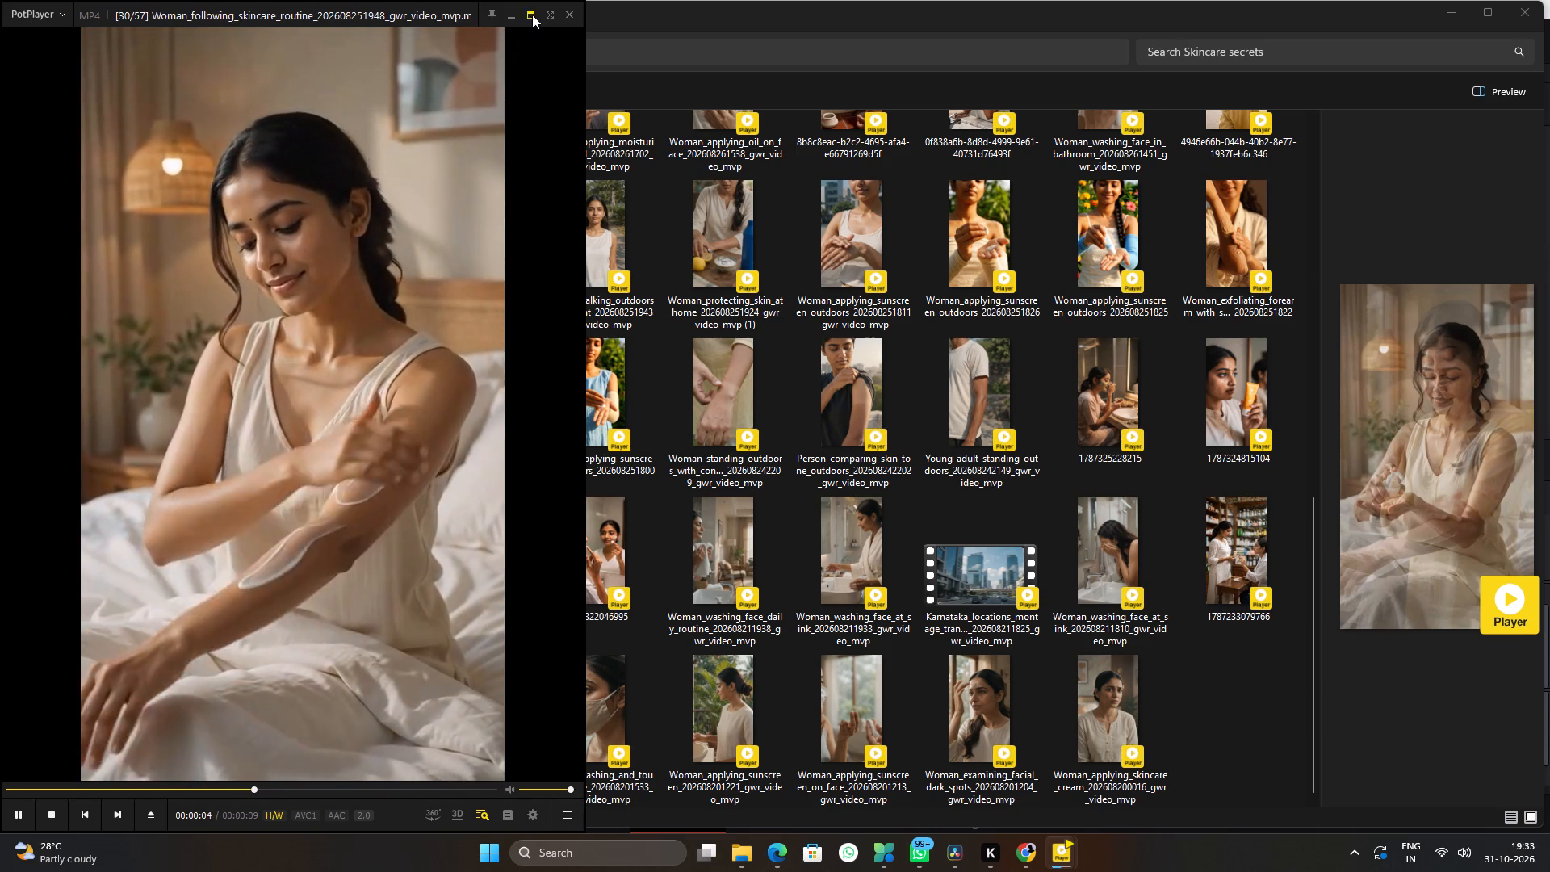
click(568, 10)
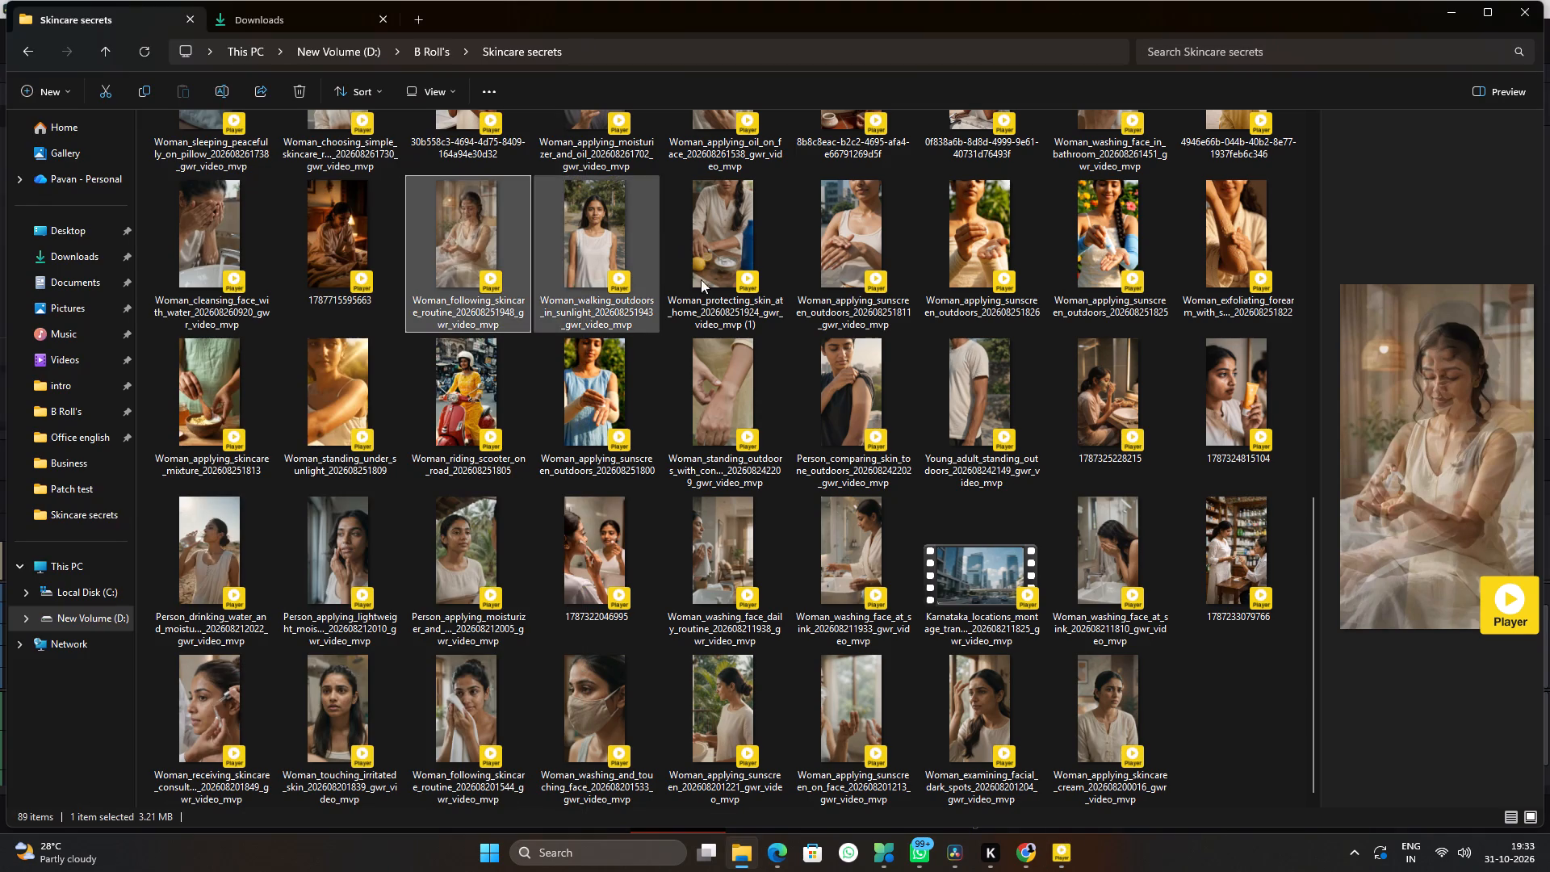
click(868, 237)
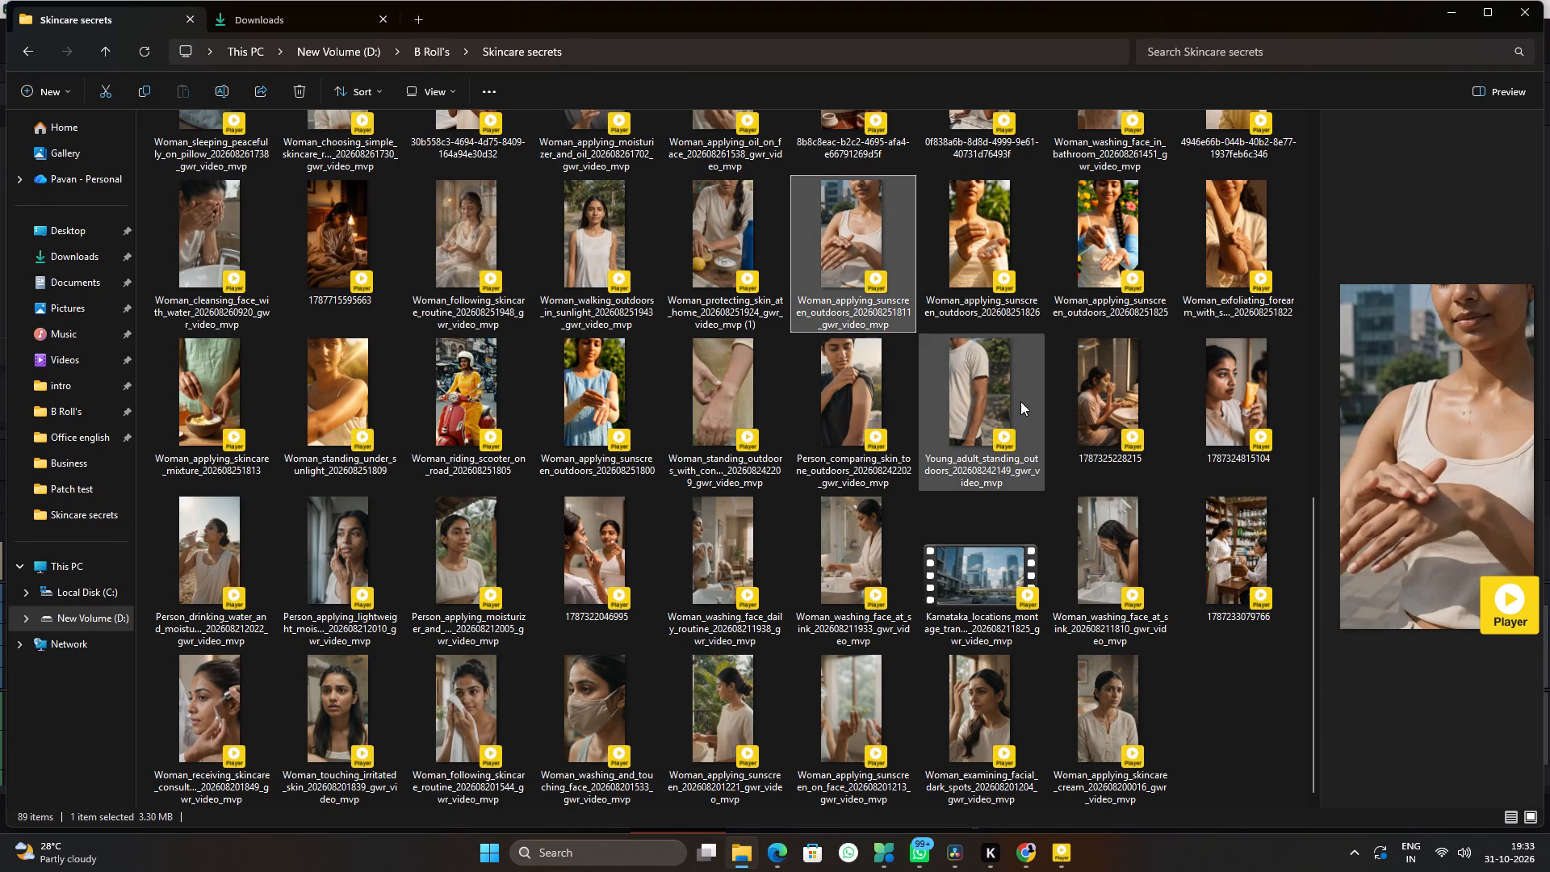
double_click(207, 249)
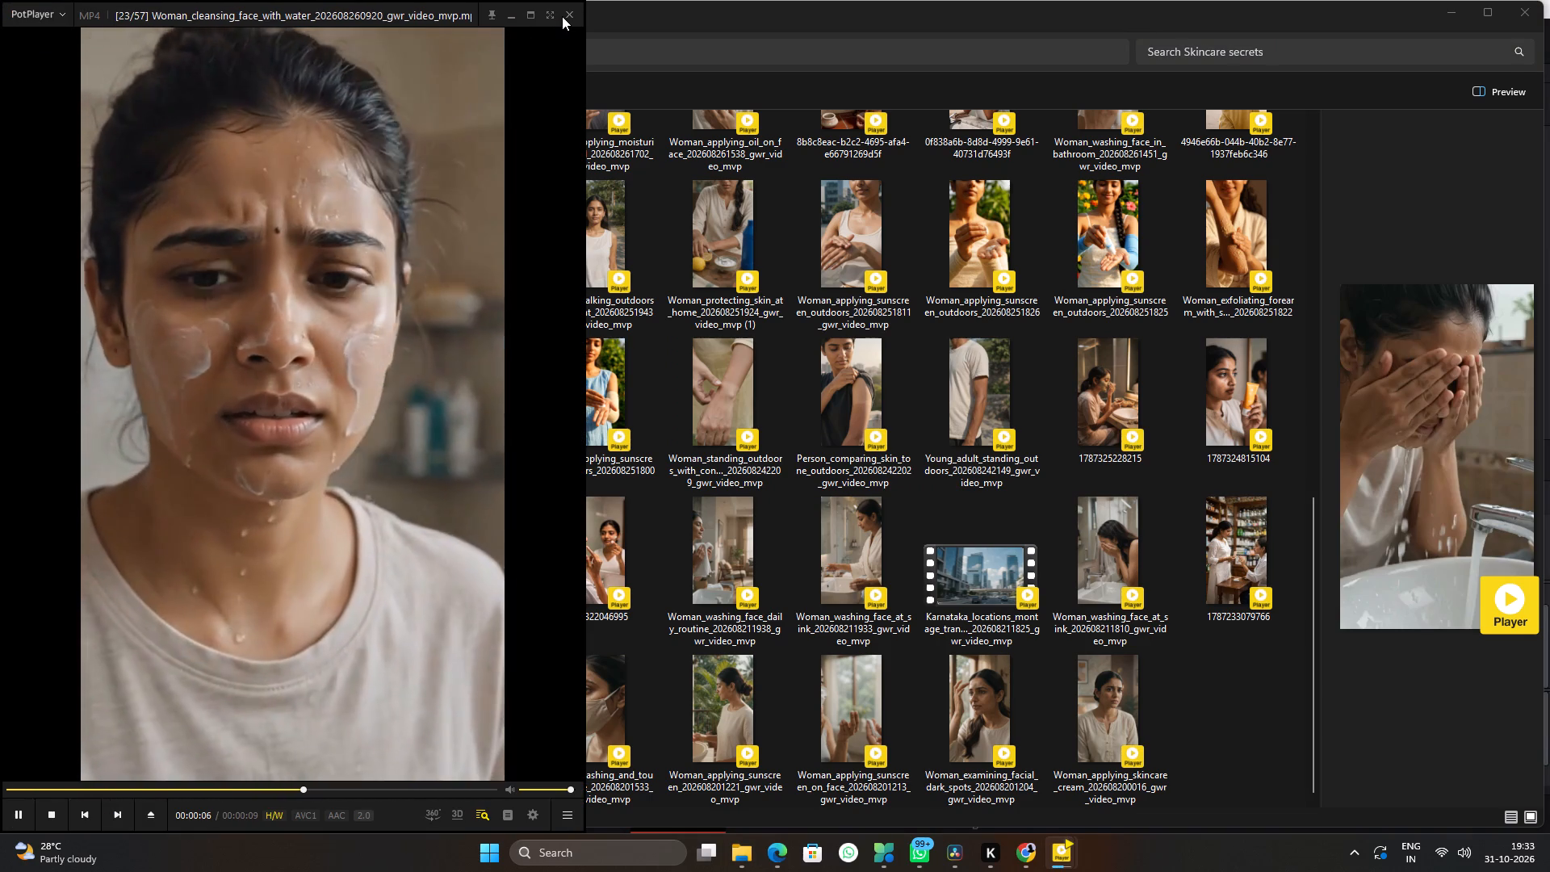
click(562, 16)
click(569, 15)
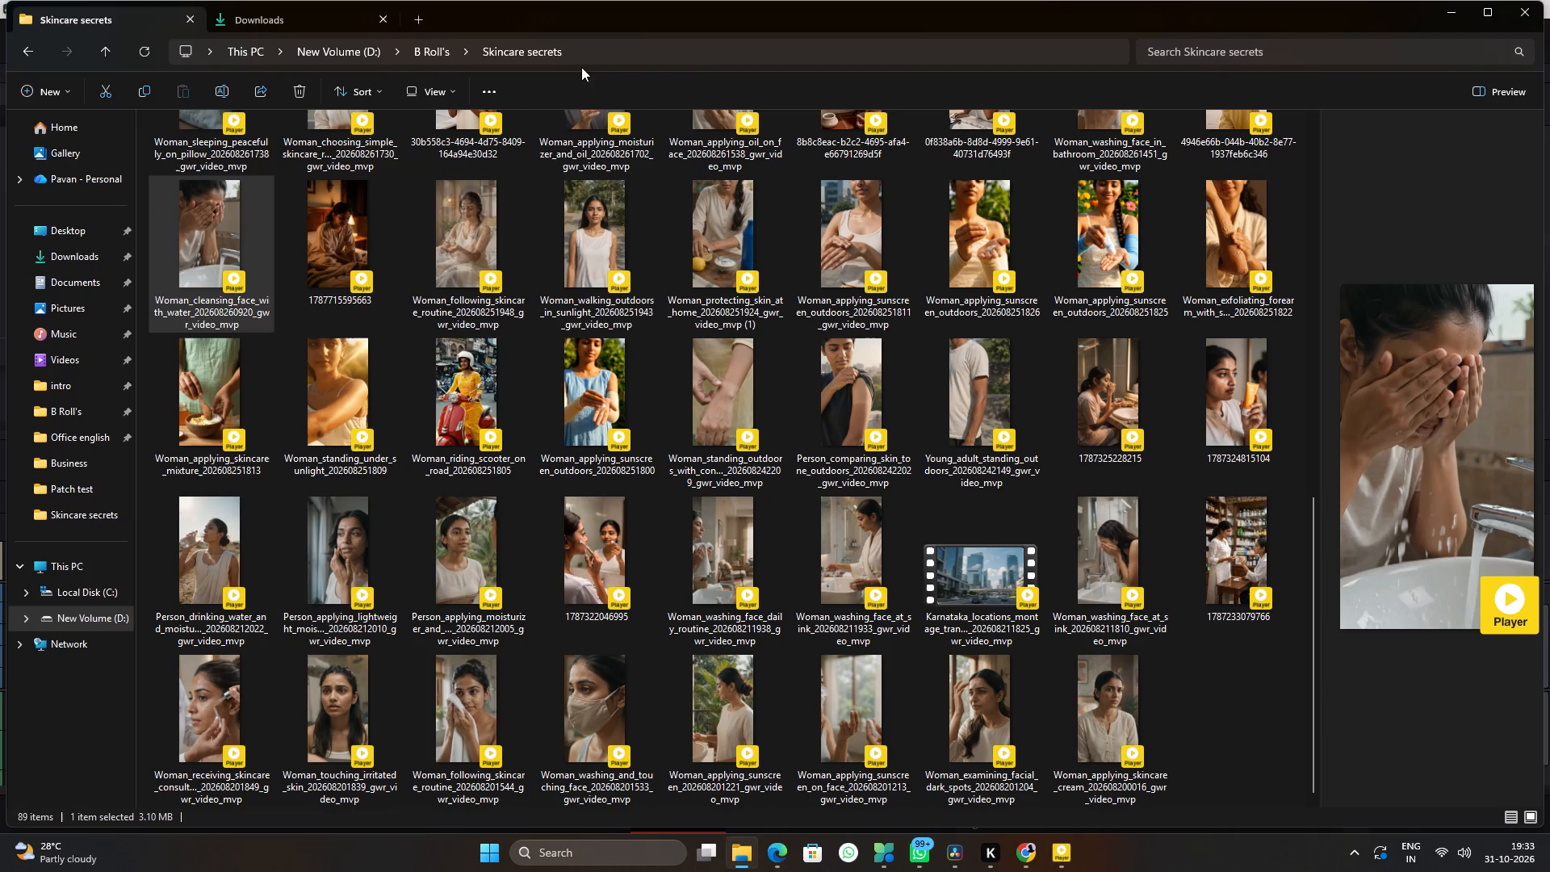
scroll(686, 434, up, 1)
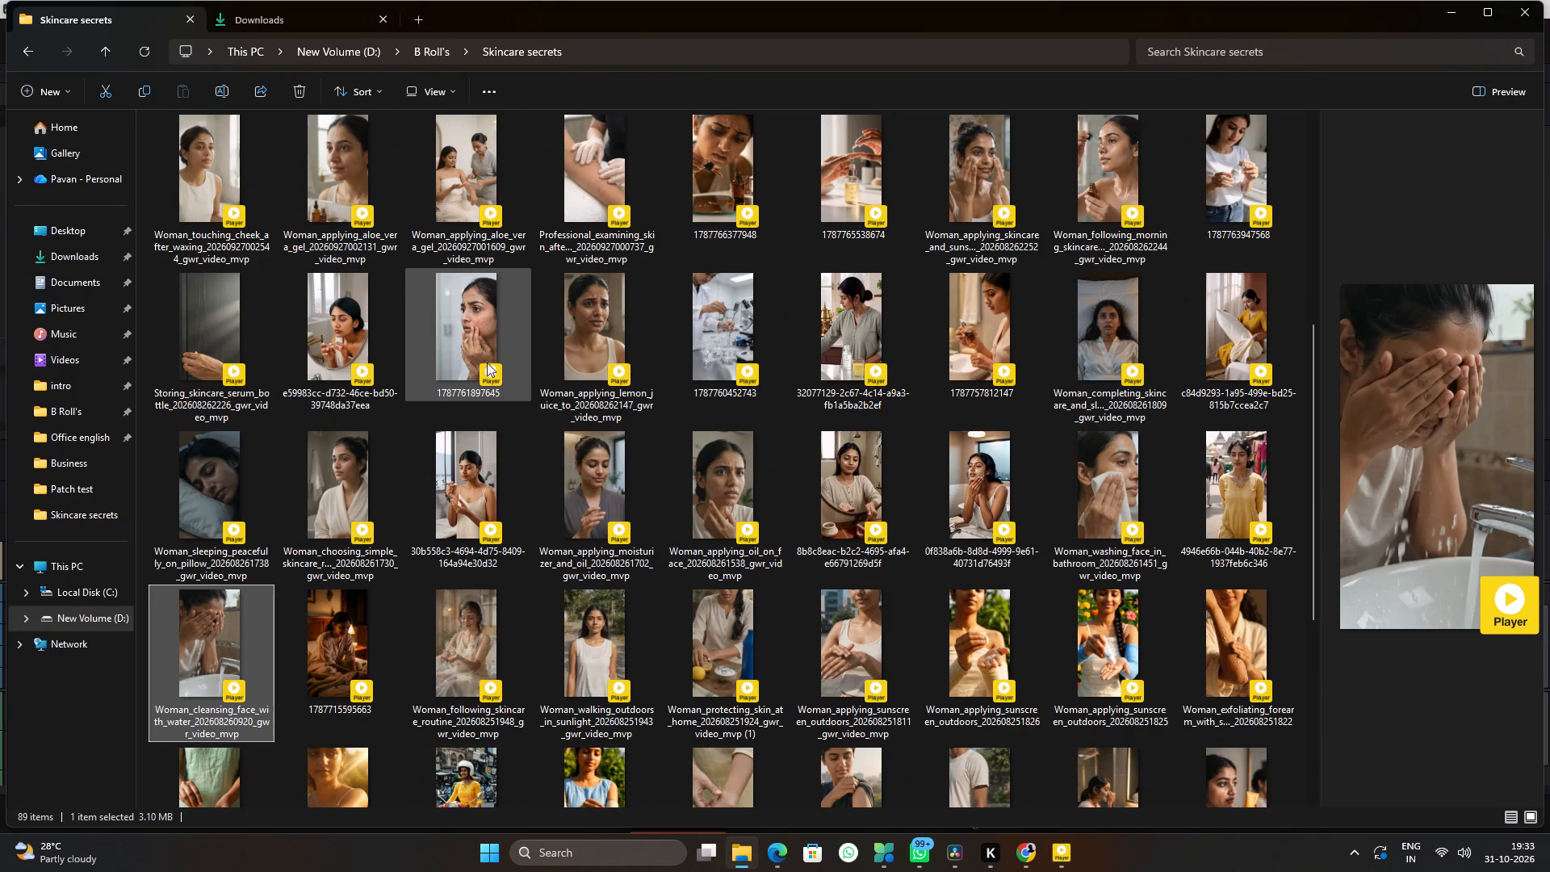
click(597, 345)
double_click(597, 334)
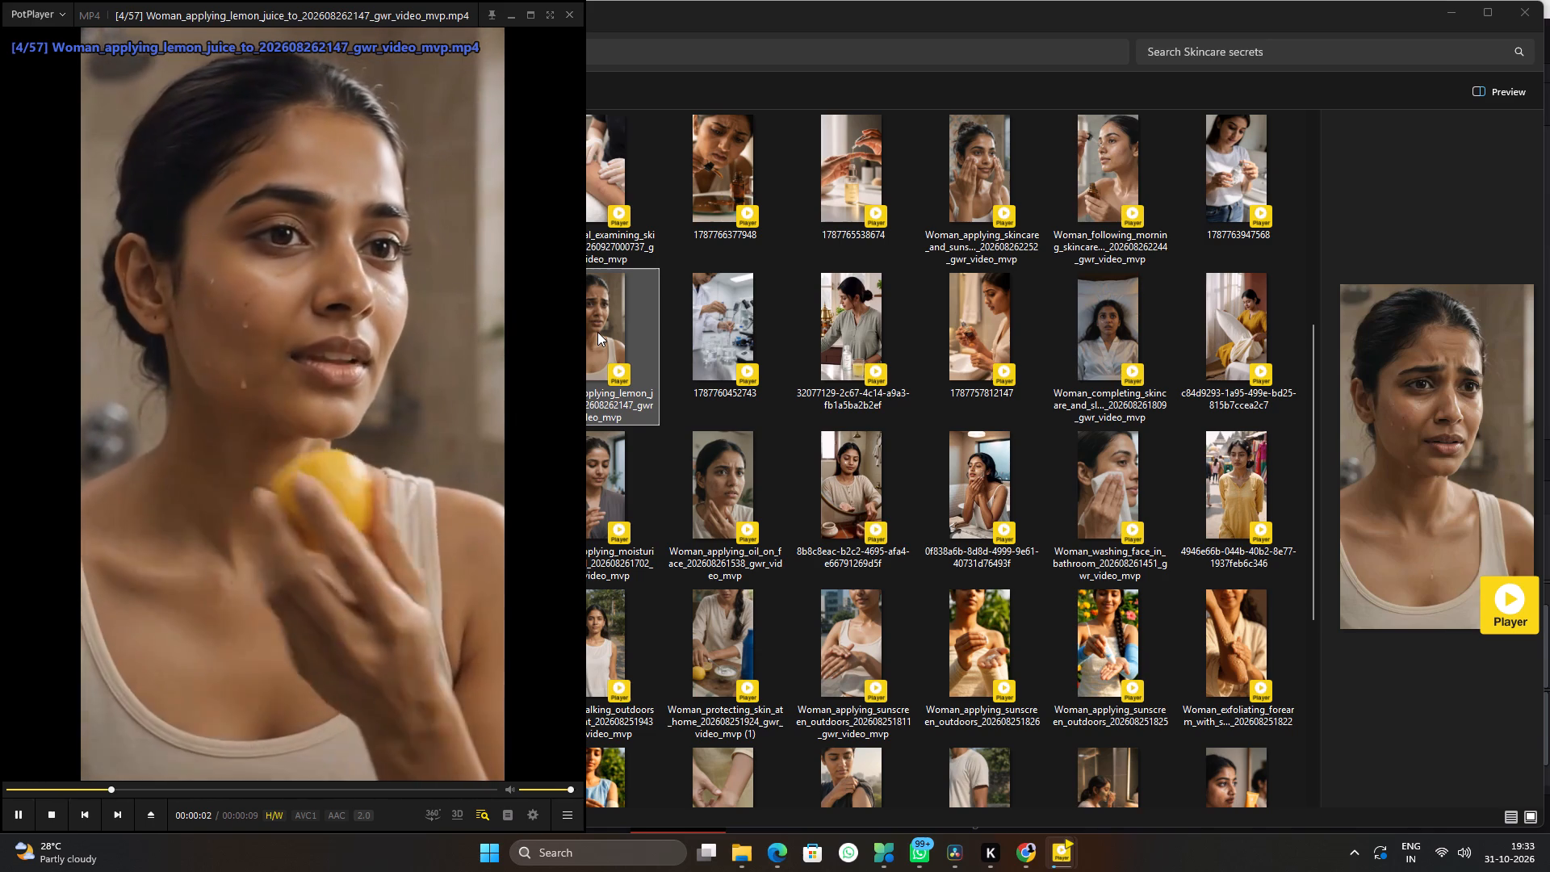
click(569, 10)
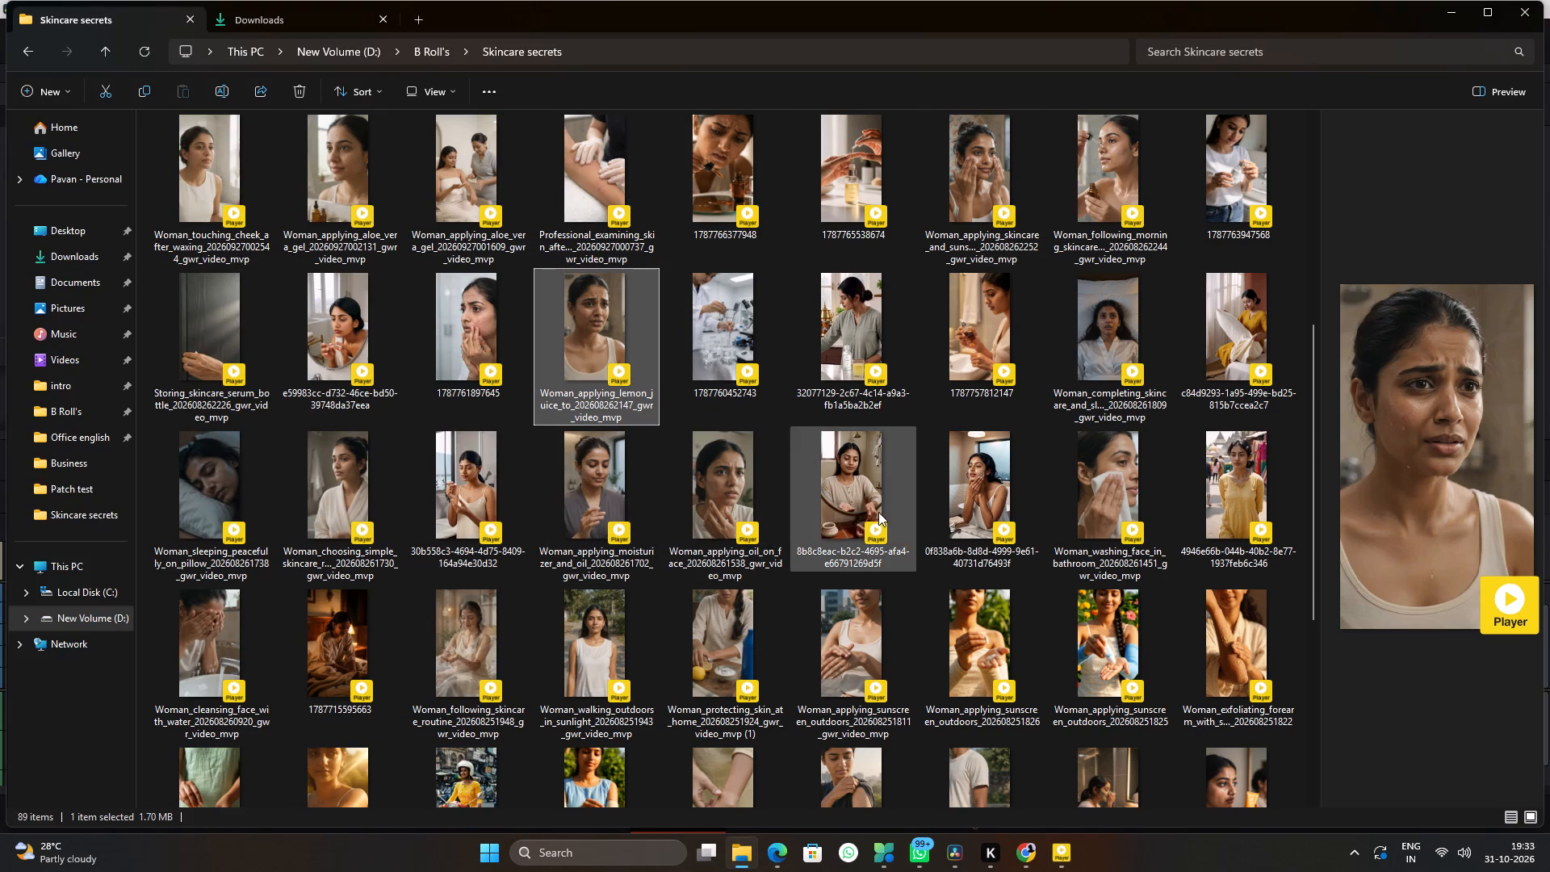
double_click(715, 501)
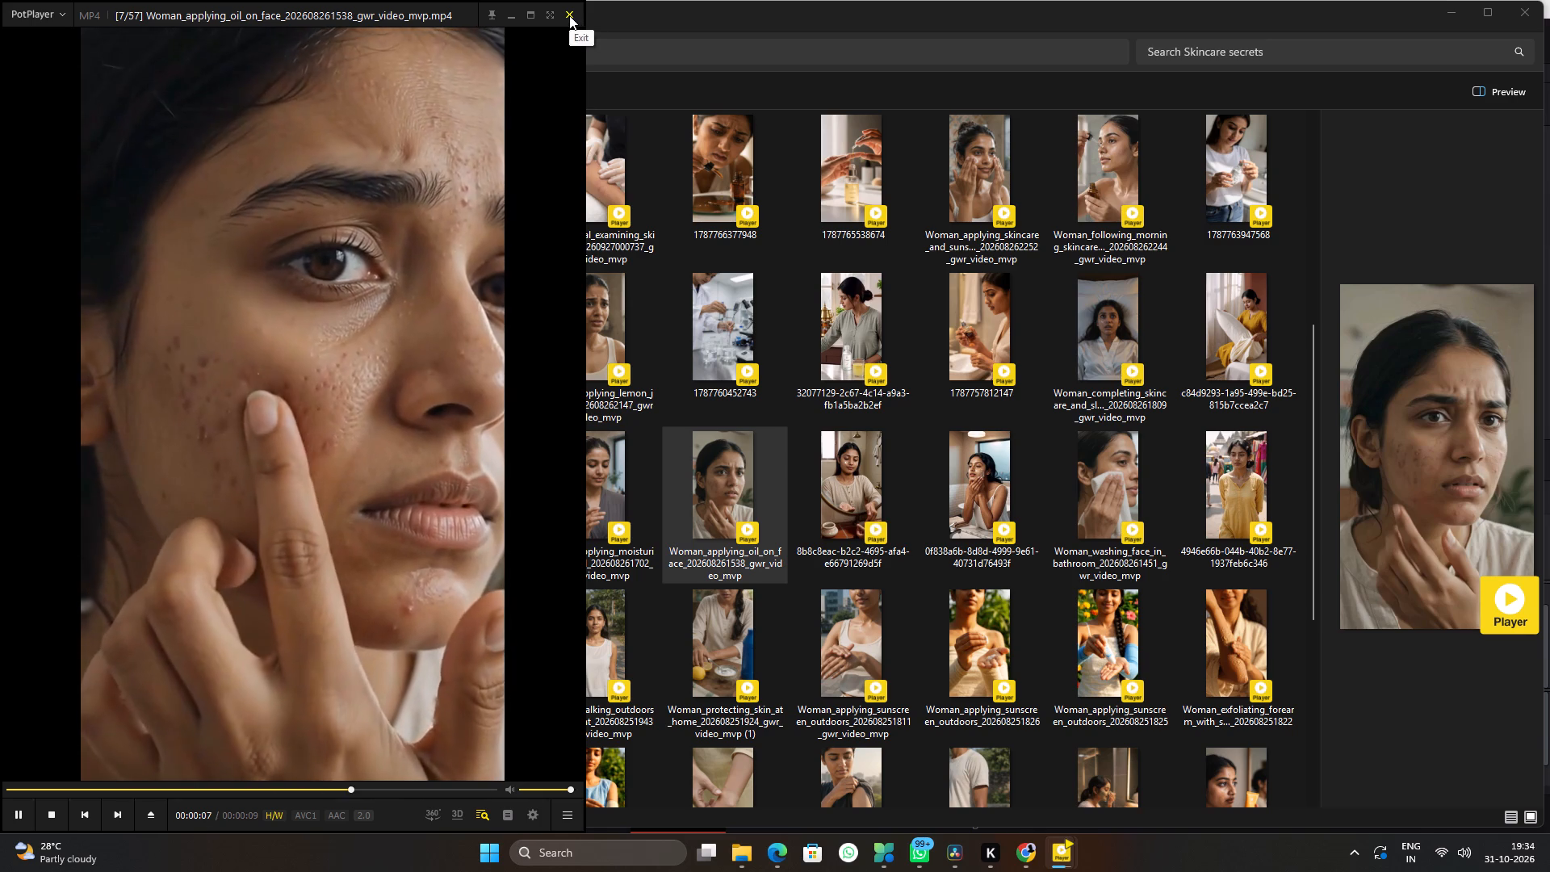
click(569, 15)
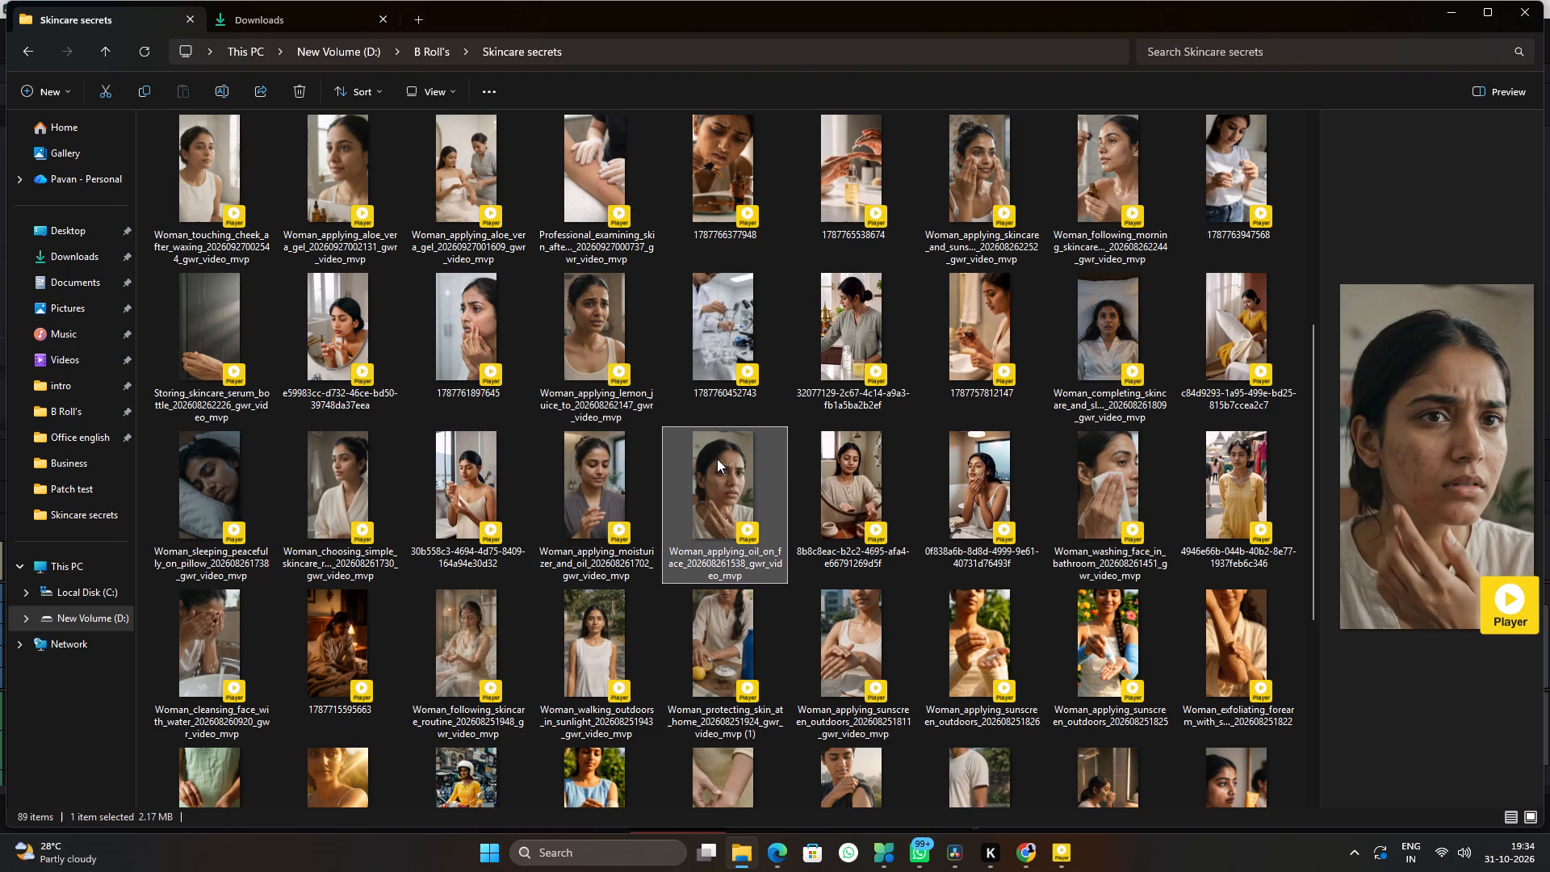
Add the Woman_applying_oil_on_face video from the B-roll folder to track V3, starting about 00:01:36:16.
drag(717, 459, 727, 482)
key(alt+Tab)
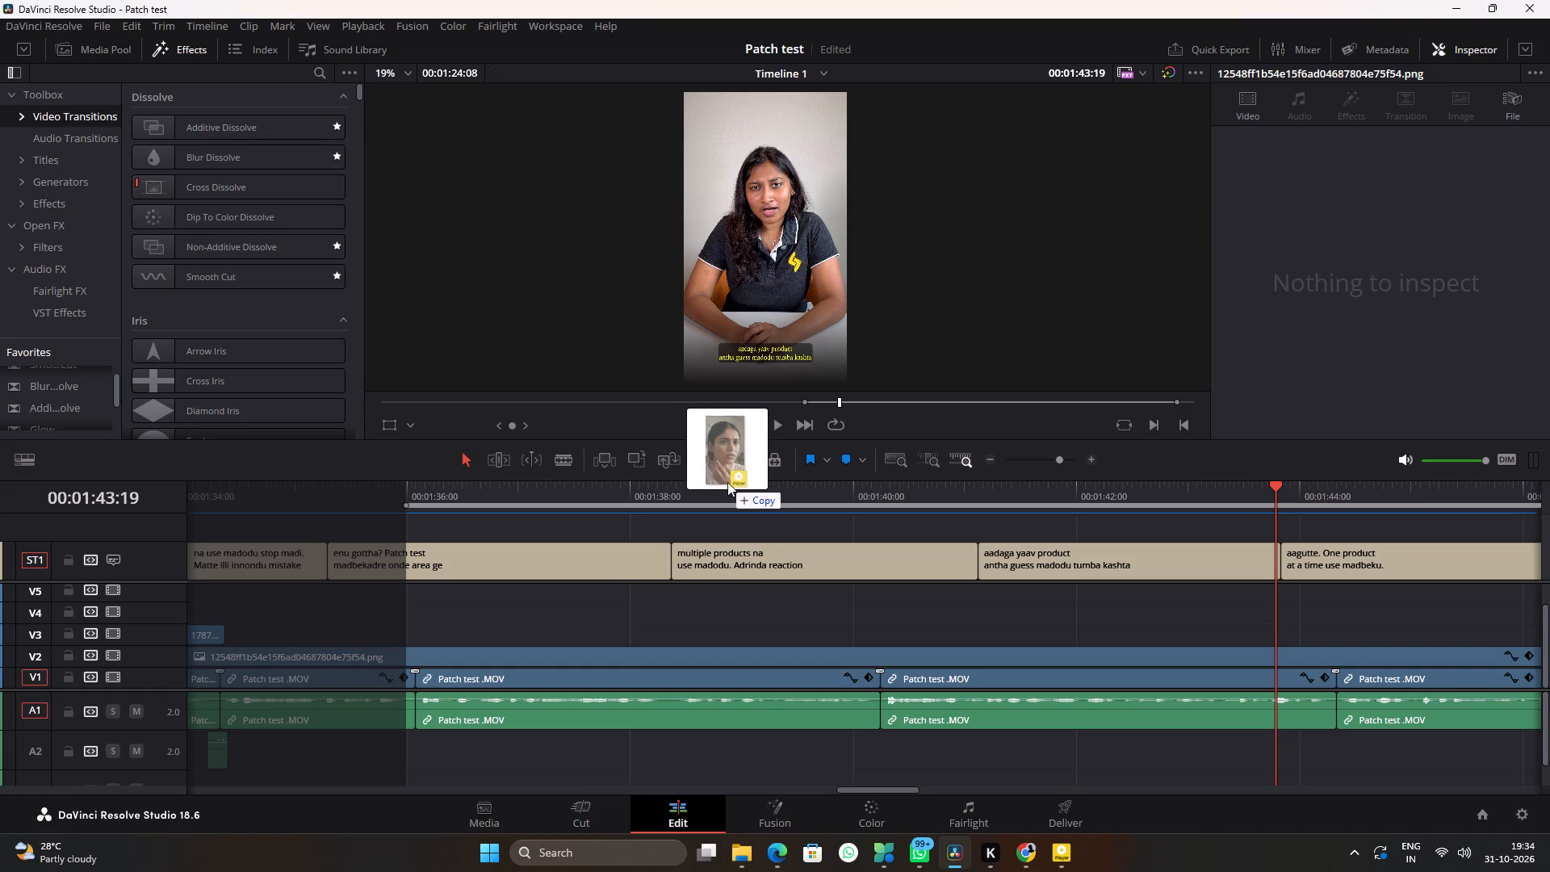
drag(727, 482, 478, 630)
Play through the oil-on-face clip and move it earlier on V3 to start about 00:01:36:01, near the V1 cut.
click(468, 501)
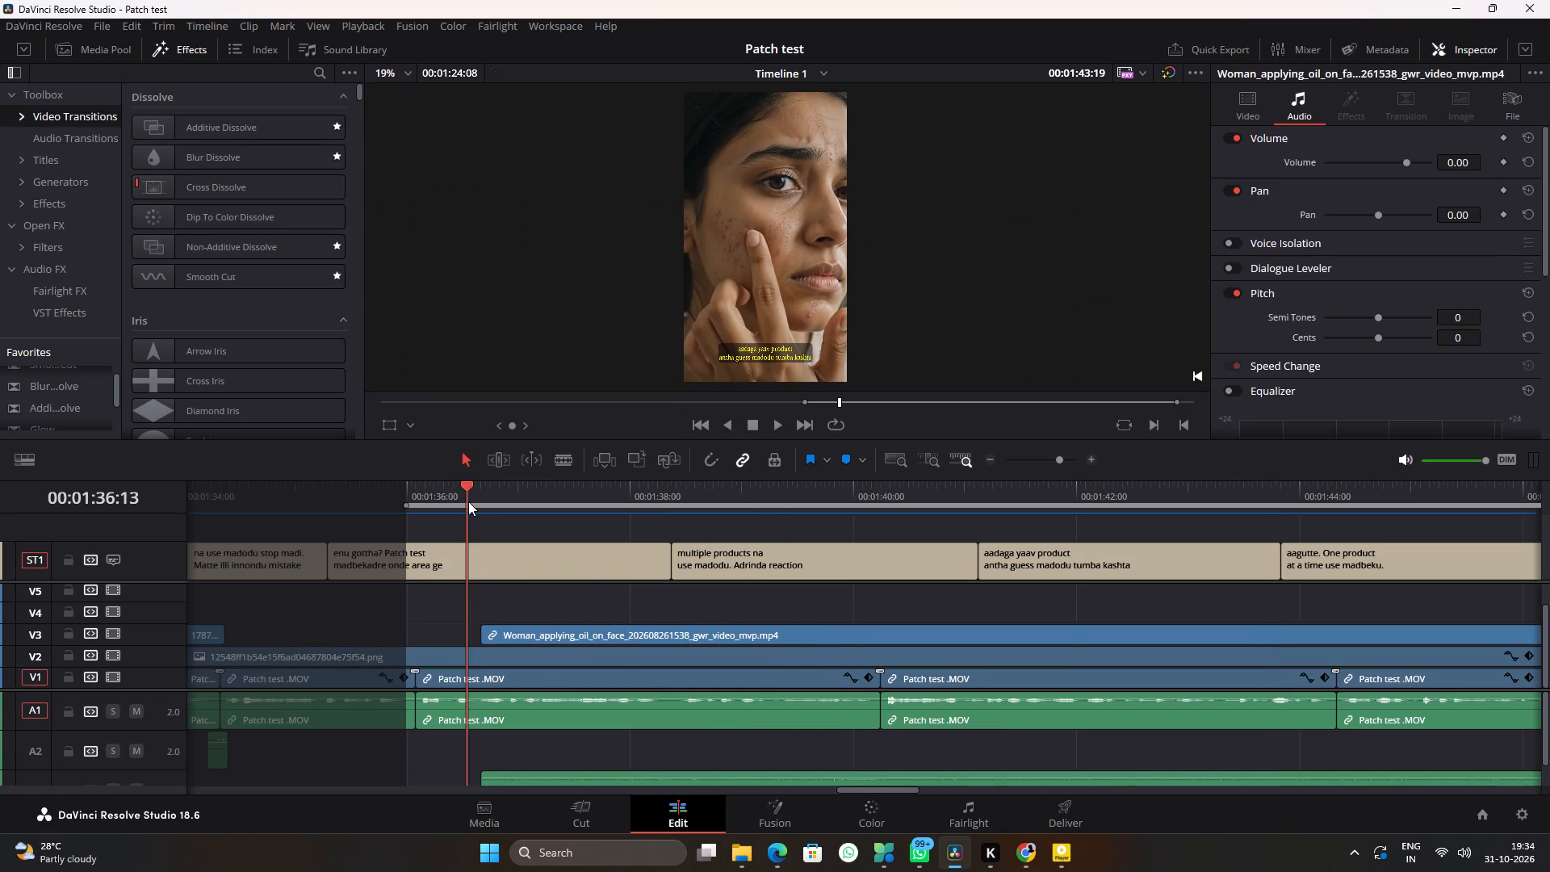
key(space)
alt+scroll(576, 627, up, 4)
ctrl+scroll(699, 627, down, 3)
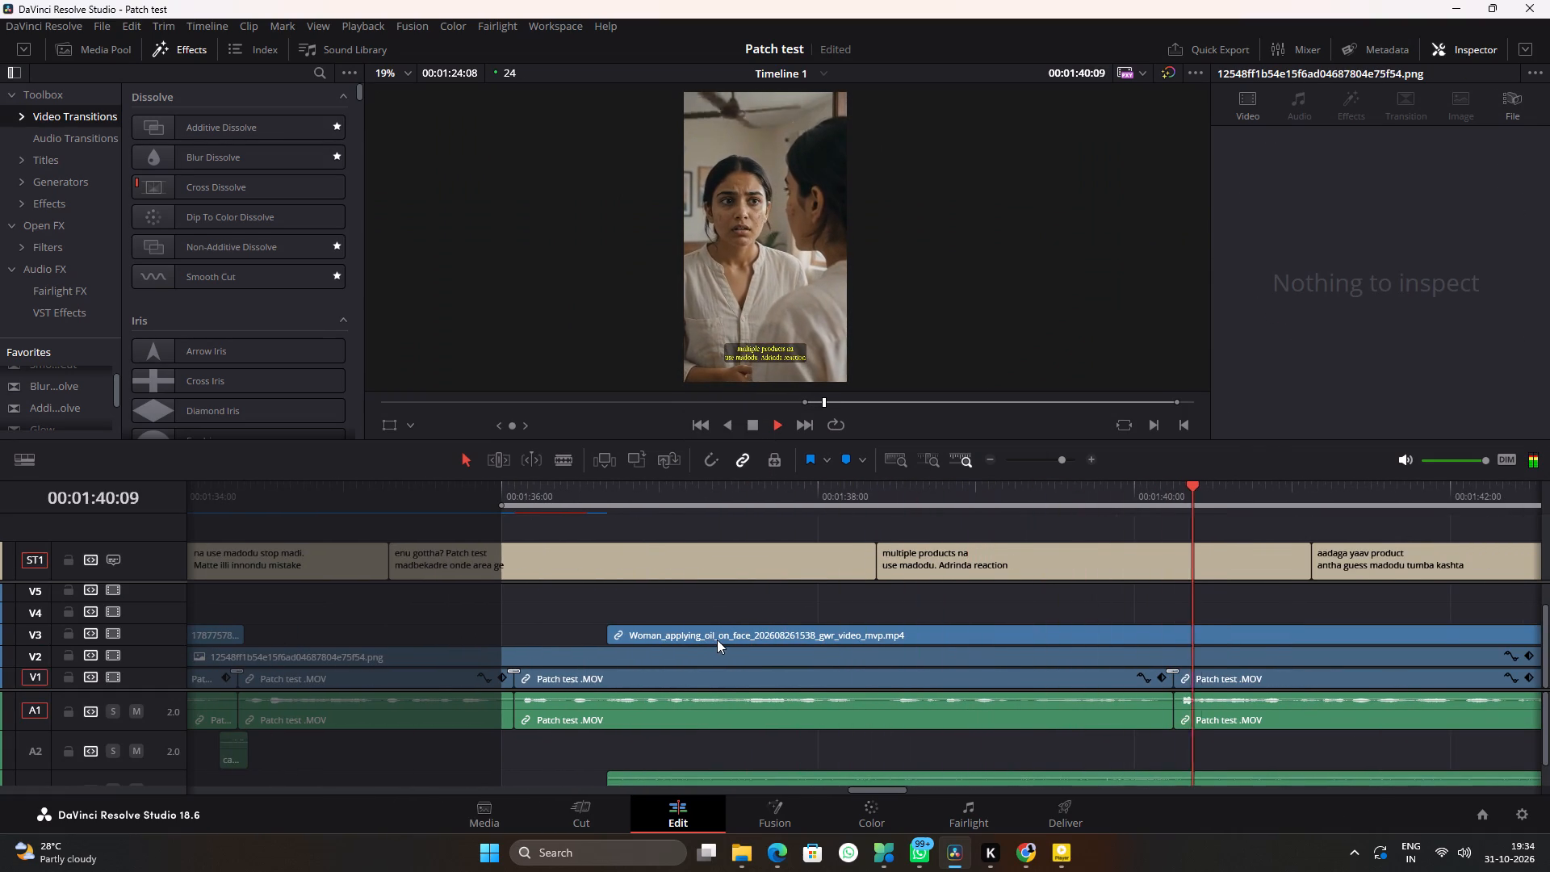
key(space)
click(514, 493)
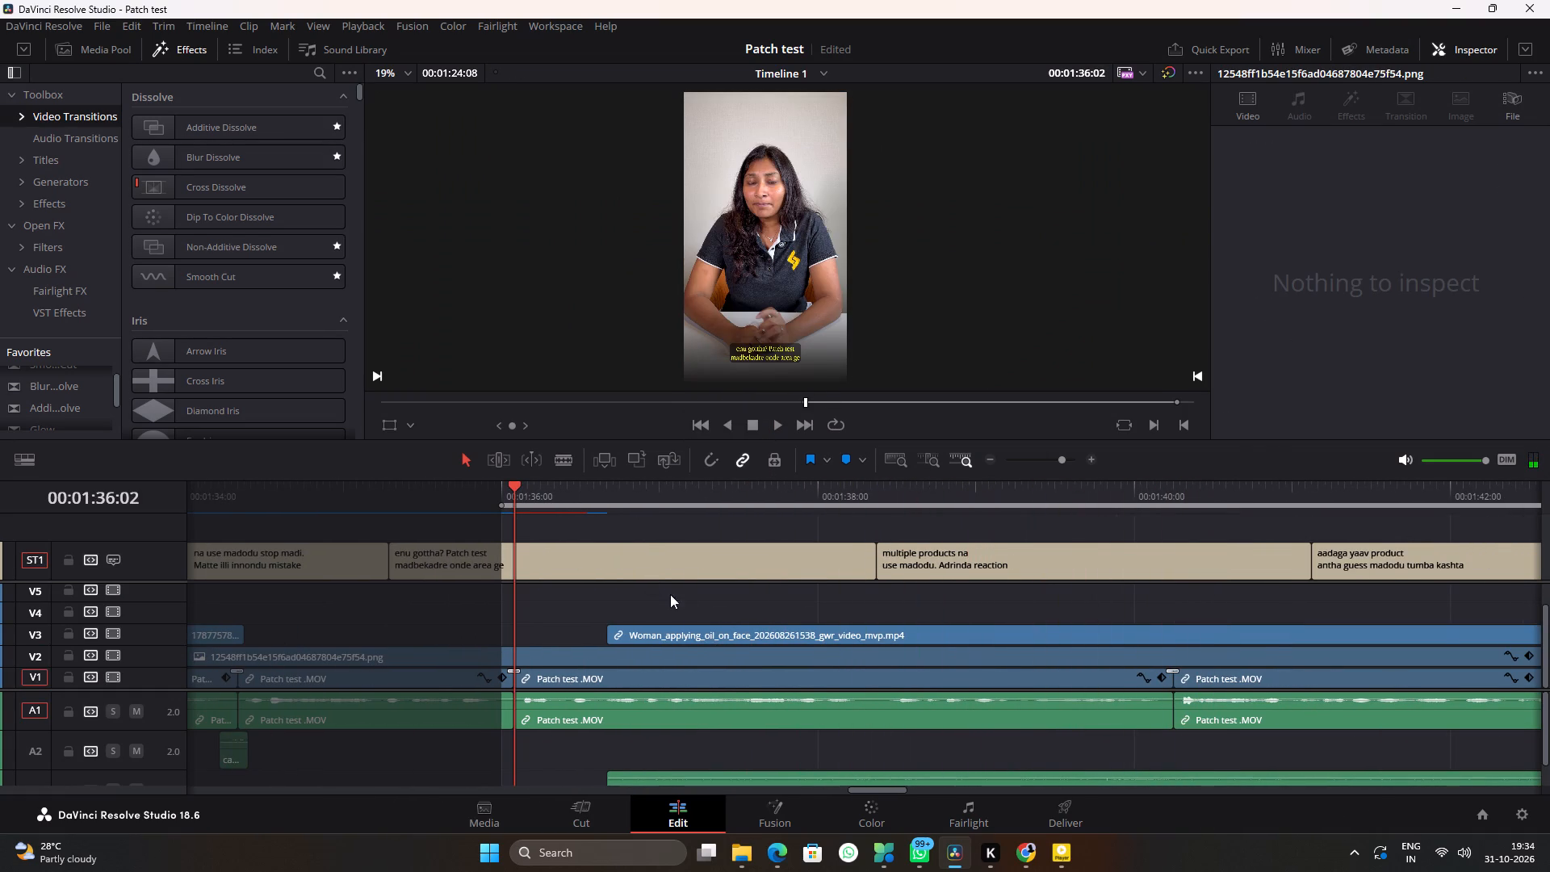
drag(729, 632, 626, 631)
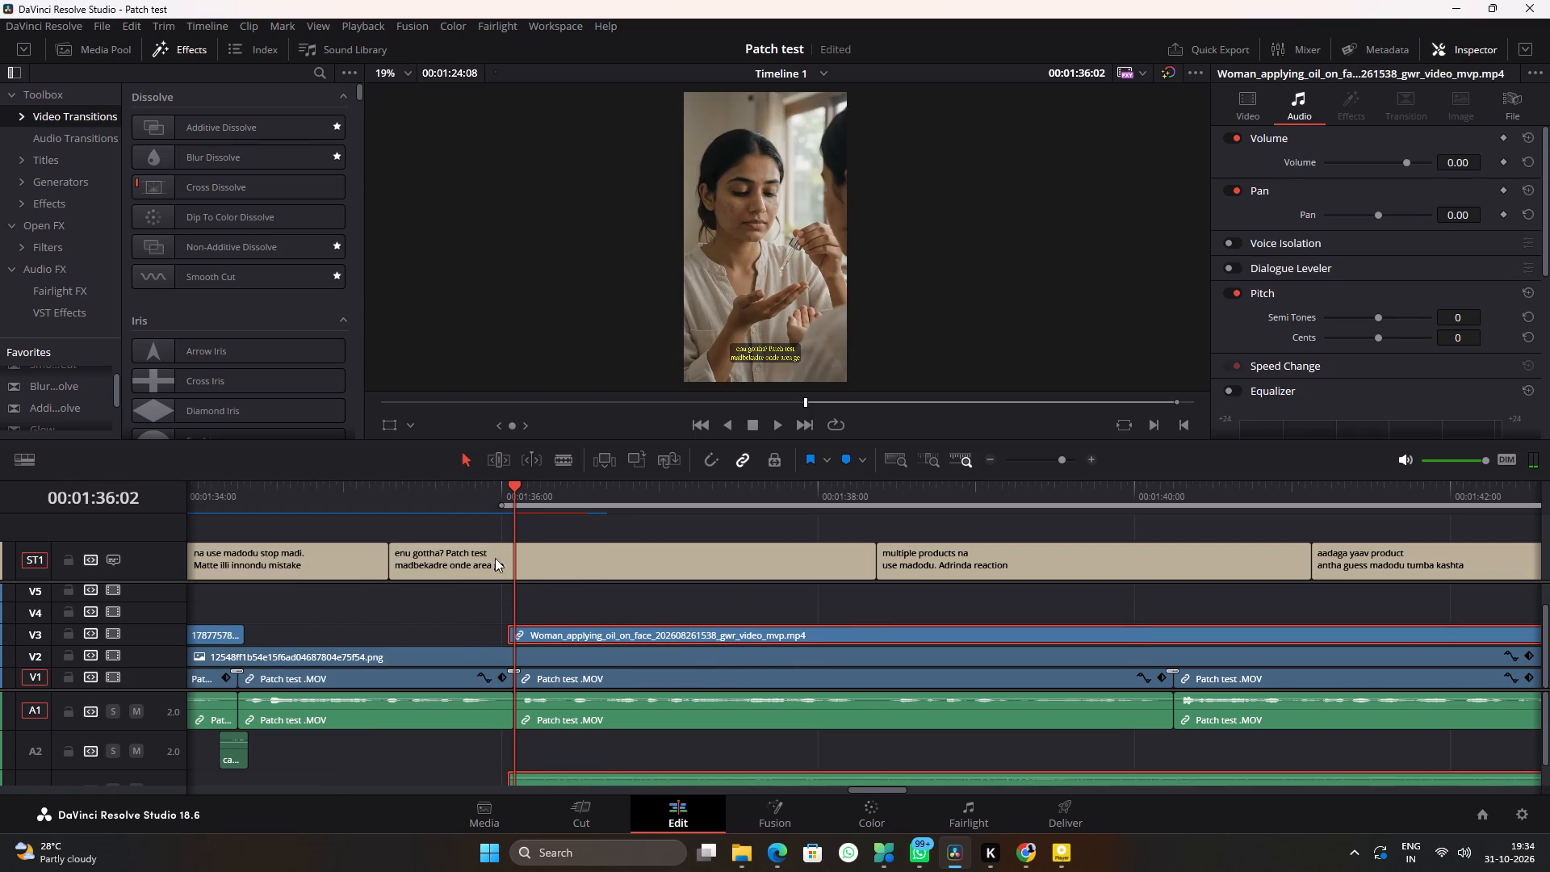
Play the timeline from about 00:01:35:17 to 00:01:42:13 to check the repositioned oil-on-face clip against the subtitles.
click(454, 513)
key(space)
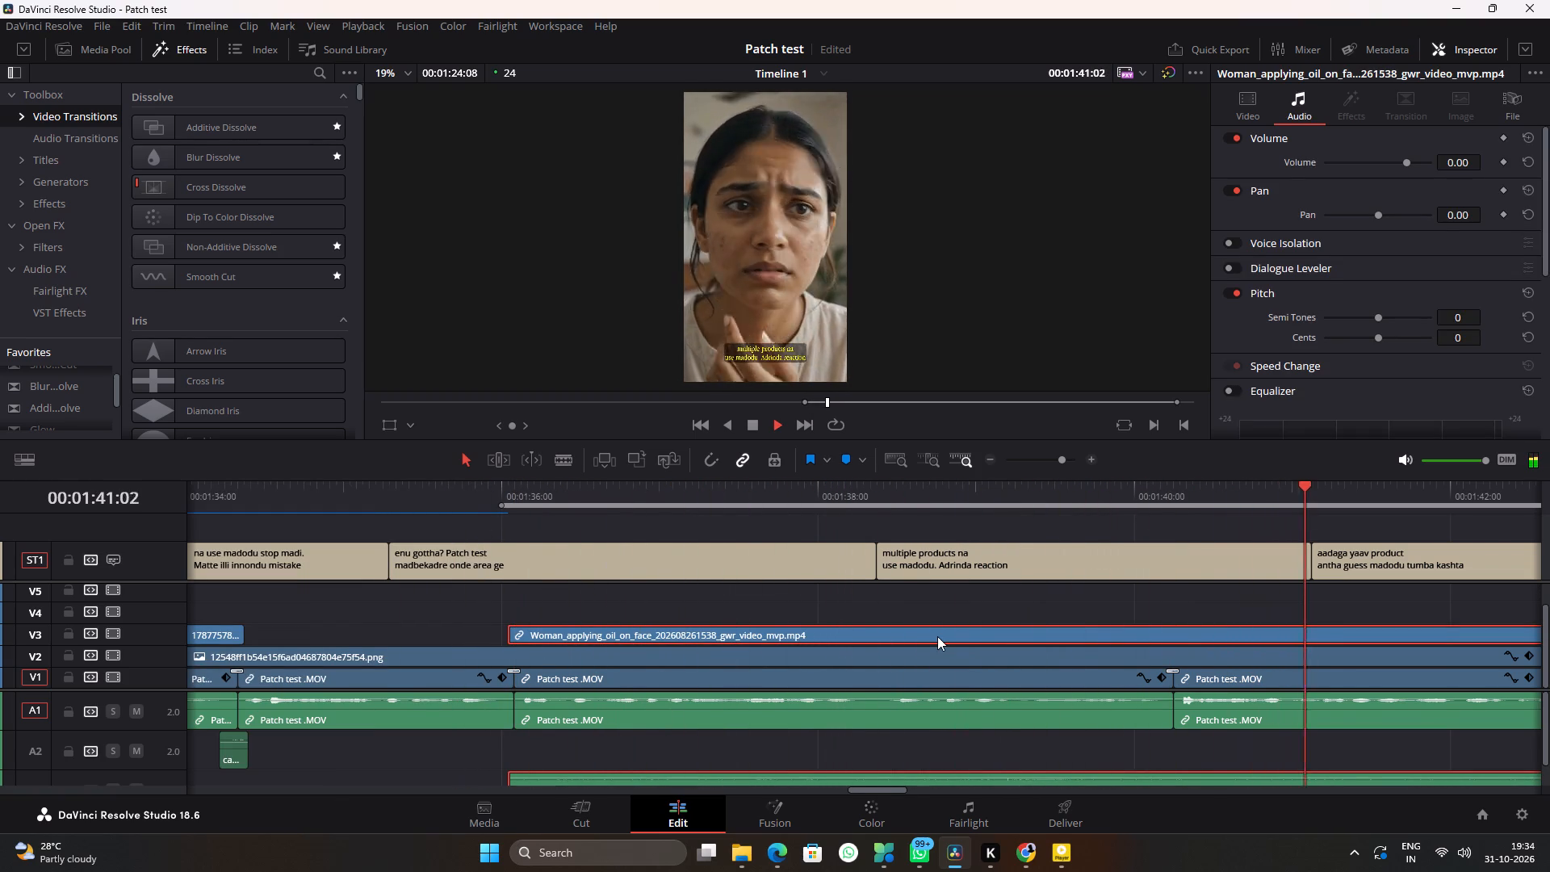
ctrl+scroll(938, 636, down, 9)
key(space)
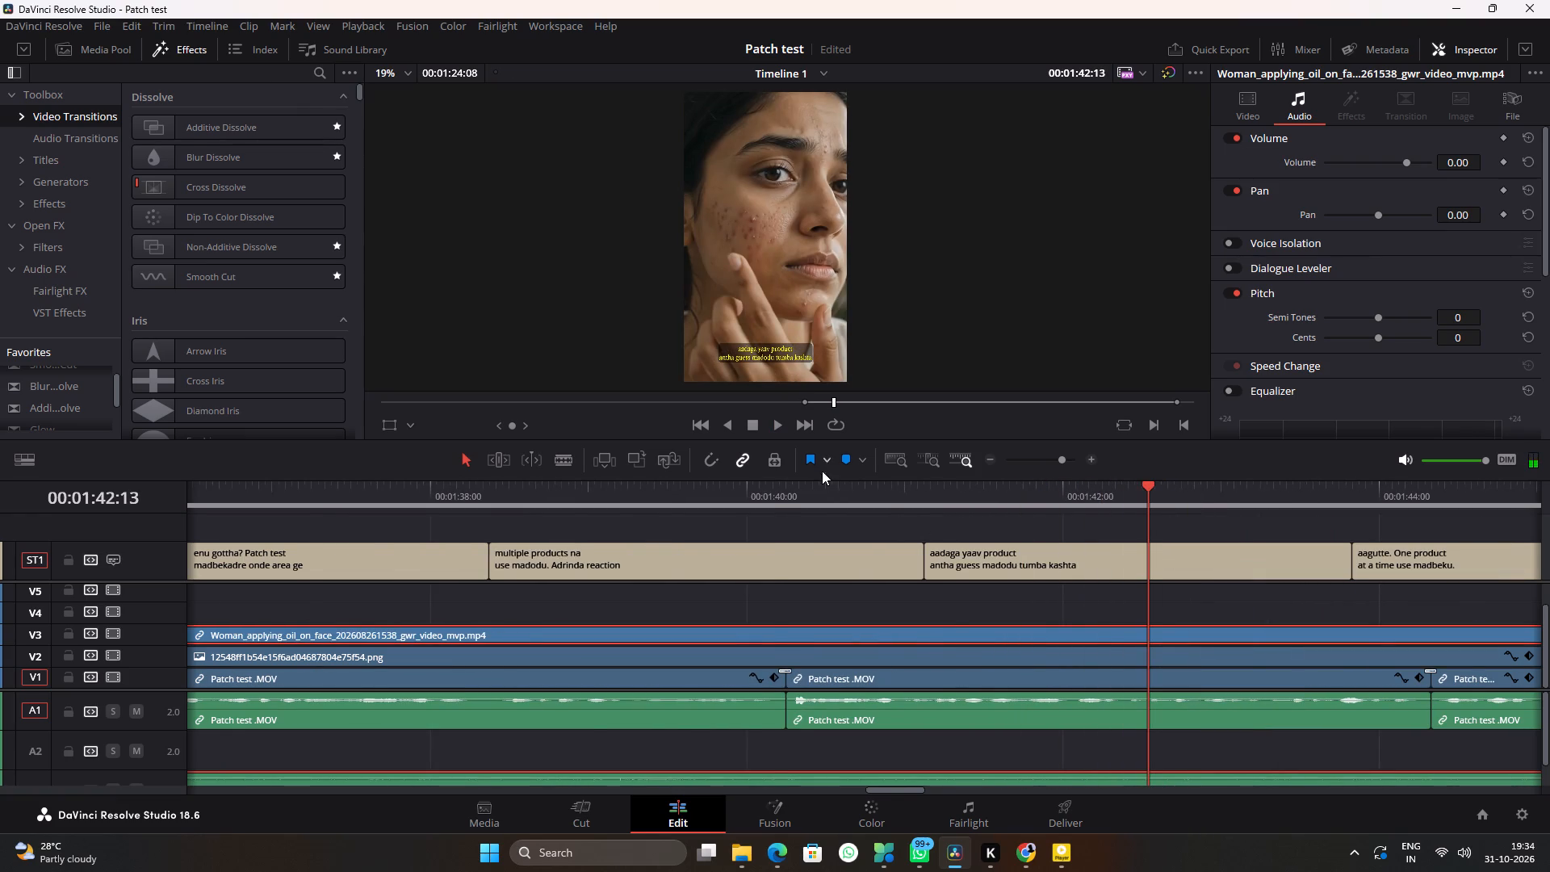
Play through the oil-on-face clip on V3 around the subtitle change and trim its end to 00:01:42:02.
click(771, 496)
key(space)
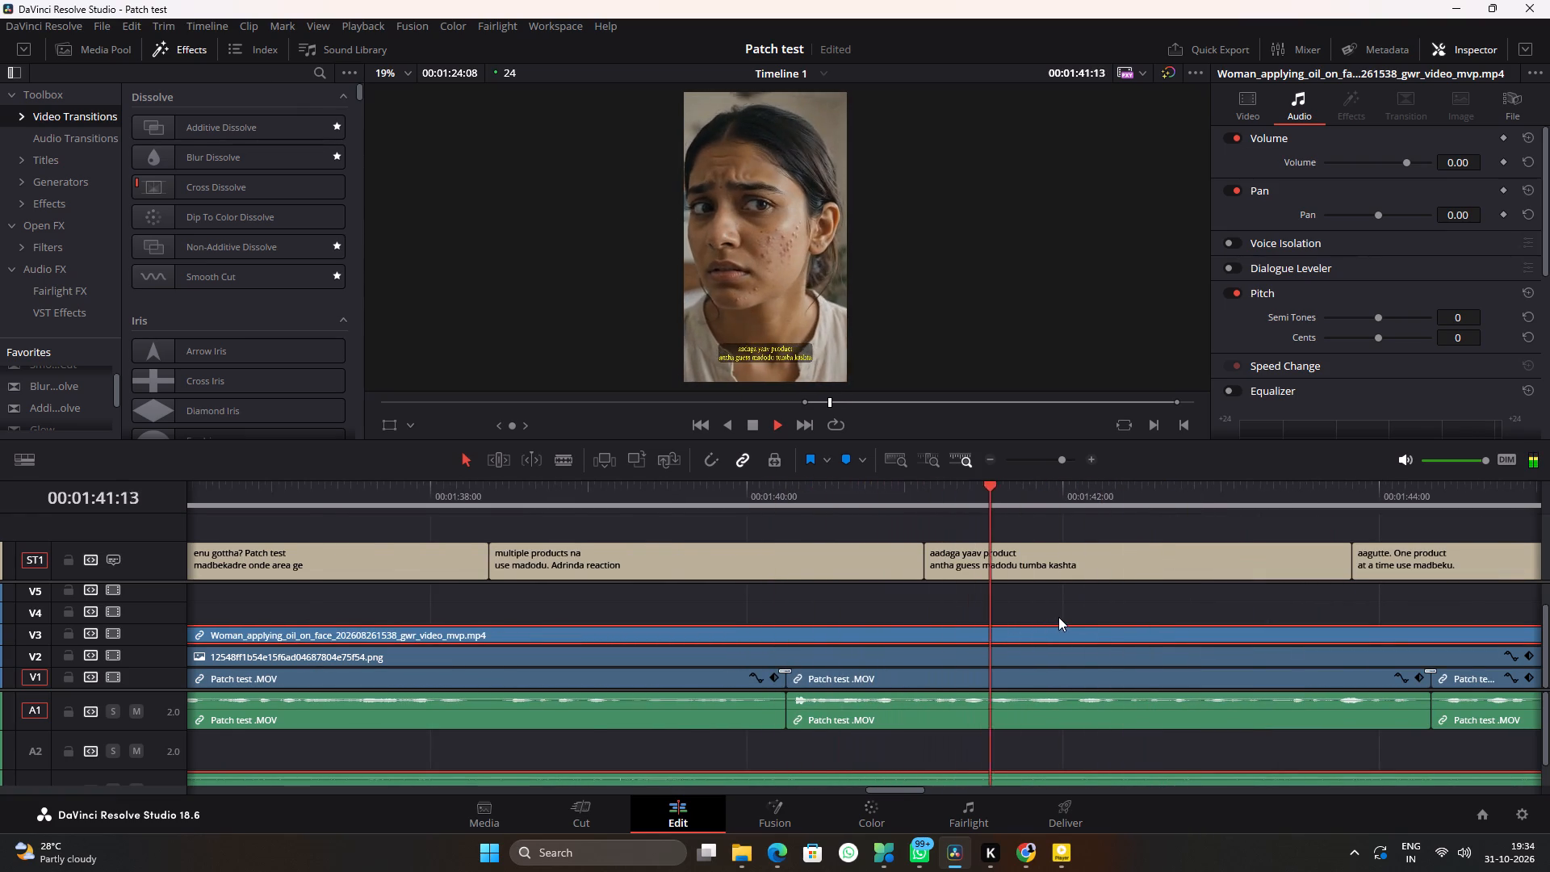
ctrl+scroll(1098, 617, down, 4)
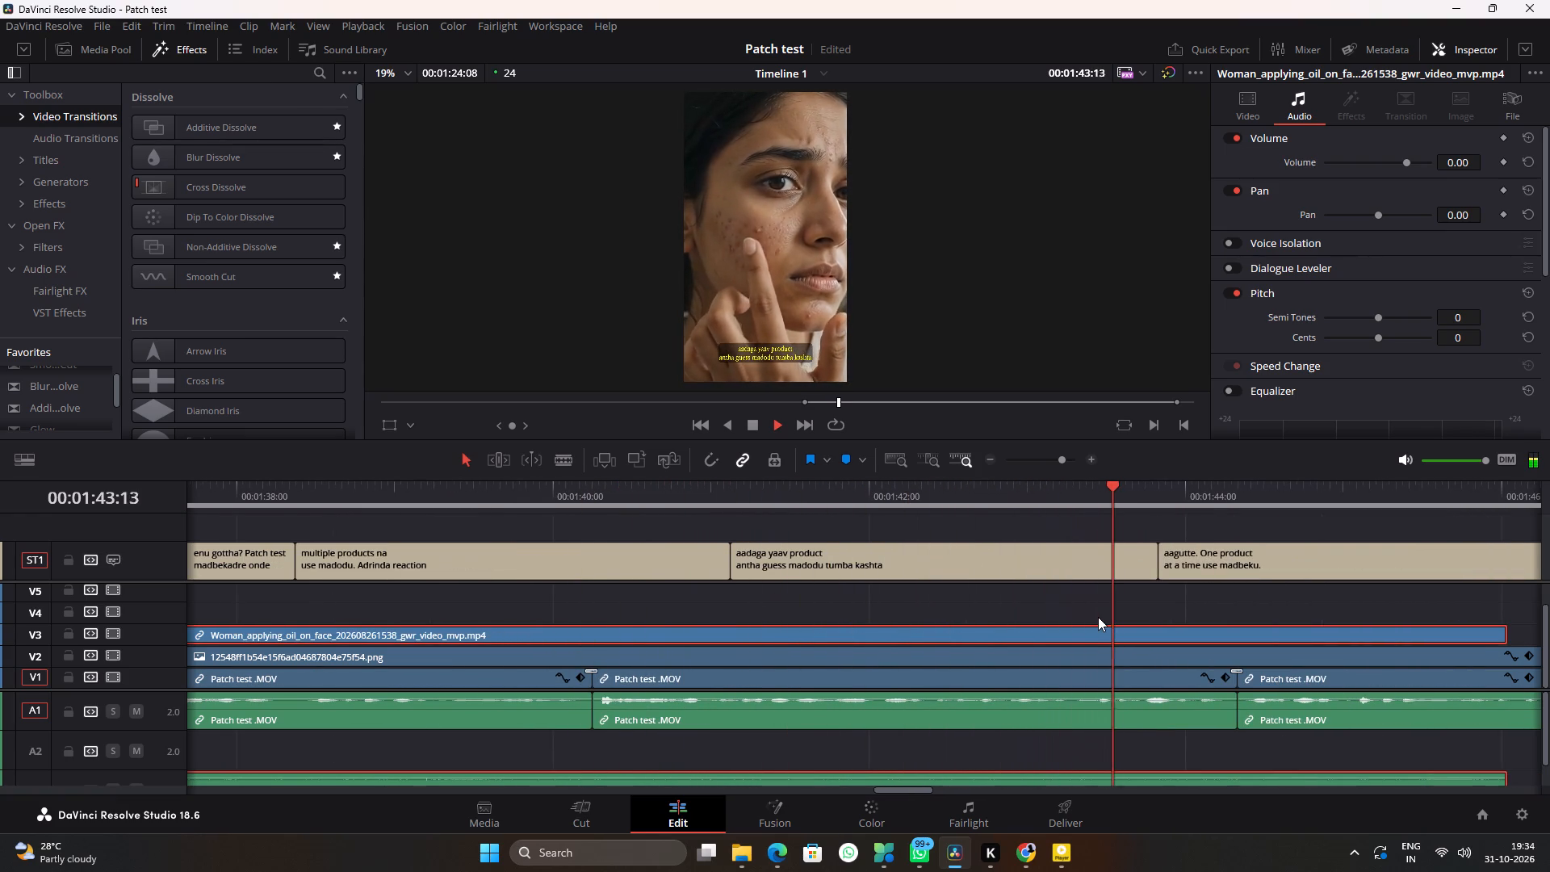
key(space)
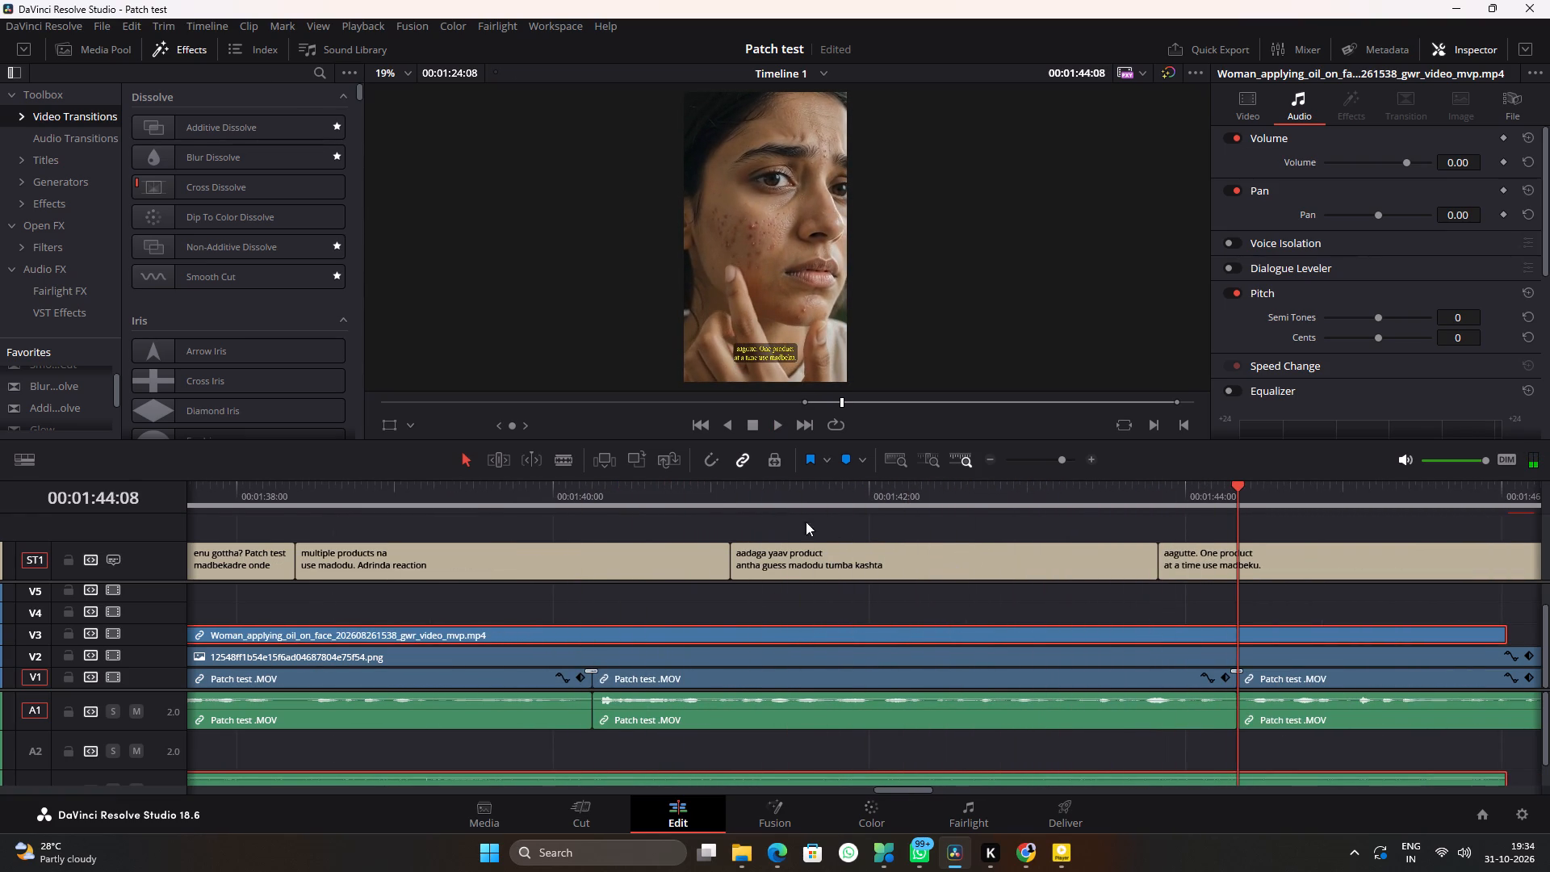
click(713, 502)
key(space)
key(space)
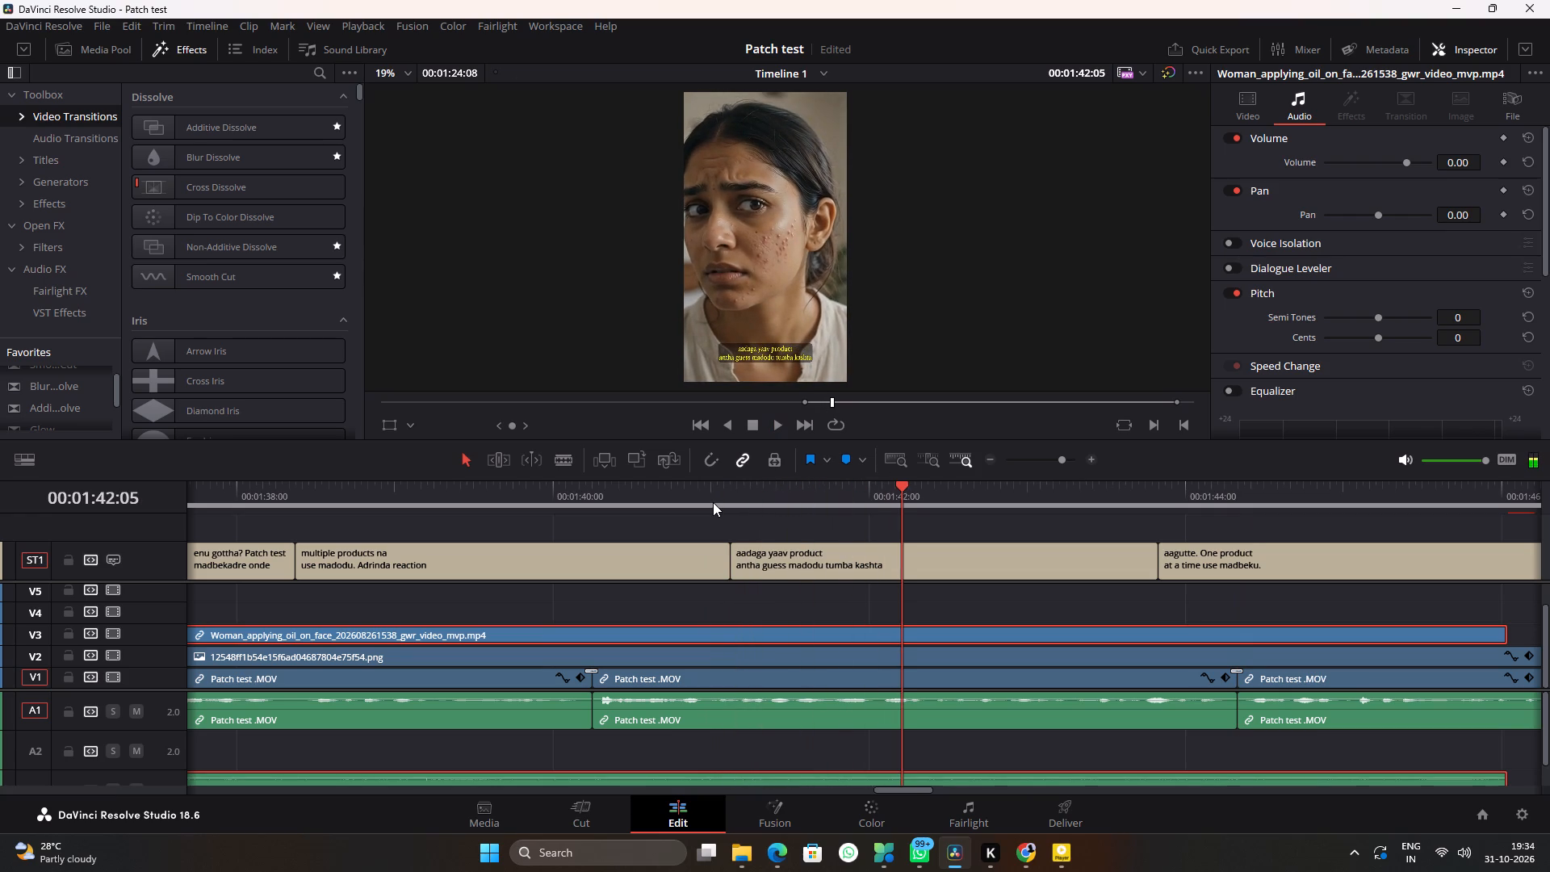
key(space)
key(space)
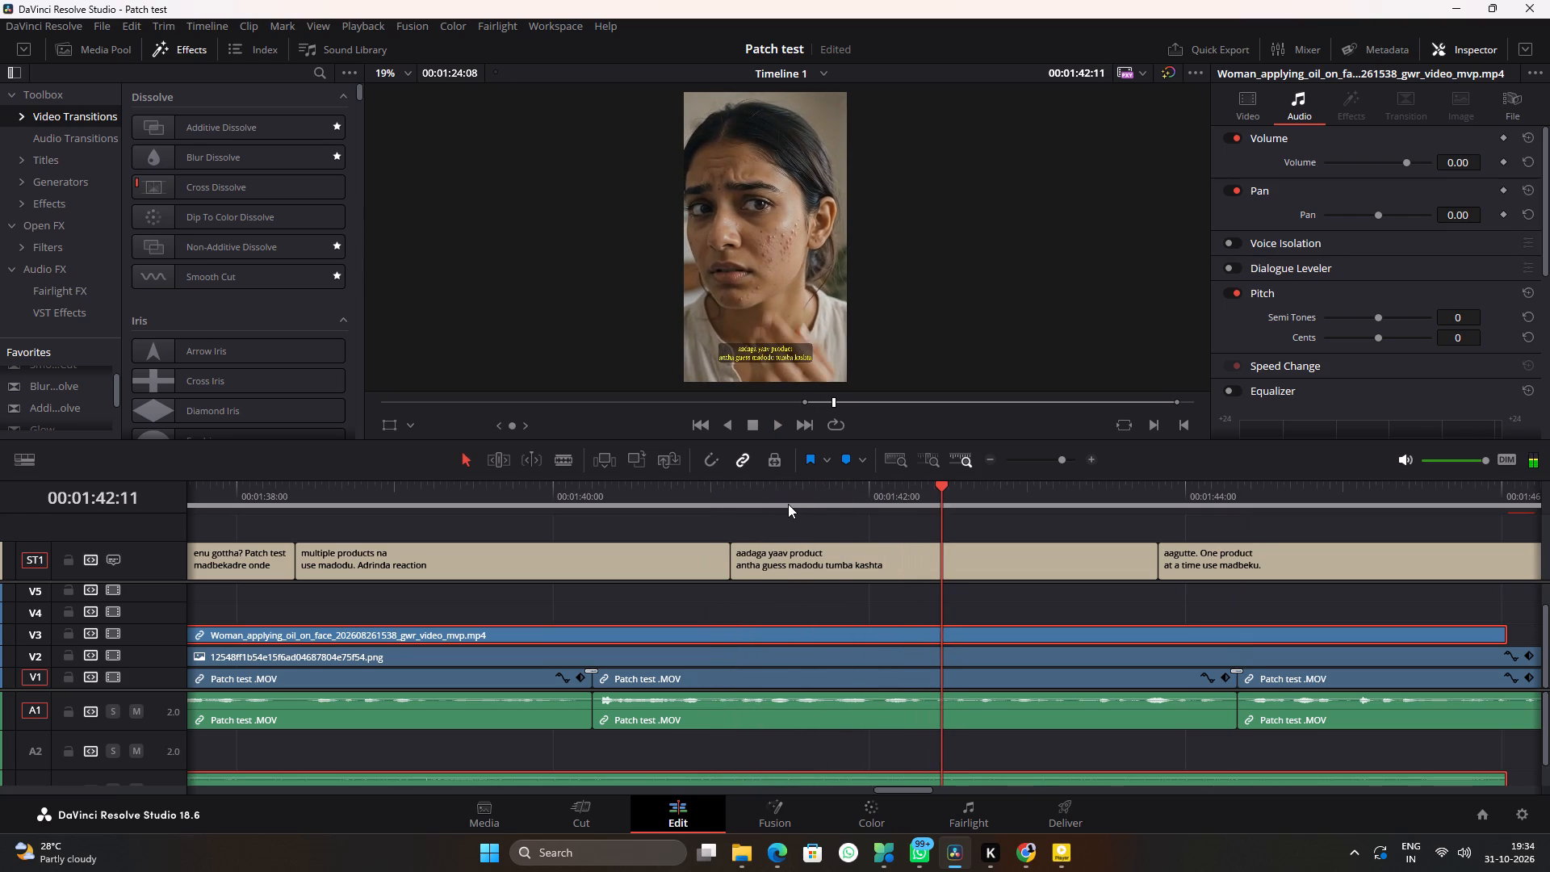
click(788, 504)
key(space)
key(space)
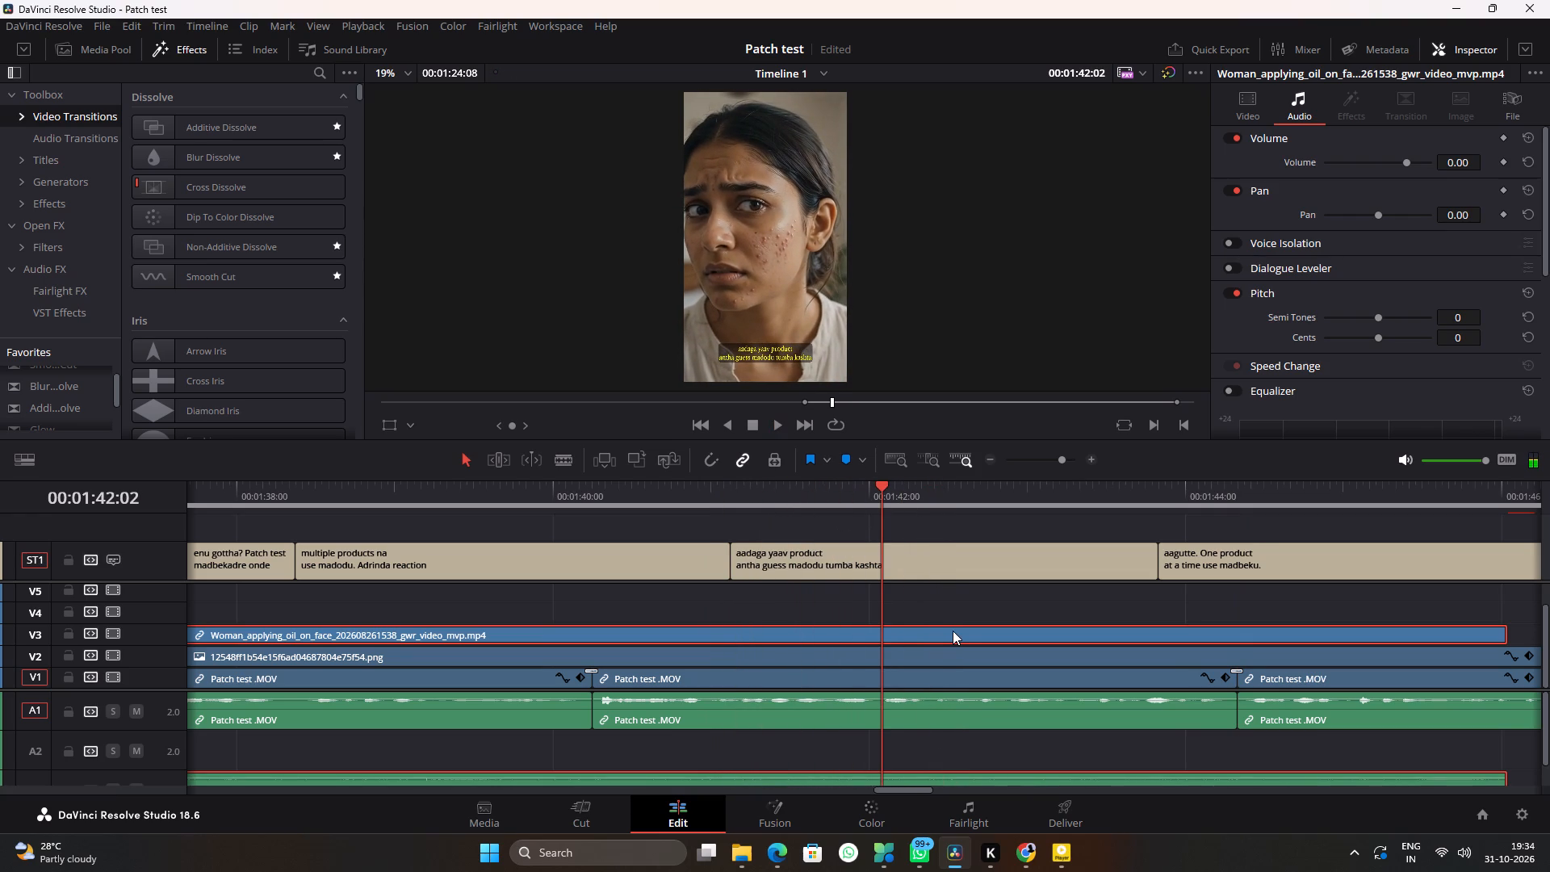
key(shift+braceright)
Trim the end of the oil-on-face clip on V3 to 00:01:41:23 and play across the new end point.
click(542, 505)
key(space)
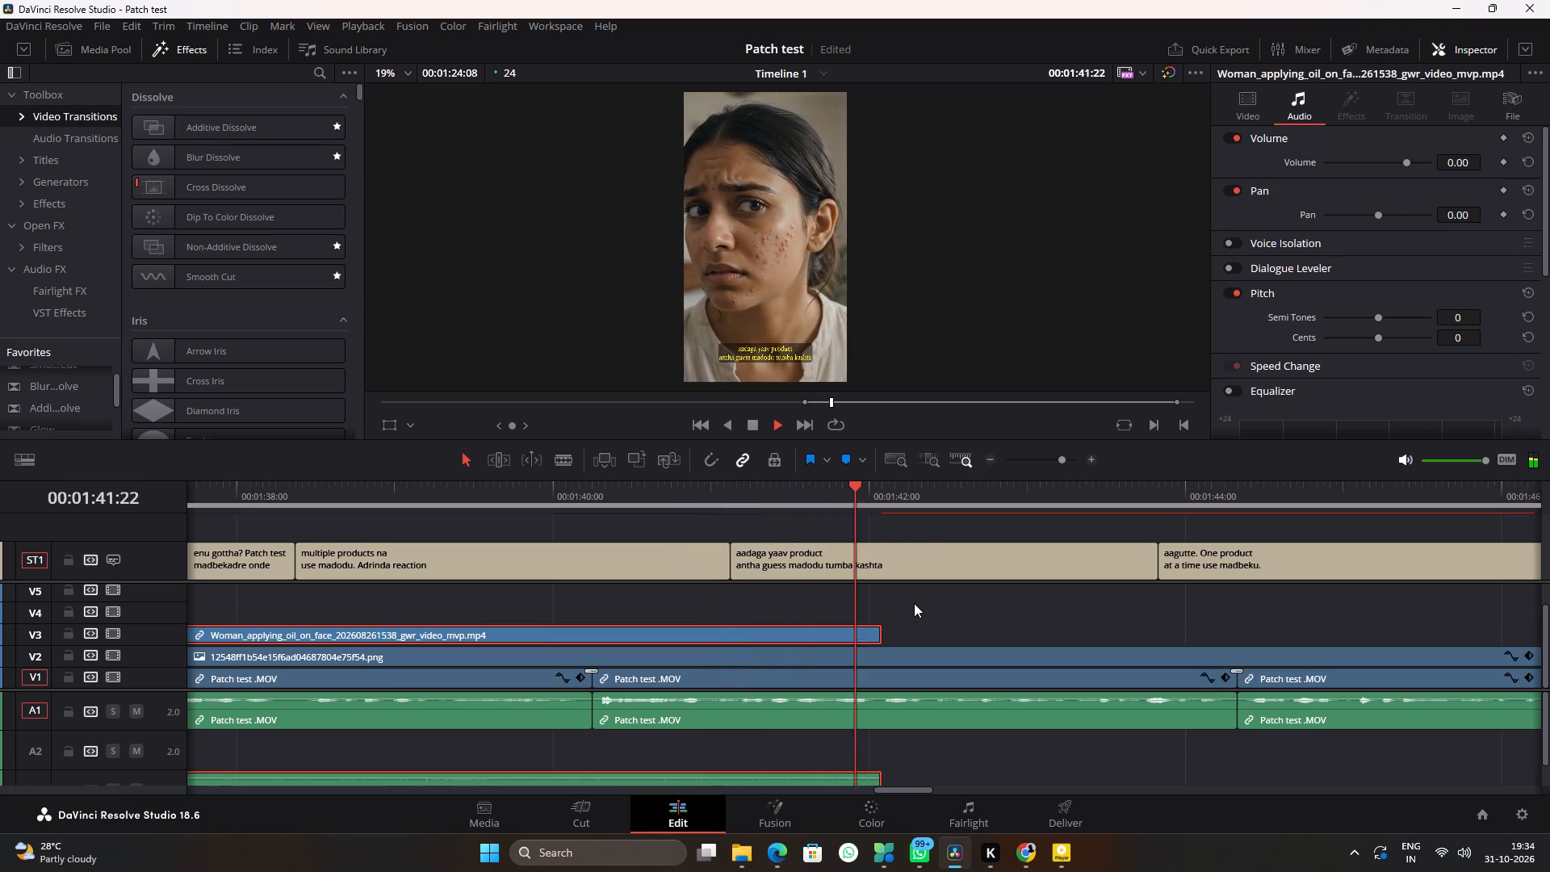
click(765, 491)
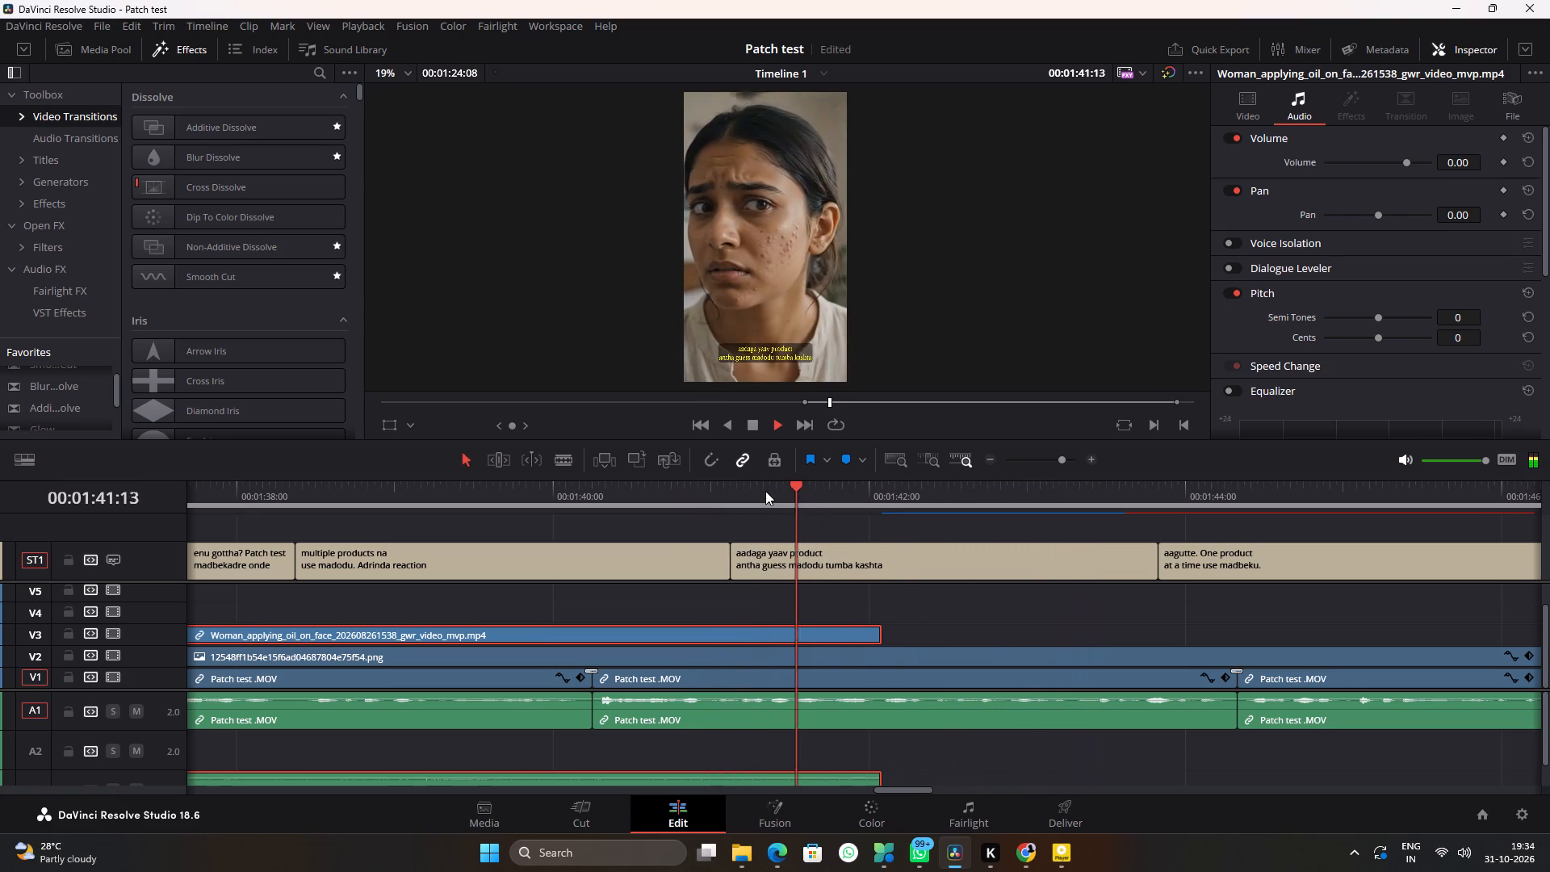
click(765, 490)
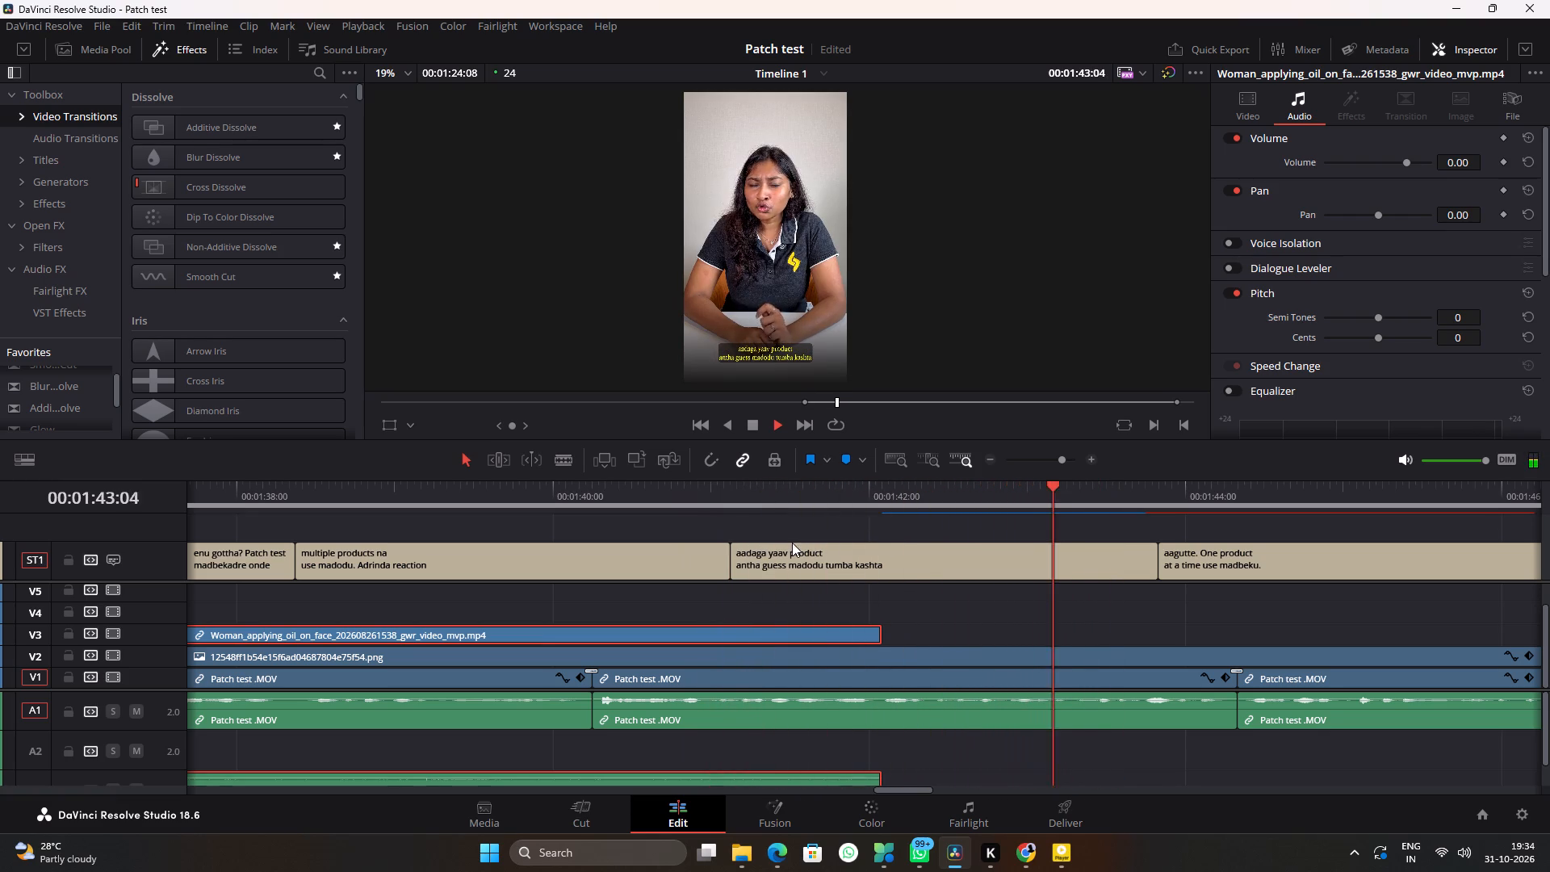
click(745, 493)
key(space)
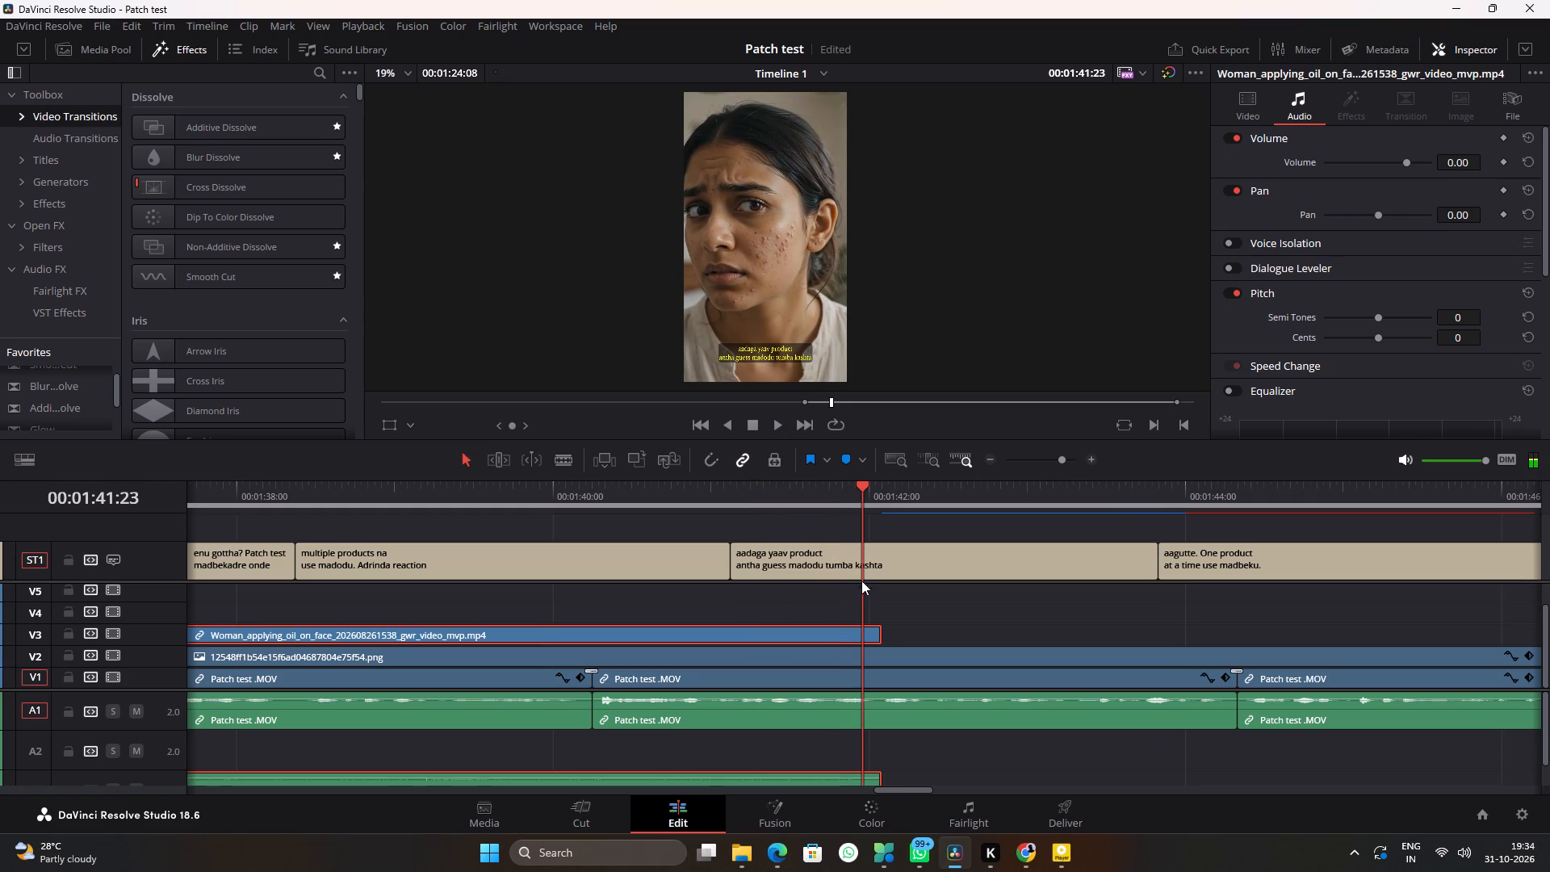
key(shift+braceright)
click(705, 501)
key(space)
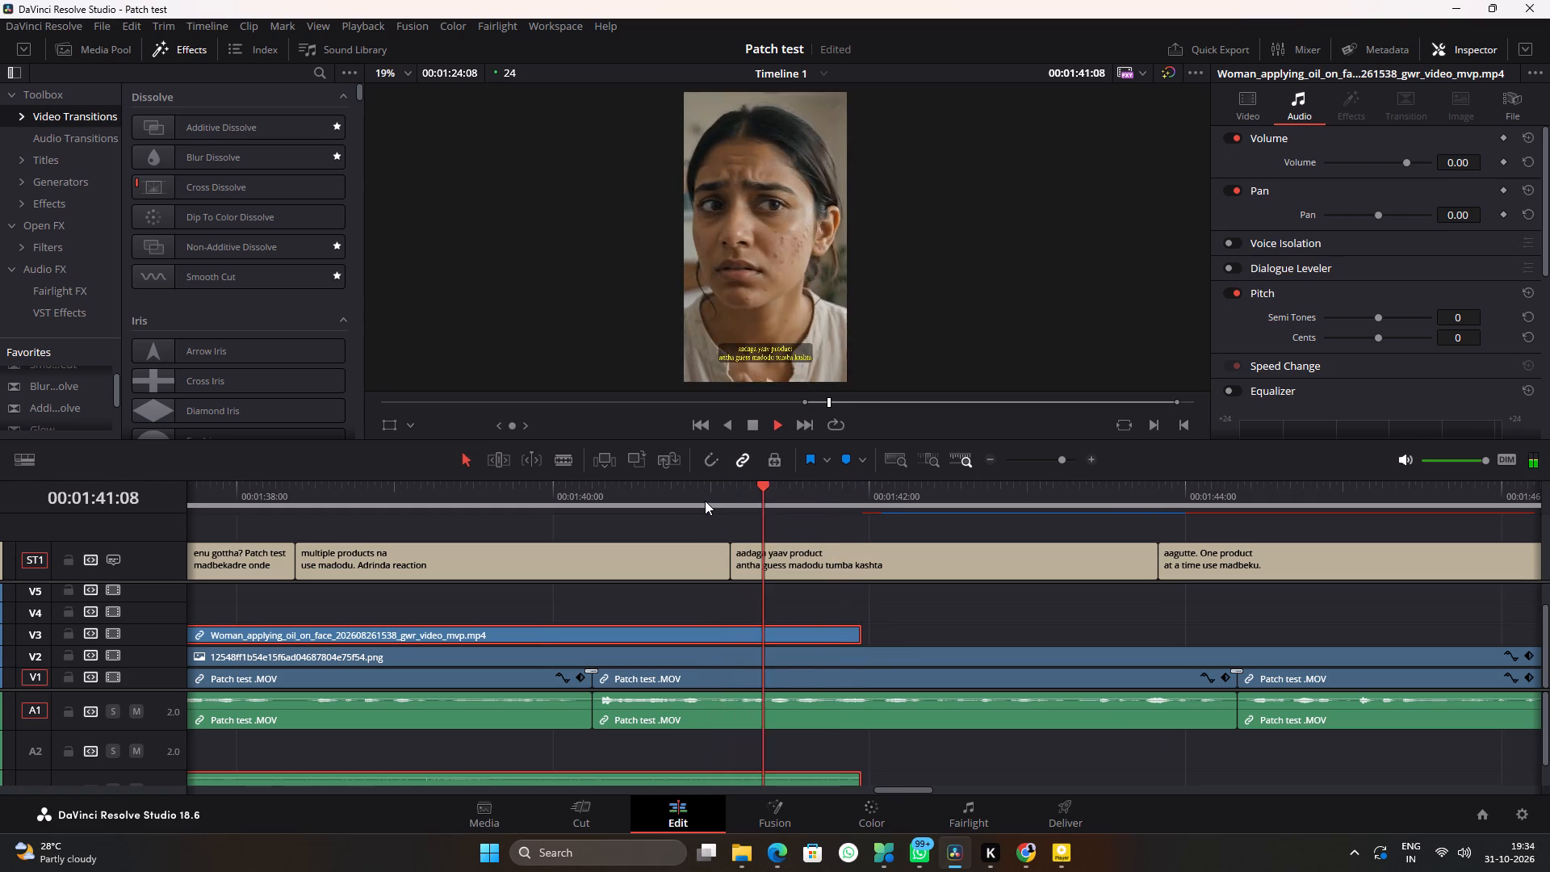
click(705, 501)
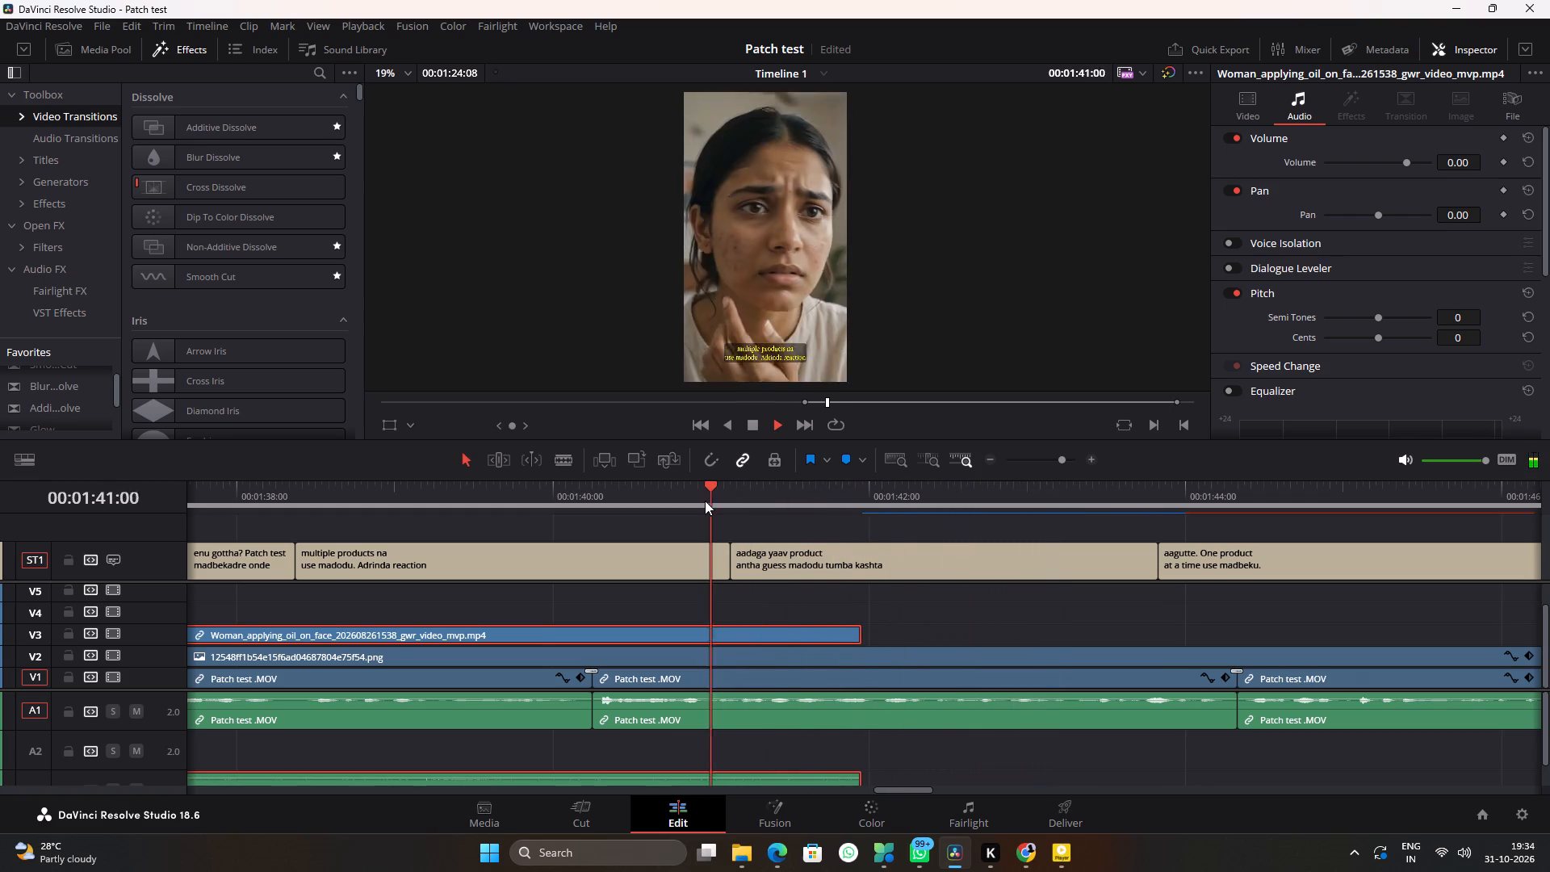
key(space)
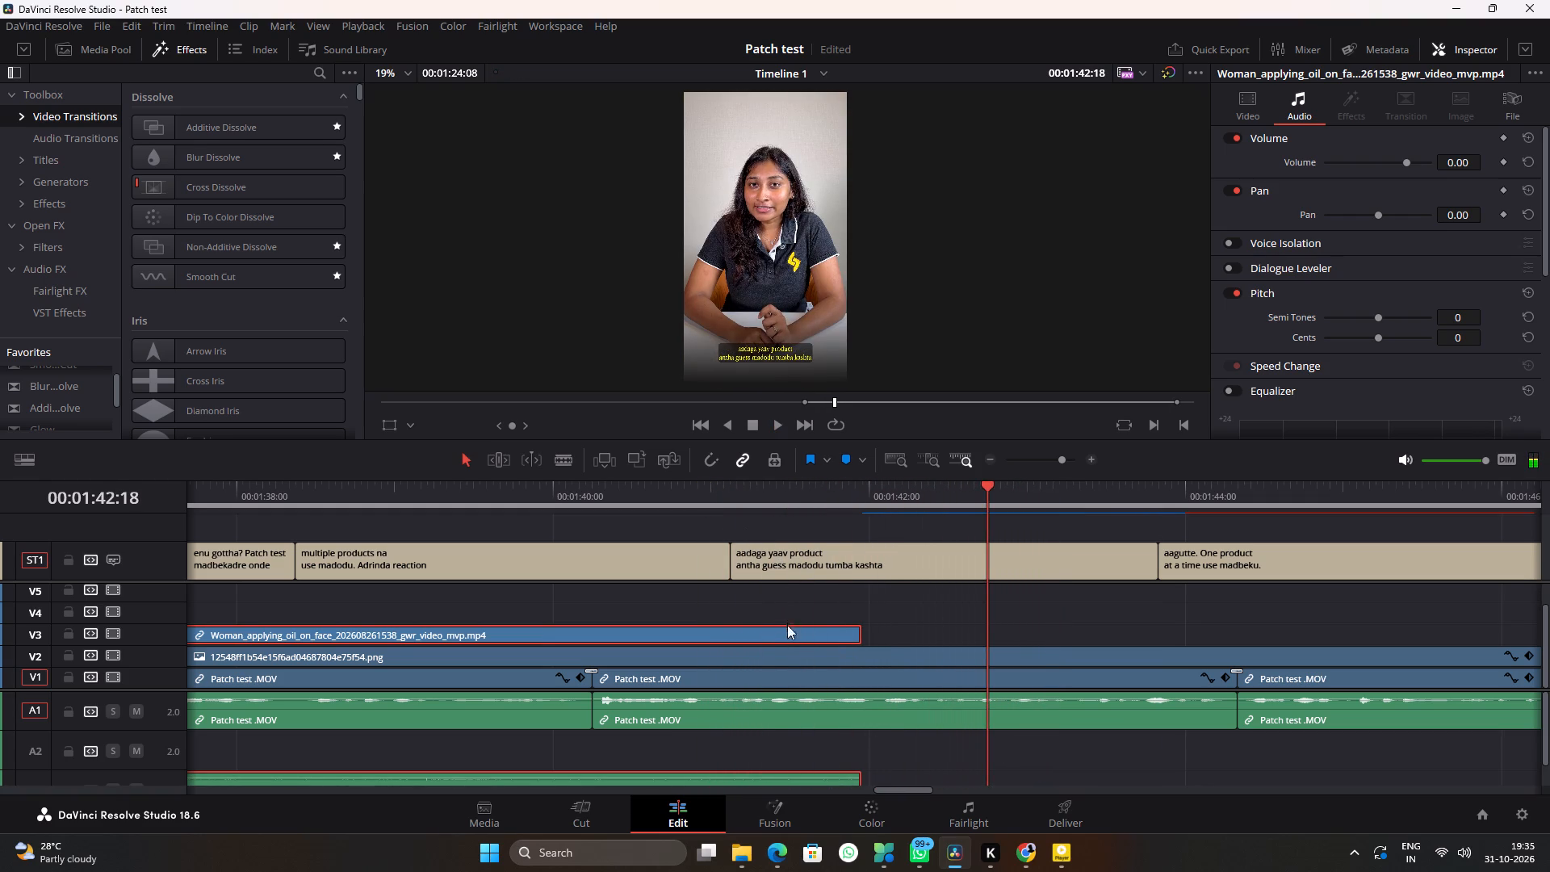
Unlink the oil-on-face clip on V3 from its audio and delete the audio part.
right_click(786, 635)
click(823, 622)
click(806, 744)
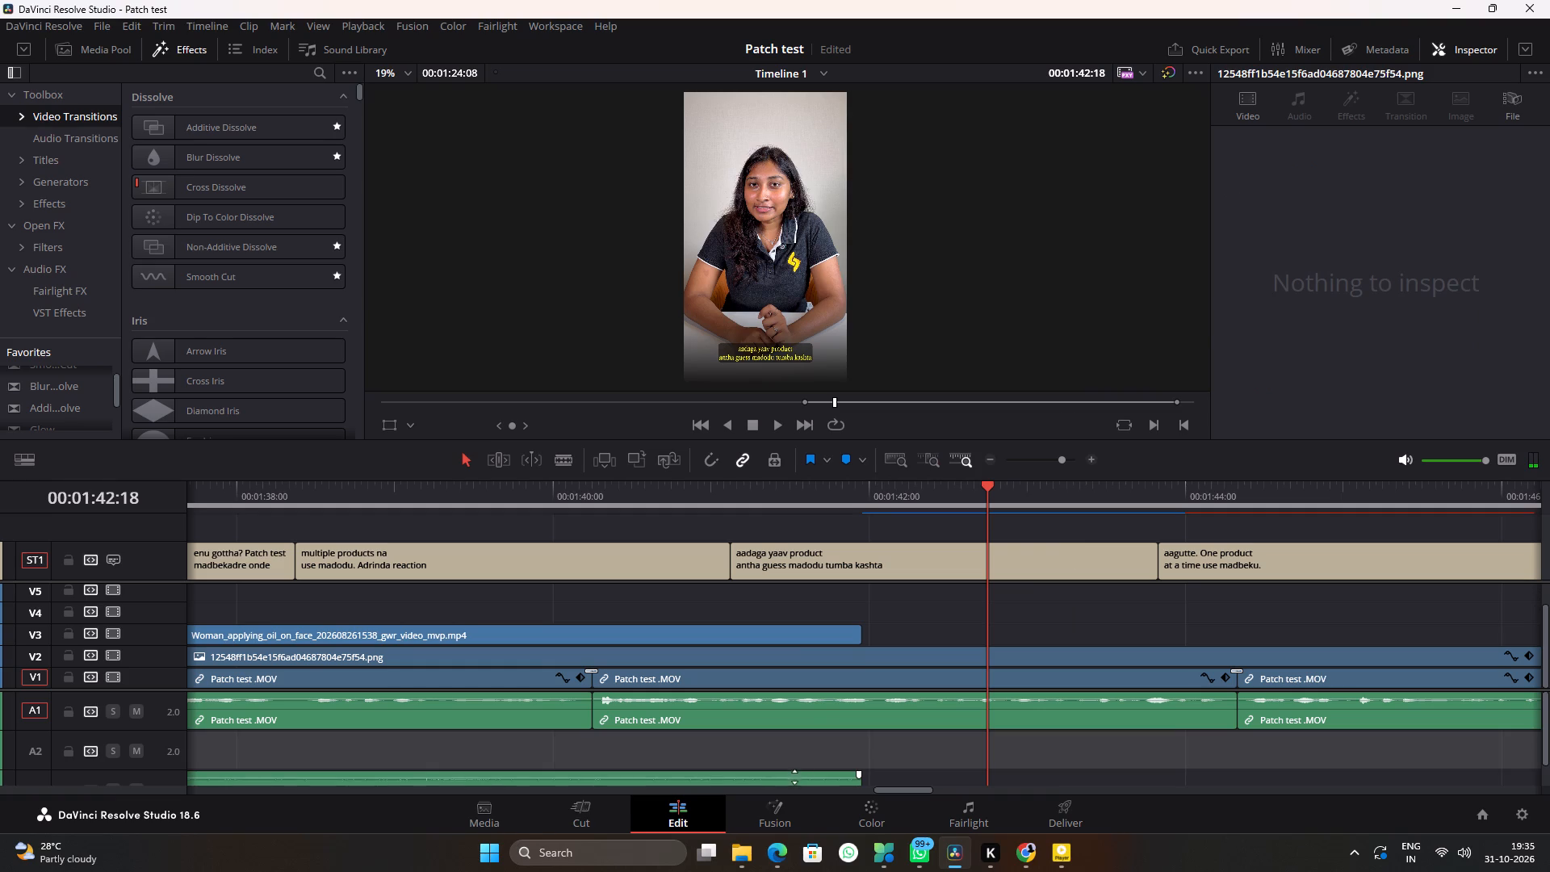
click(794, 778)
click(786, 783)
key(BackSpace)
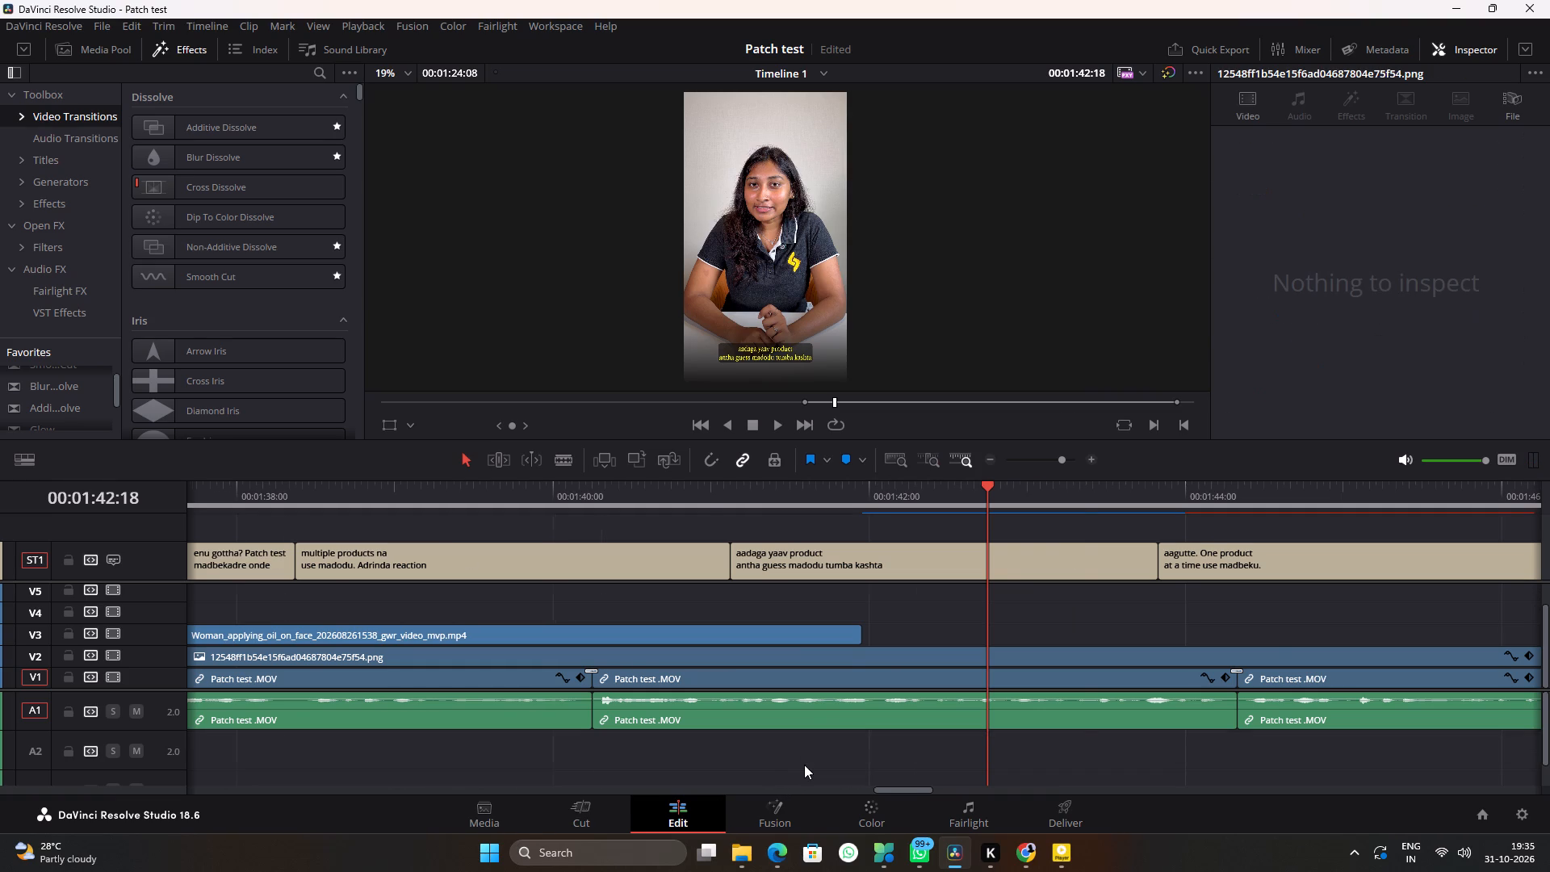
Play the timeline from about 00:01:36:00 to 00:01:46:00 to review the trimmed B-roll and the talking section after it.
ctrl+scroll(804, 765, up, 11)
click(308, 496)
key(space)
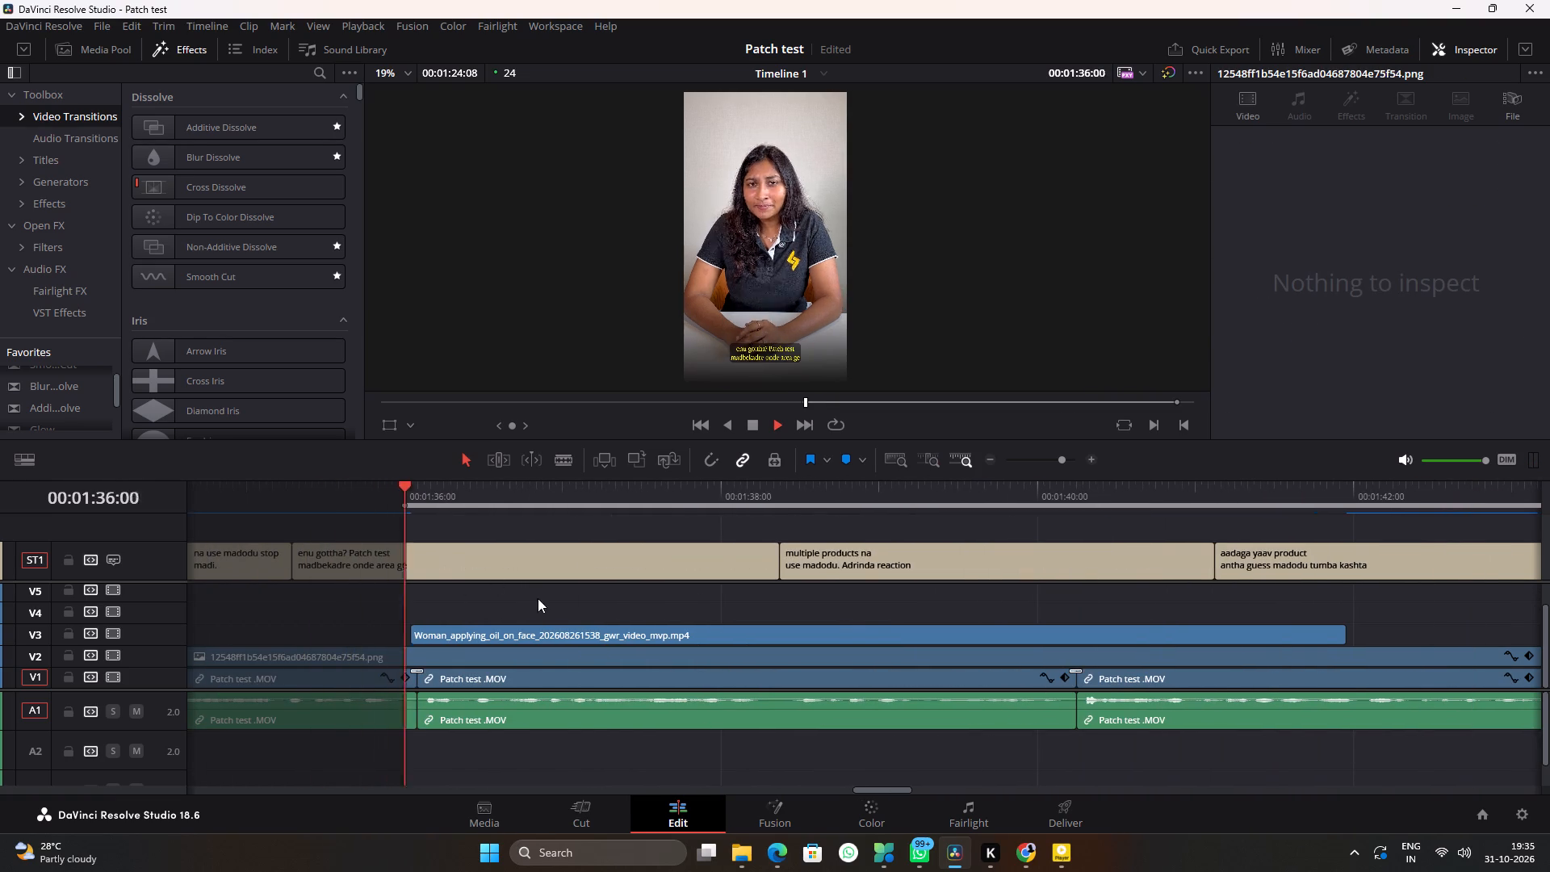
alt+scroll(580, 601, down, 5)
alt+scroll(708, 616, down, 2)
ctrl+scroll(1230, 623, down, 2)
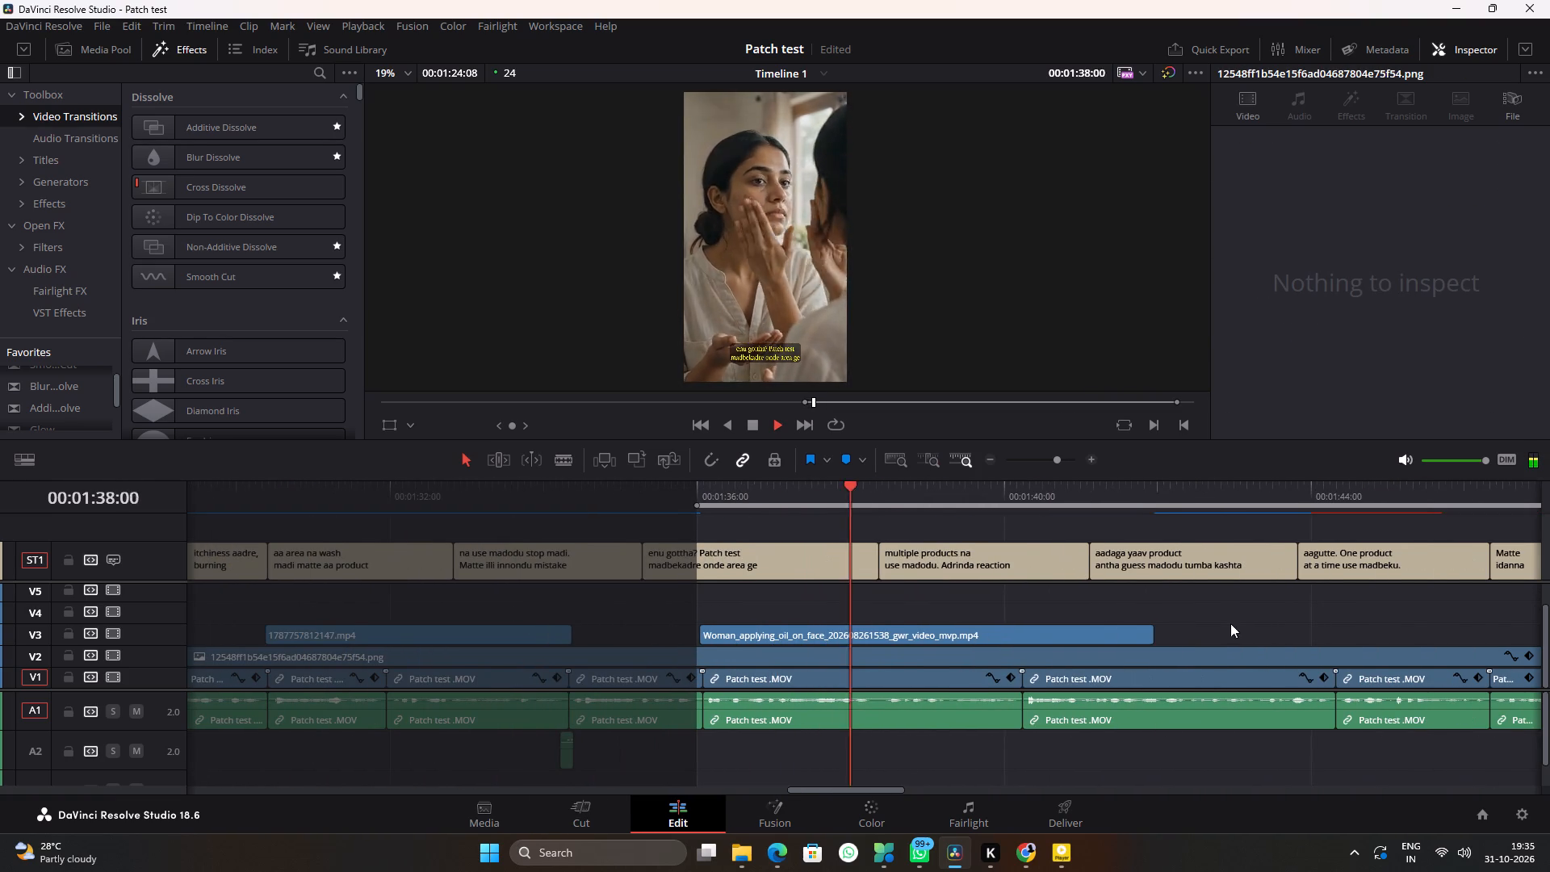
click(1212, 622)
ctrl+scroll(1212, 622, down, 4)
alt+scroll(1132, 618, up, 4)
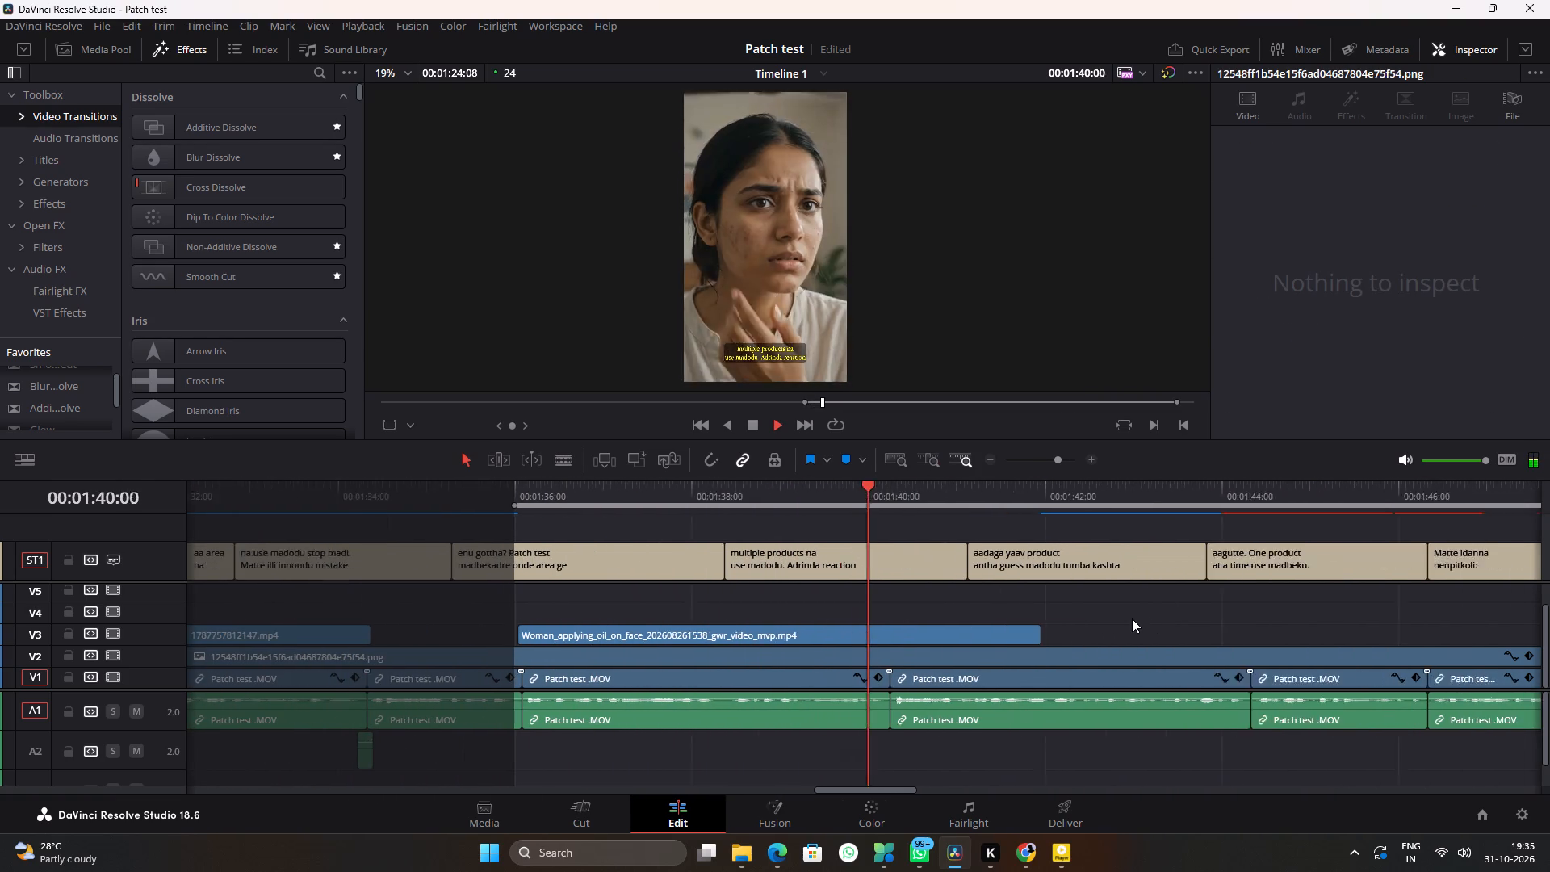
ctrl+scroll(1132, 618, down, 8)
alt+scroll(913, 607, up, 3)
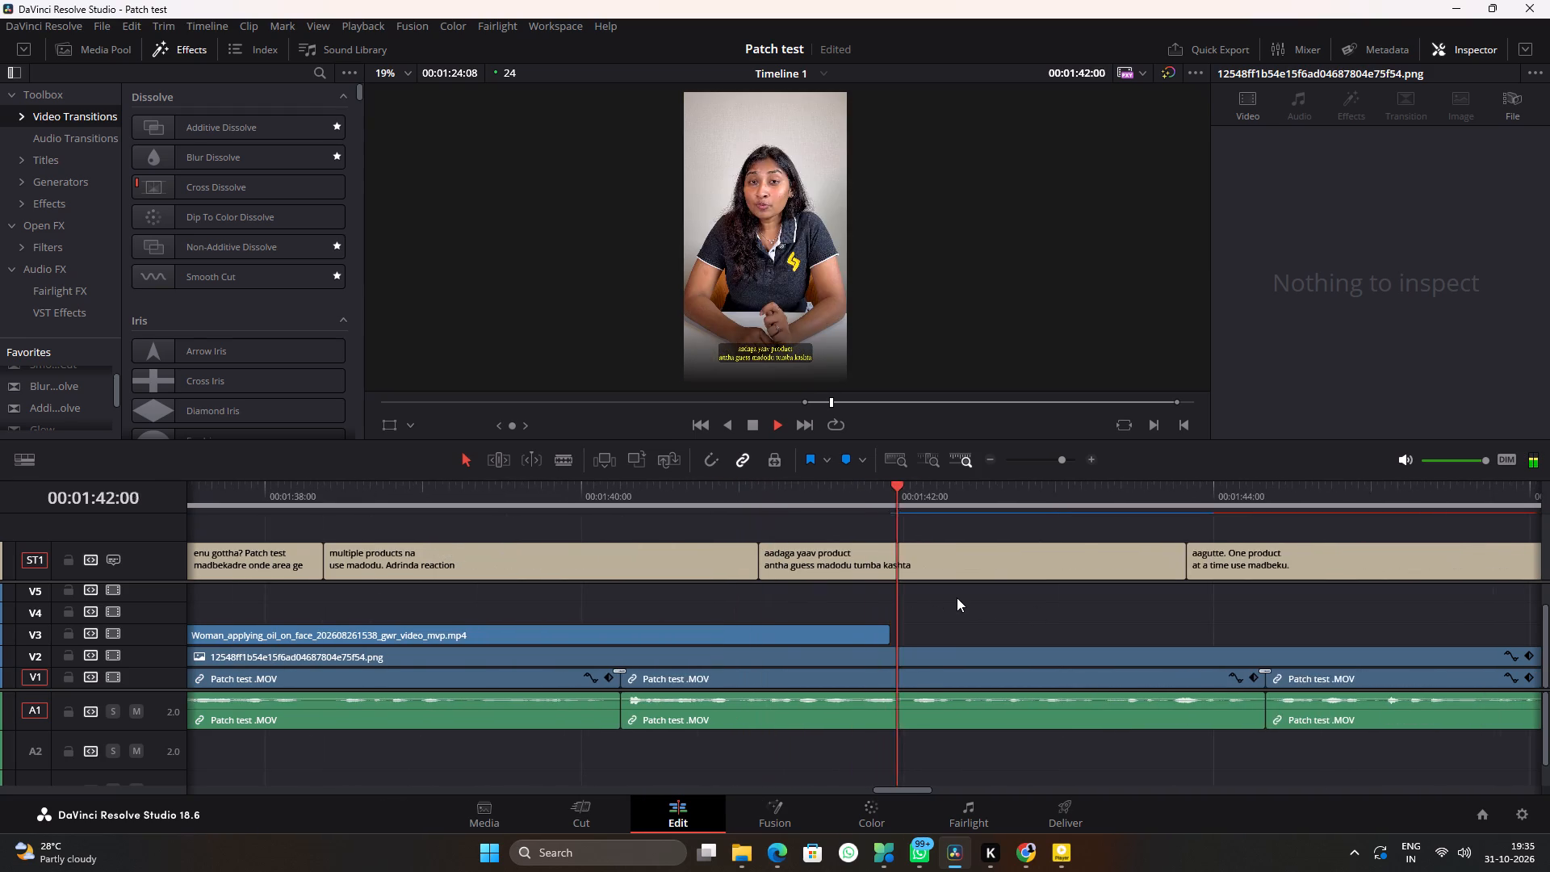
ctrl+scroll(960, 597, down, 14)
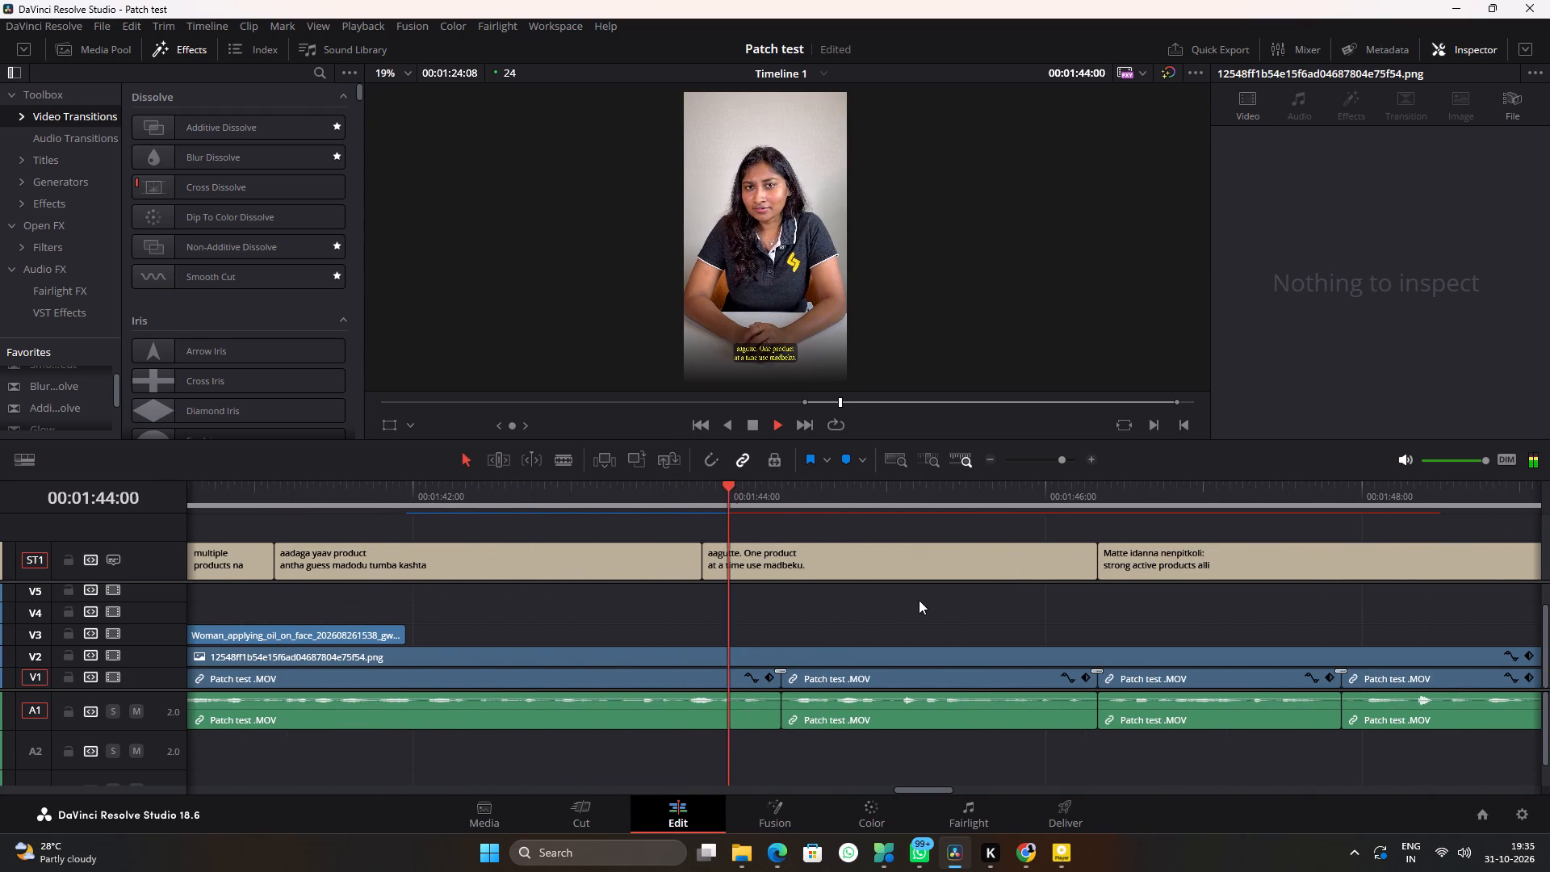
key(space)
Play on from 00:01:44:08 and set the timeline's in point at 00:01:46:03.
click(783, 497)
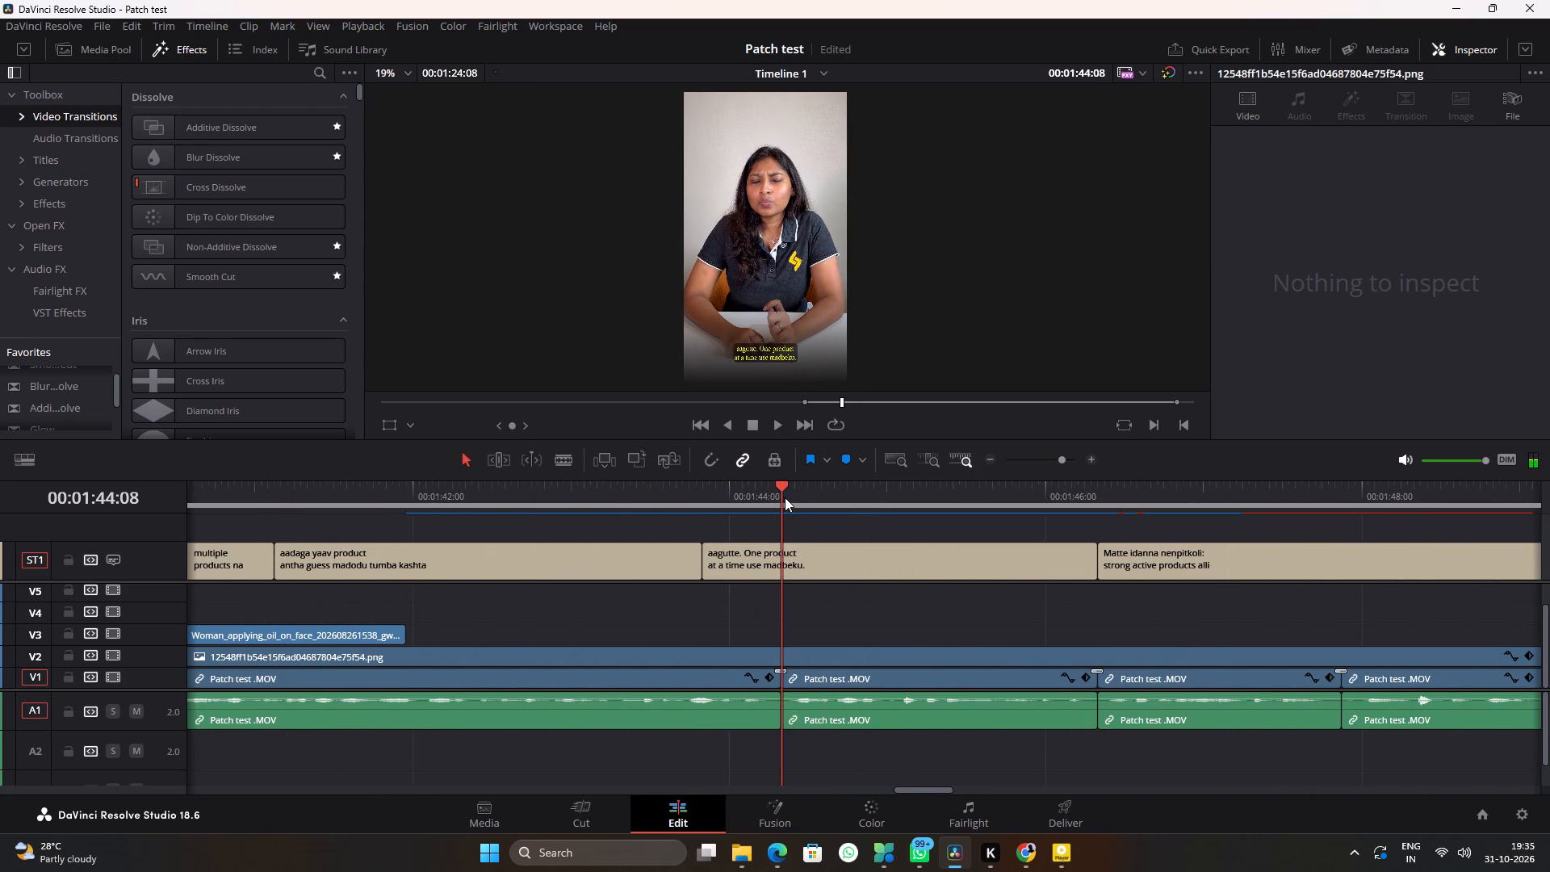
key(space)
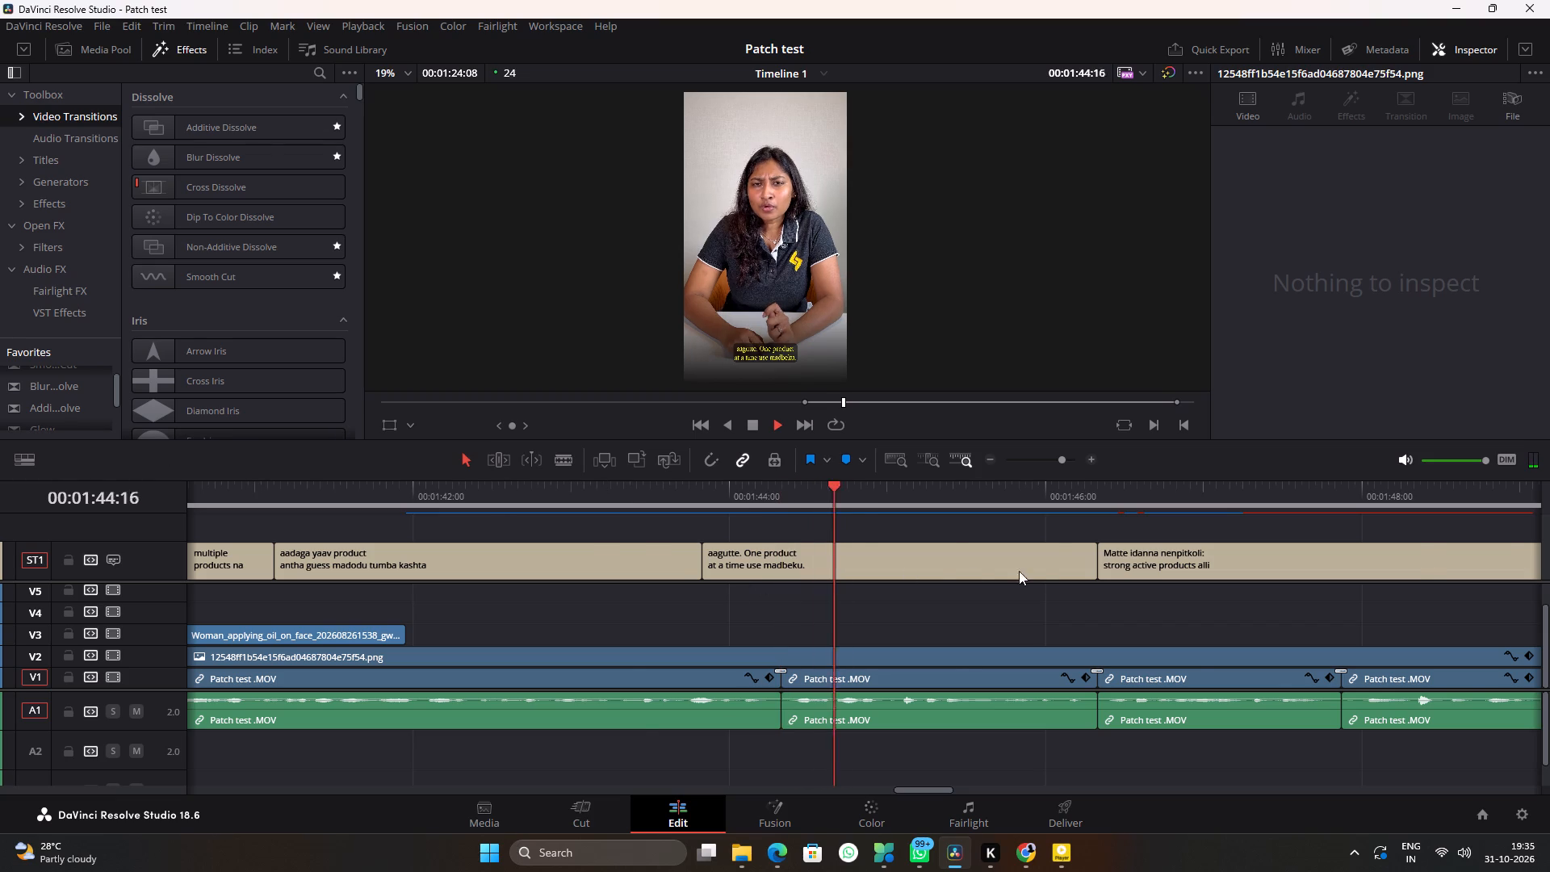
ctrl+scroll(1046, 575, down, 6)
key(space)
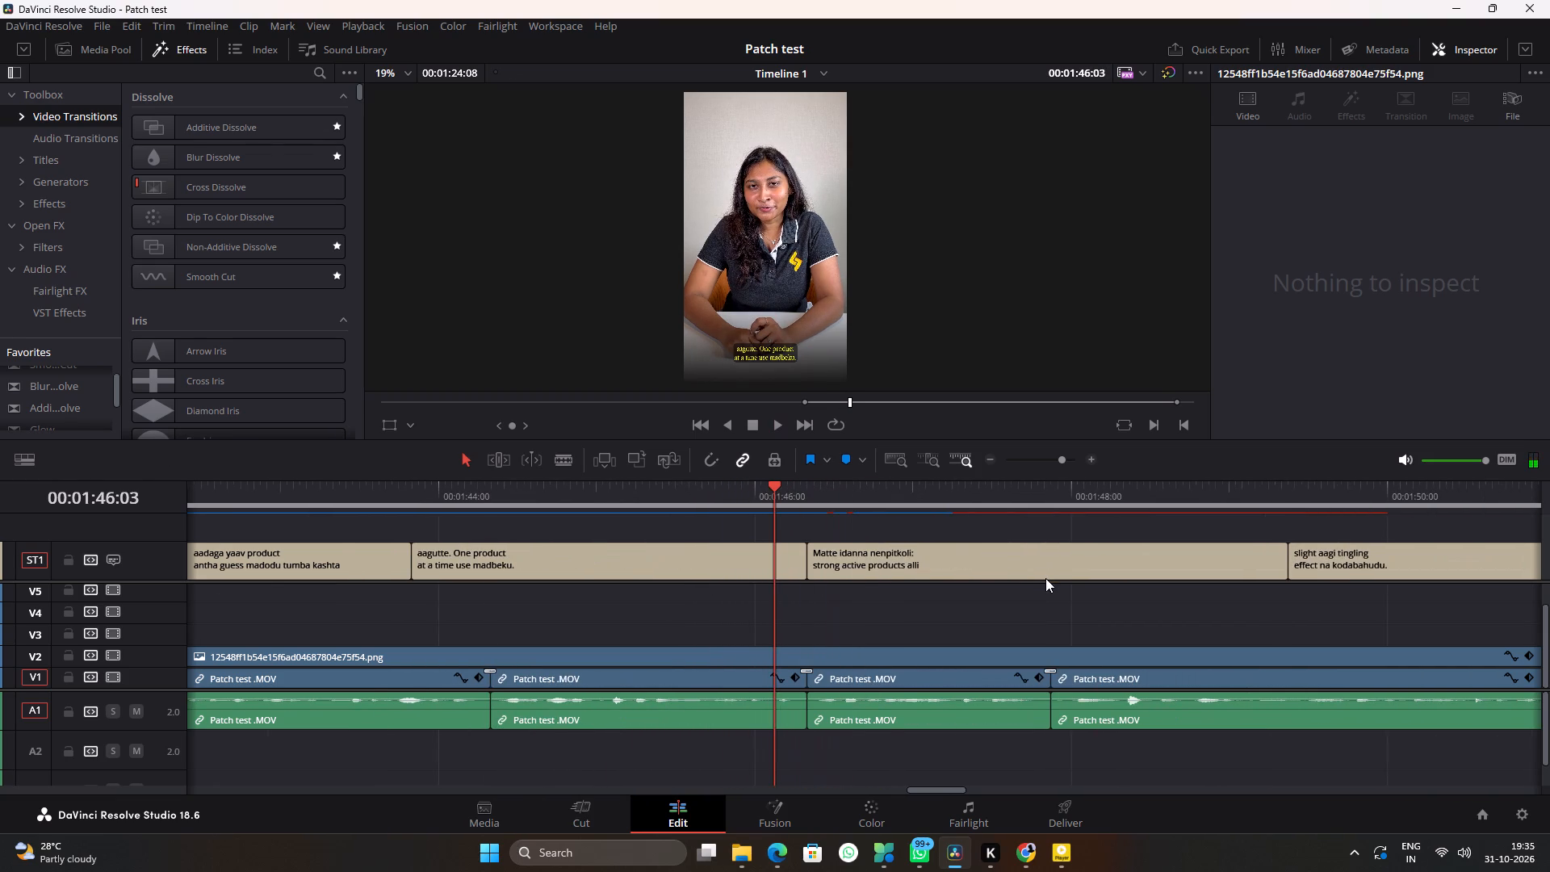
text(i)
Play past the in point and apply the Additive Dissolve transition to the V1 cut at 00:01:46:08.
key(space)
ctrl+scroll(1046, 578, down, 3)
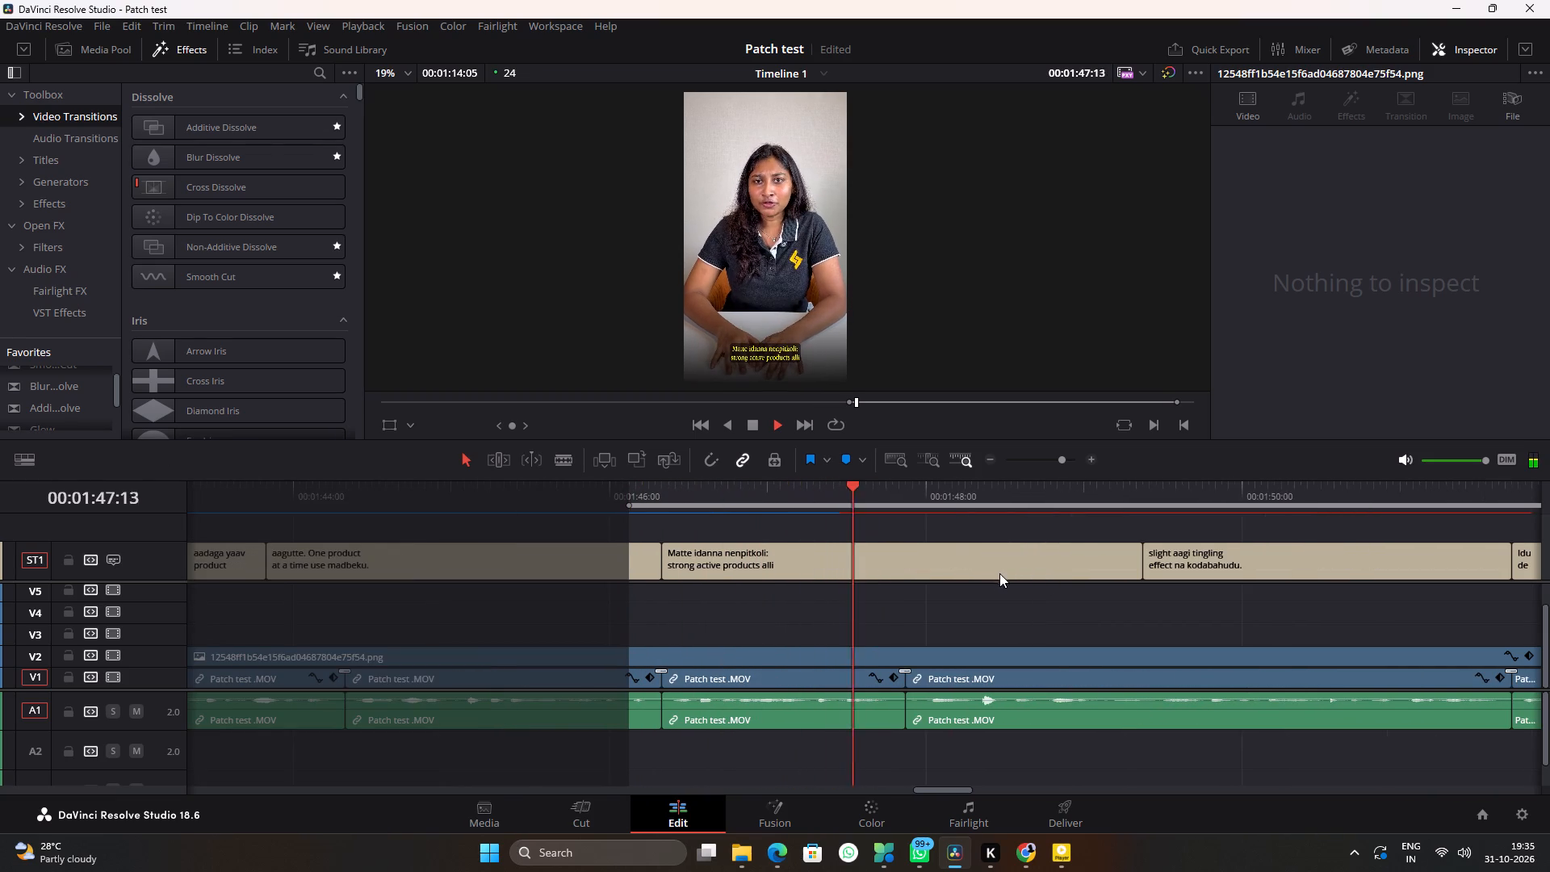
key(space)
click(664, 496)
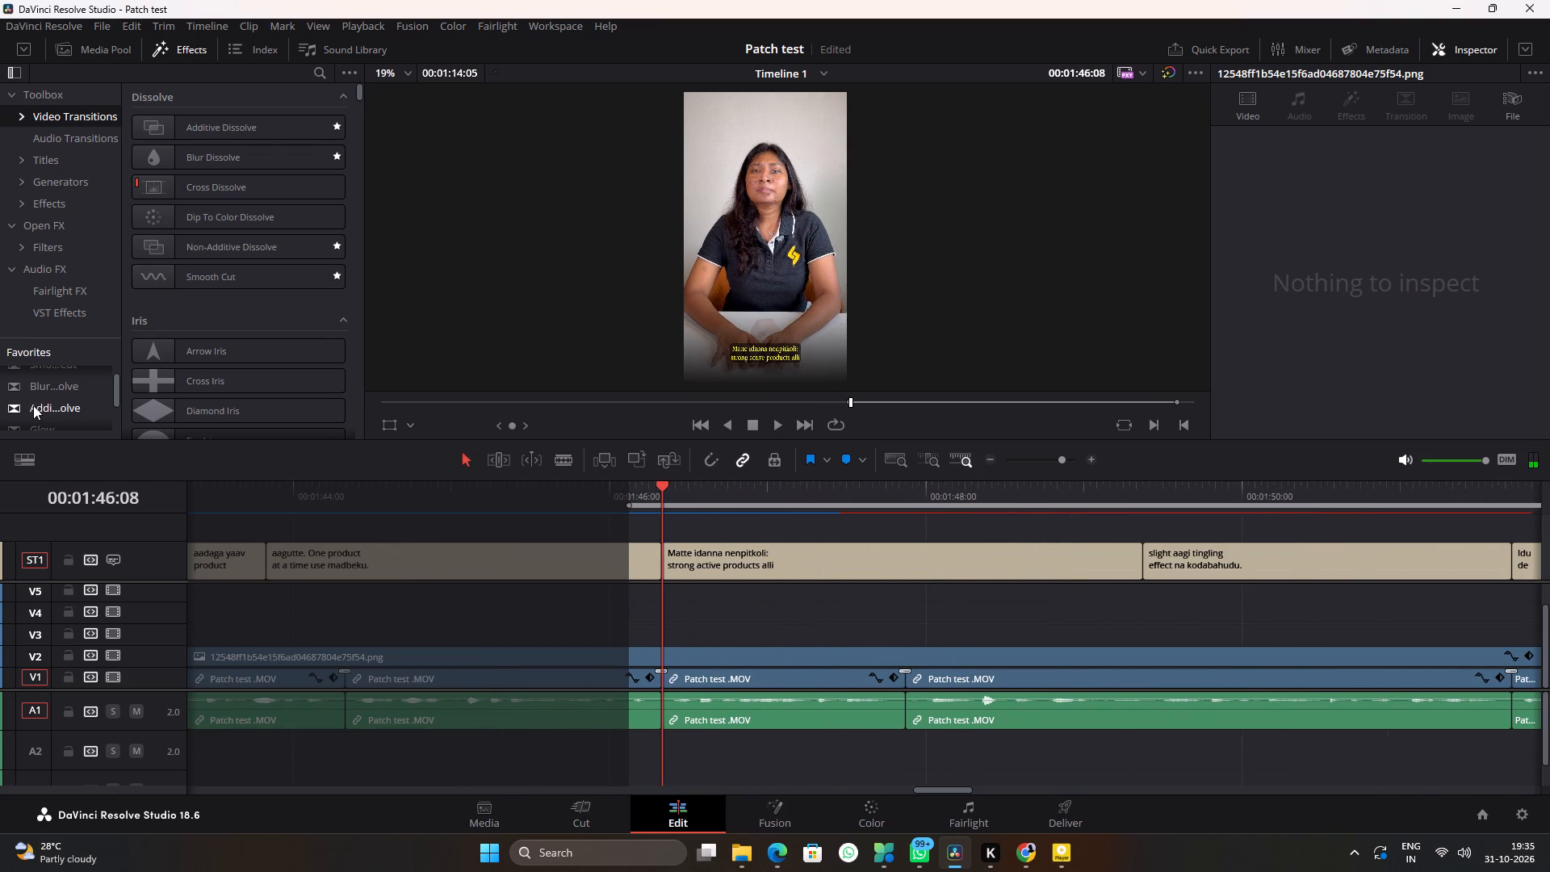
double_click(40, 408)
Add the 20_Distortion Reveal effect from the EM3.0 power bin to track V3, starting just after 00:01:46:08.
alt+scroll(710, 612, down, 11)
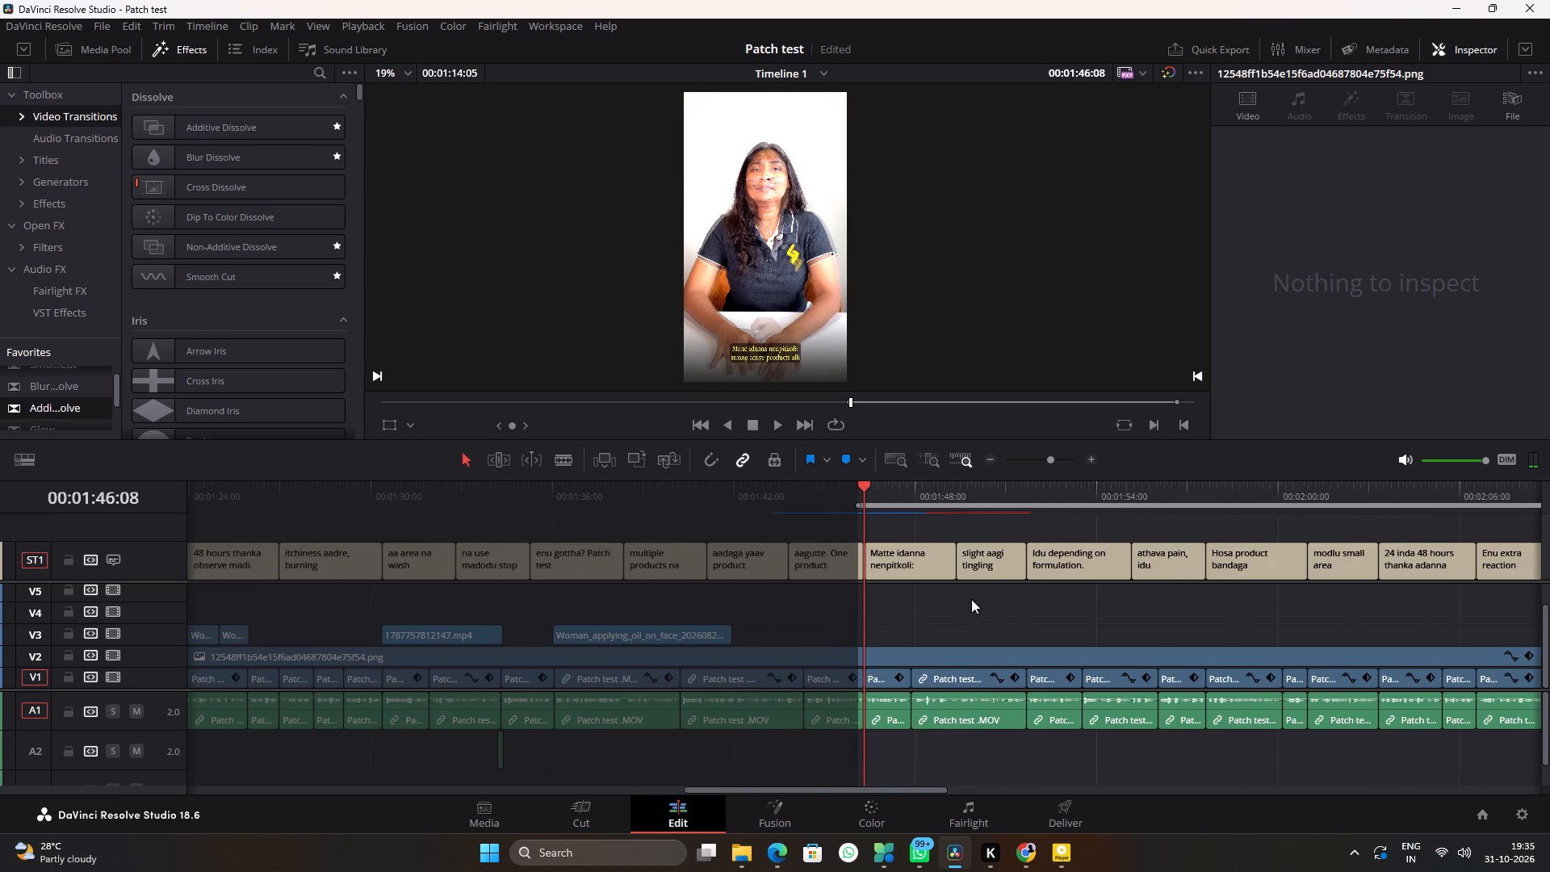
click(106, 47)
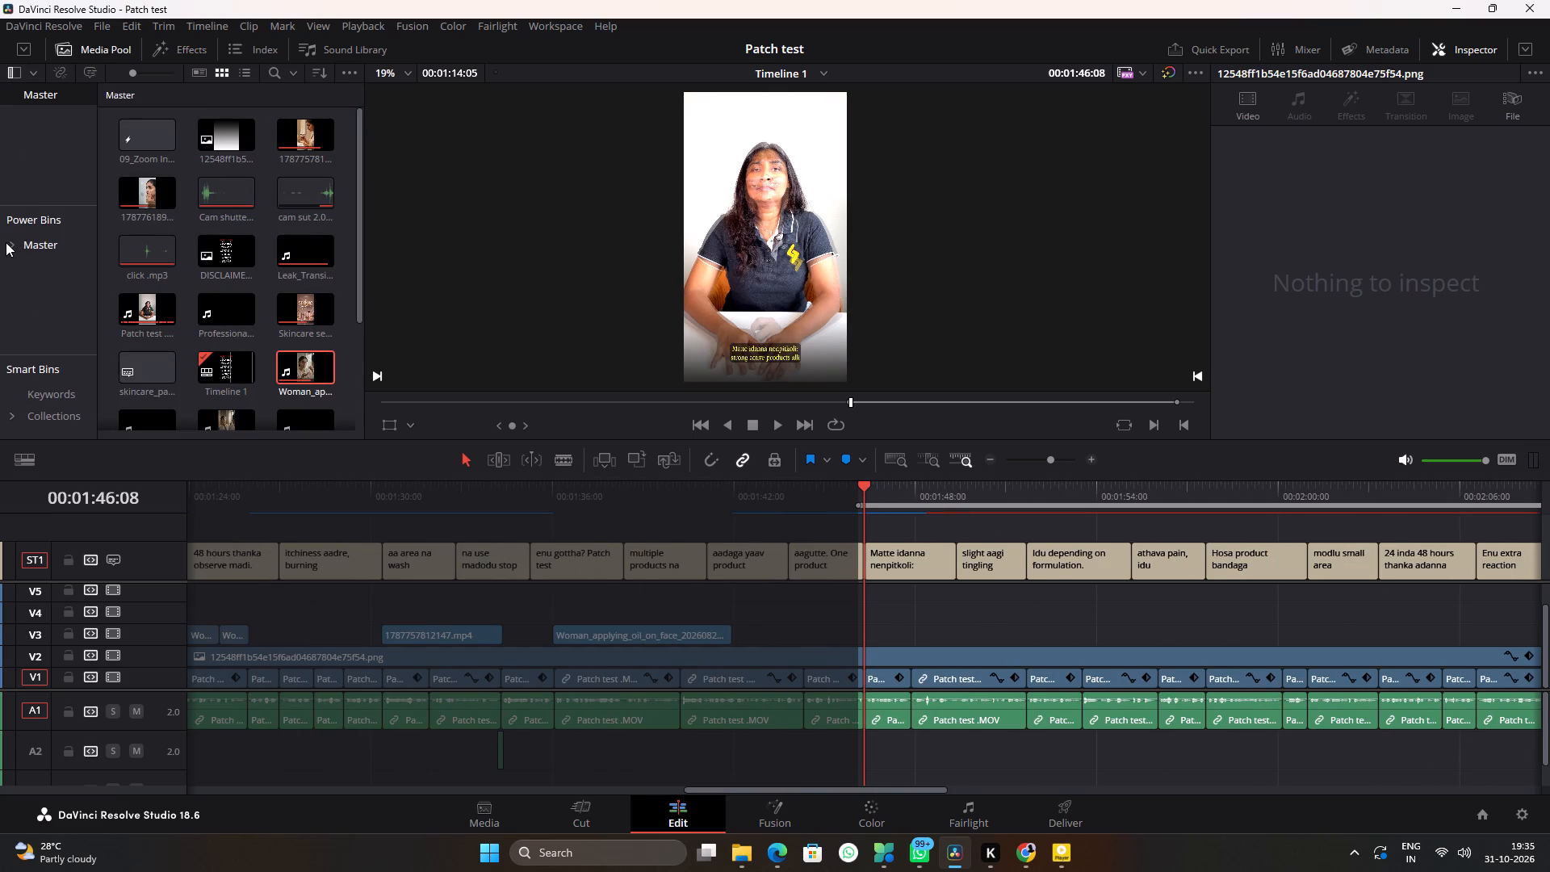
click(15, 242)
scroll(27, 303, down, 9)
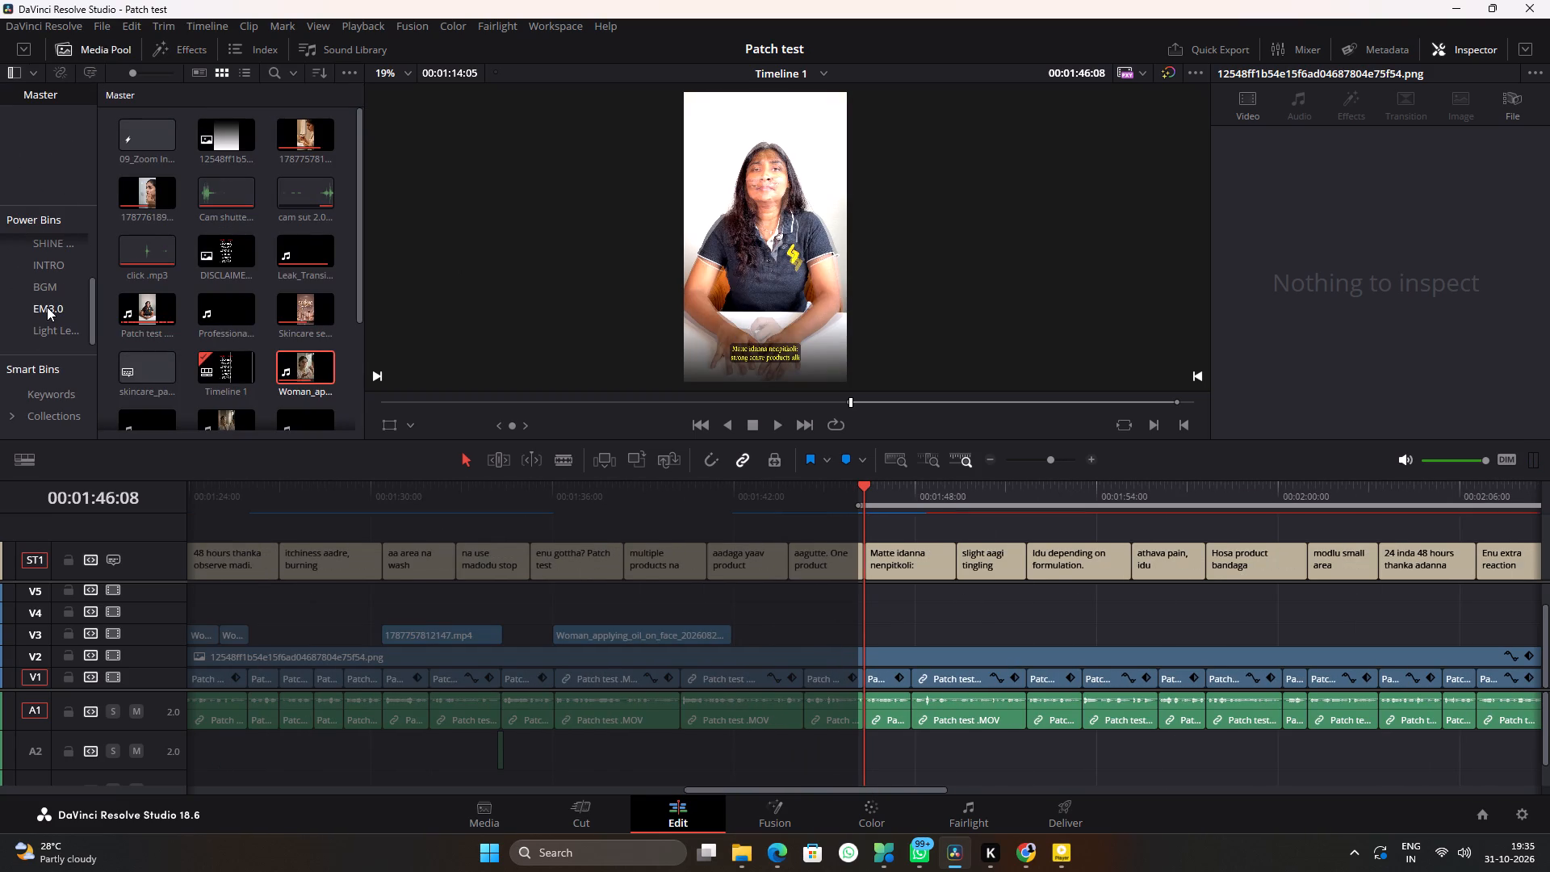
click(47, 307)
scroll(225, 292, down, 10)
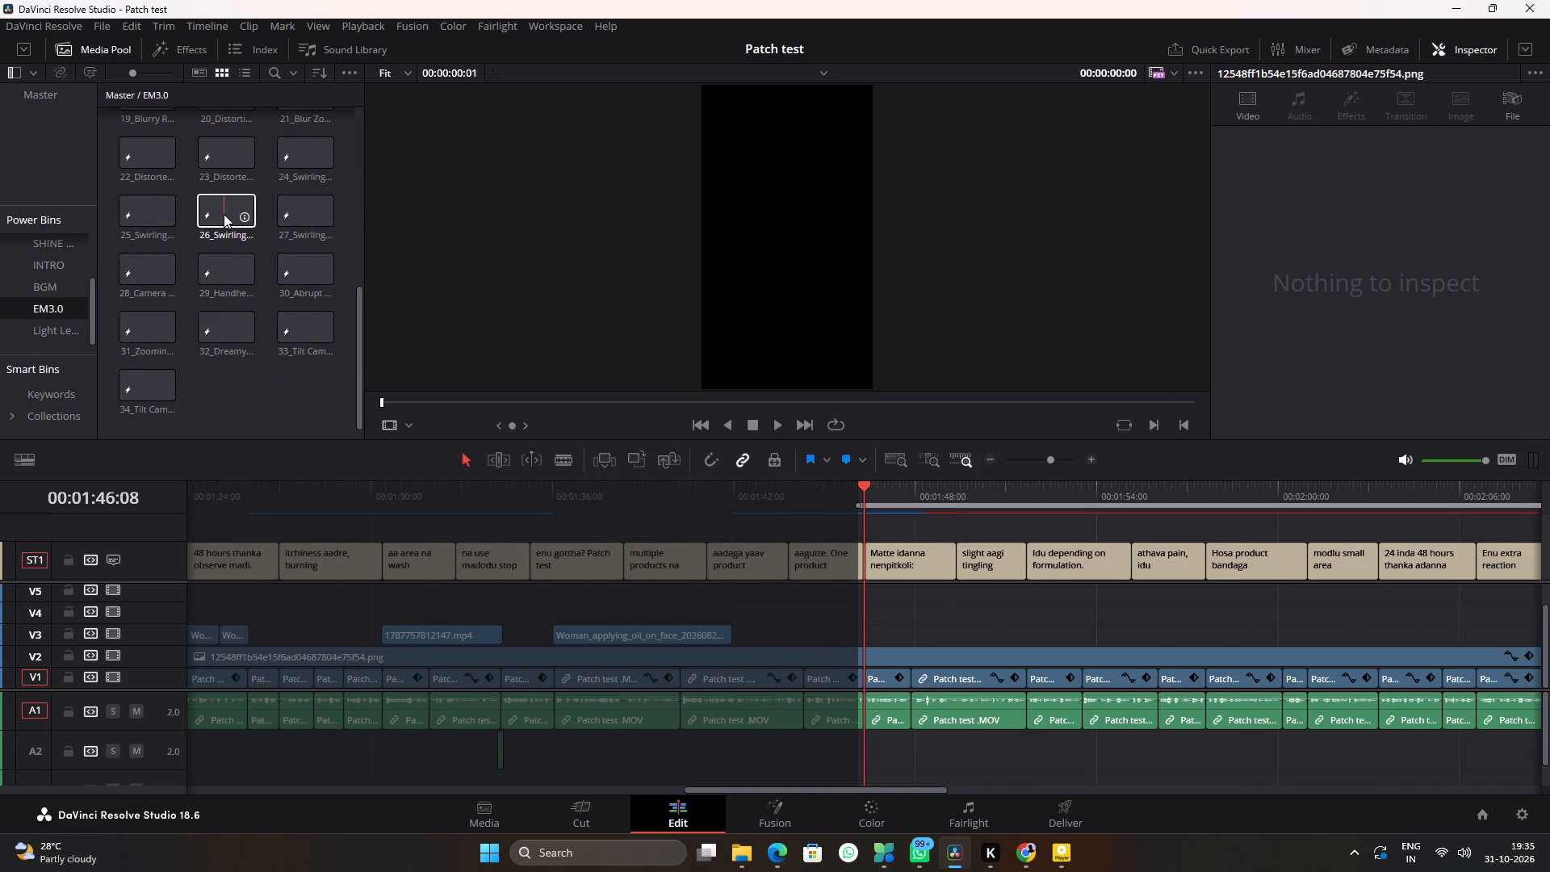
click(224, 214)
click(225, 152)
scroll(241, 284, up, 1)
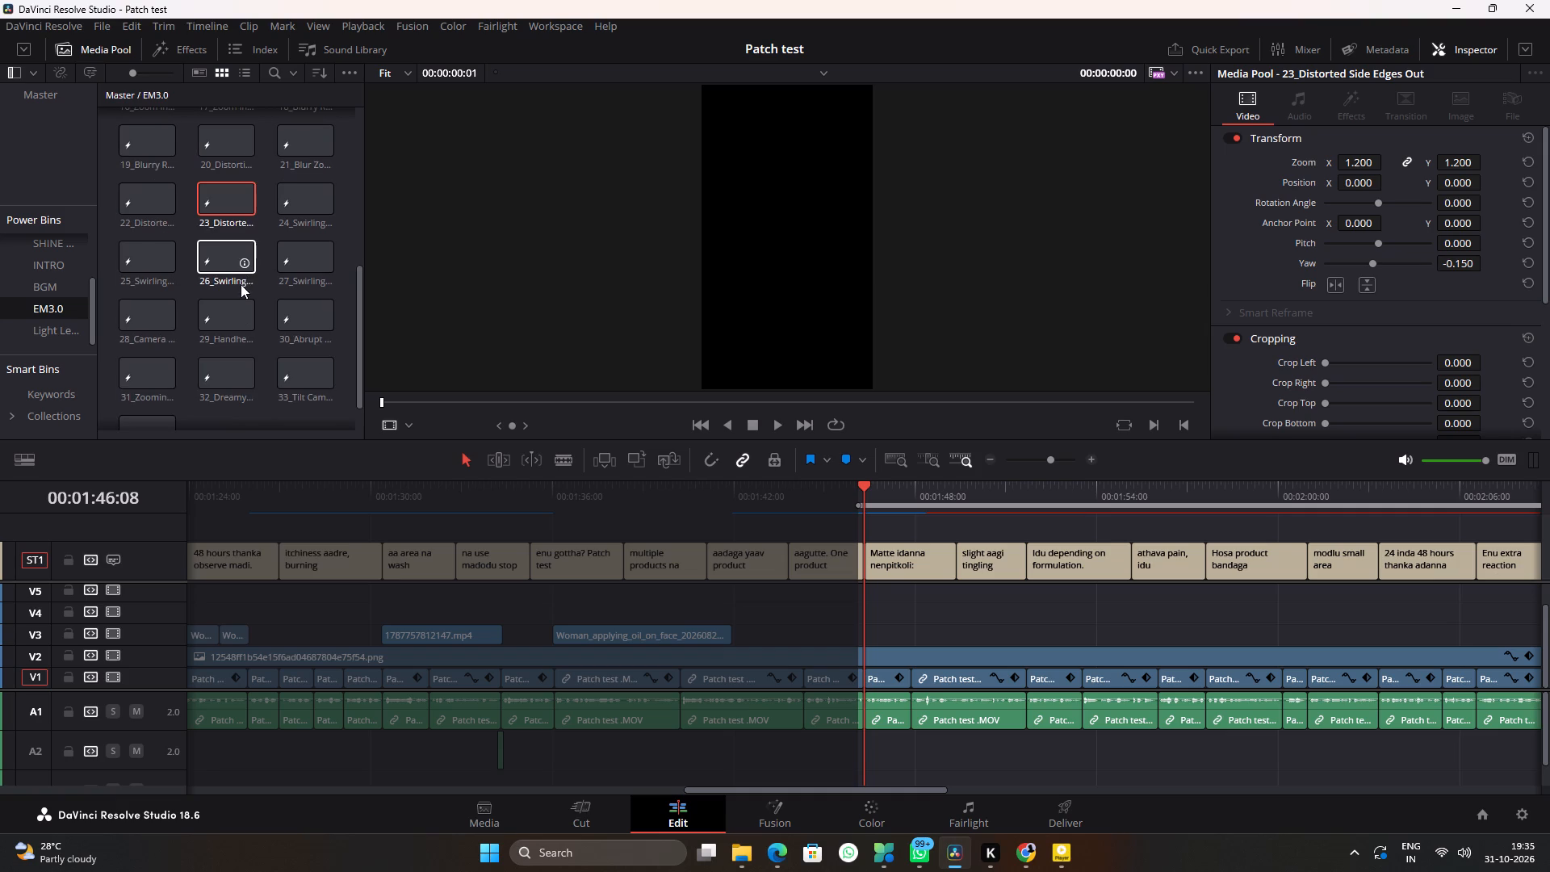
scroll(241, 284, up, 1)
click(222, 183)
drag(219, 181, 279, 275)
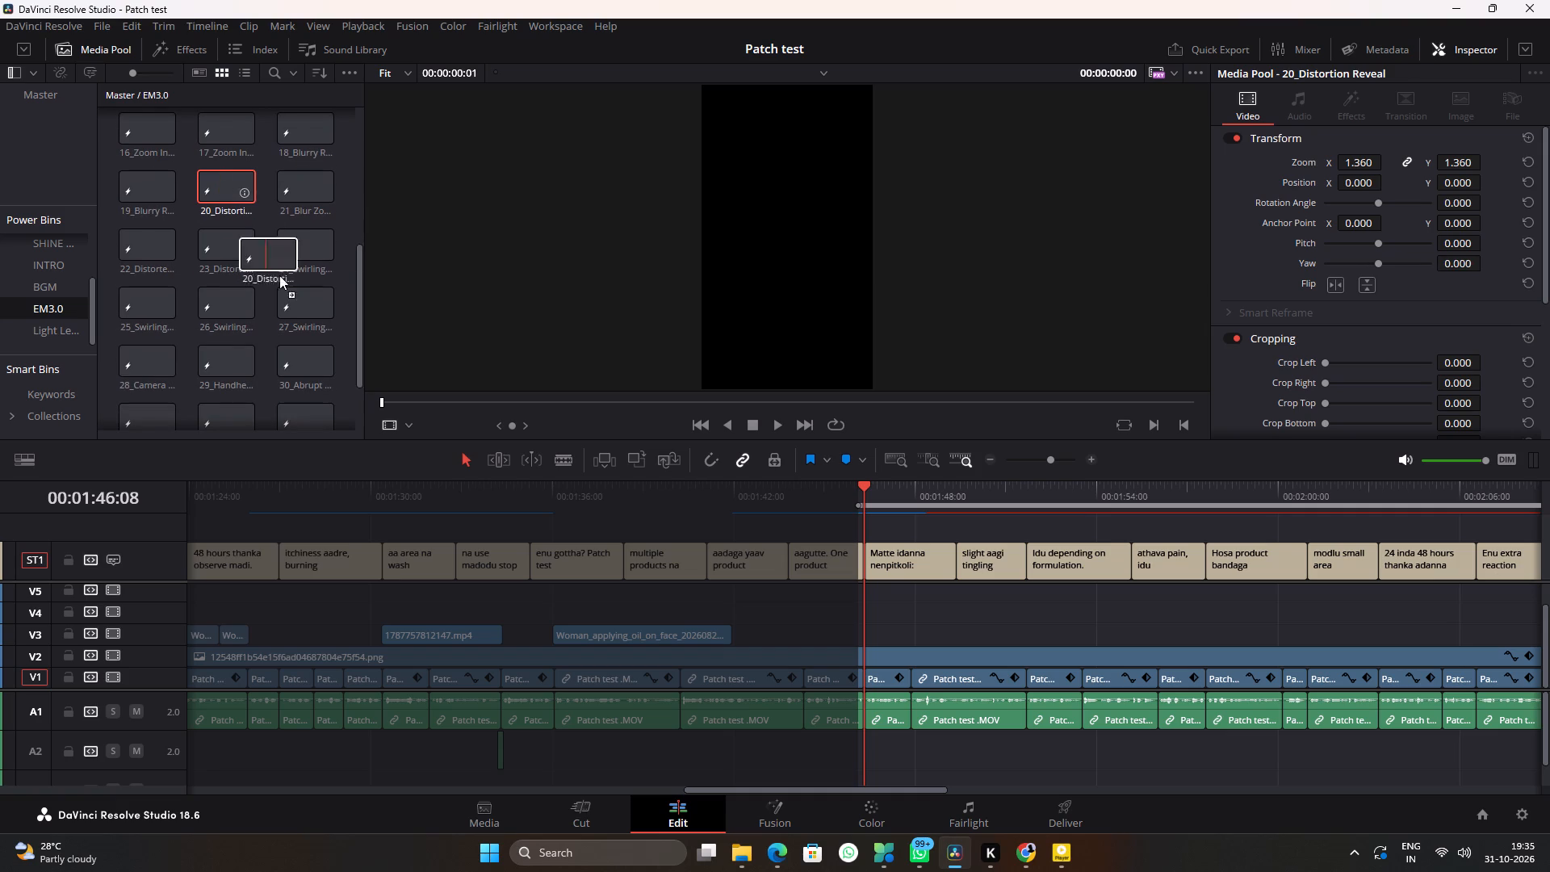
drag(279, 275, 868, 630)
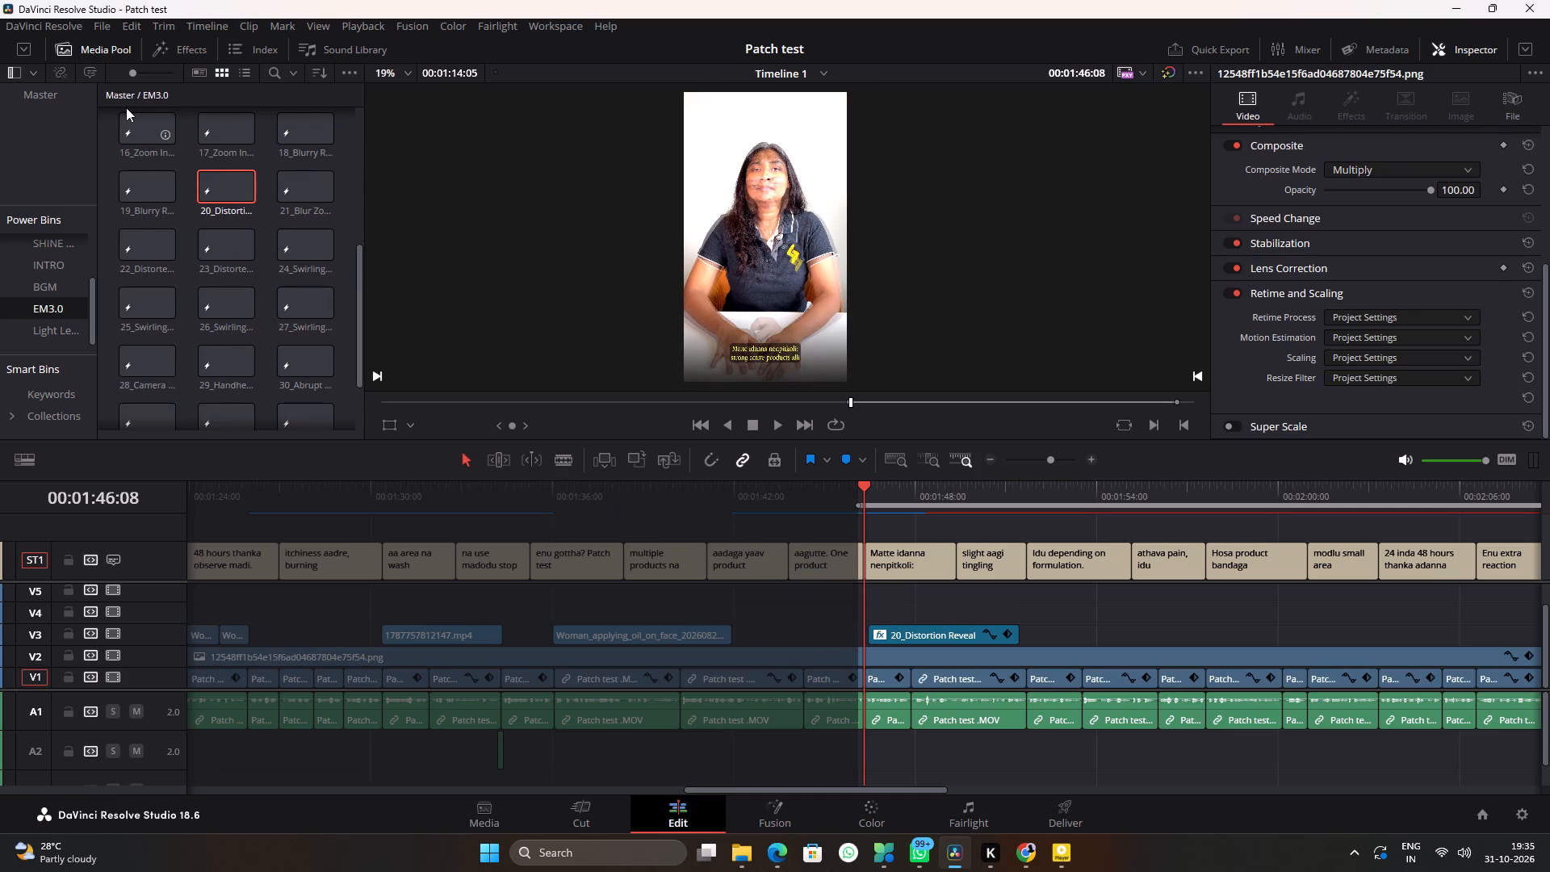
Place the Camera Flash sound from the SFX power bin on track A2 at about 00:01:47:00, beneath the Distortion Reveal effect.
scroll(35, 286, up, 6)
click(44, 269)
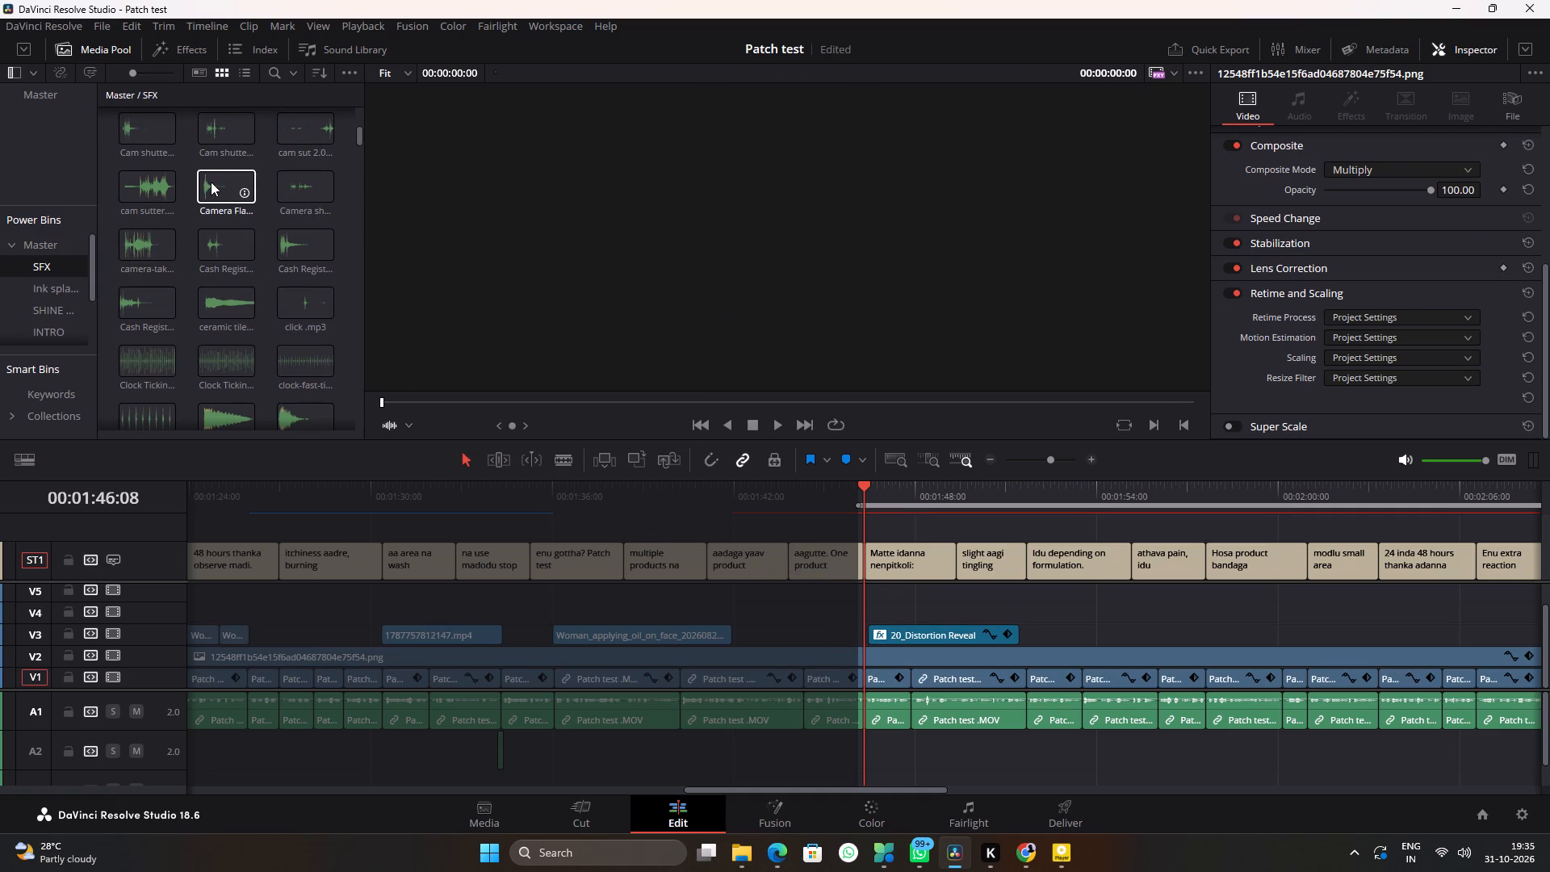
drag(211, 182, 886, 761)
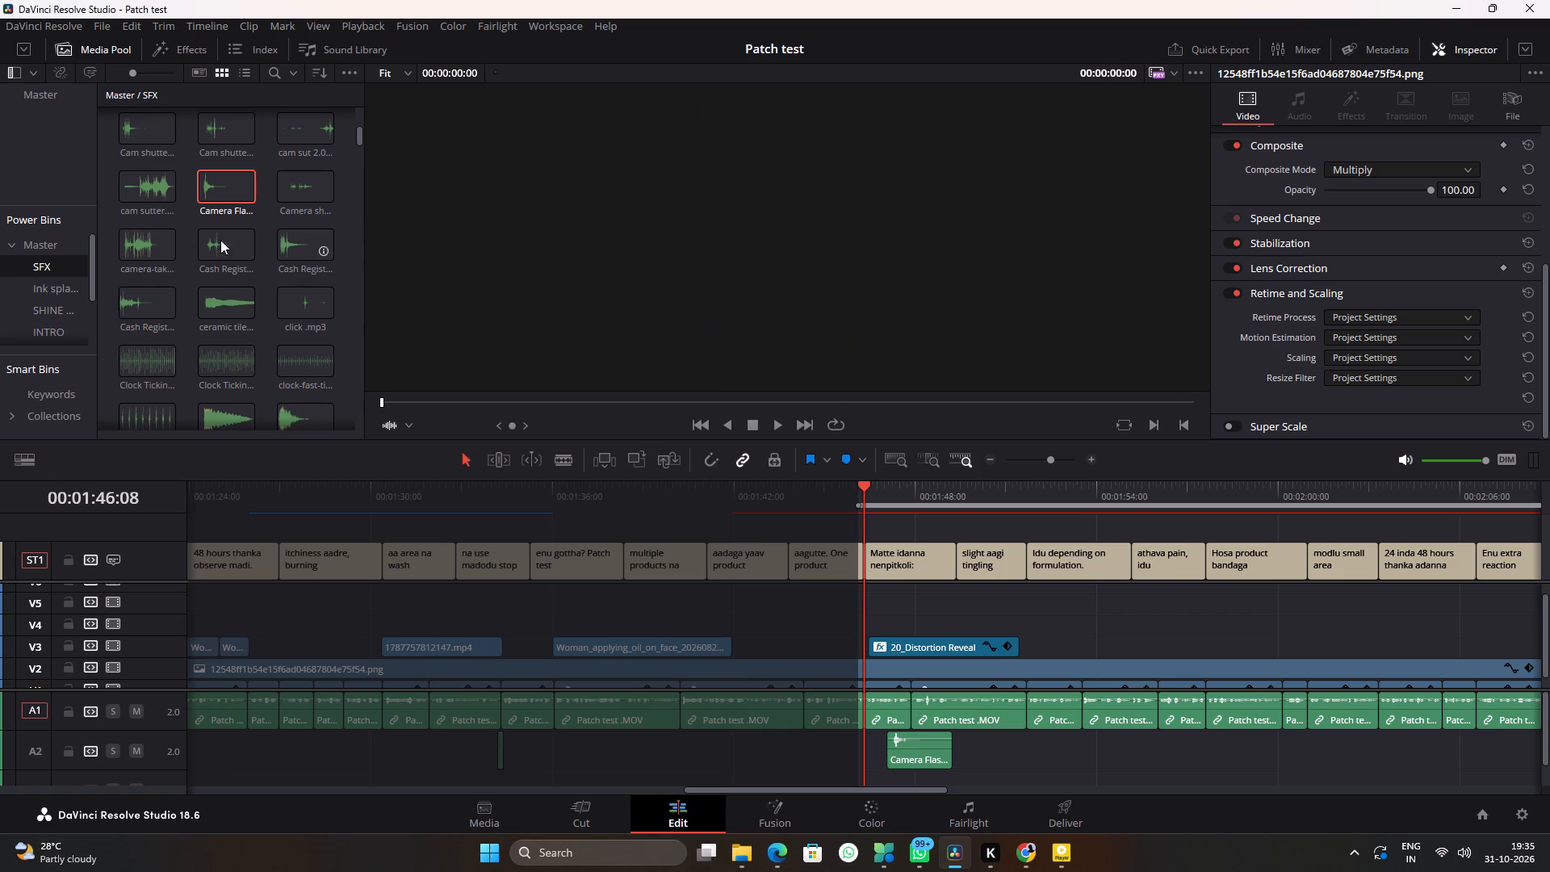
click(57, 95)
click(207, 47)
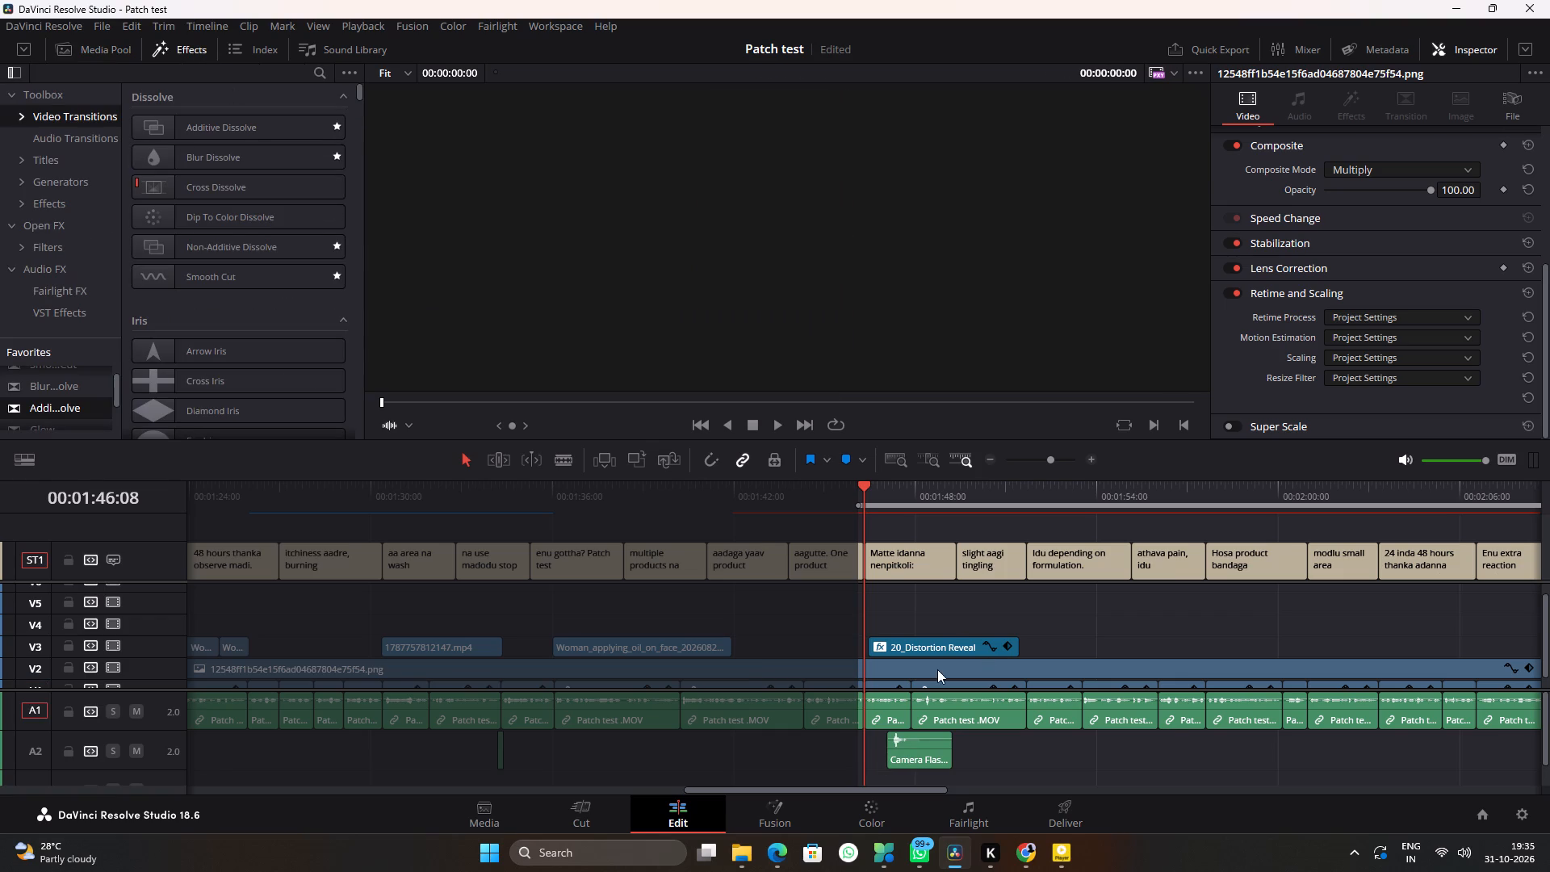
Shift the 20_Distortion Reveal effect on V3 three frames earlier so it starts at the V1 cut at 00:01:46:08.
alt+scroll(930, 670, up, 15)
drag(942, 639, 911, 647)
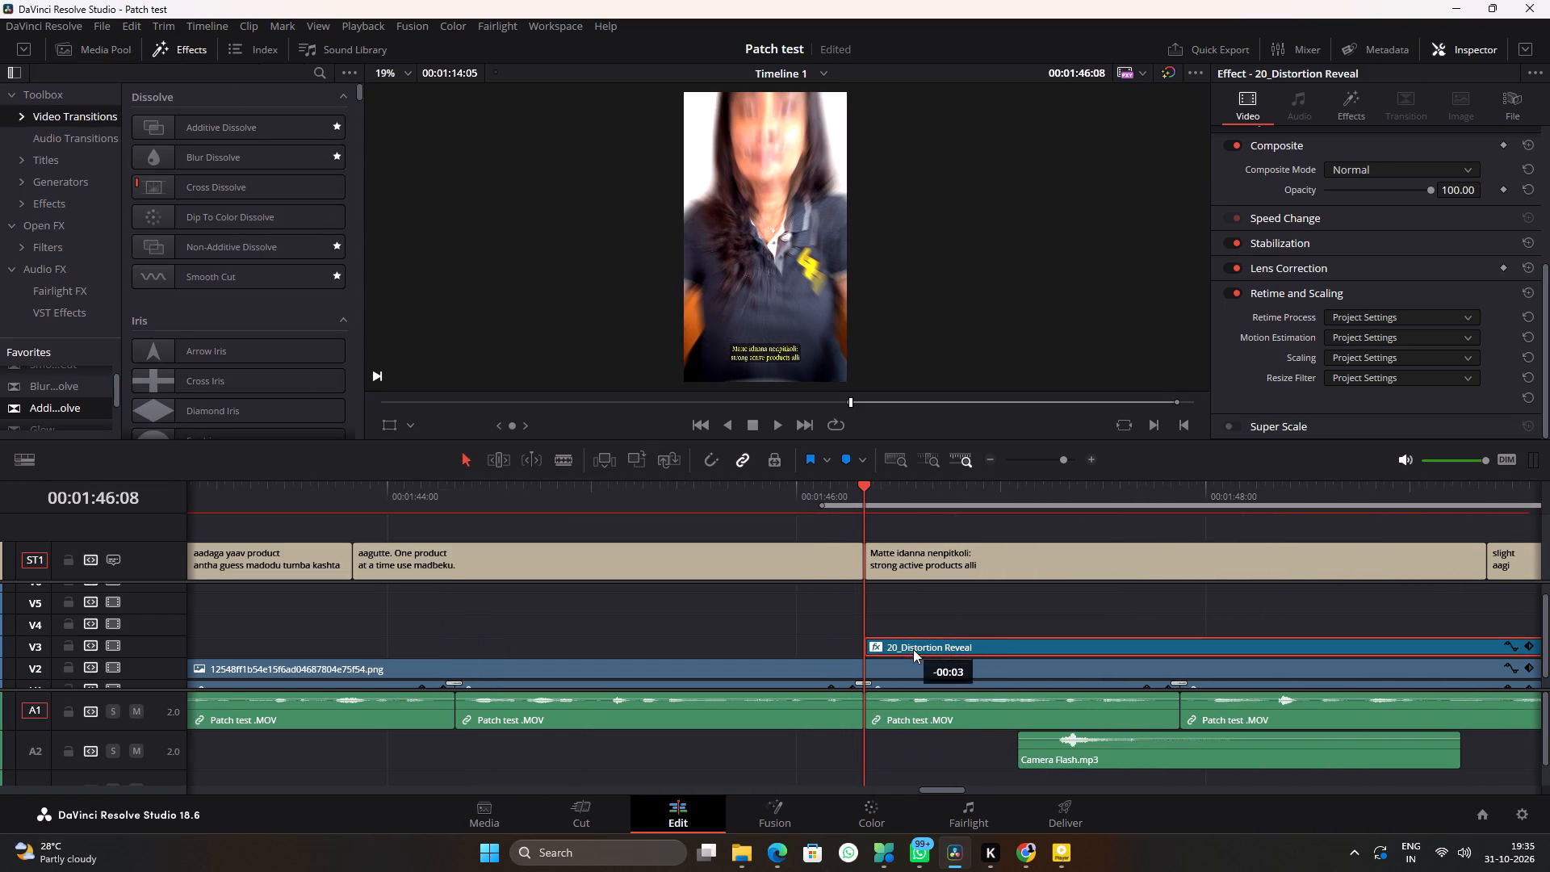
Move the Camera Flash sound on A2 earlier so its peak meets the 00:01:46:08 cut, and lower its volume to -17.86.
drag(1128, 743, 920, 739)
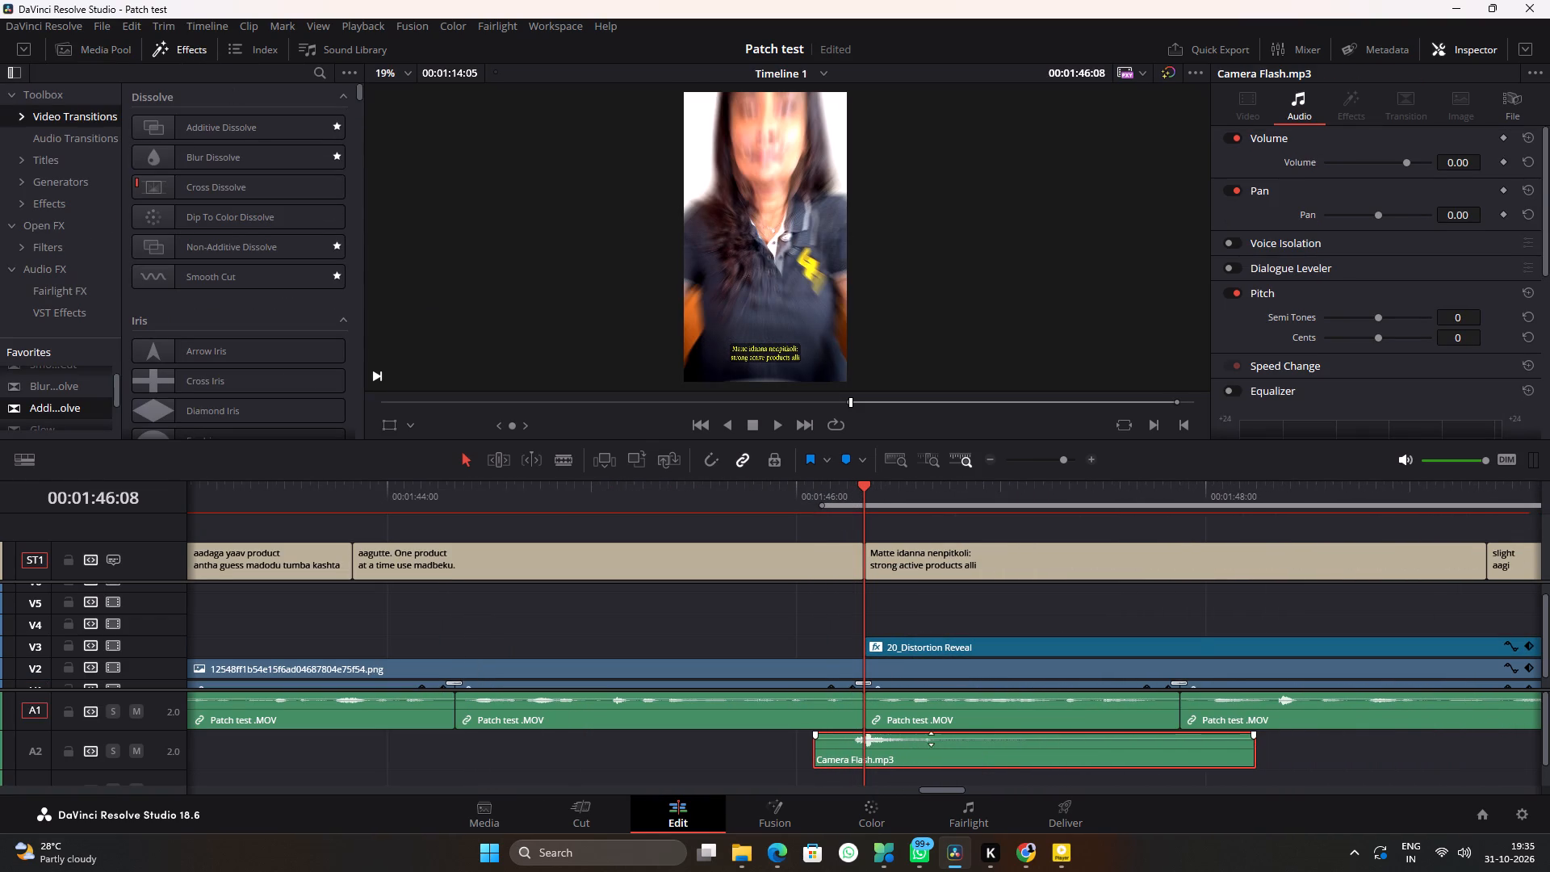
click(939, 740)
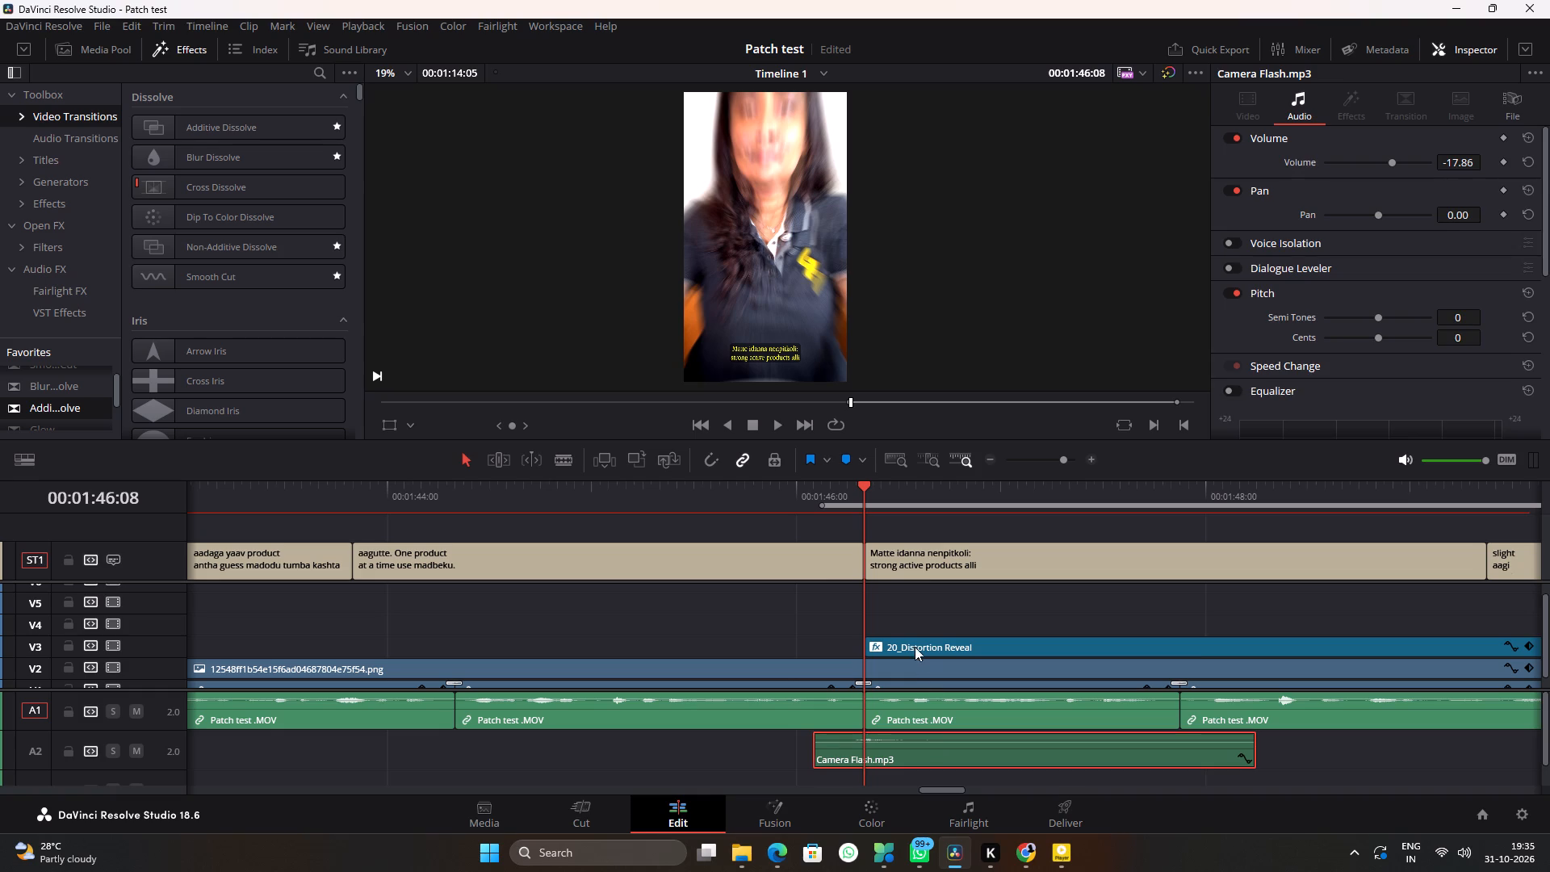
Play through the Distortion Reveal effect and trim its end on V3 to 00:01:48:06.
click(914, 645)
click(734, 499)
key(space)
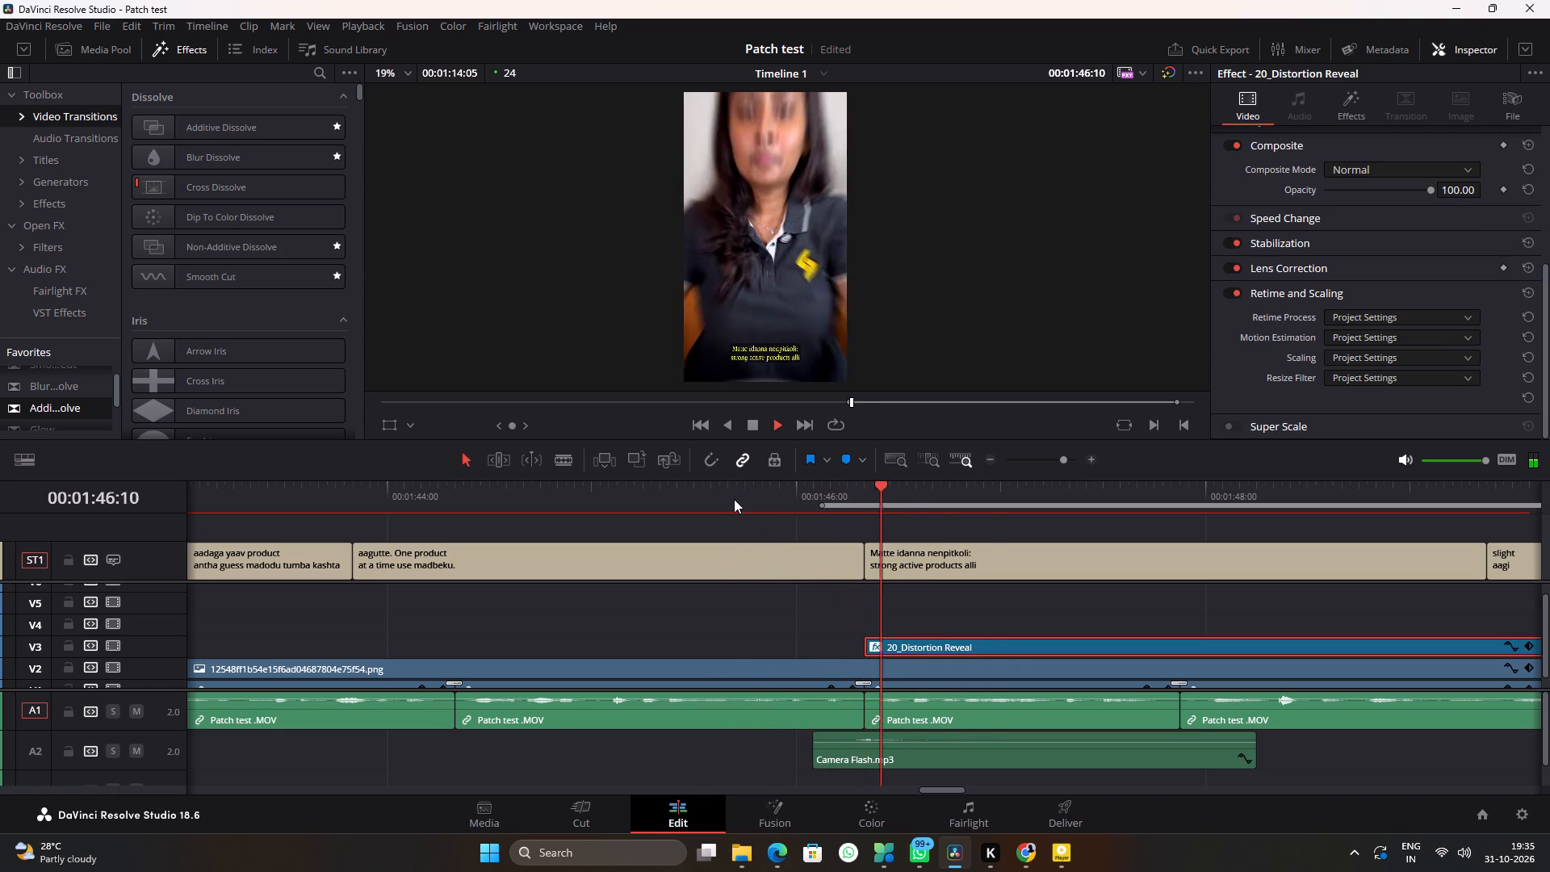
ctrl+scroll(978, 593, down, 11)
key(space)
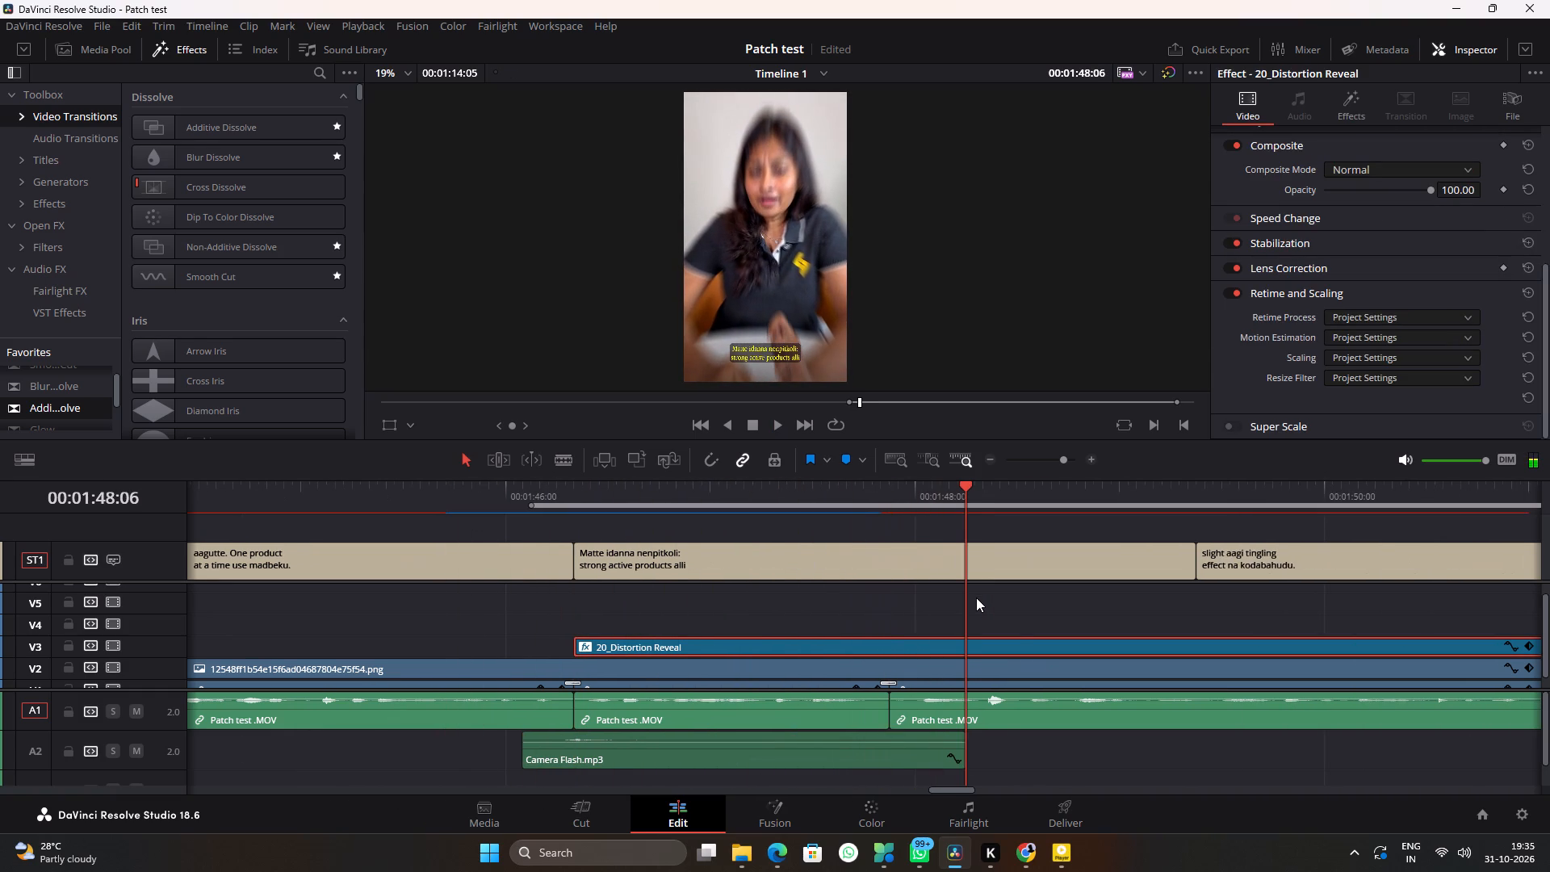
key(shift+braceright)
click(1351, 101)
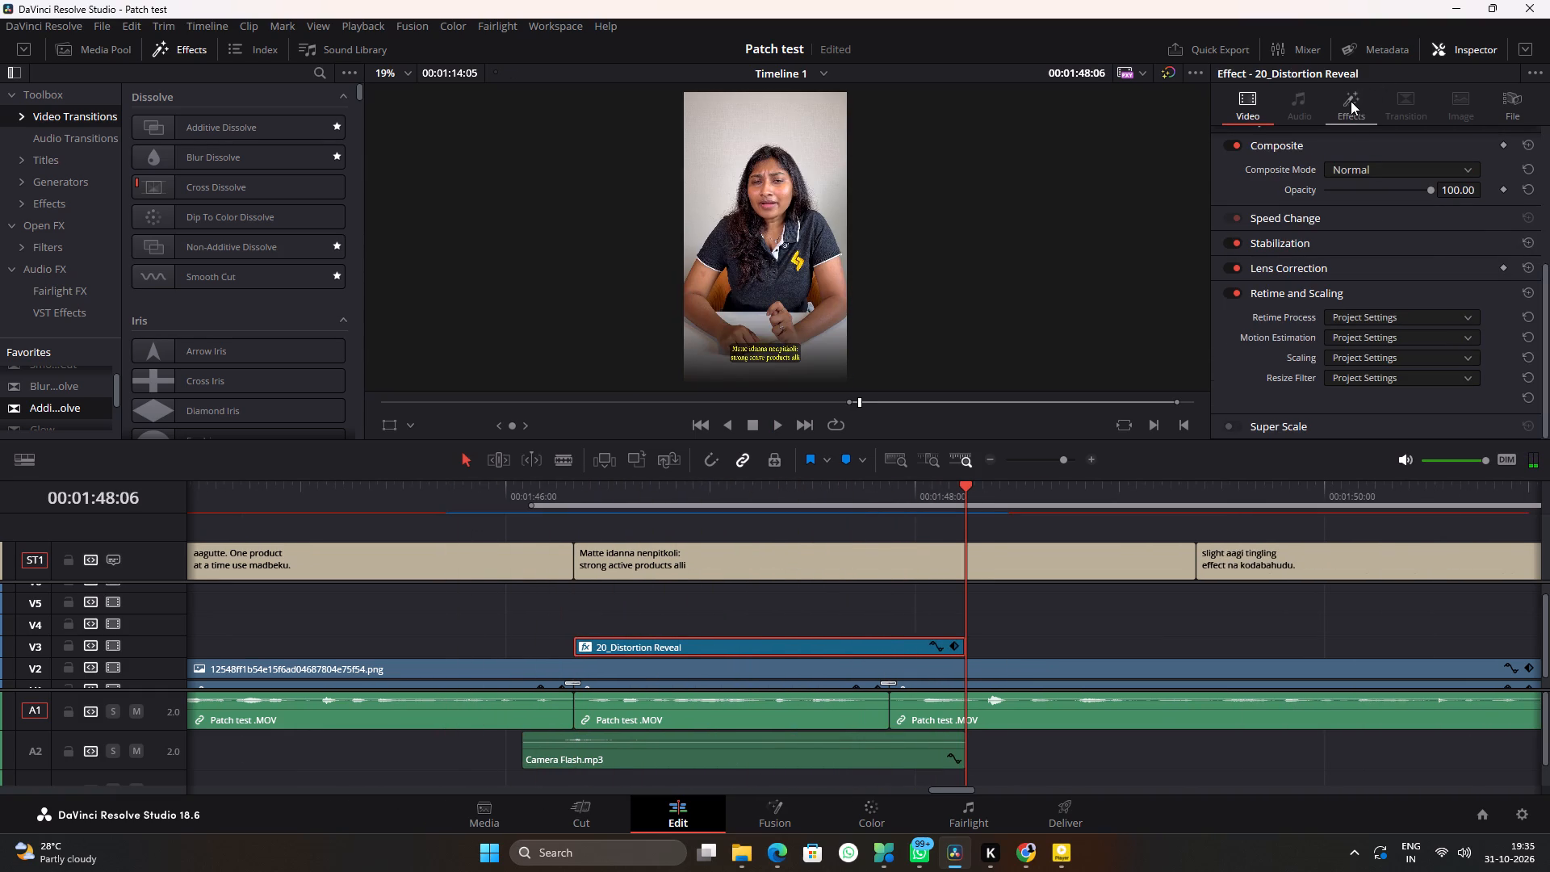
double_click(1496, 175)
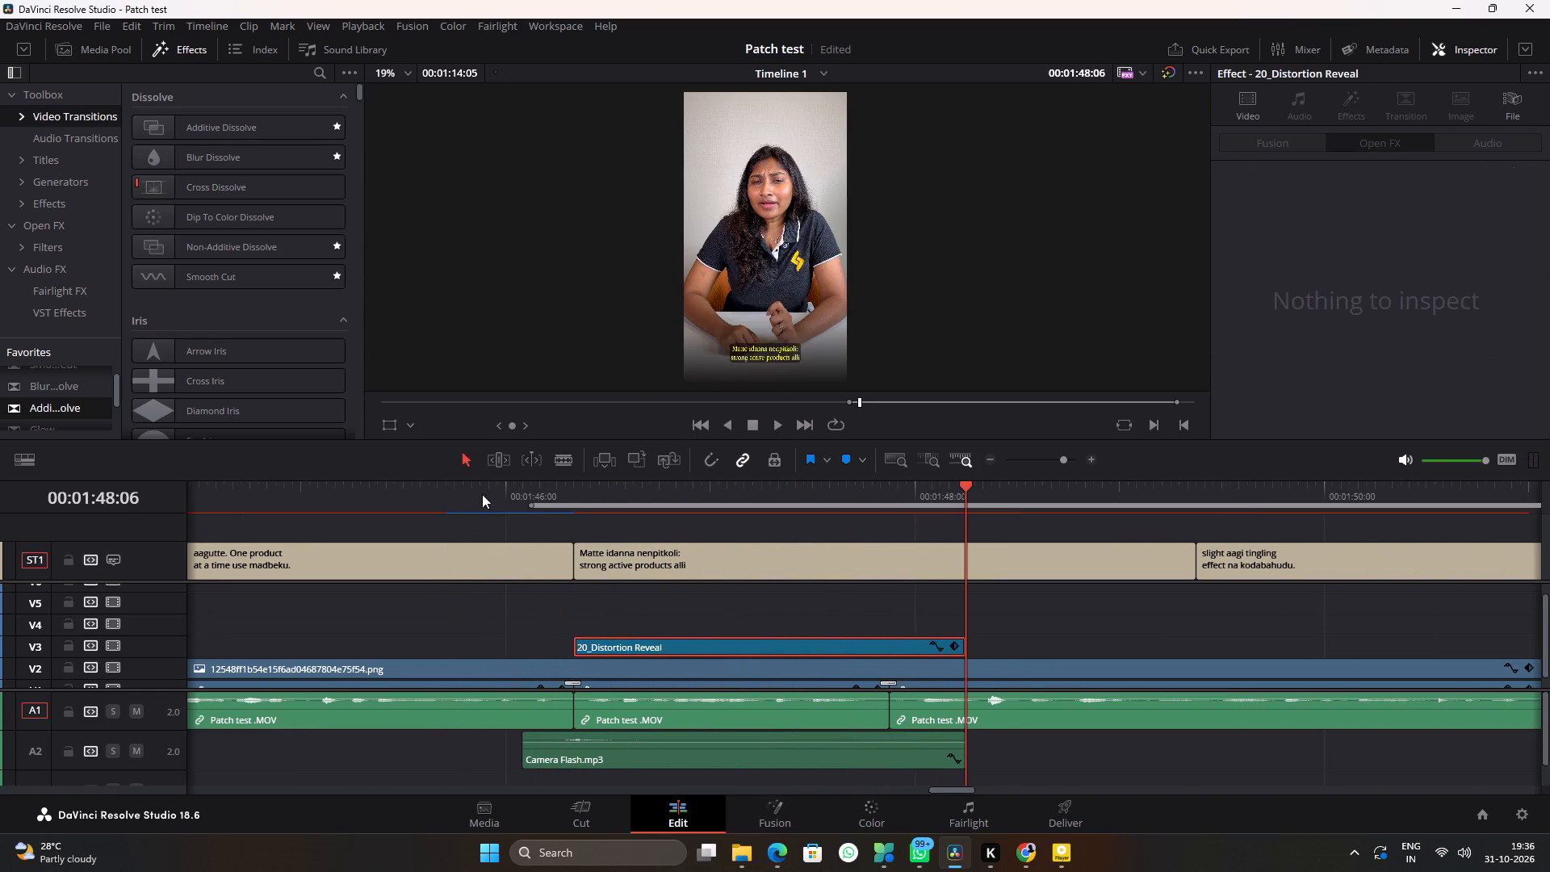
Play from about 00:01:45:20 through 00:01:55 to review the Distortion Reveal with its flash sound and the following speech.
click(474, 494)
key(space)
ctrl+scroll(612, 583, down, 6)
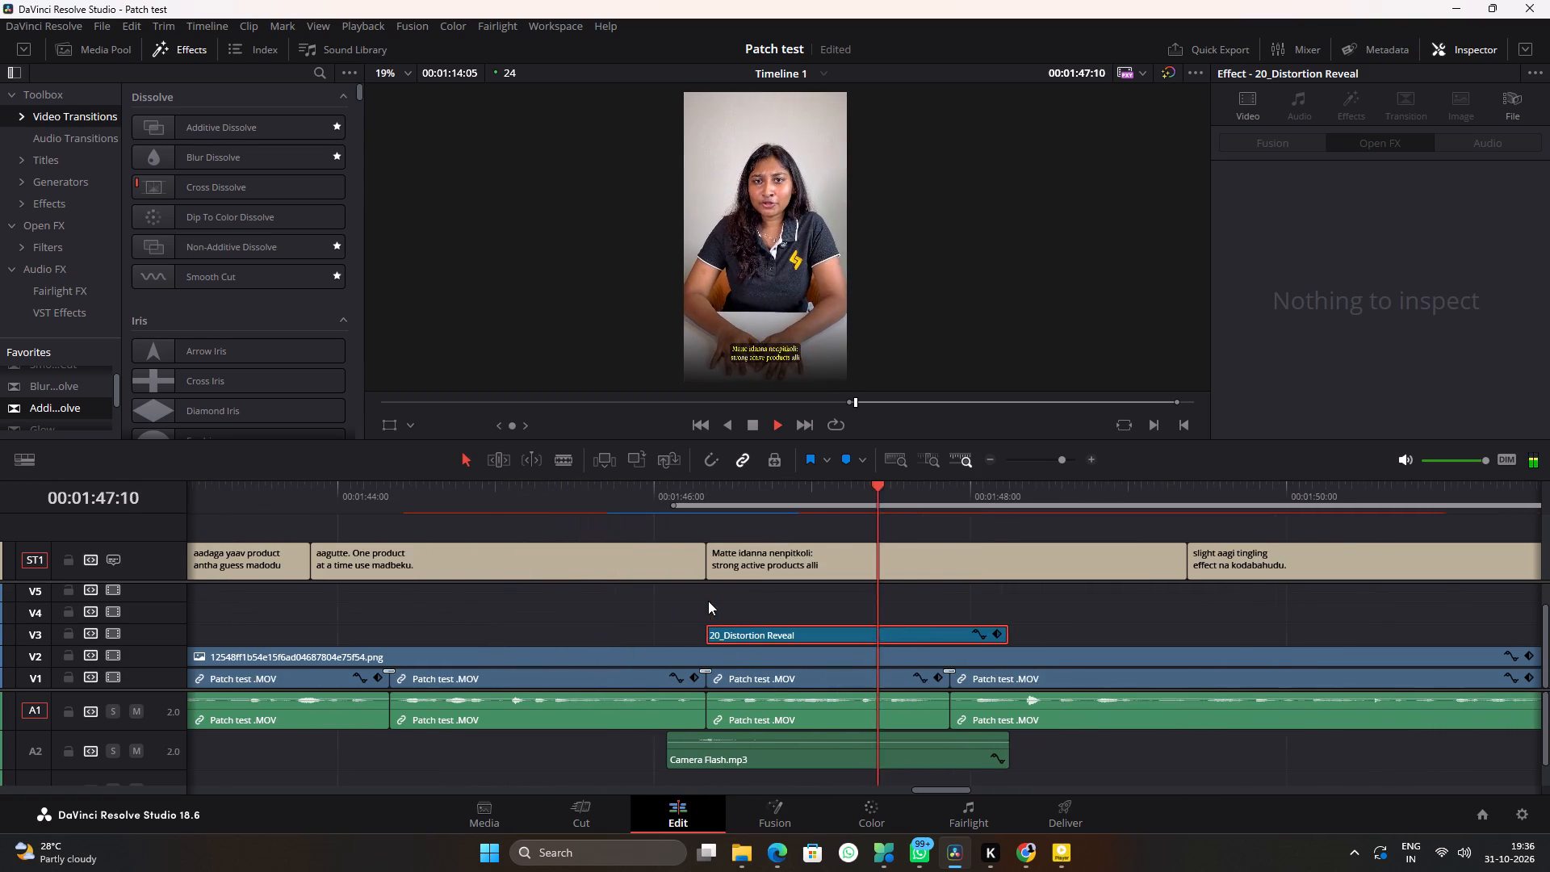
click(1075, 593)
alt+scroll(999, 597, down, 3)
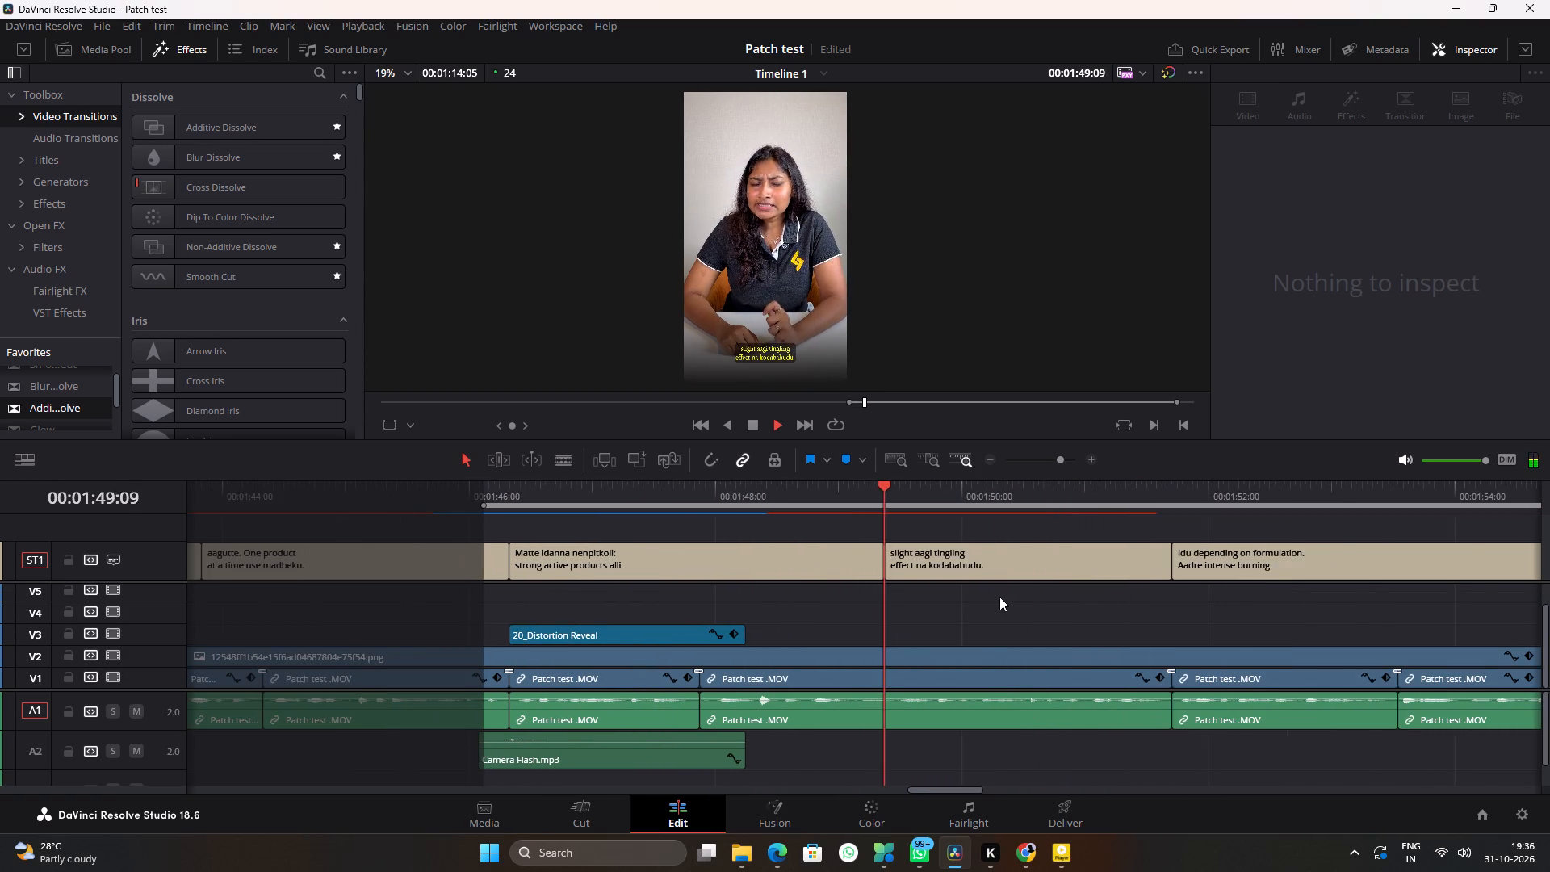
alt+scroll(970, 599, down, 2)
ctrl+scroll(940, 604, down, 7)
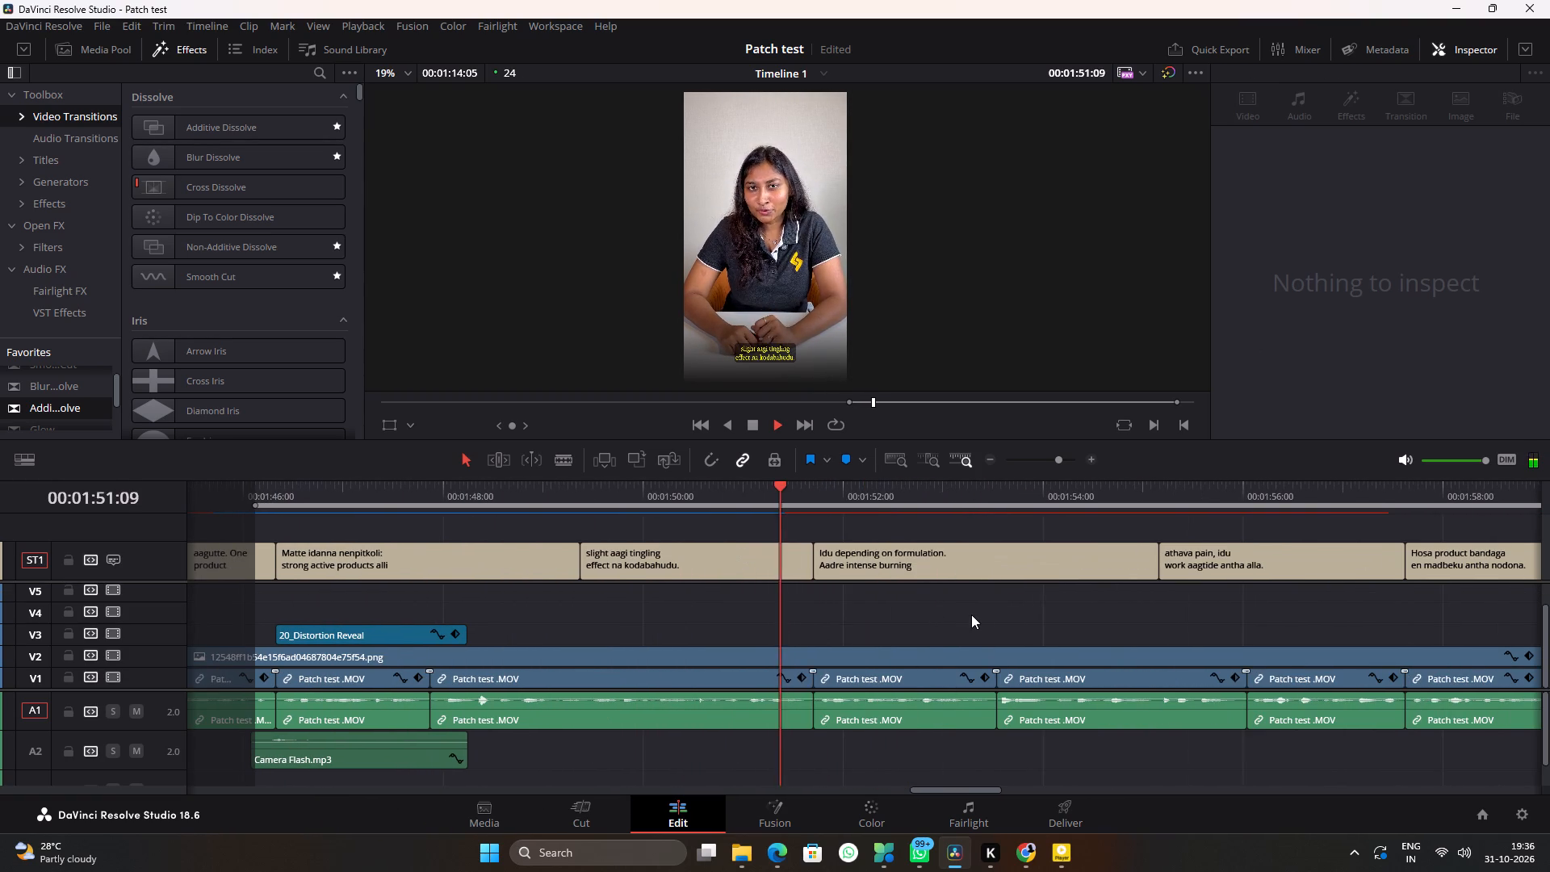
alt+scroll(856, 602, down, 3)
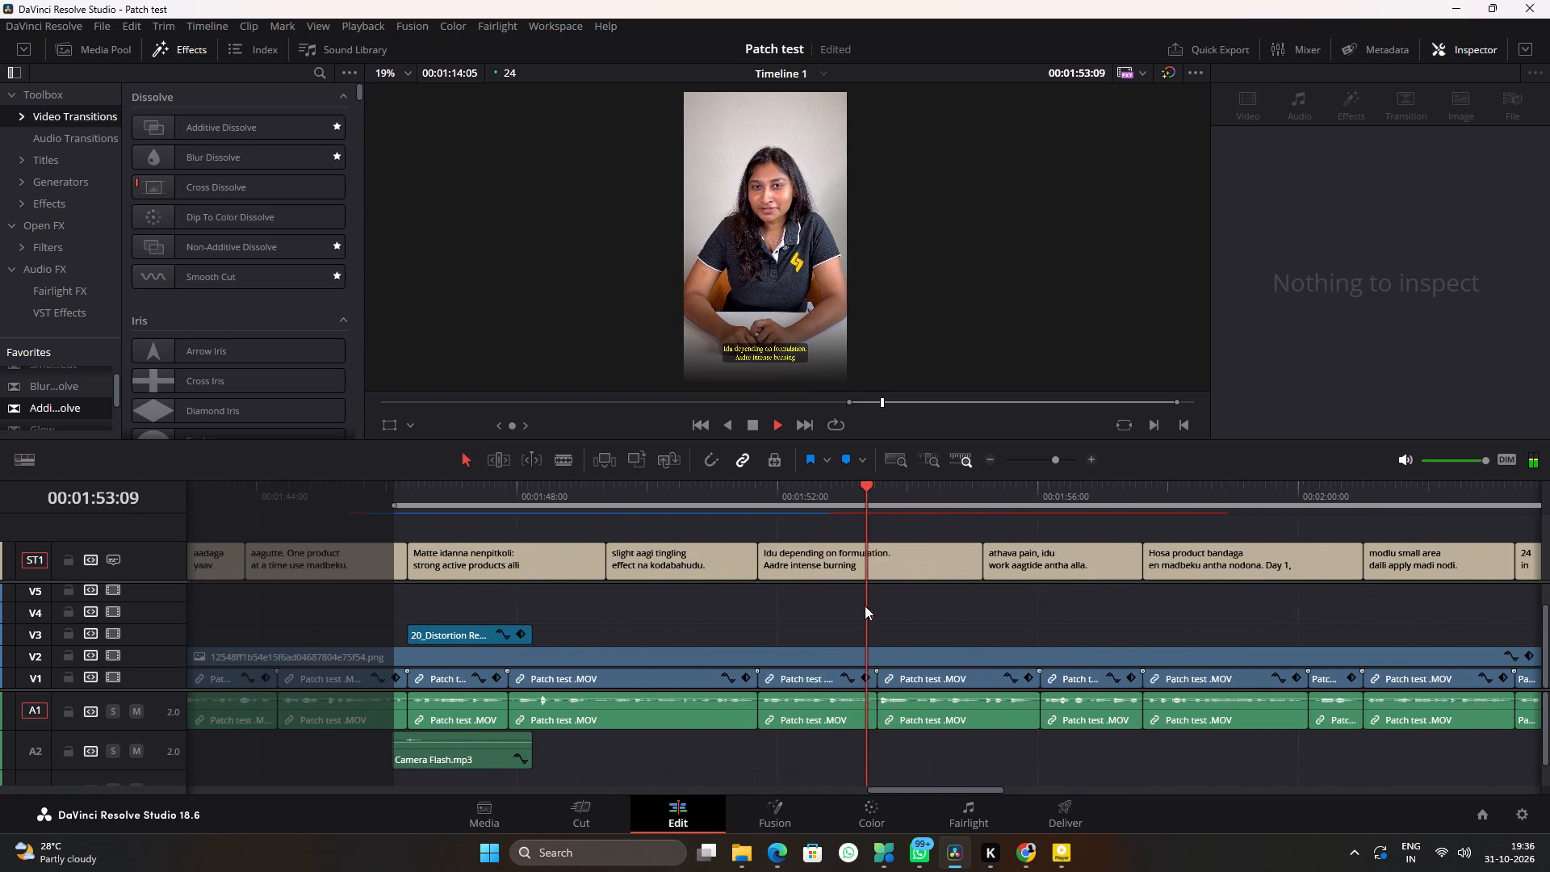
ctrl+scroll(885, 610, up, 3)
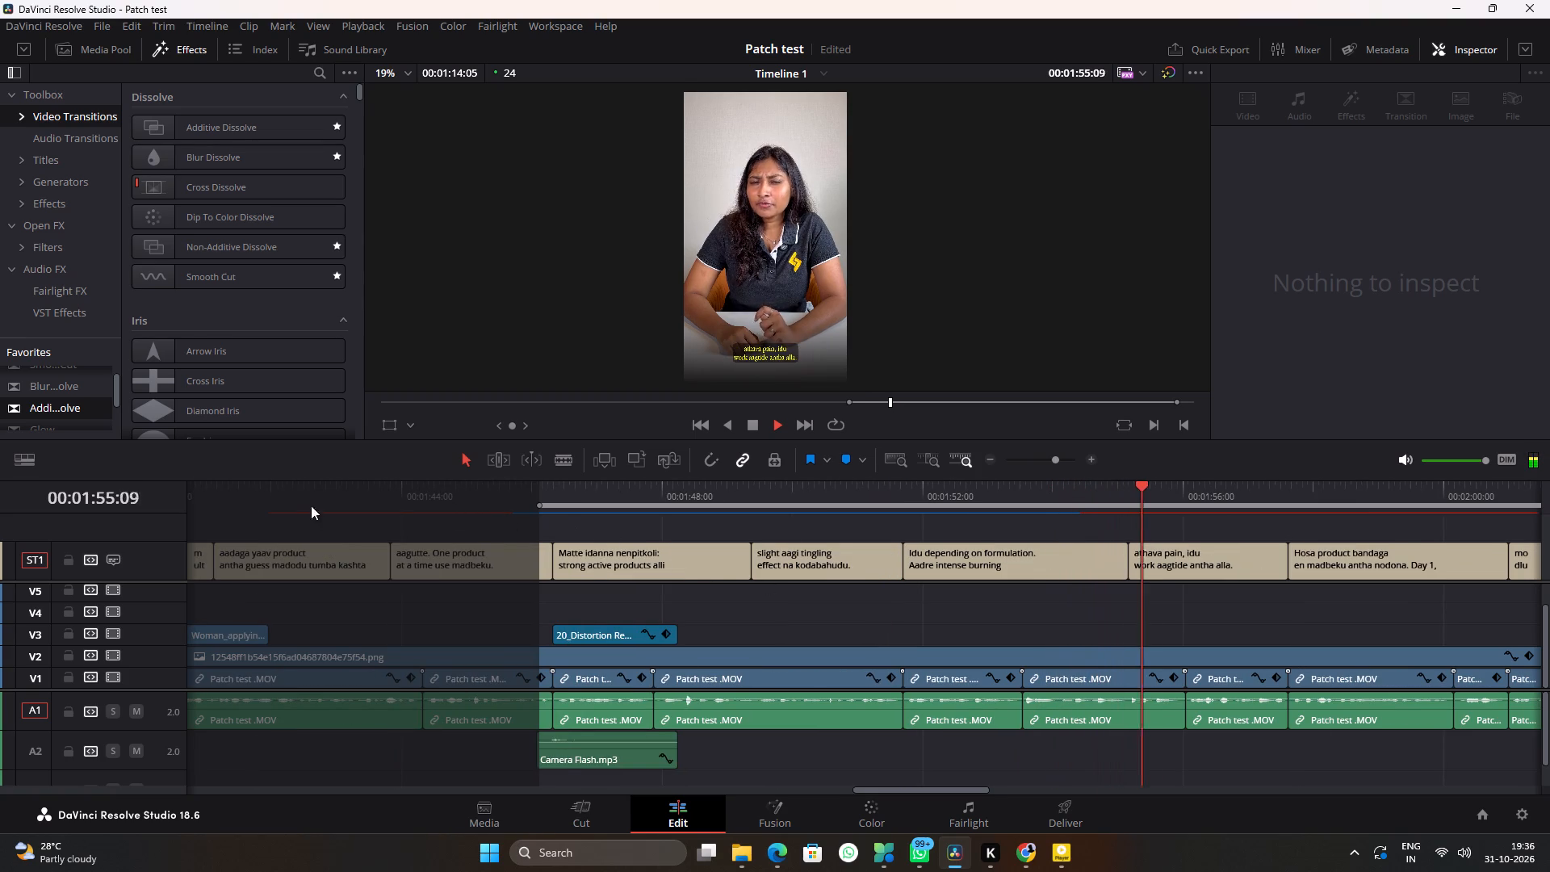
Replay from about 00:01:41 and set the timeline's in point at 00:01:51:14.
click(216, 504)
alt+scroll(832, 632, up, 4)
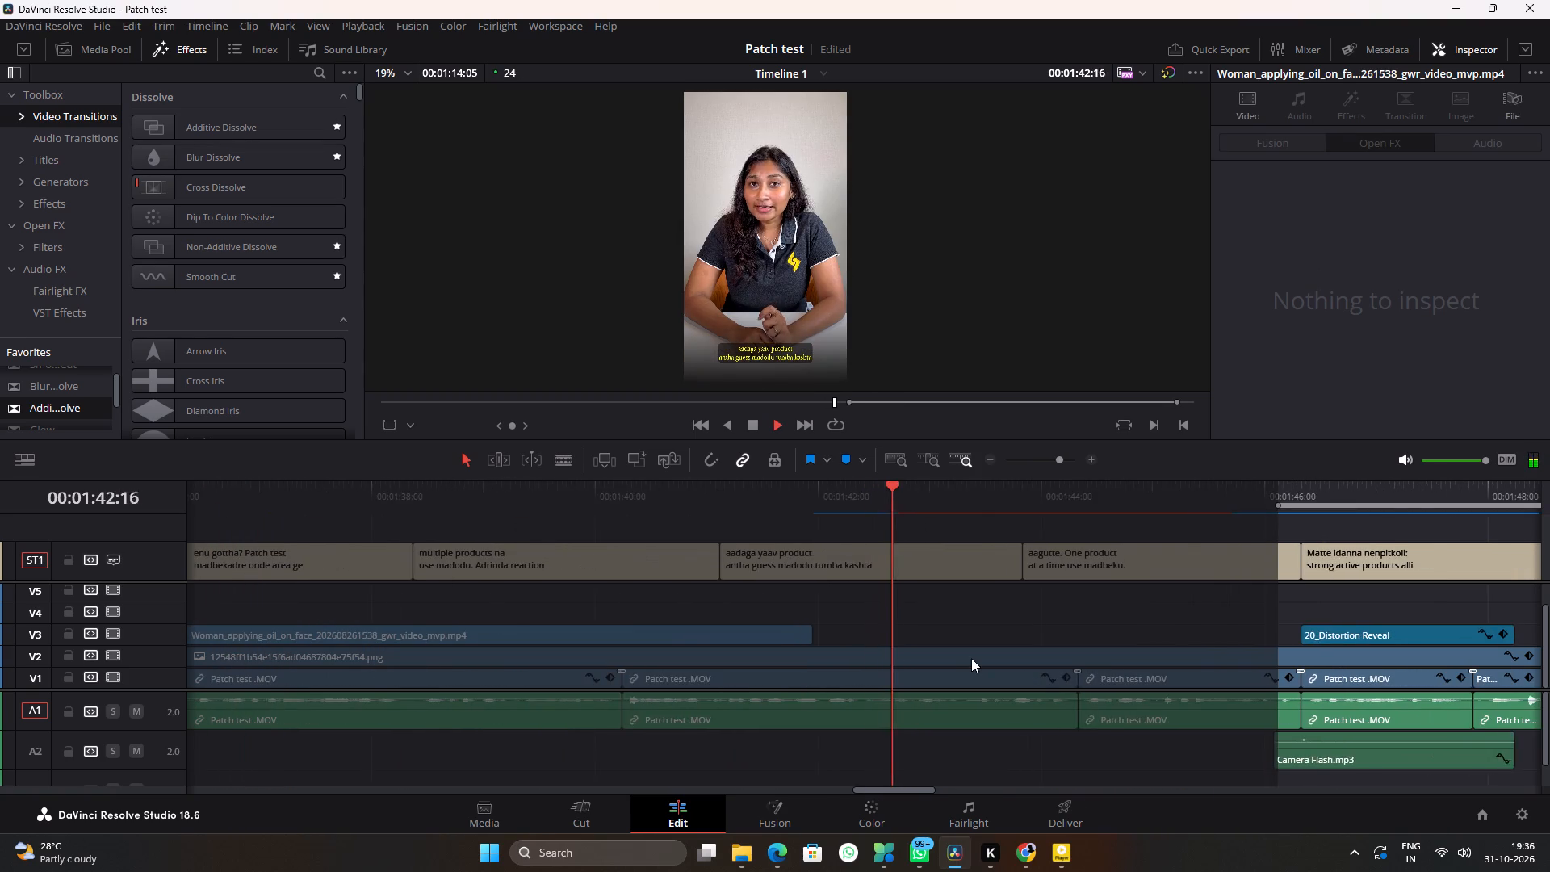
ctrl+scroll(971, 658, down, 8)
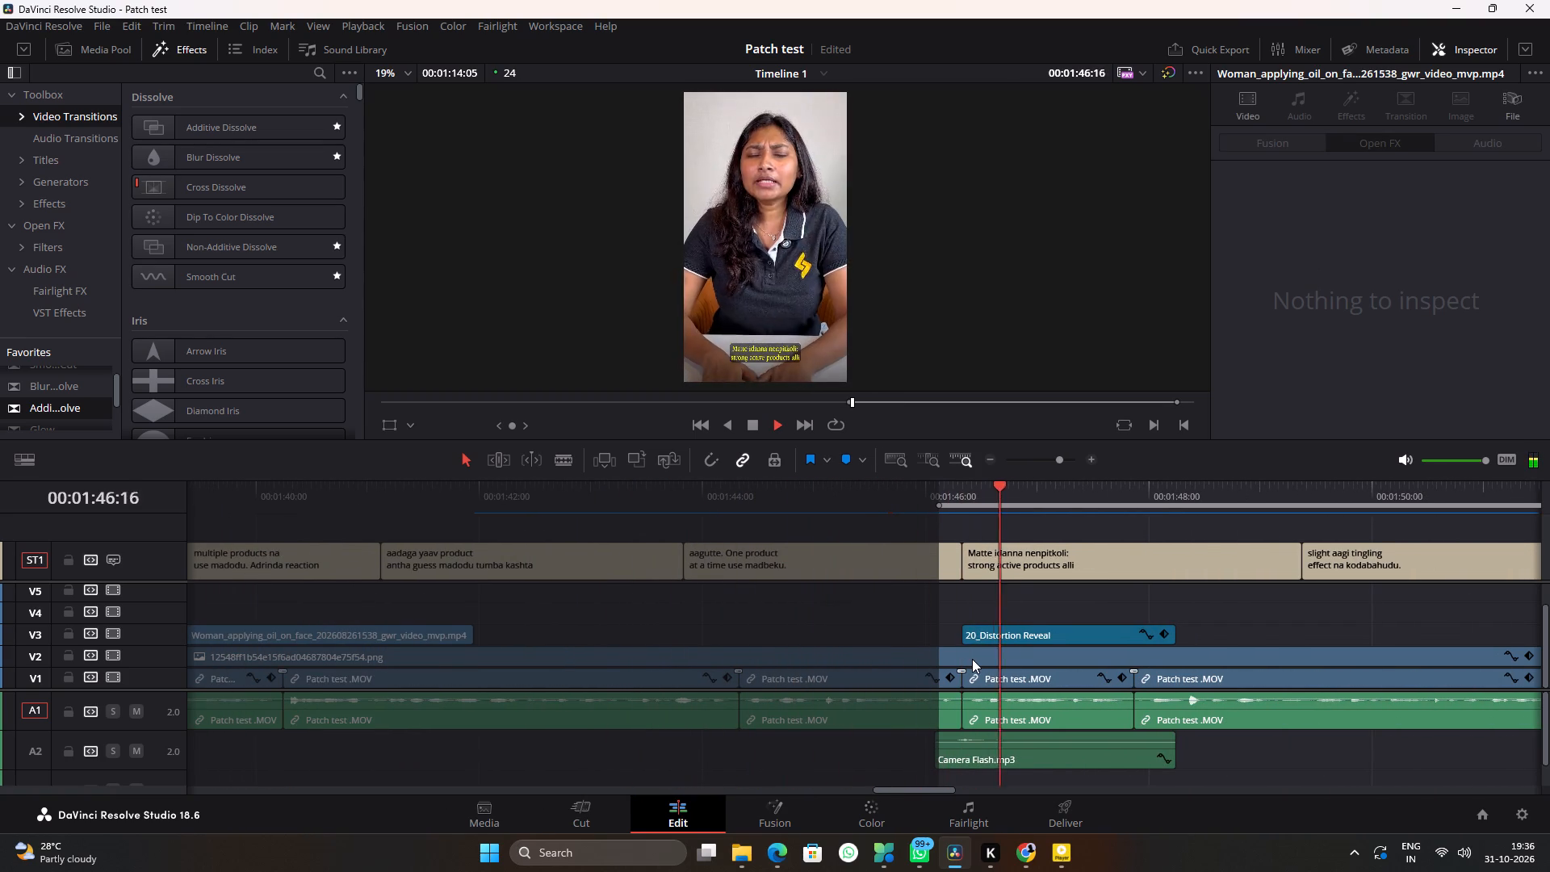
ctrl+scroll(1164, 687, down, 10)
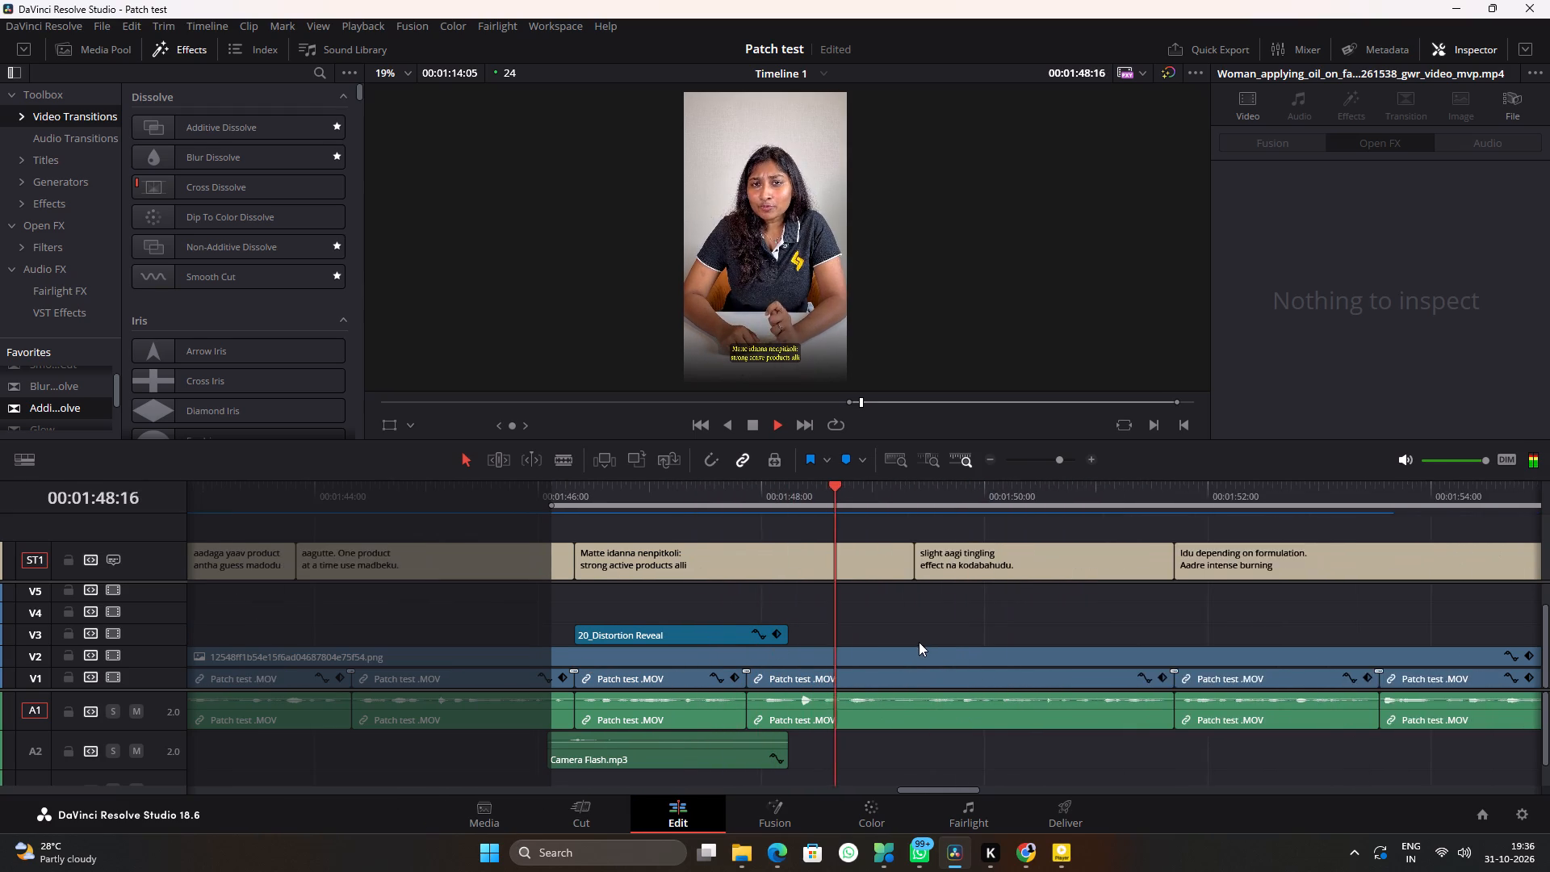
alt+scroll(871, 642, up, 5)
ctrl+scroll(967, 641, down, 11)
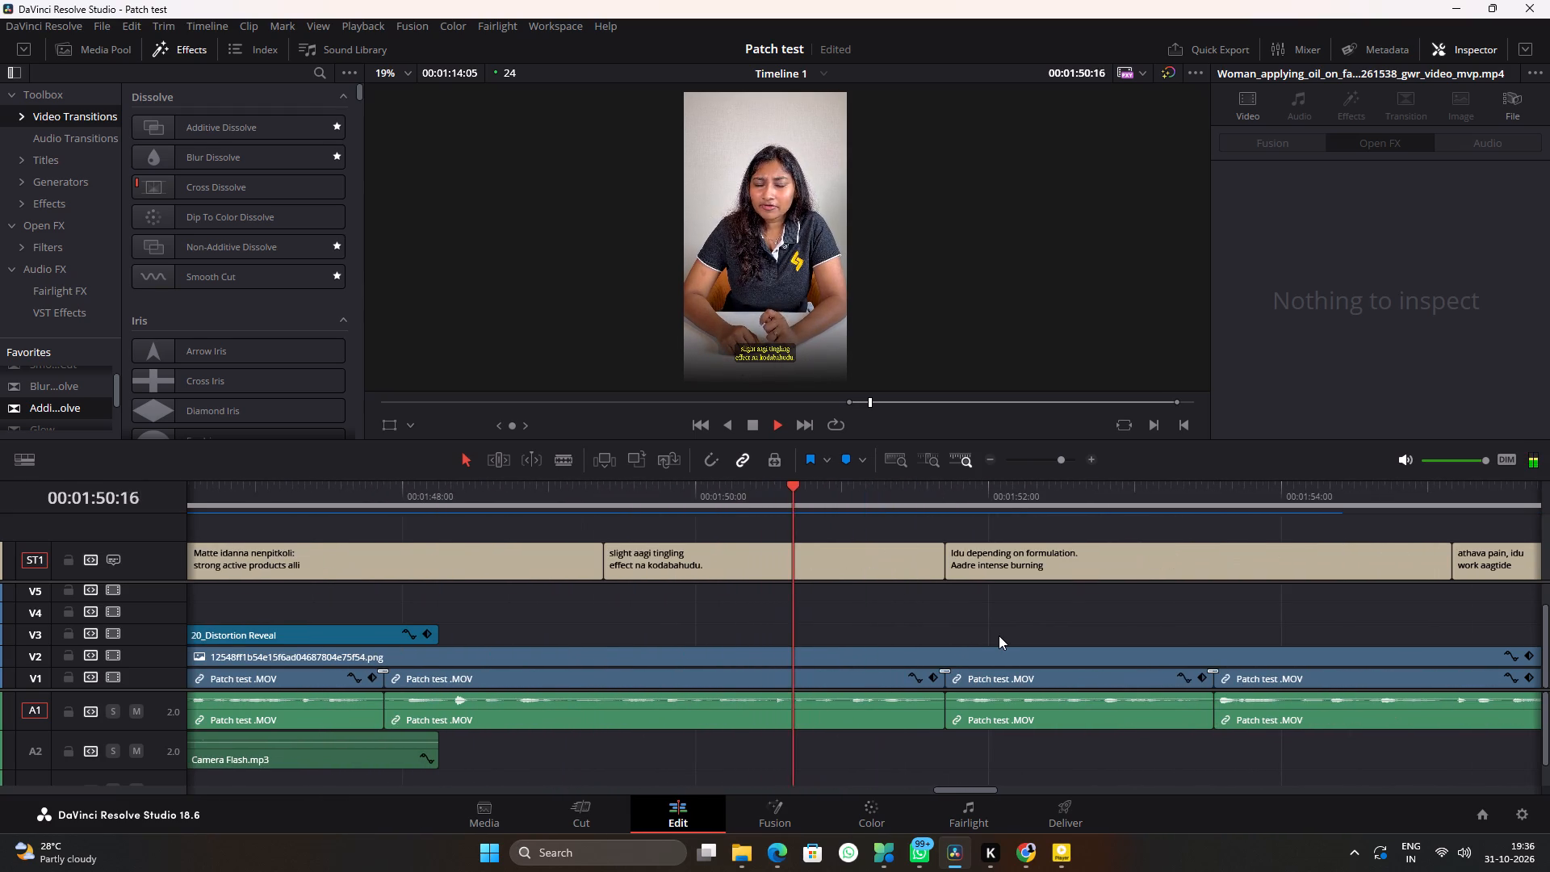
key(space)
key(i)
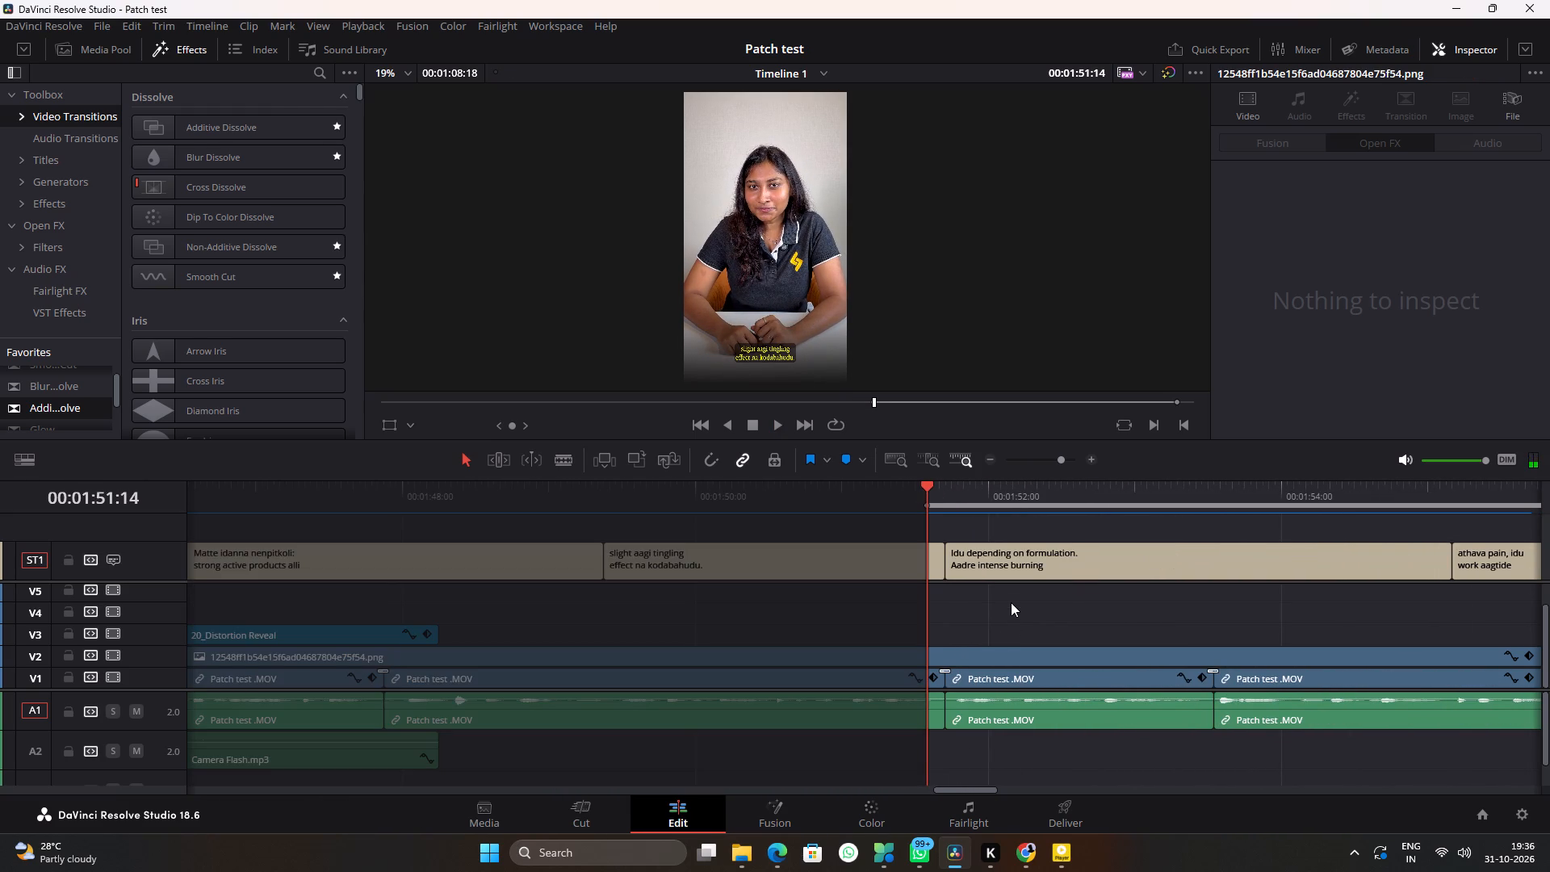
Play on from 00:01:51:14 and replay the burning and pain lines, stopping at 00:01:57:15, to judge where B-roll fits.
key(space)
ctrl+scroll(1011, 602, down, 11)
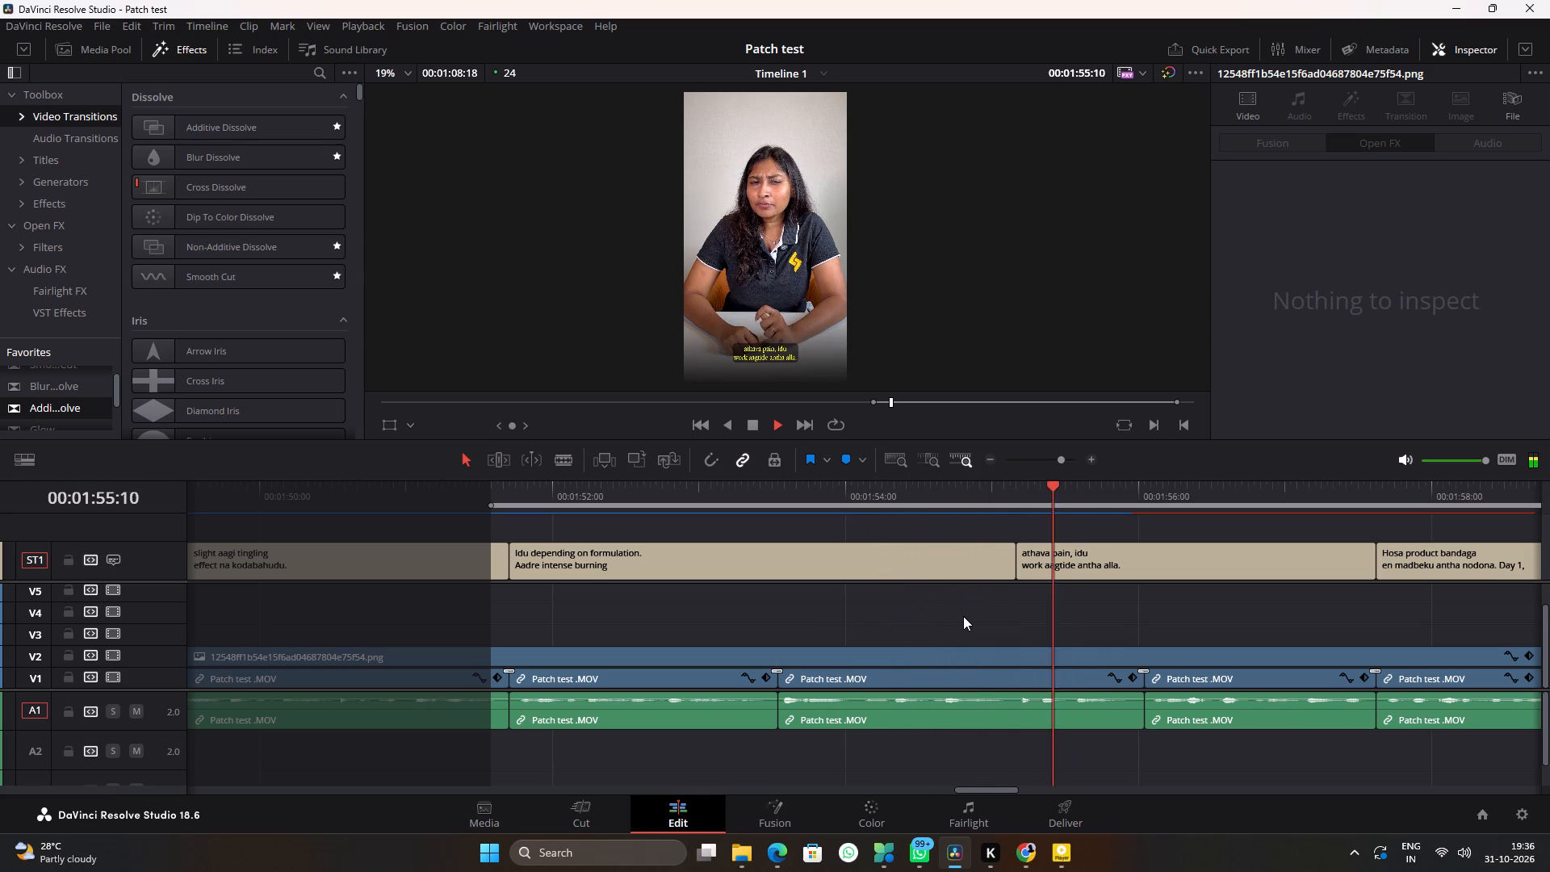
middle_drag(1046, 614, 913, 609)
scroll(922, 610, down, 5)
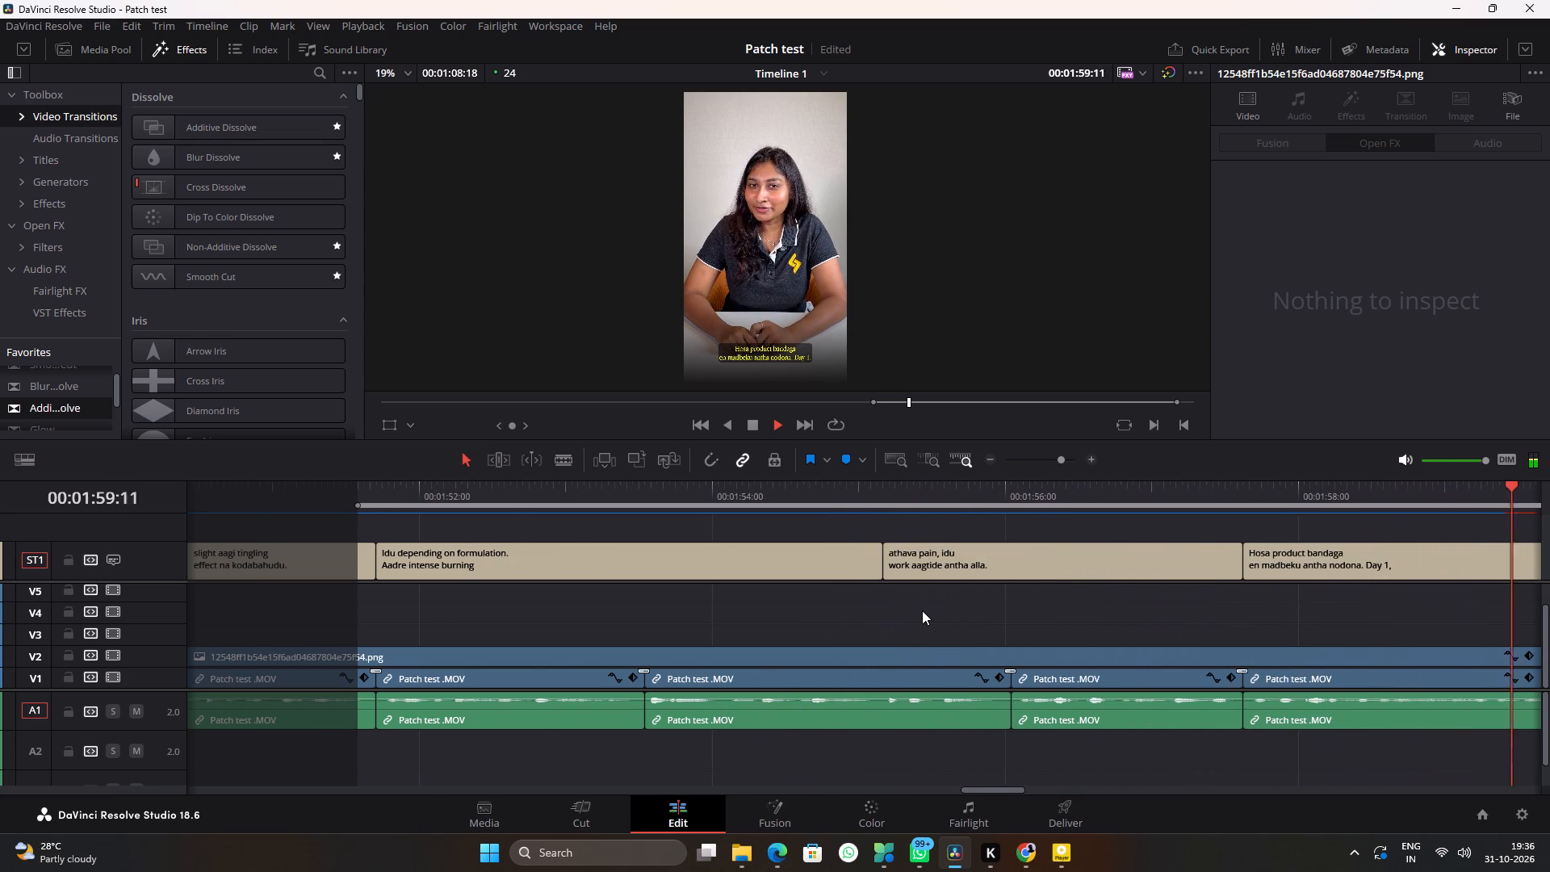
alt+scroll(922, 610, down, 5)
ctrl+scroll(850, 632, up, 4)
click(442, 502)
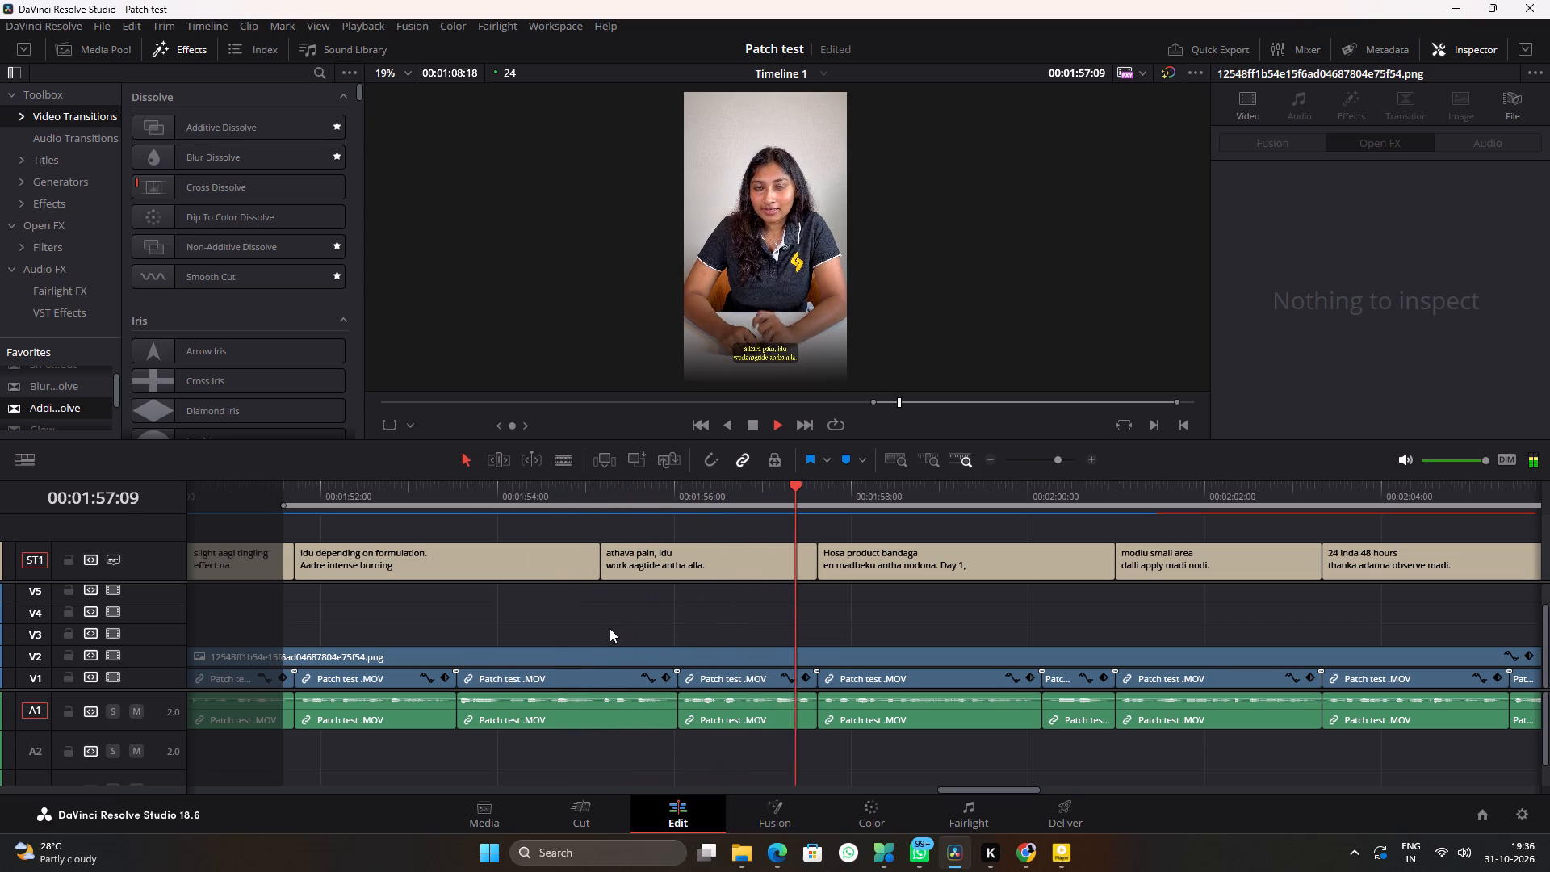
key(space)
Add the B-roll clip 1787761897645.mp4 from the Skincare secrets folder to track V4, starting at about 00:01:56:00.
click(752, 864)
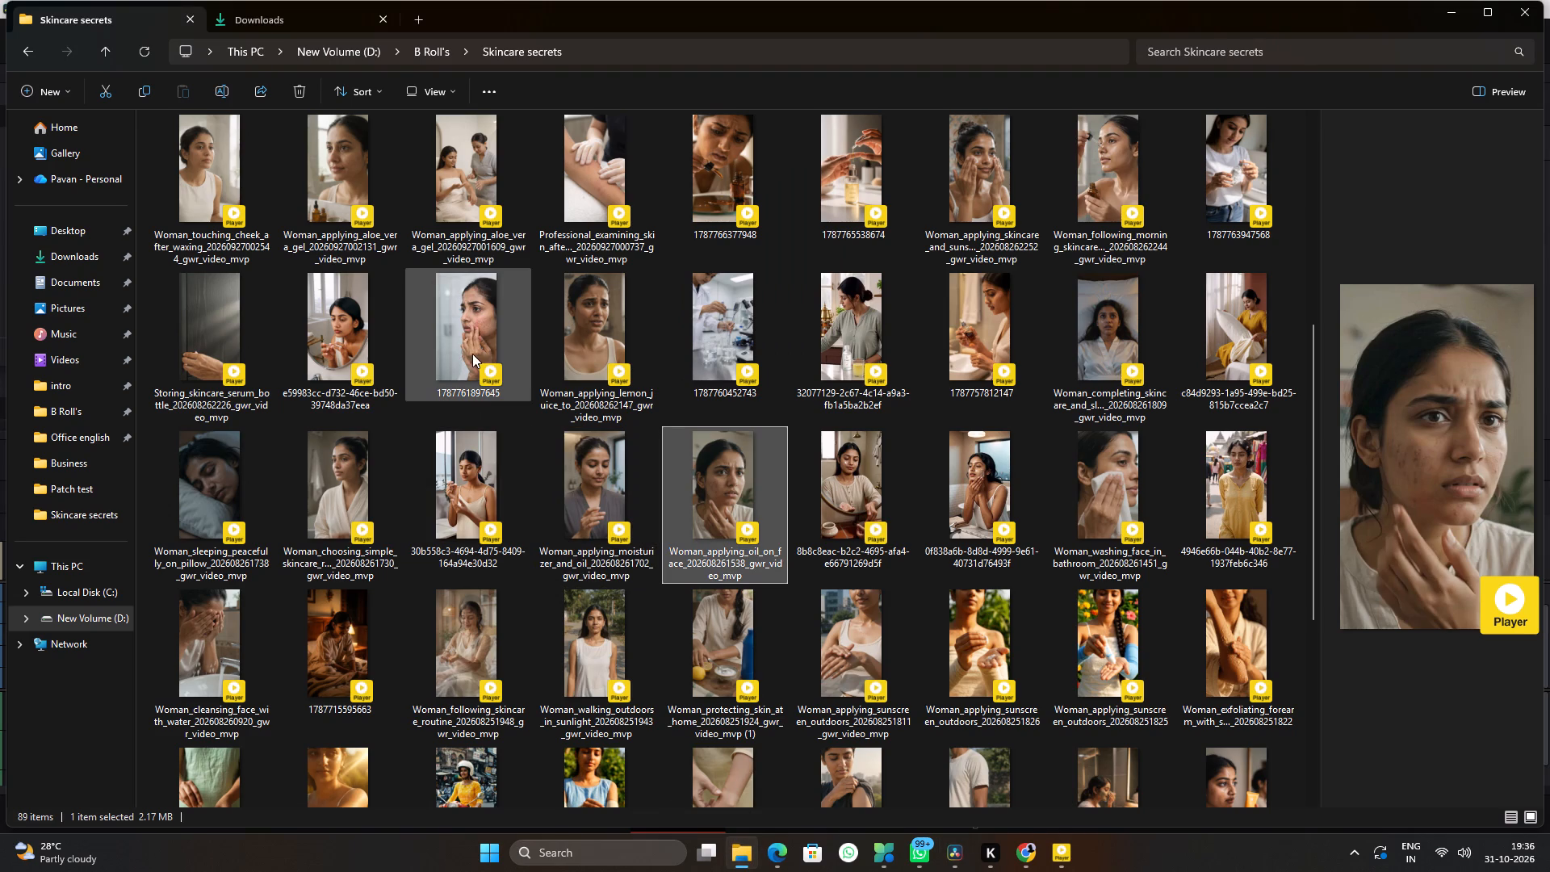
click(614, 335)
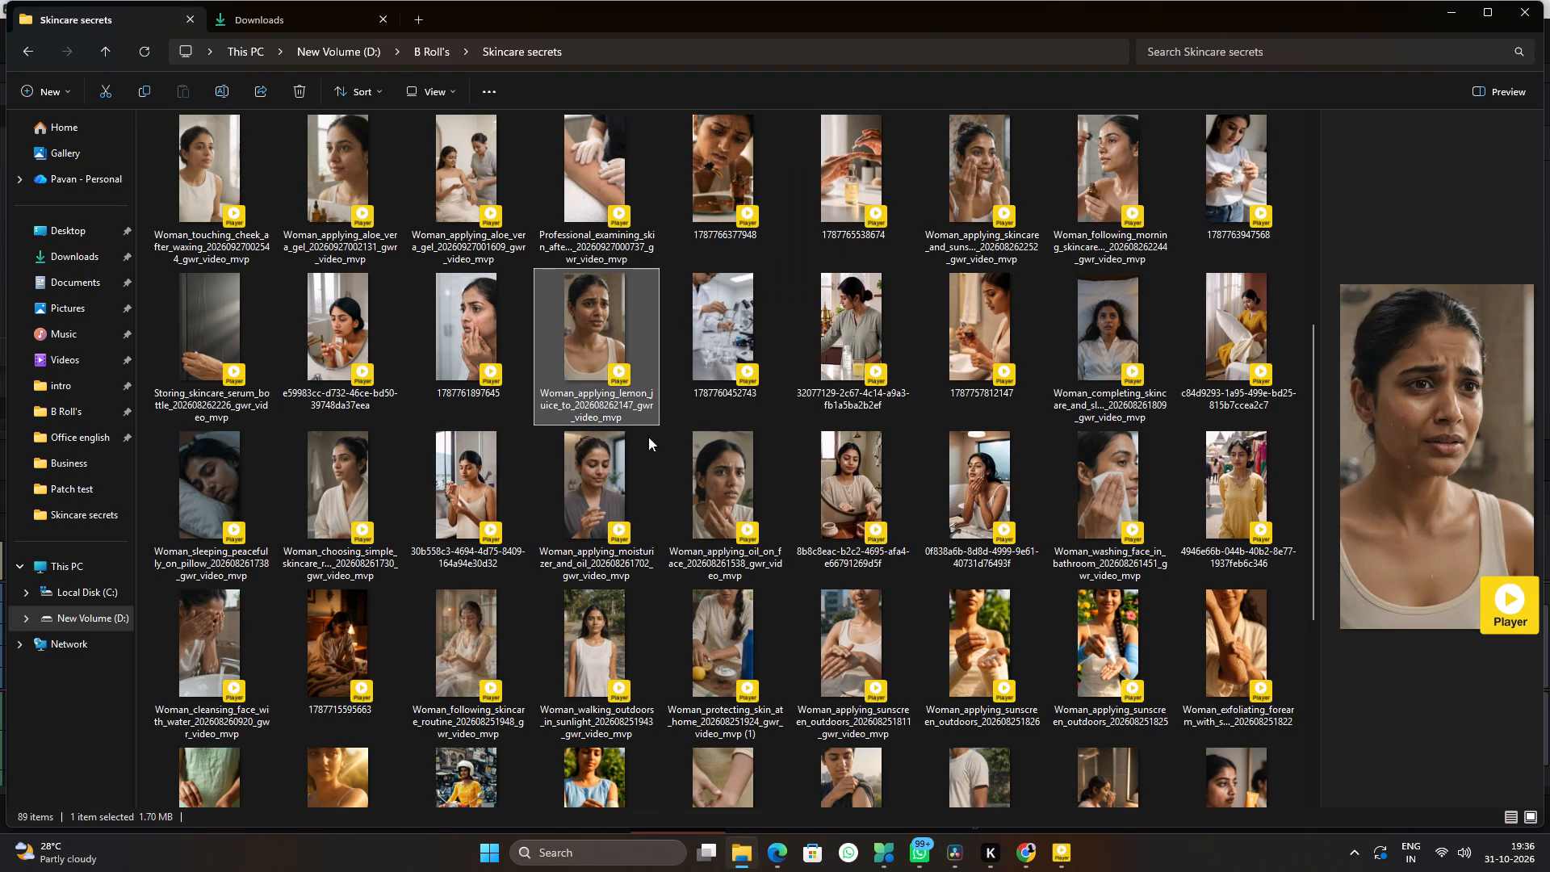
click(470, 352)
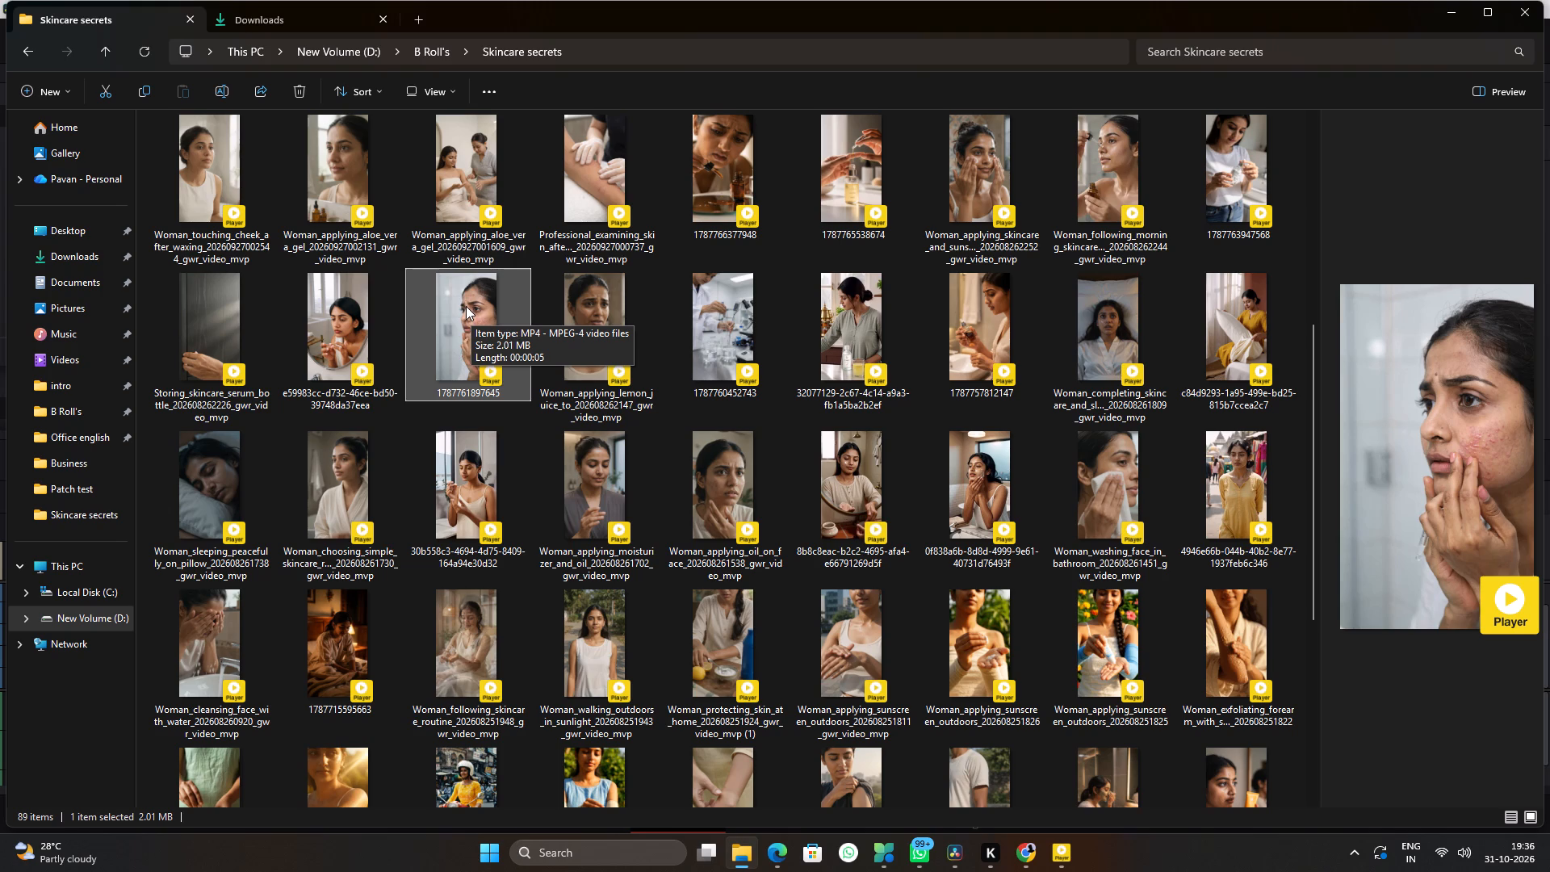
drag(466, 301, 479, 327)
key(alt+Tab)
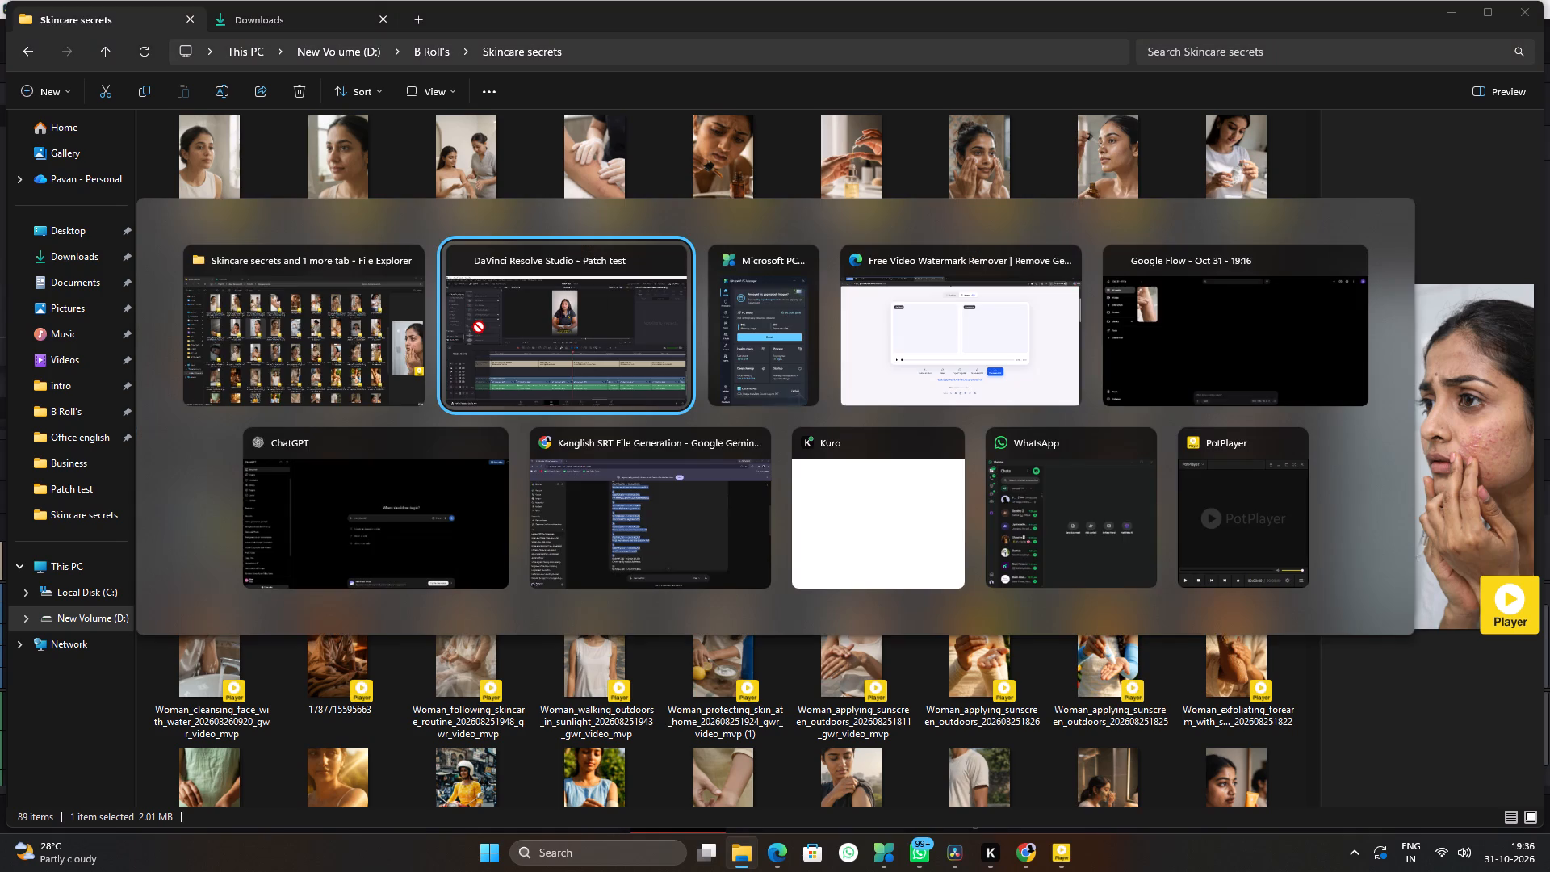
drag(479, 327, 679, 629)
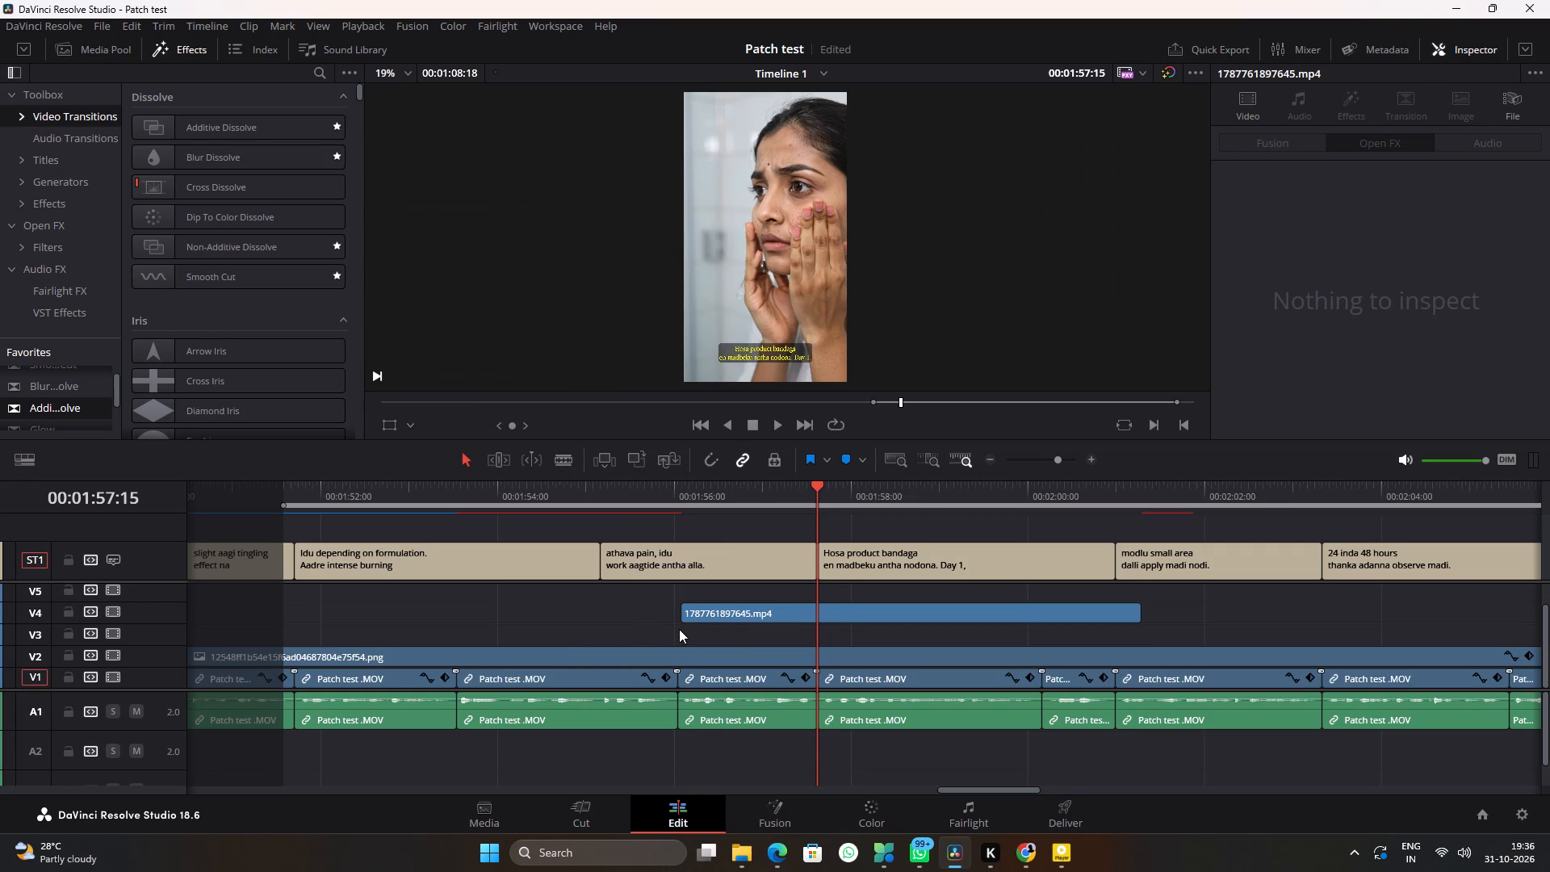
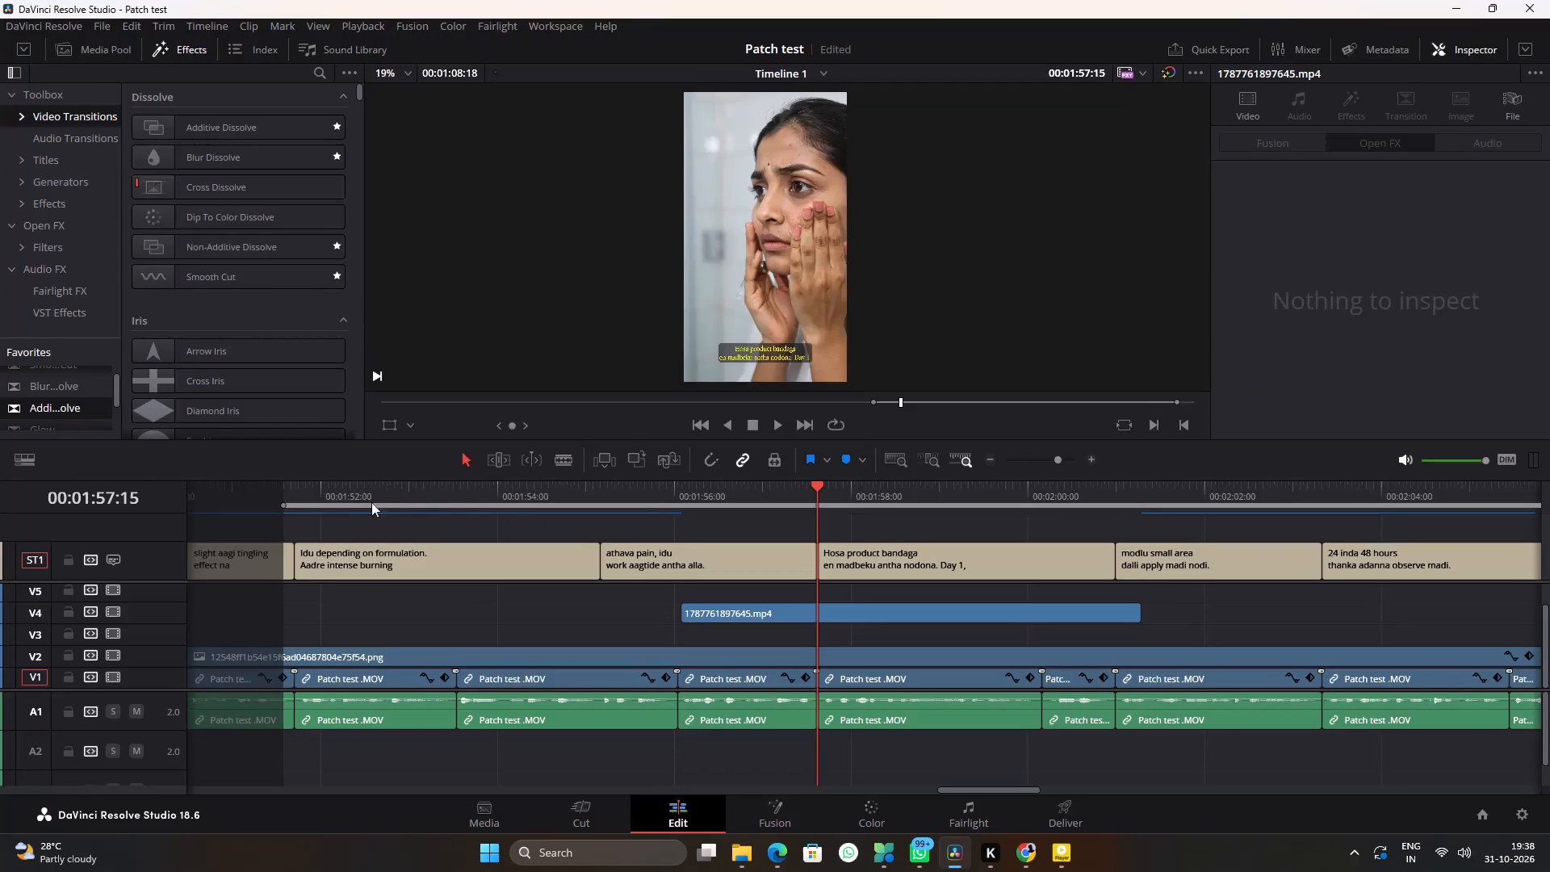
Play from about 00:01:51 to 00:01:54 to review the speech before the new B-roll clip.
click(232, 495)
key(space)
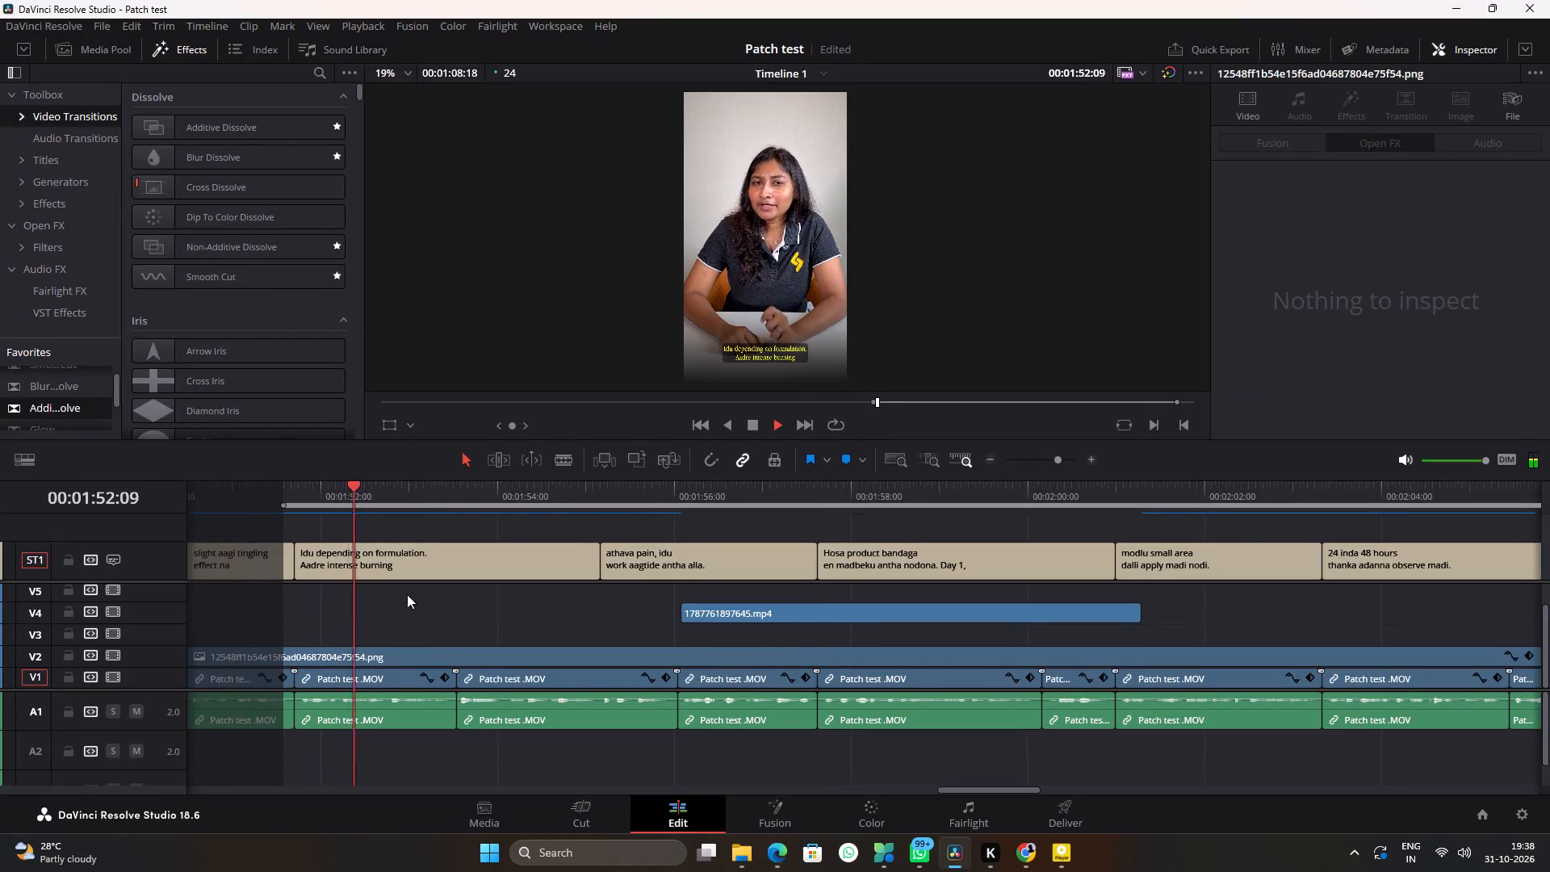
key(space)
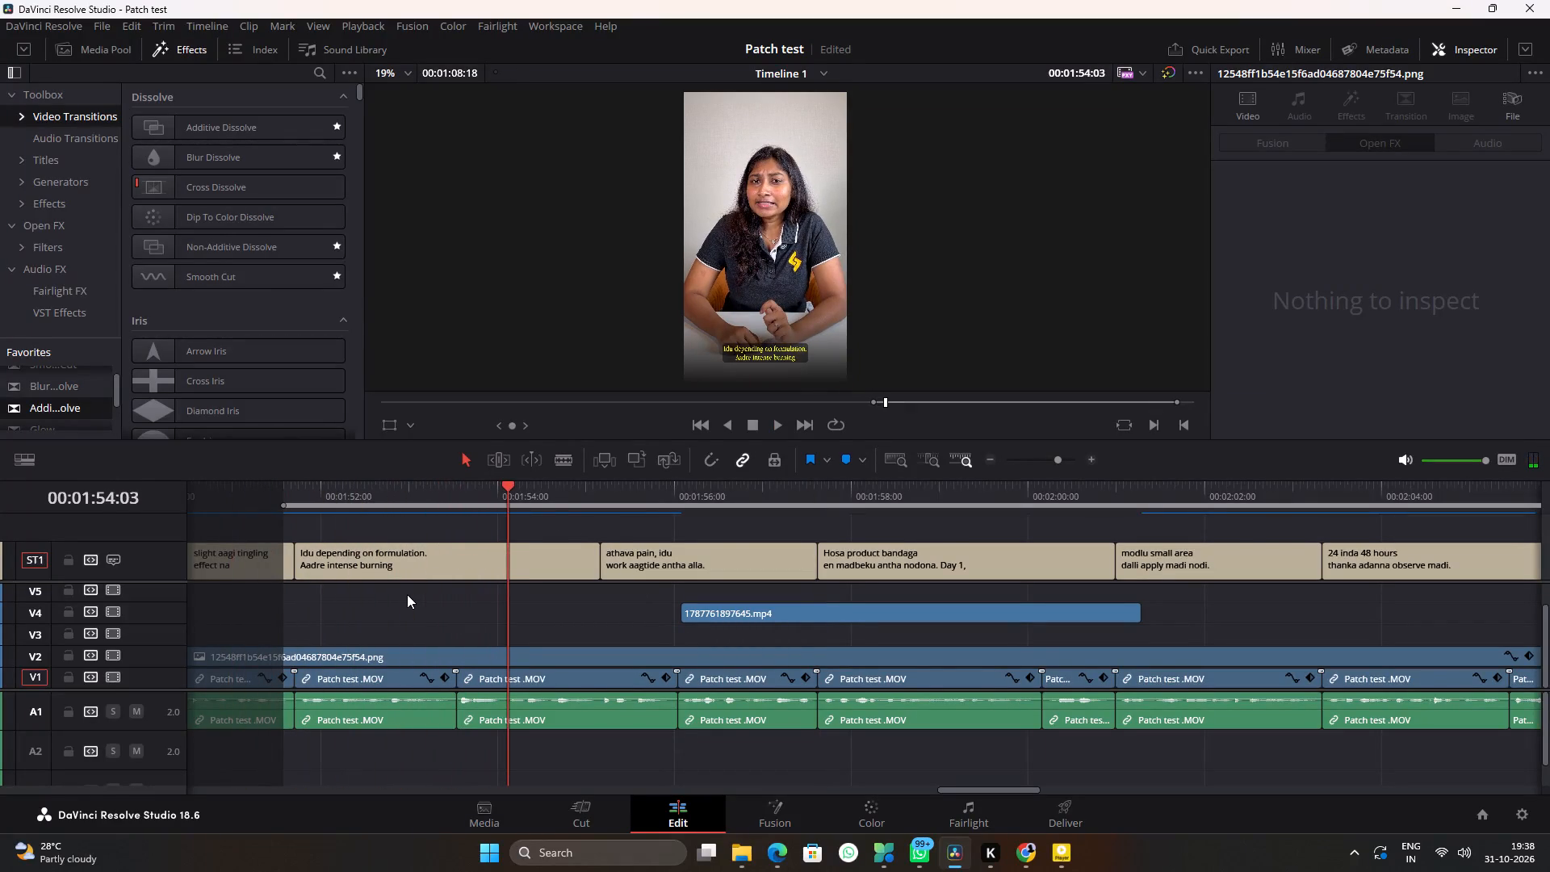
In the Windows Sound settings, select 4 - MSI MP251 as the audio output device.
key(super+i)
click(723, 335)
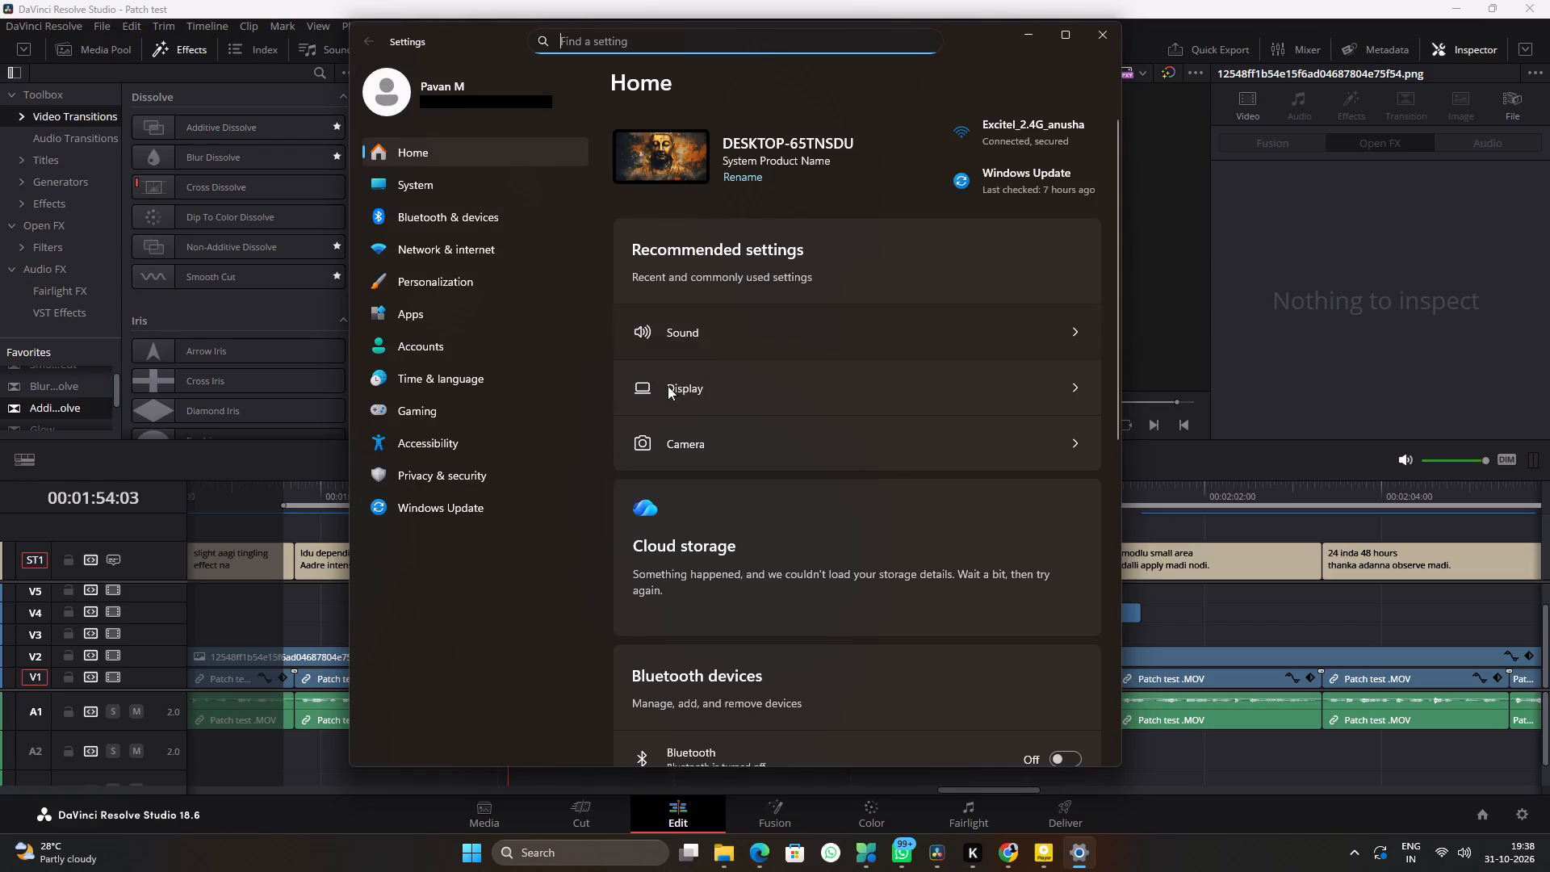
click(673, 271)
click(1108, 31)
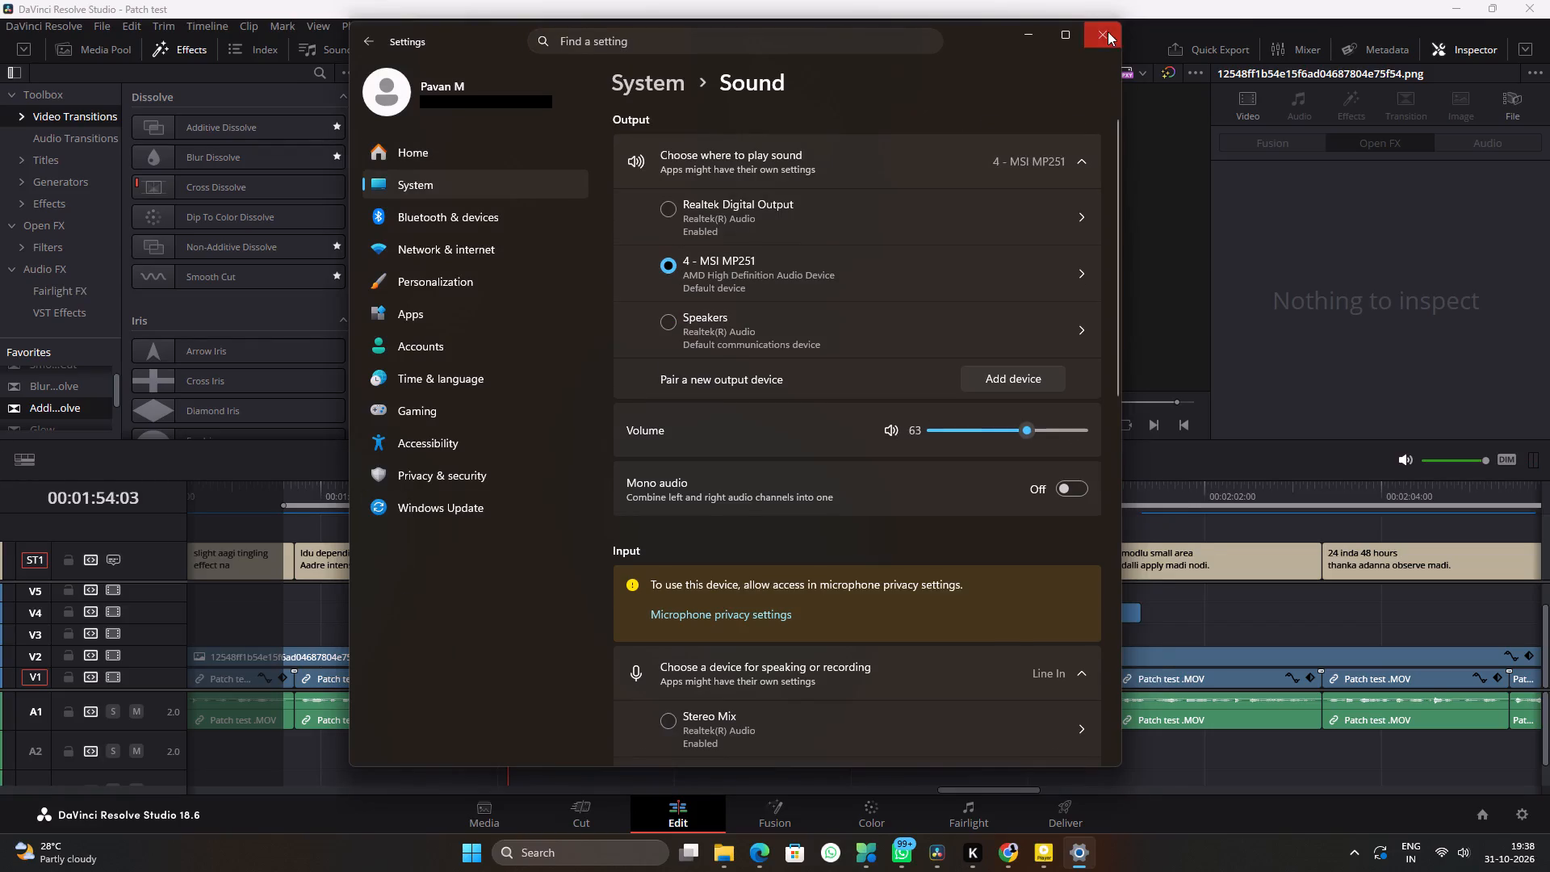
Replay the intense burning line and move the B-roll clip 1787761897645.mp4 to track V3, starting at about 00:01:53:12.
click(331, 504)
key(space)
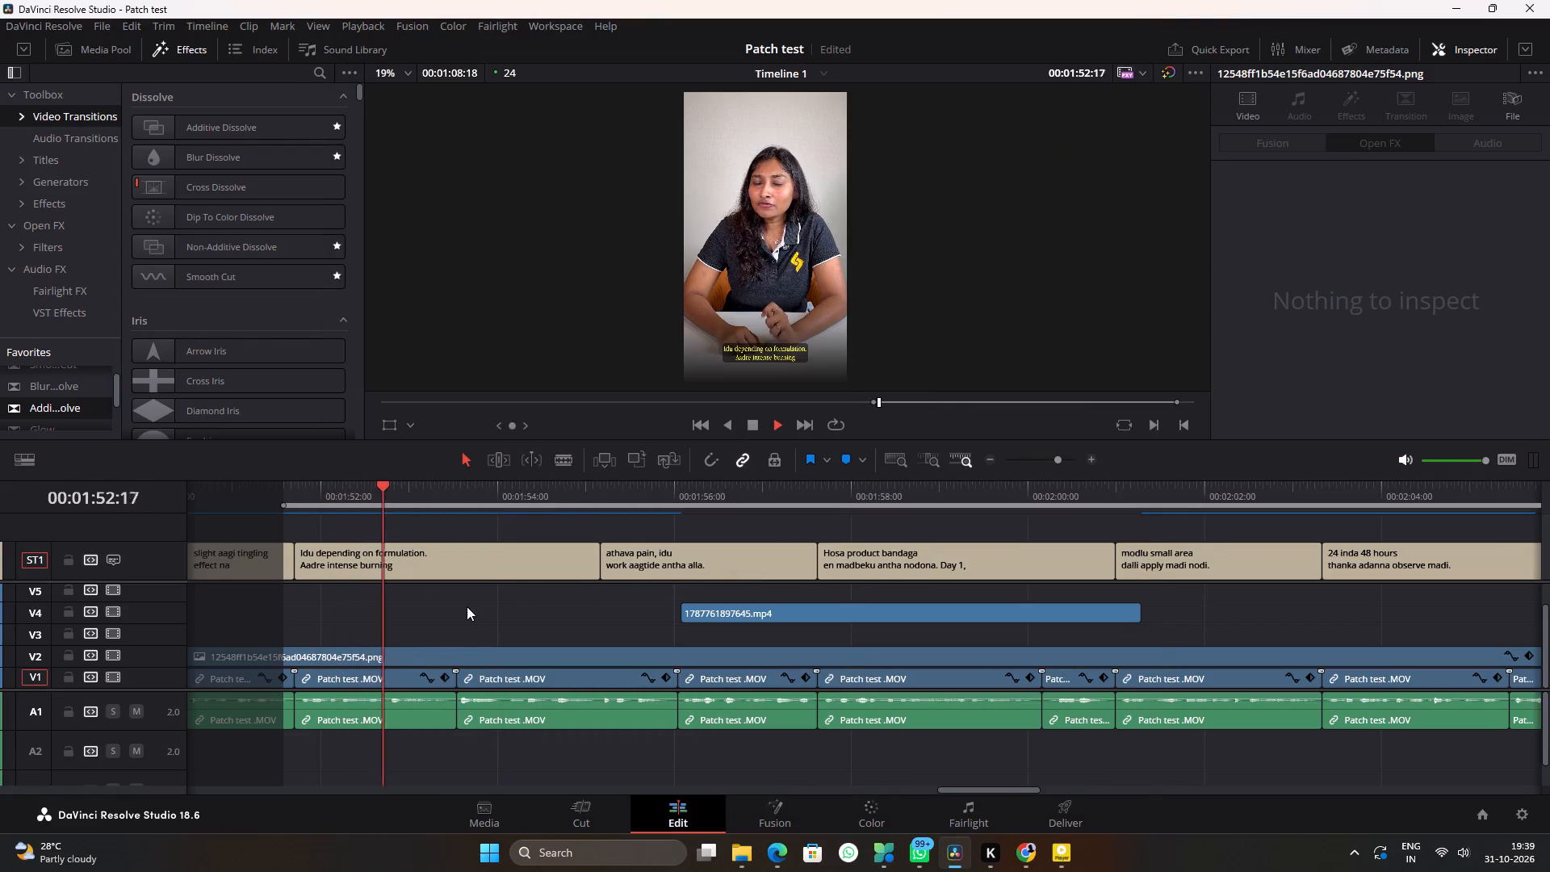
alt+scroll(492, 623, up, 3)
ctrl+scroll(810, 623, down, 5)
alt+scroll(810, 623, down, 3)
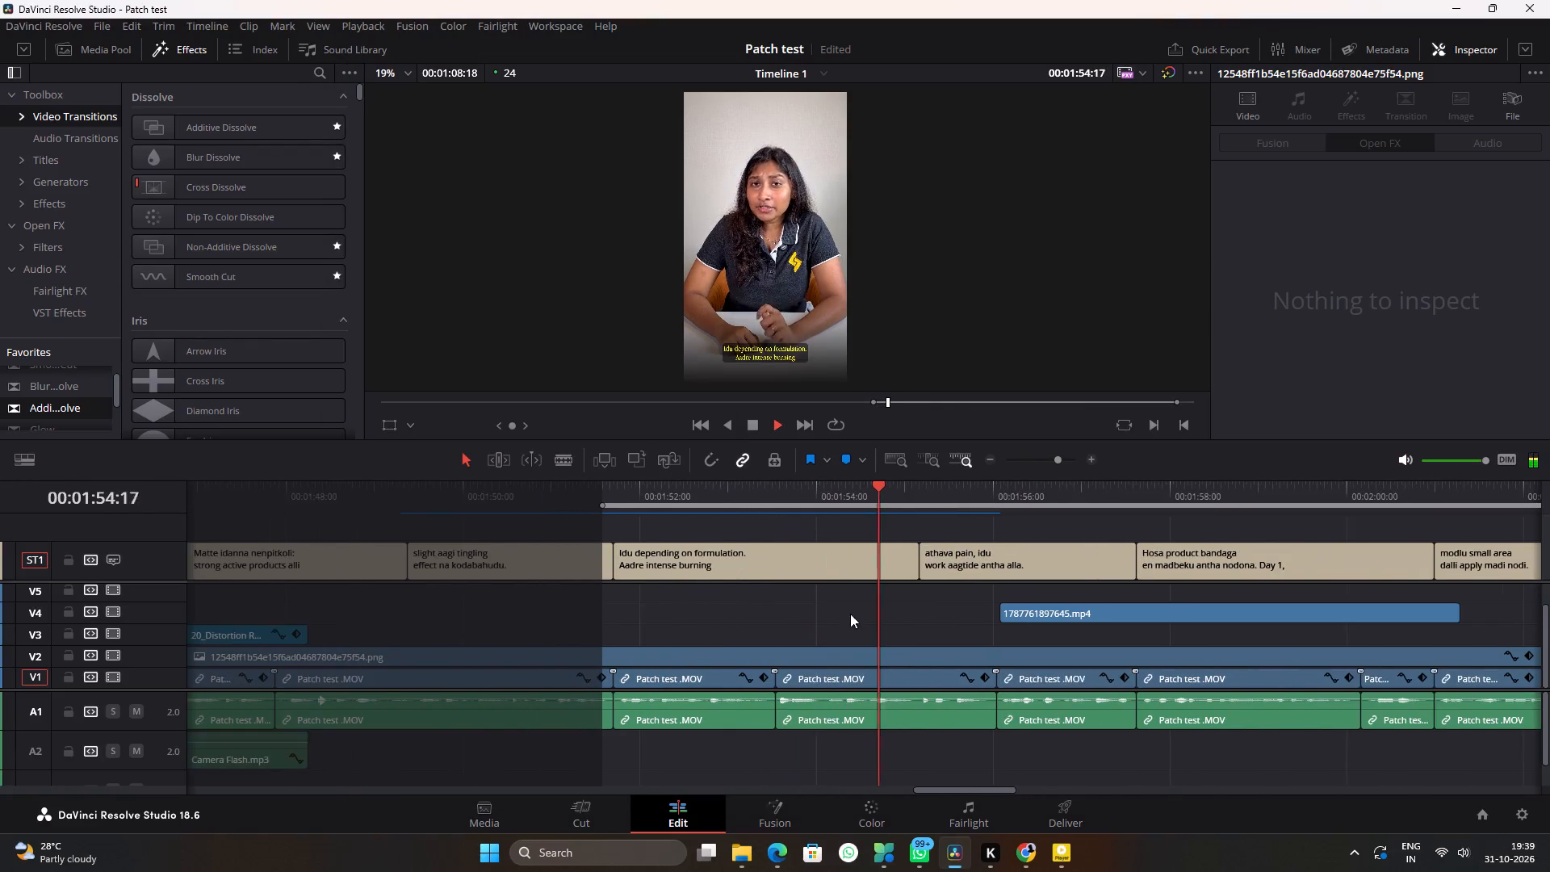
ctrl+scroll(913, 618, down, 4)
key(space)
drag(947, 612, 716, 631)
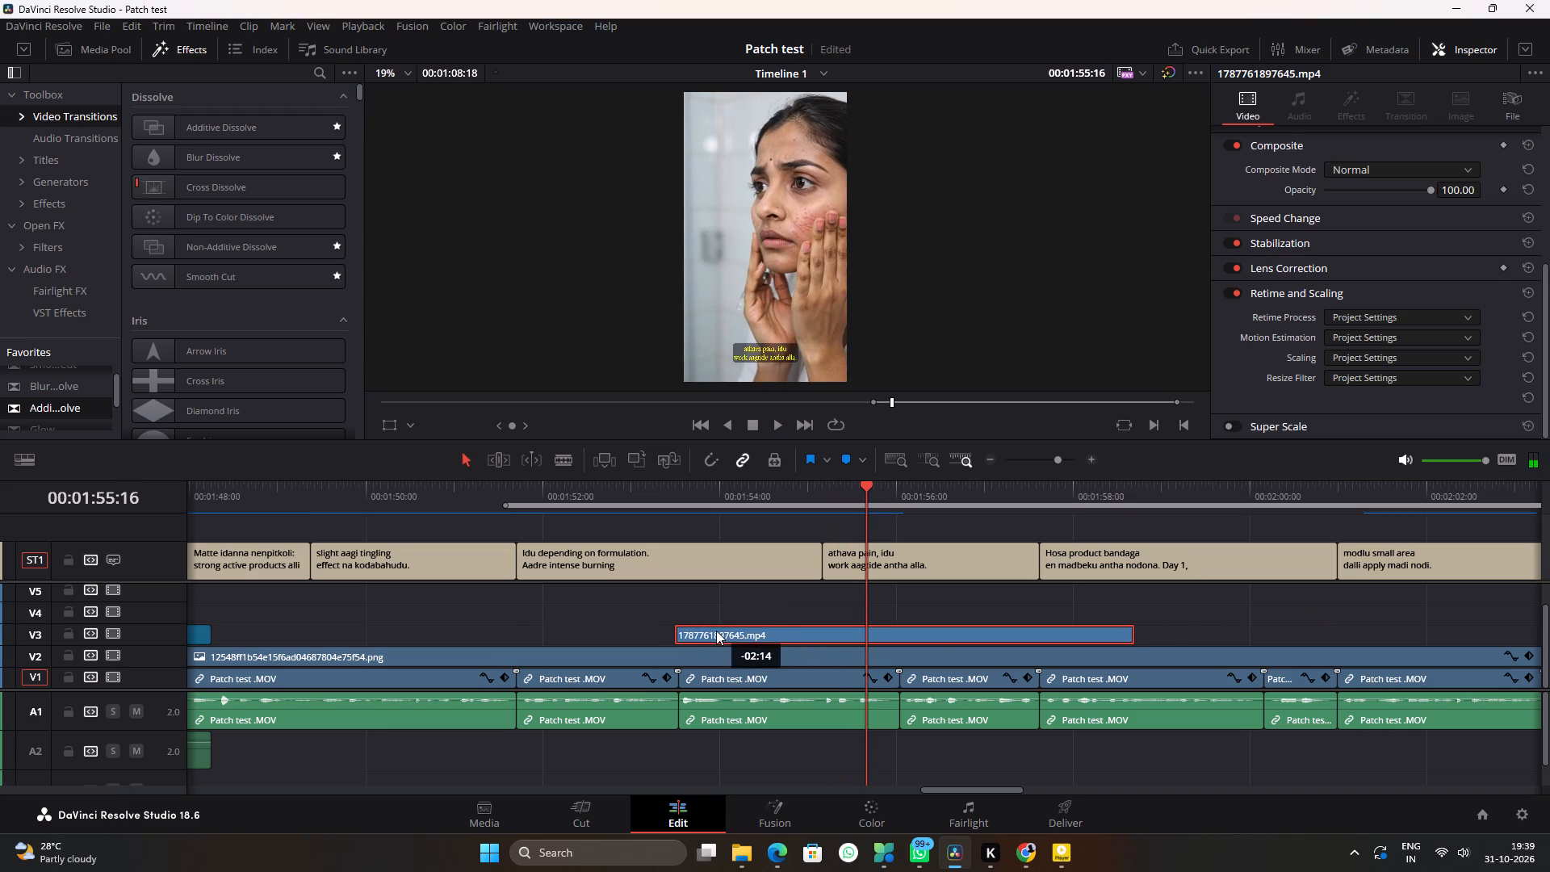
drag(716, 631, 711, 632)
click(690, 507)
alt+scroll(706, 568, up, 8)
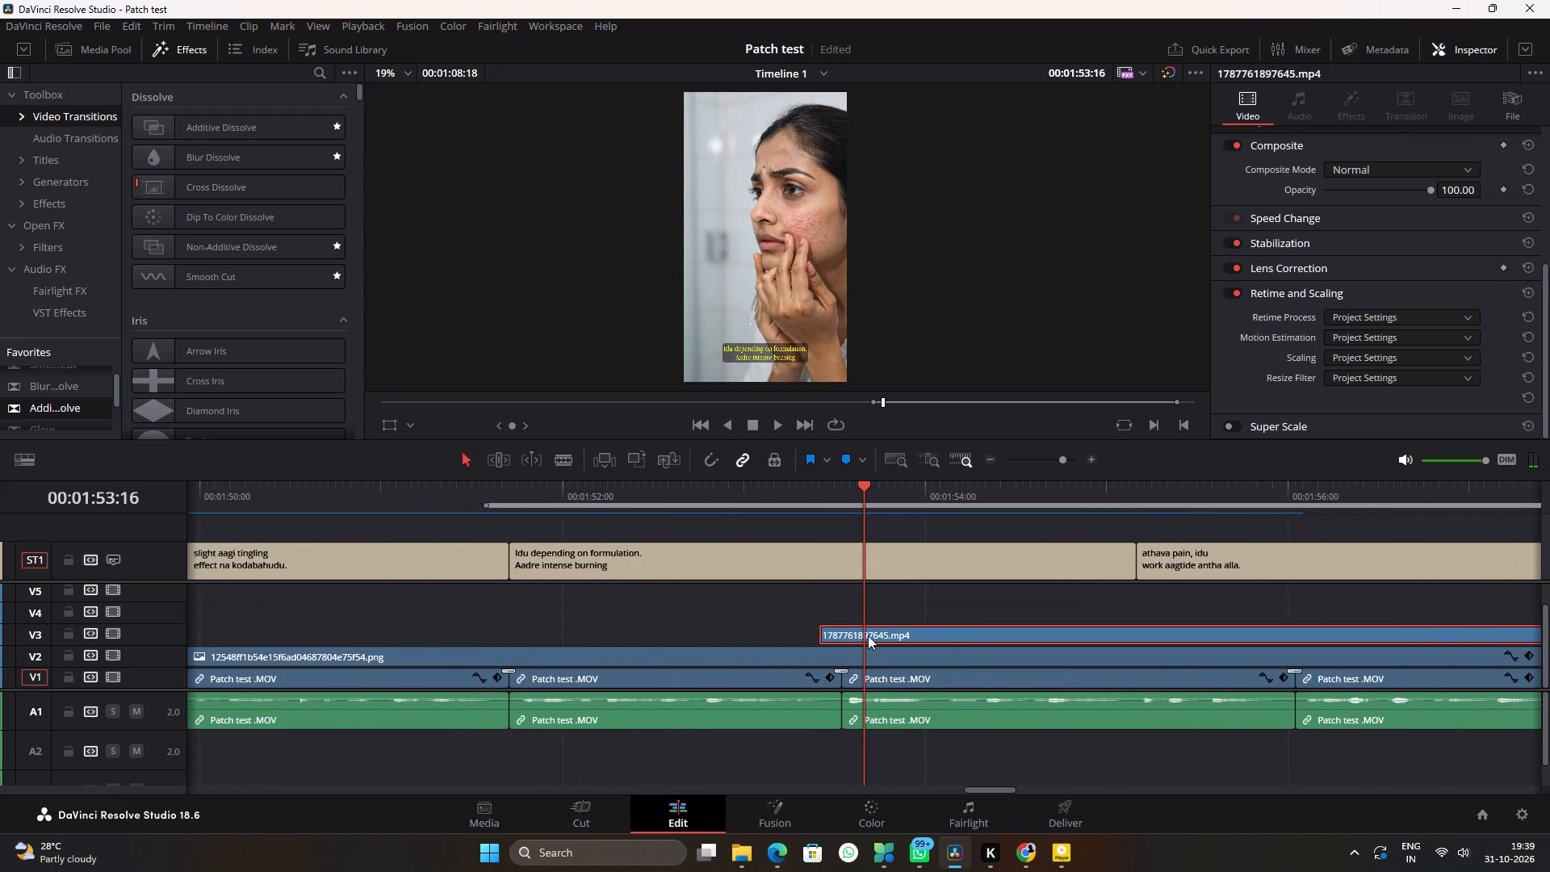
drag(878, 635, 896, 635)
click(939, 607)
Play from 00:01:51:23 to about 00:01:57:21 to review the moved B-roll clip against the burning and pain lines.
click(558, 490)
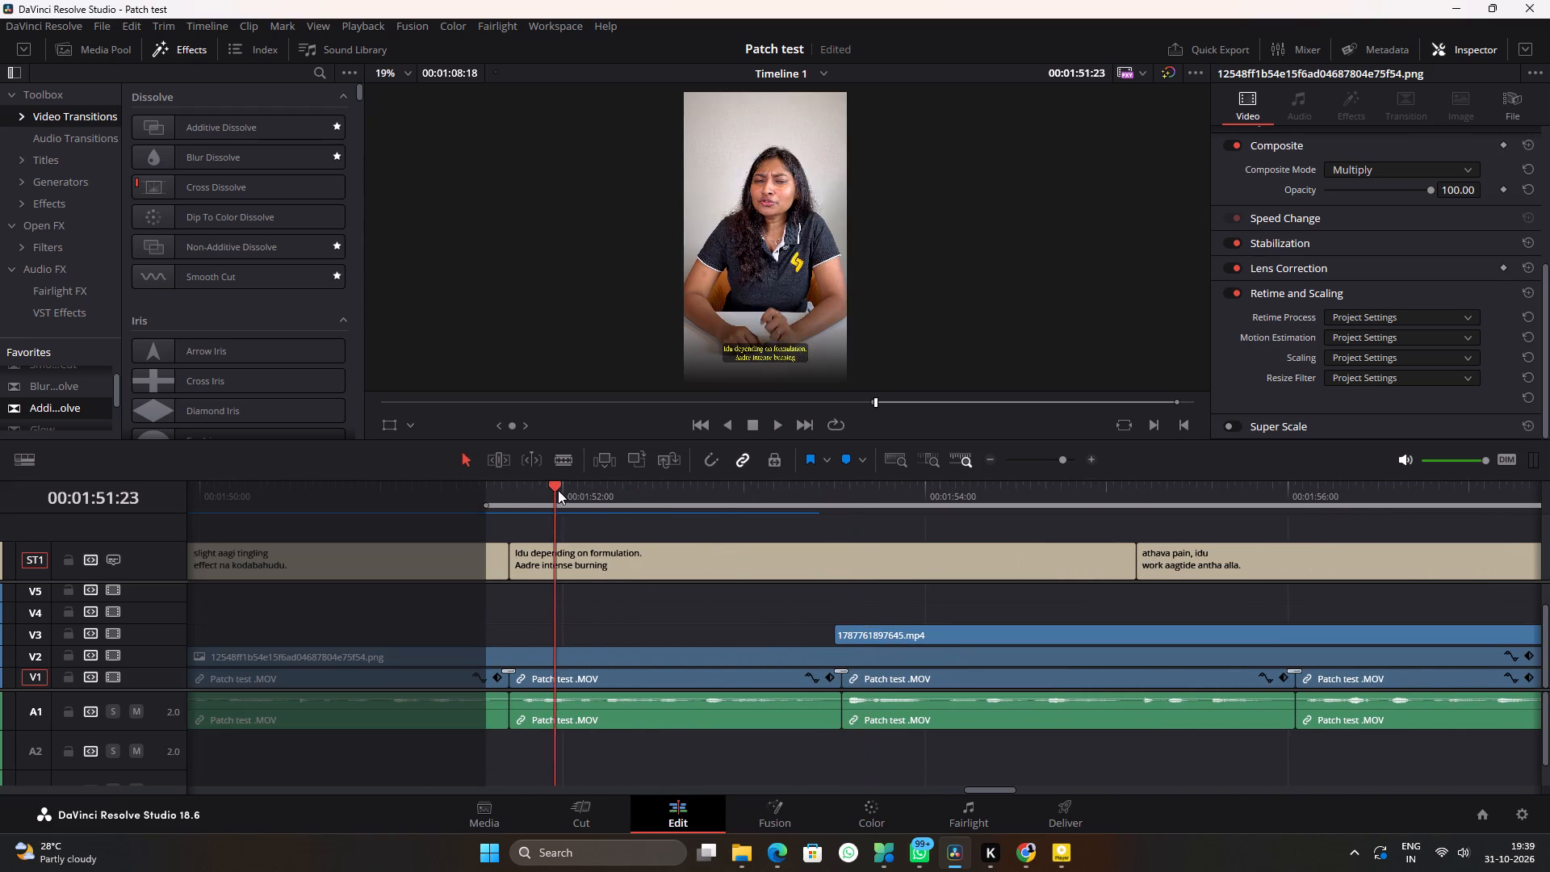
key(space)
ctrl+scroll(735, 575, down, 6)
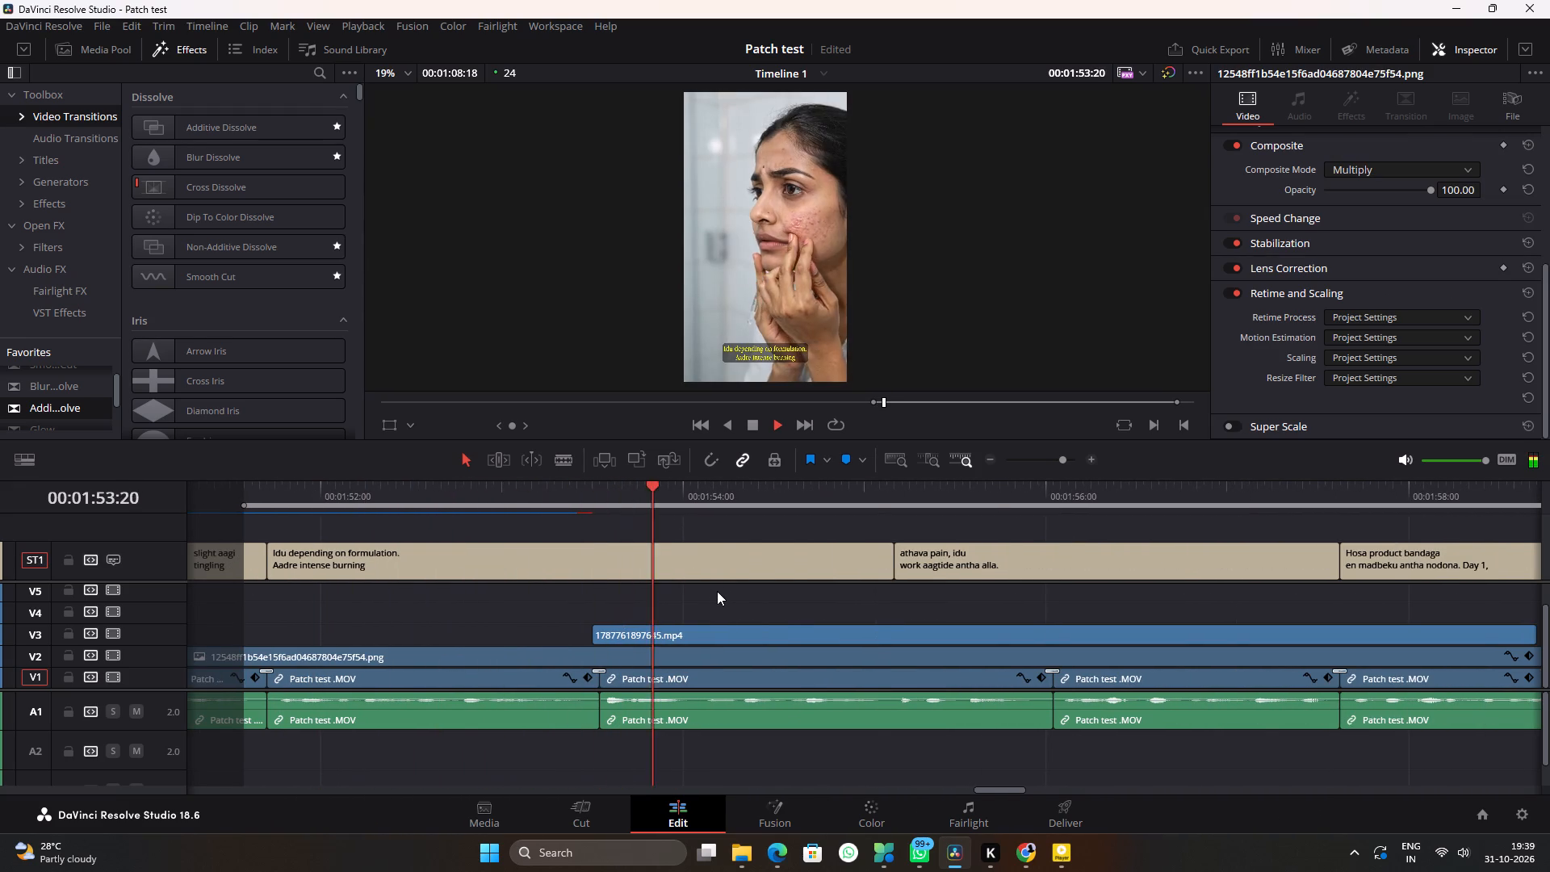
alt+scroll(717, 592, down, 6)
ctrl+scroll(801, 604, down, 5)
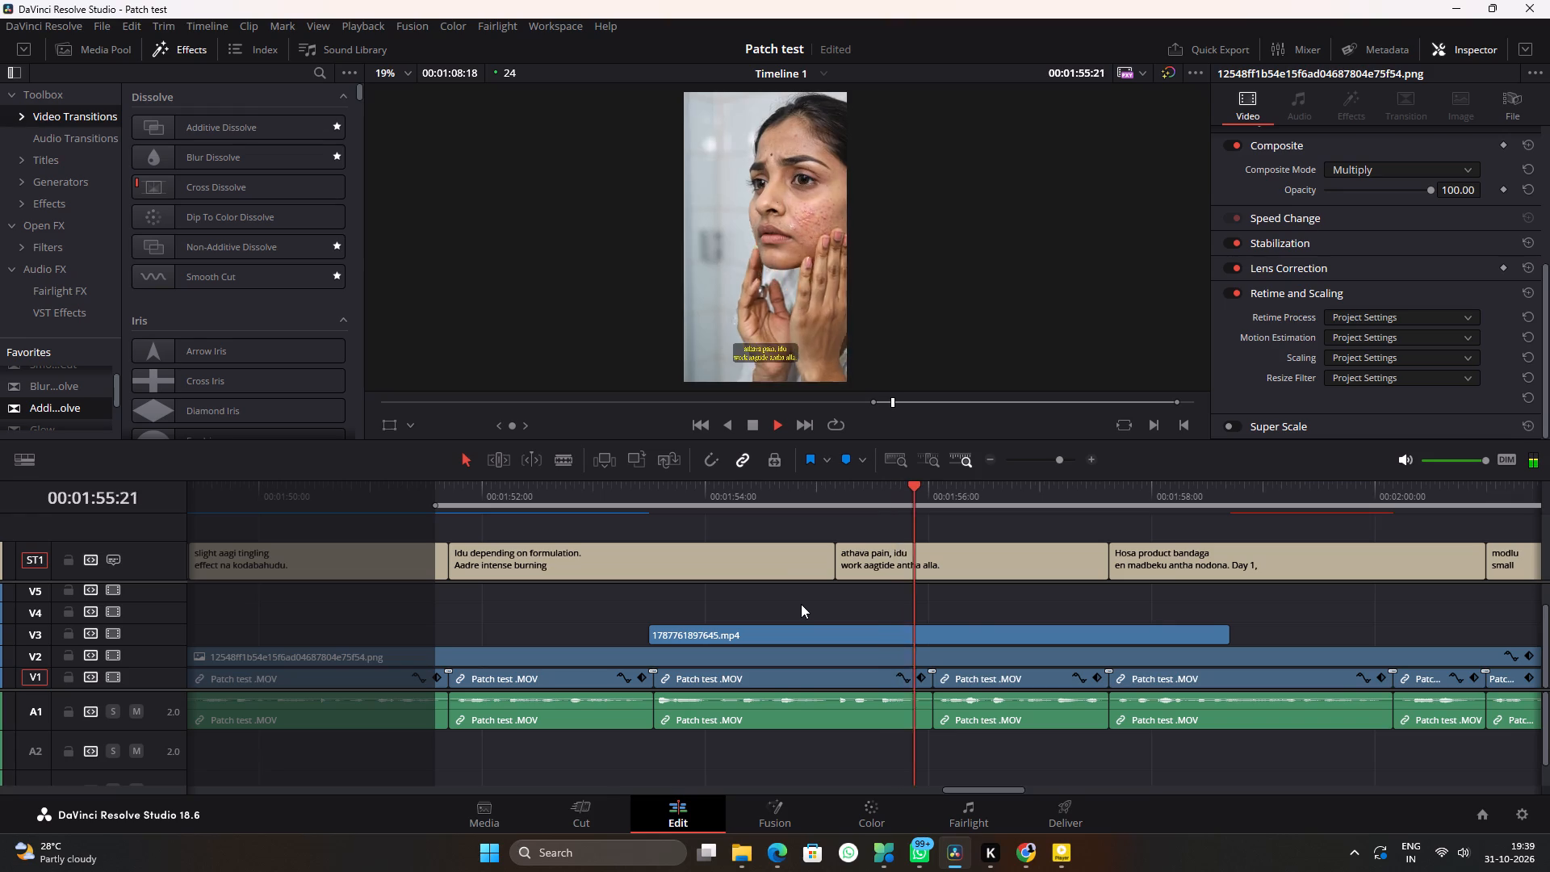
ctrl+scroll(801, 604, down, 4)
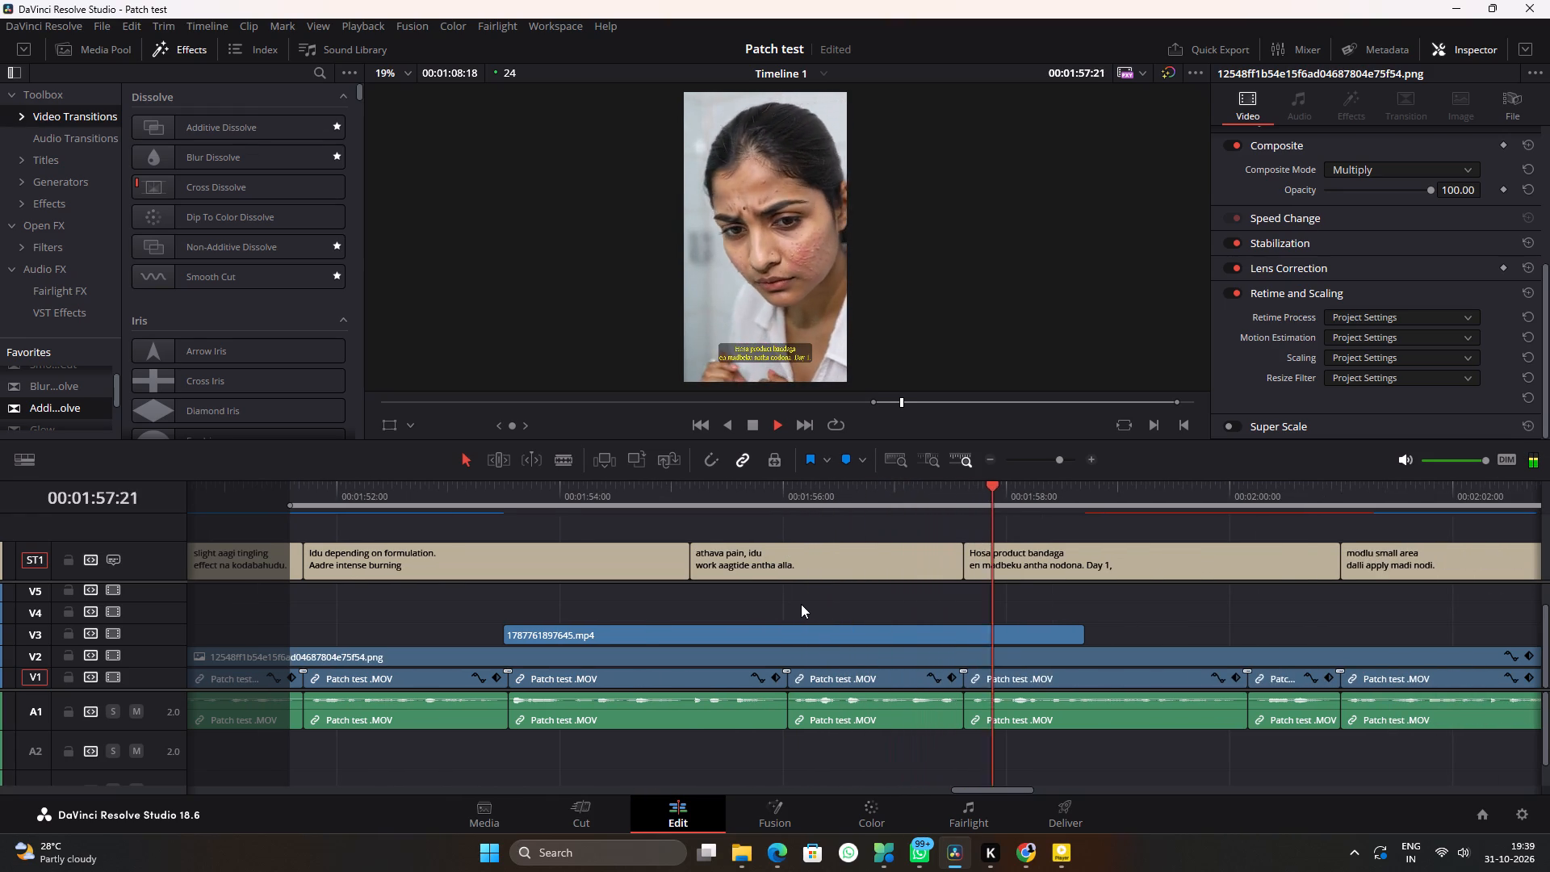
key(space)
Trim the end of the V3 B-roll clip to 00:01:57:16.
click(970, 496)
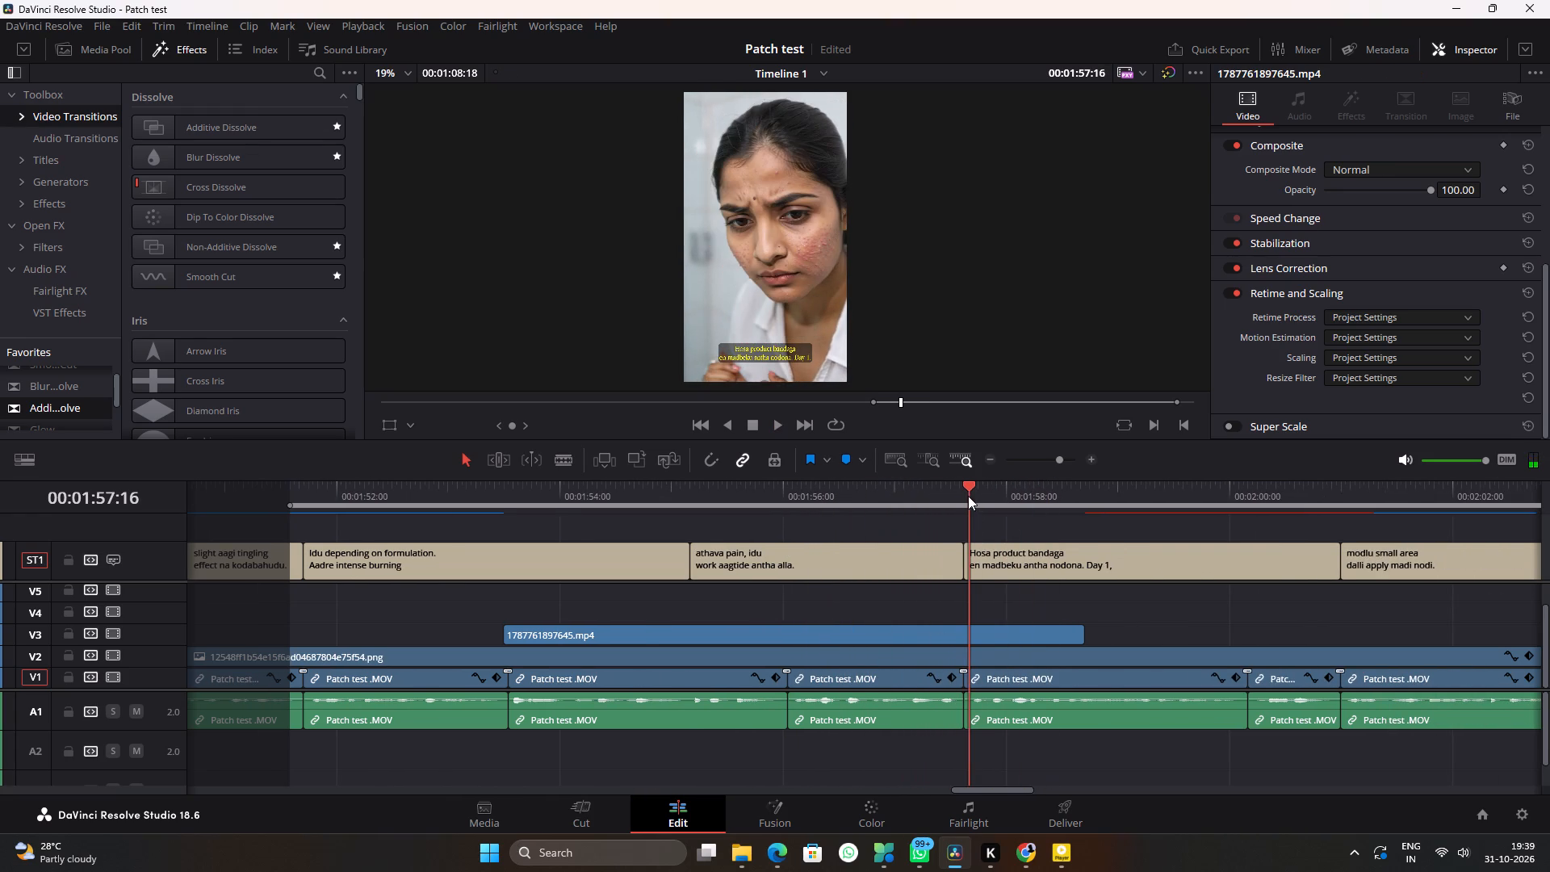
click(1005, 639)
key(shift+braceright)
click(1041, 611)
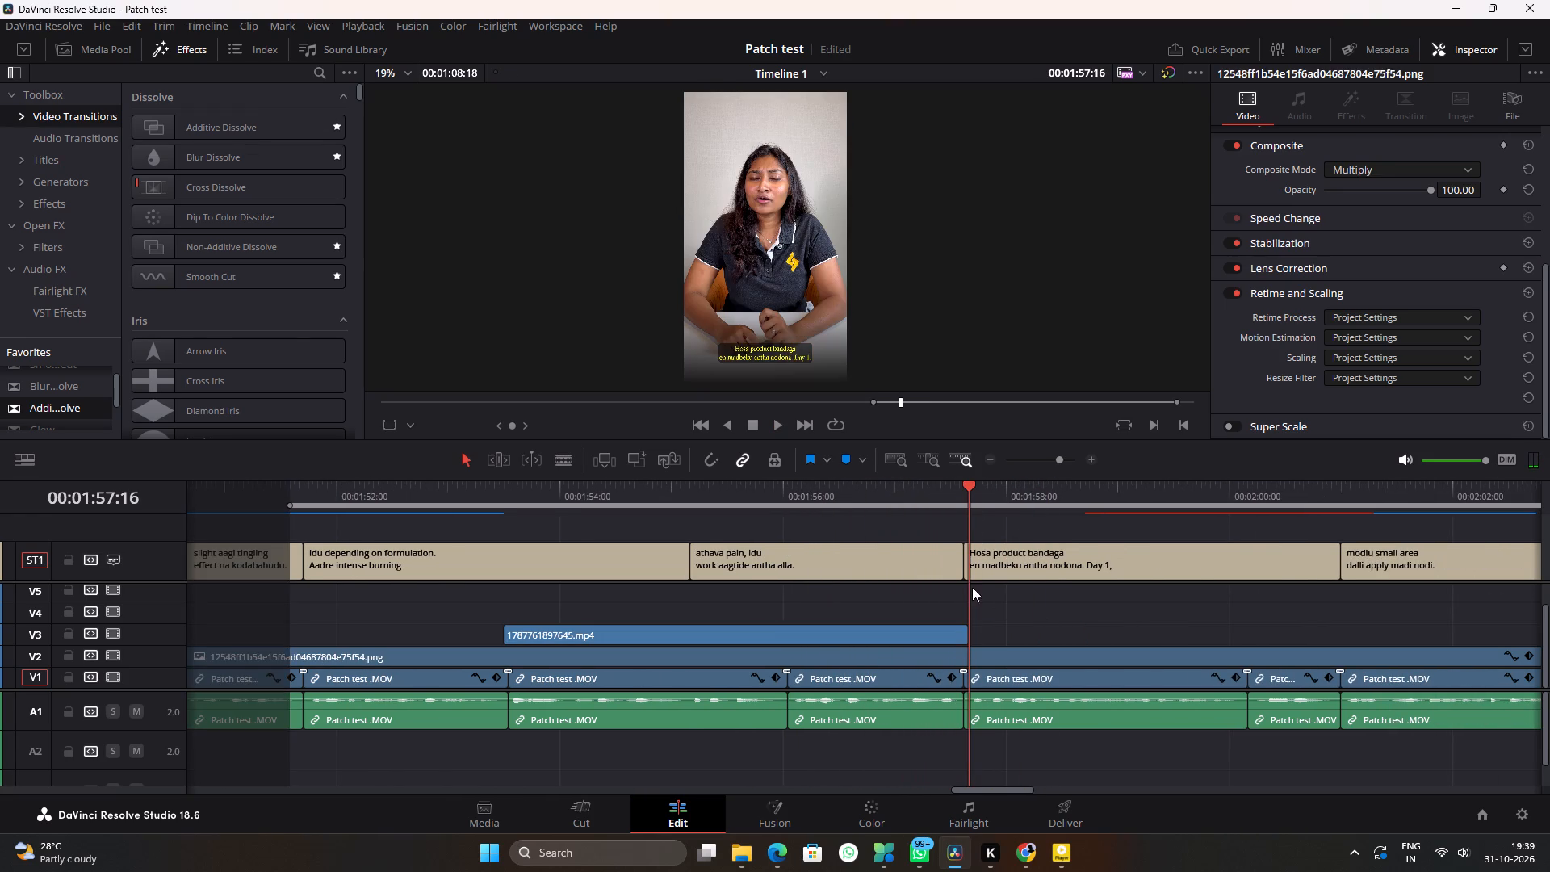
Play from about 00:01:56:10 to 00:01:59:21 to check where the trimmed B-roll cuts back to the speaker.
click(831, 488)
key(space)
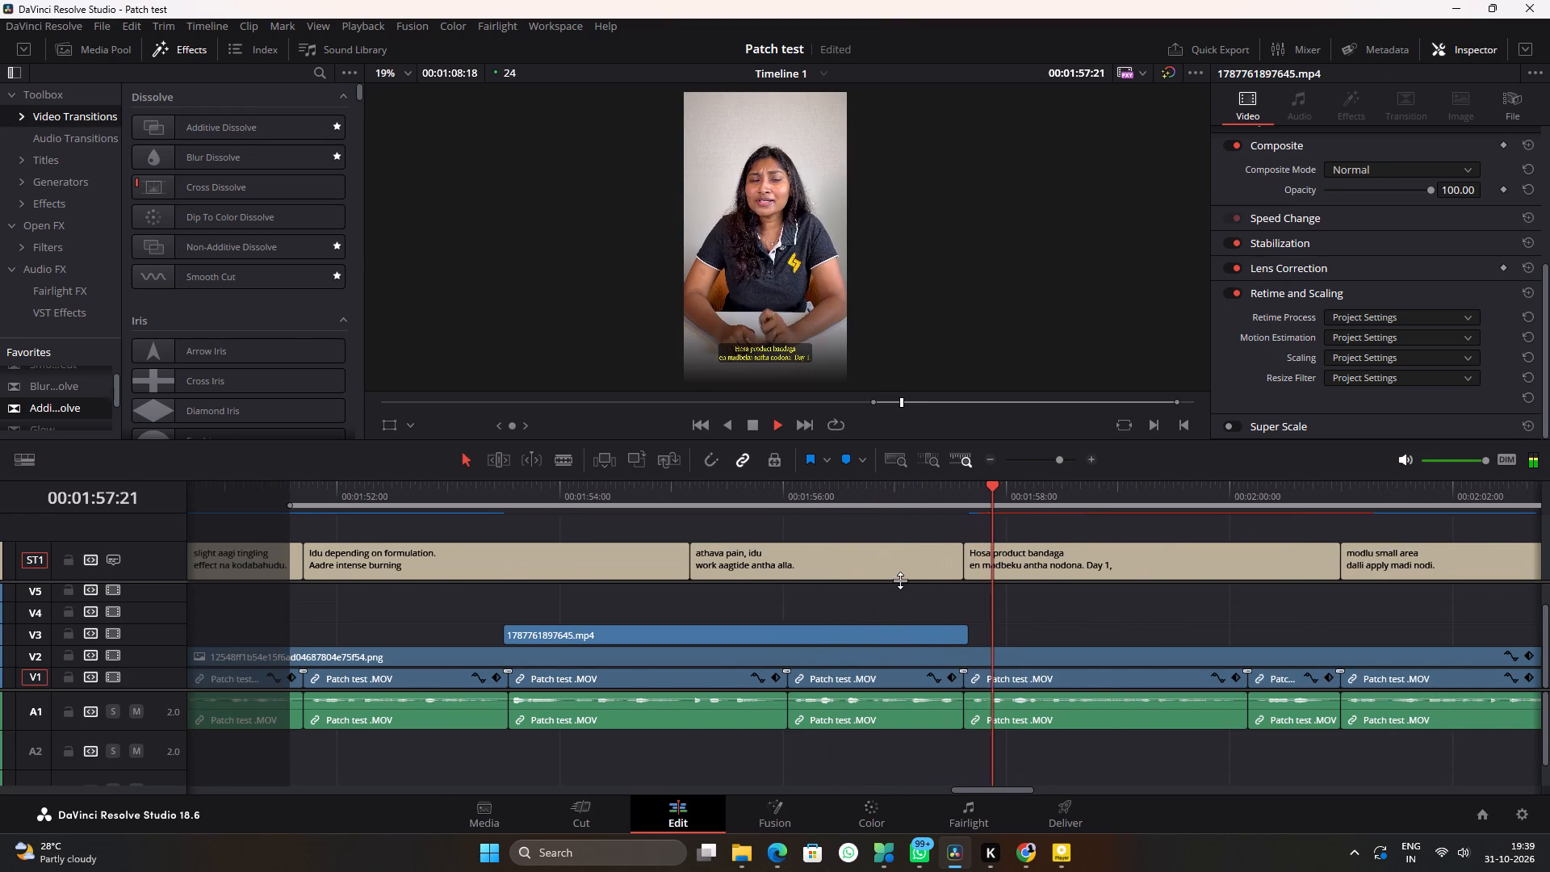
ctrl+scroll(900, 585, down, 6)
alt+scroll(875, 604, up, 4)
ctrl+scroll(1003, 615, down, 7)
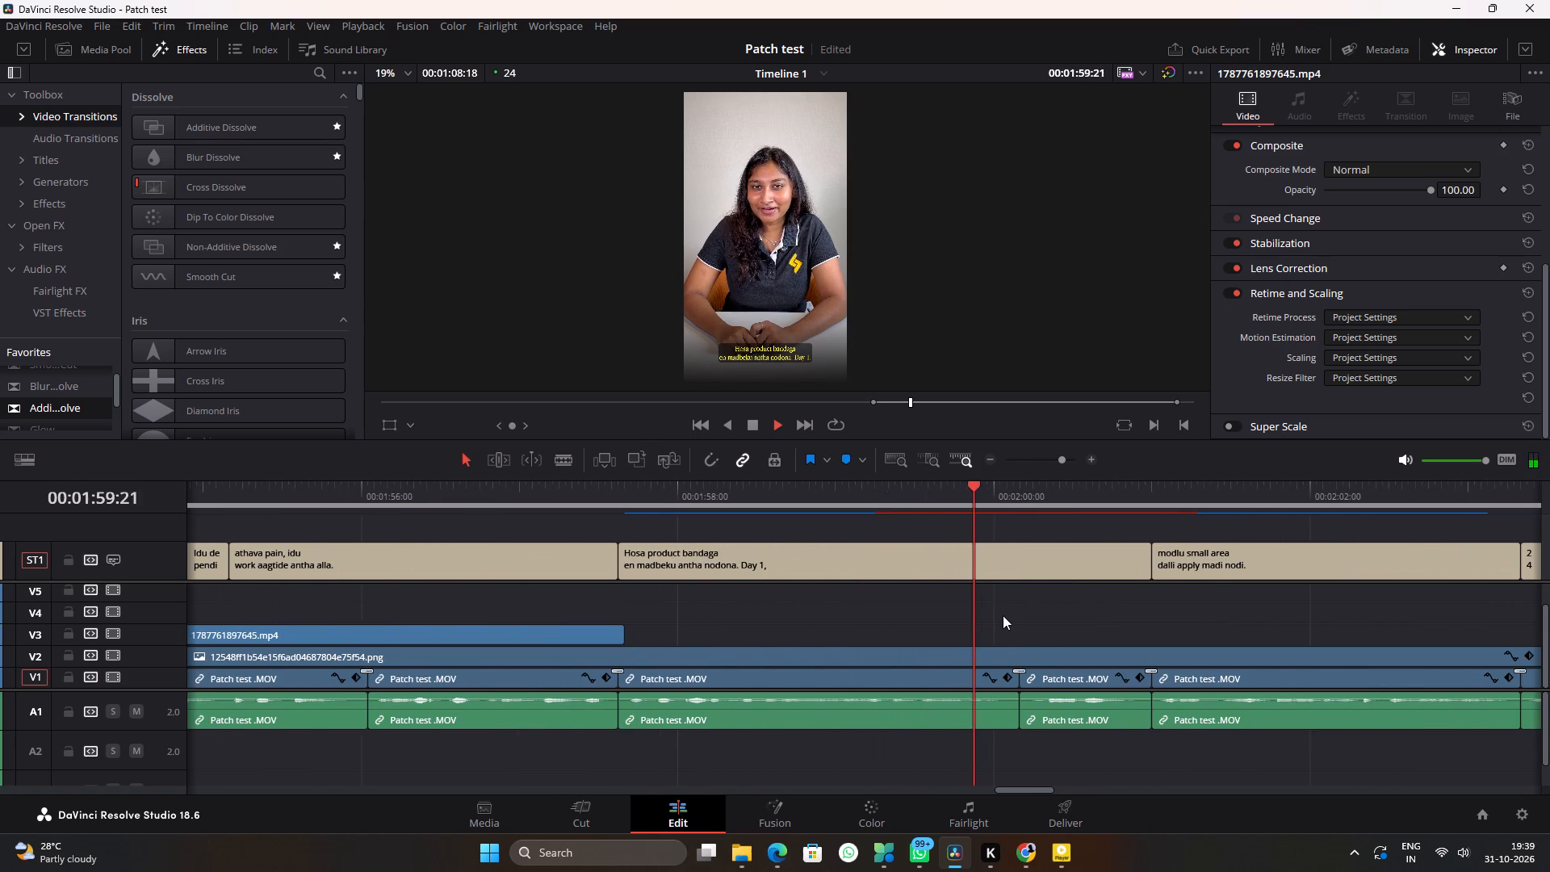
key(space)
Trim the end of the V3 B-roll clip to 00:01:57:15, where the "Hosa product bandaga" line starts.
click(622, 497)
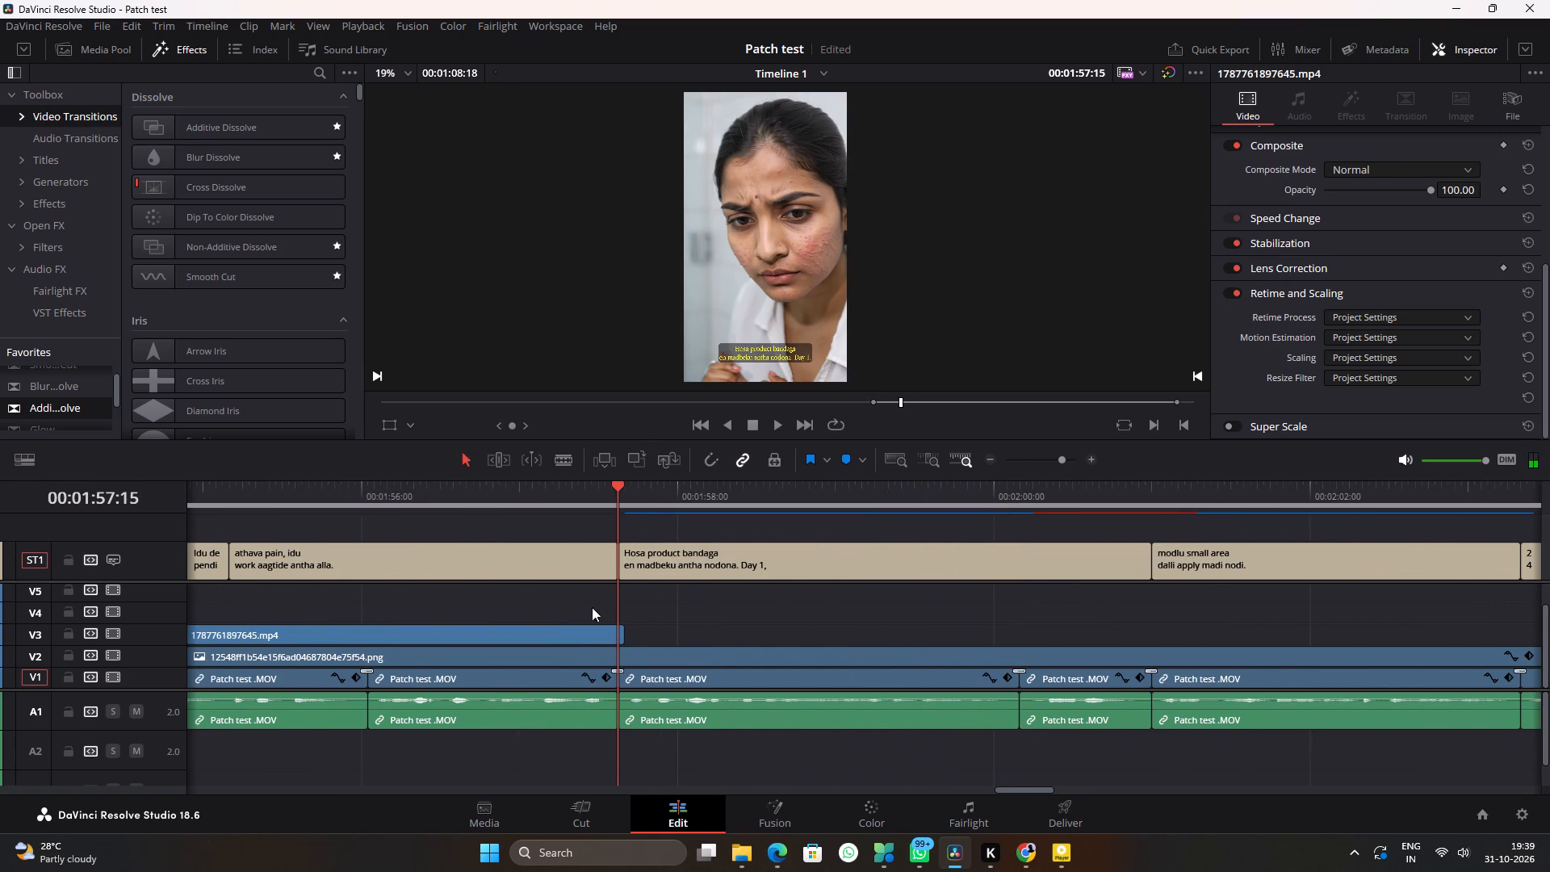
click(572, 638)
key(shift+braceright)
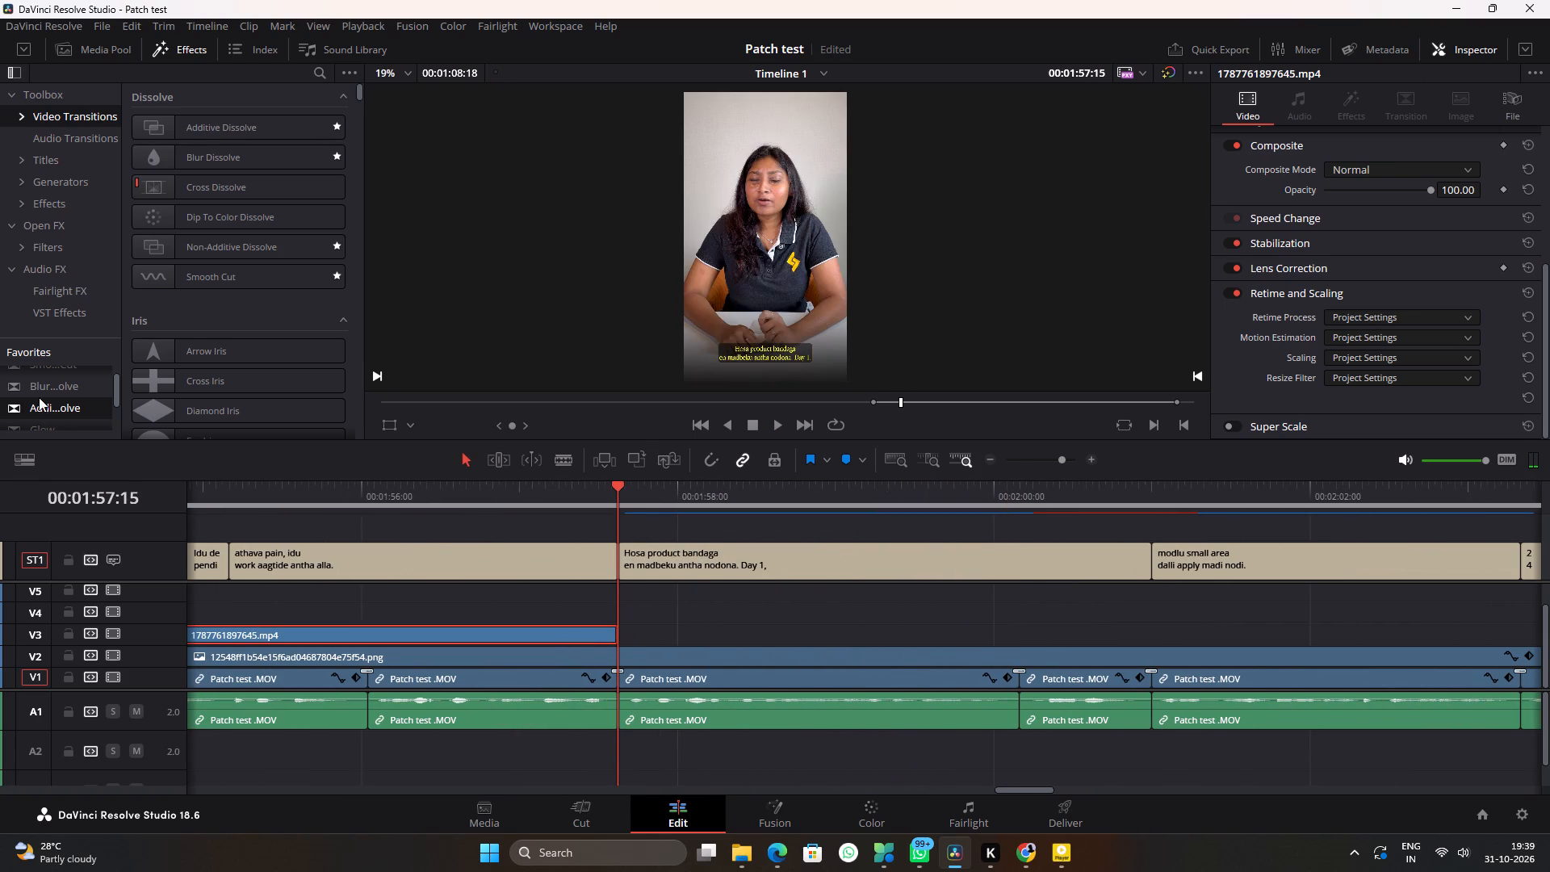
Apply the favourite Additive Dissolve transition at the 00:01:57:15 cut.
scroll(47, 404, up, 4)
double_click(51, 422)
Copy the 20_Distortion Reveal effect and its Camera Flash.mp3 sound so the effect starts at the B-roll's end, 00:01:57:15.
alt+scroll(690, 577, down, 5)
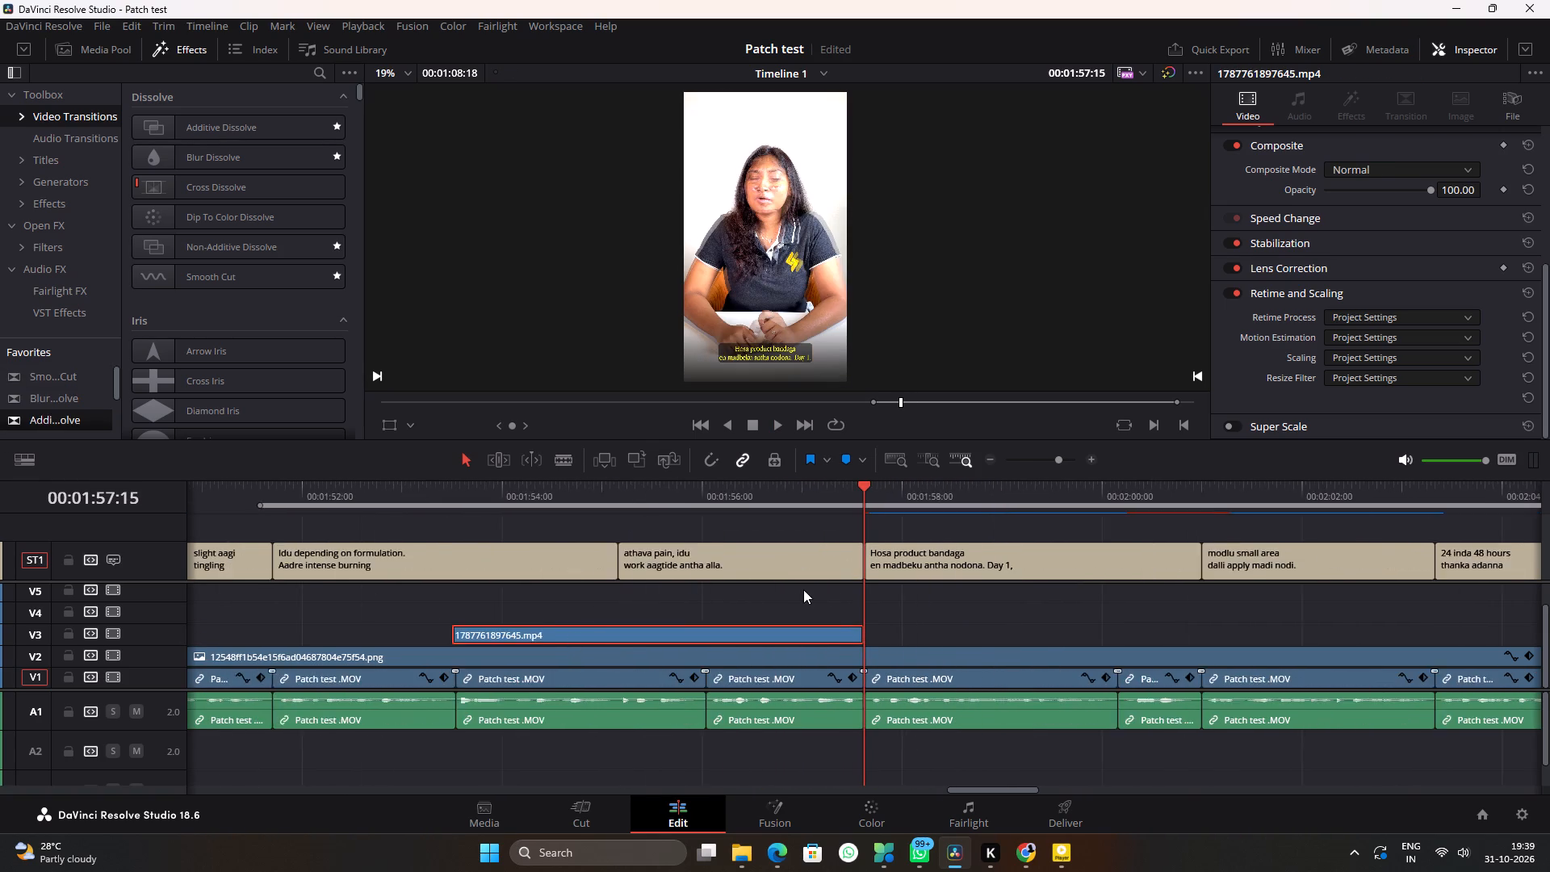
alt+scroll(805, 590, down, 5)
click(406, 632)
ctrl+click(399, 765)
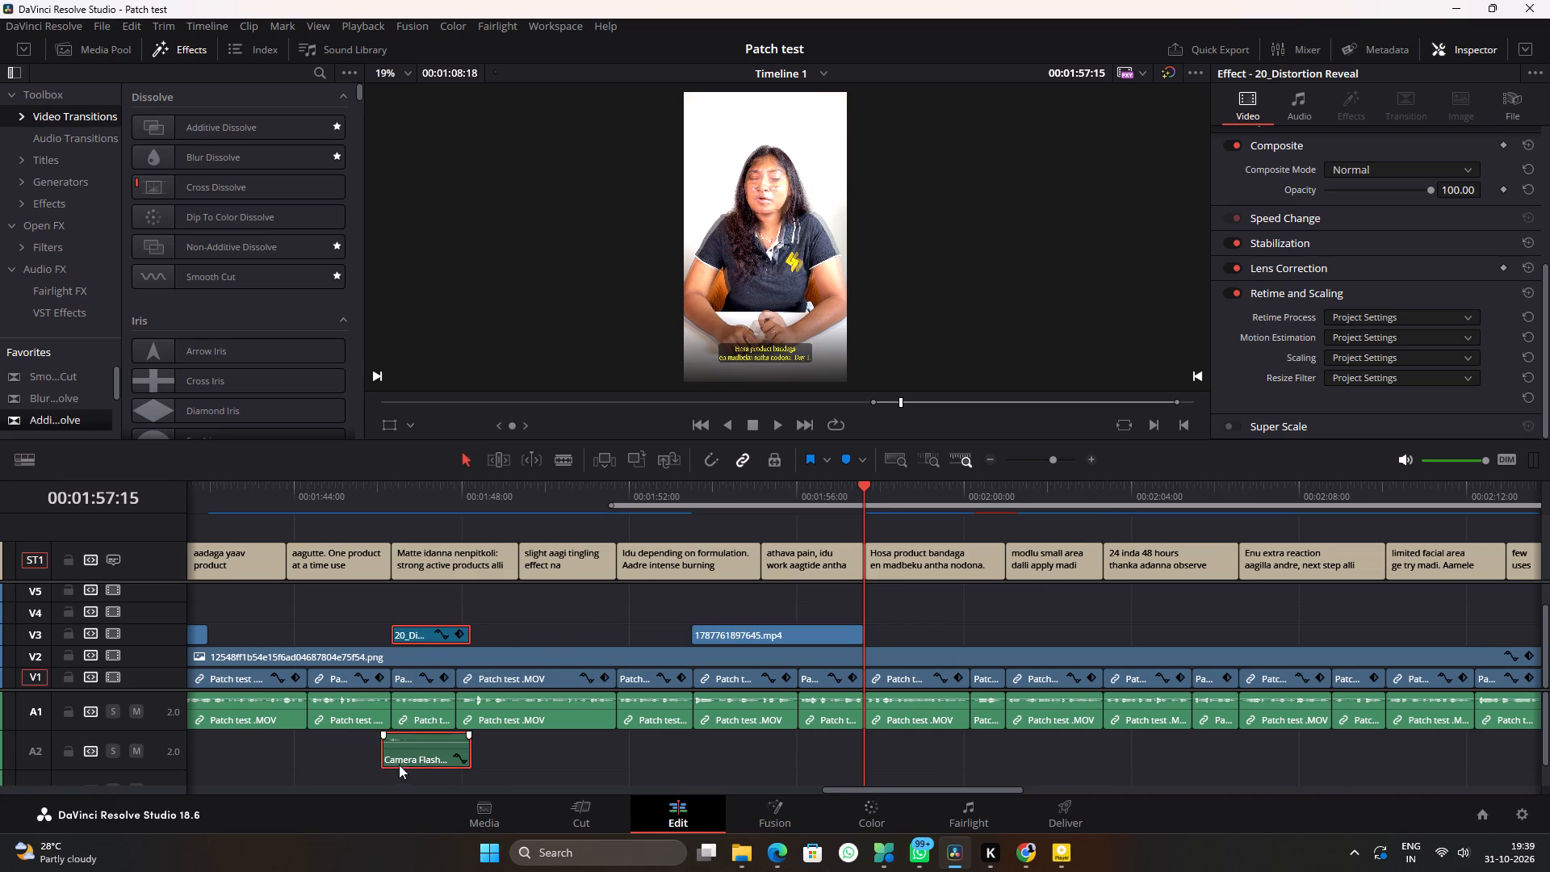
alt+drag(408, 632, 890, 631)
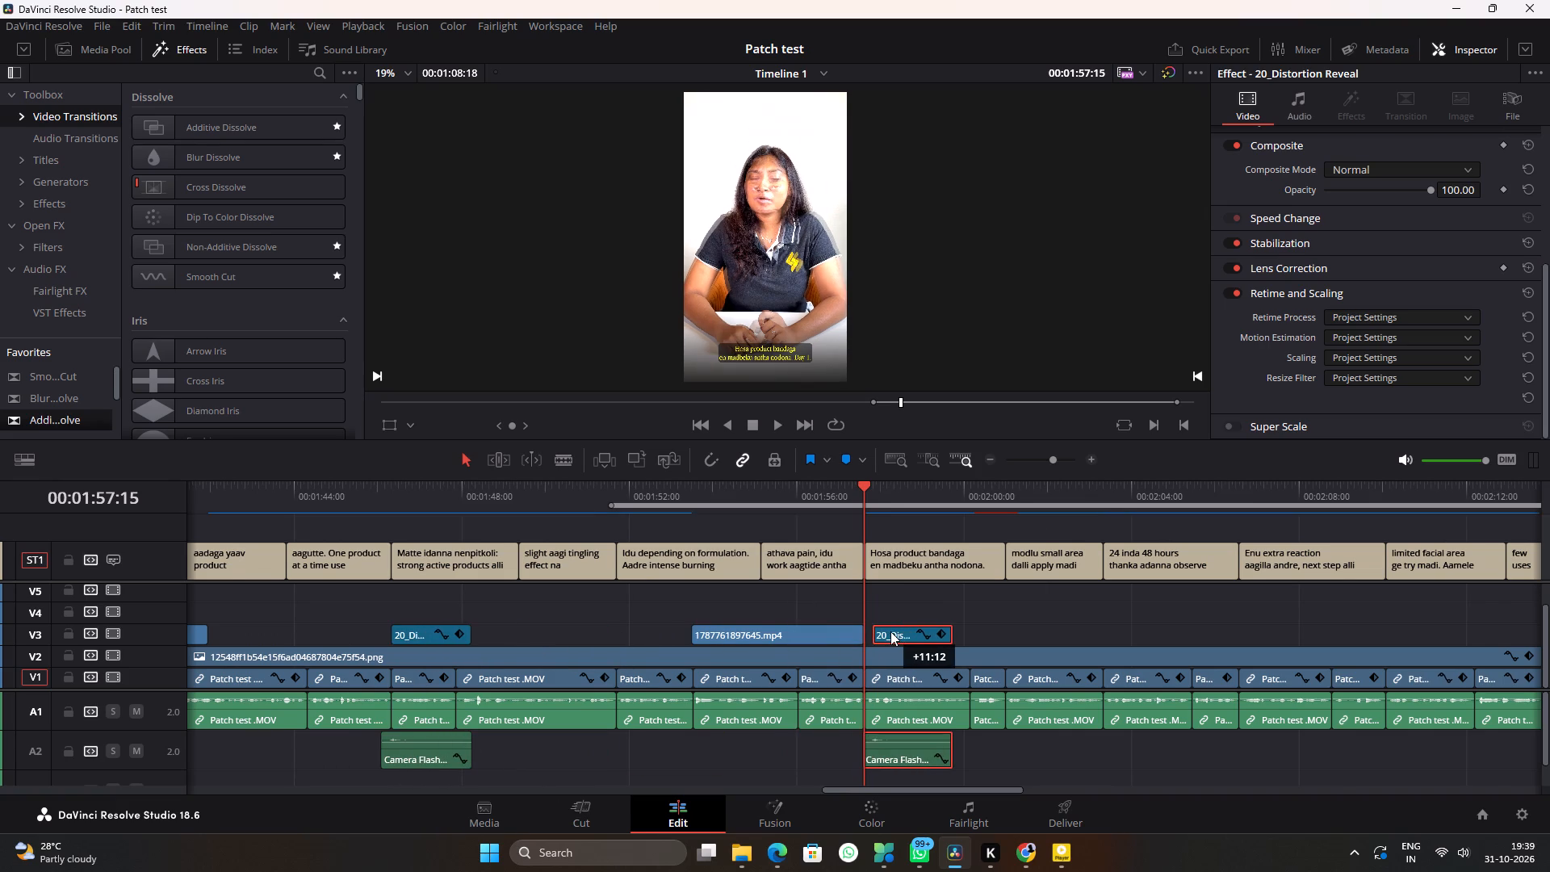
alt+scroll(968, 629, up, 8)
drag(957, 637, 928, 639)
Play across the B-roll's end to about 00:02:00:00 to review the copied Distortion Reveal and flash sound.
click(760, 511)
key(space)
ctrl+scroll(1016, 610, down, 7)
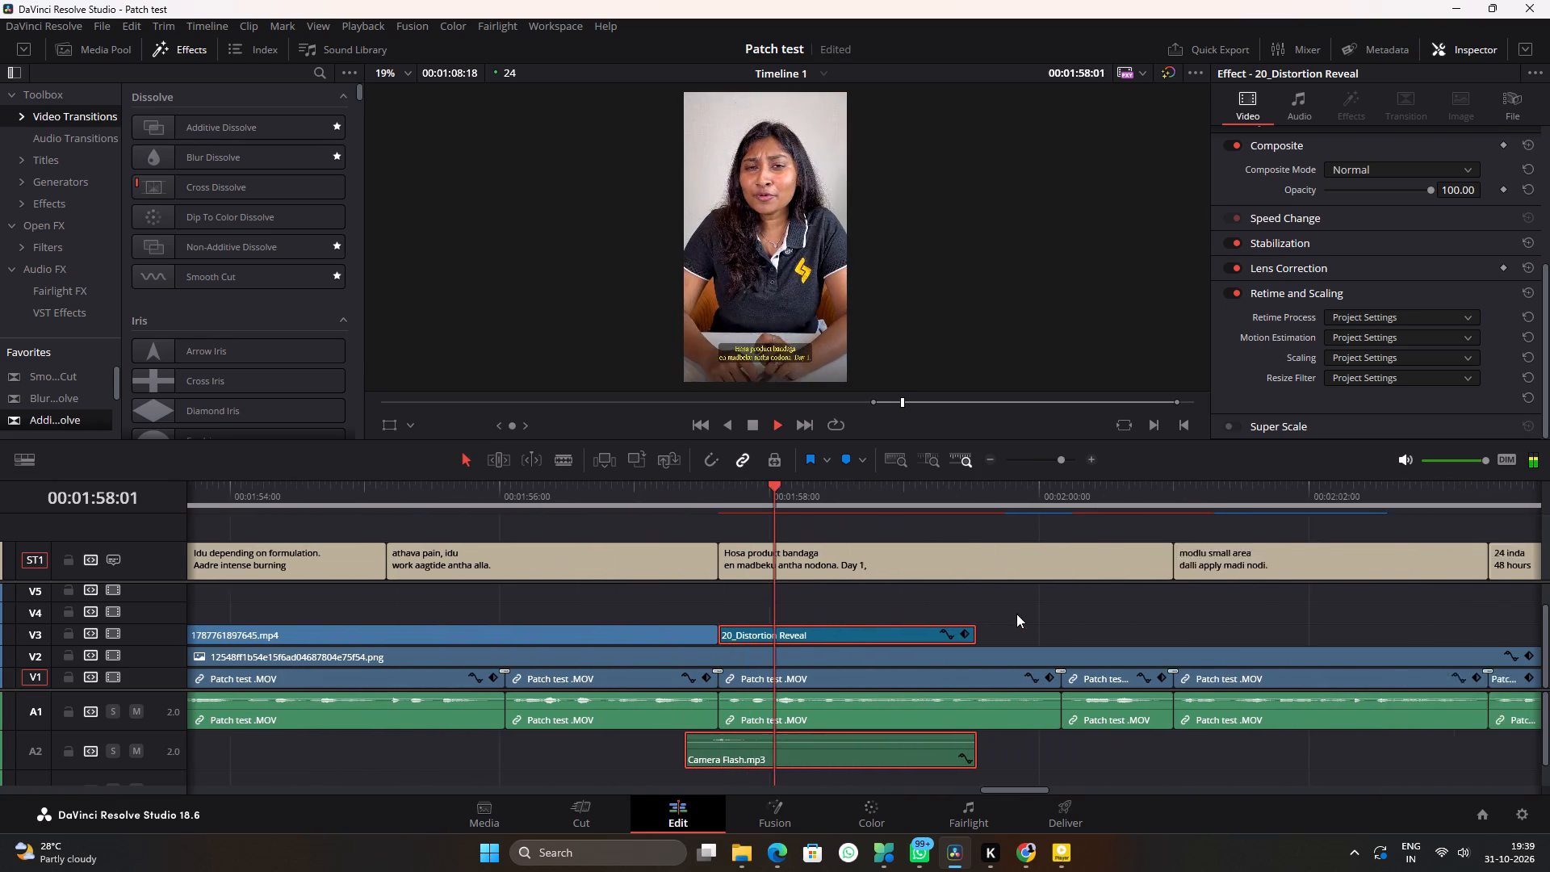
alt+scroll(961, 608, up, 5)
click(1203, 602)
ctrl+scroll(1146, 606, down, 10)
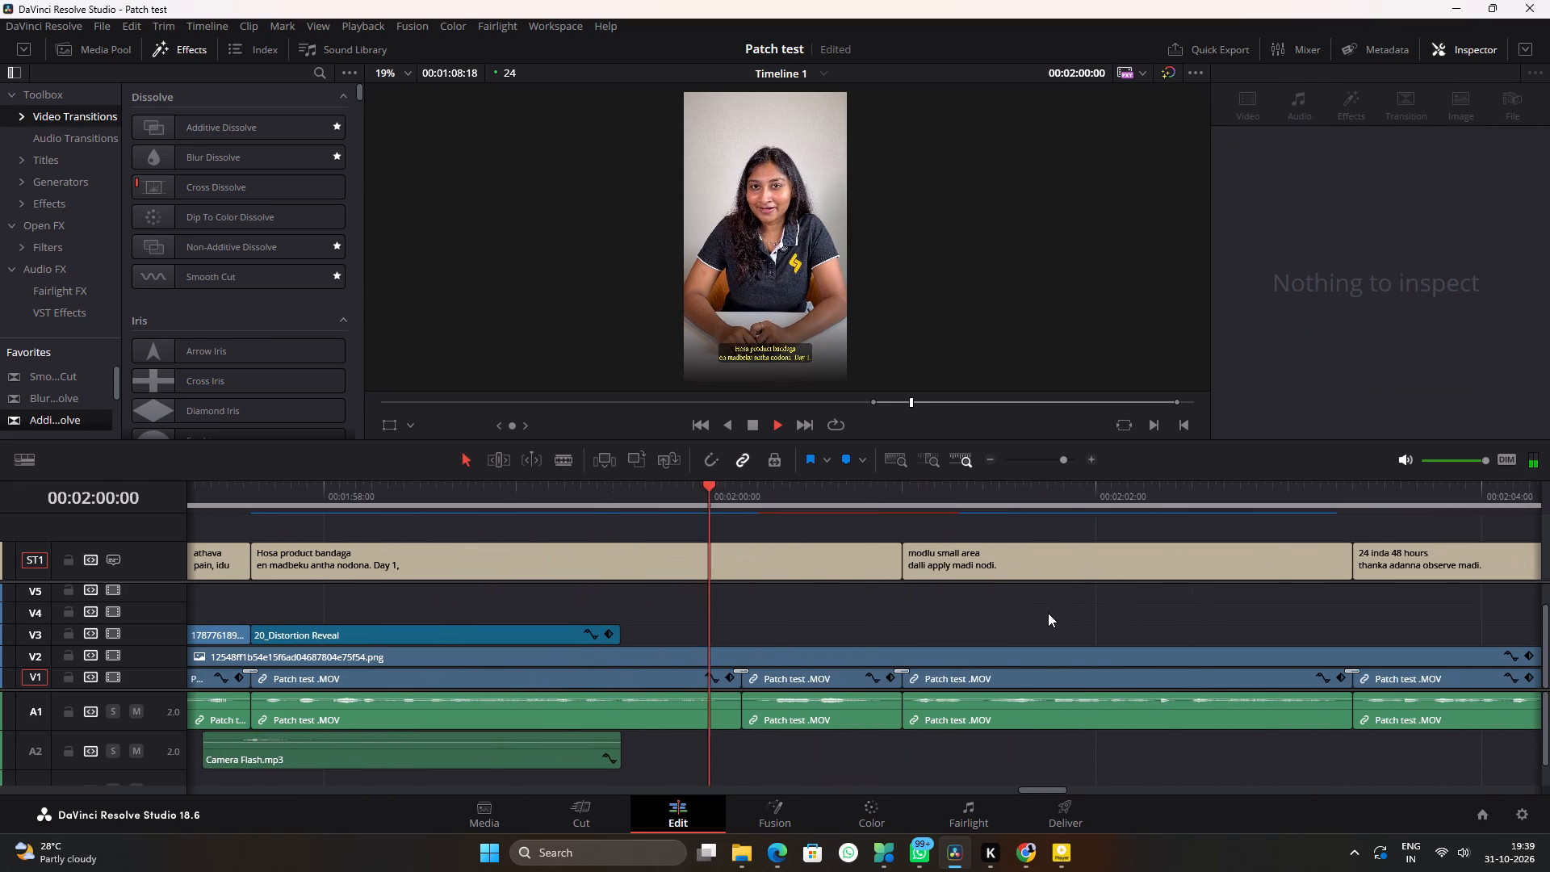
key(space)
Set the timeline's in point at 00:02:00:02.
click(725, 497)
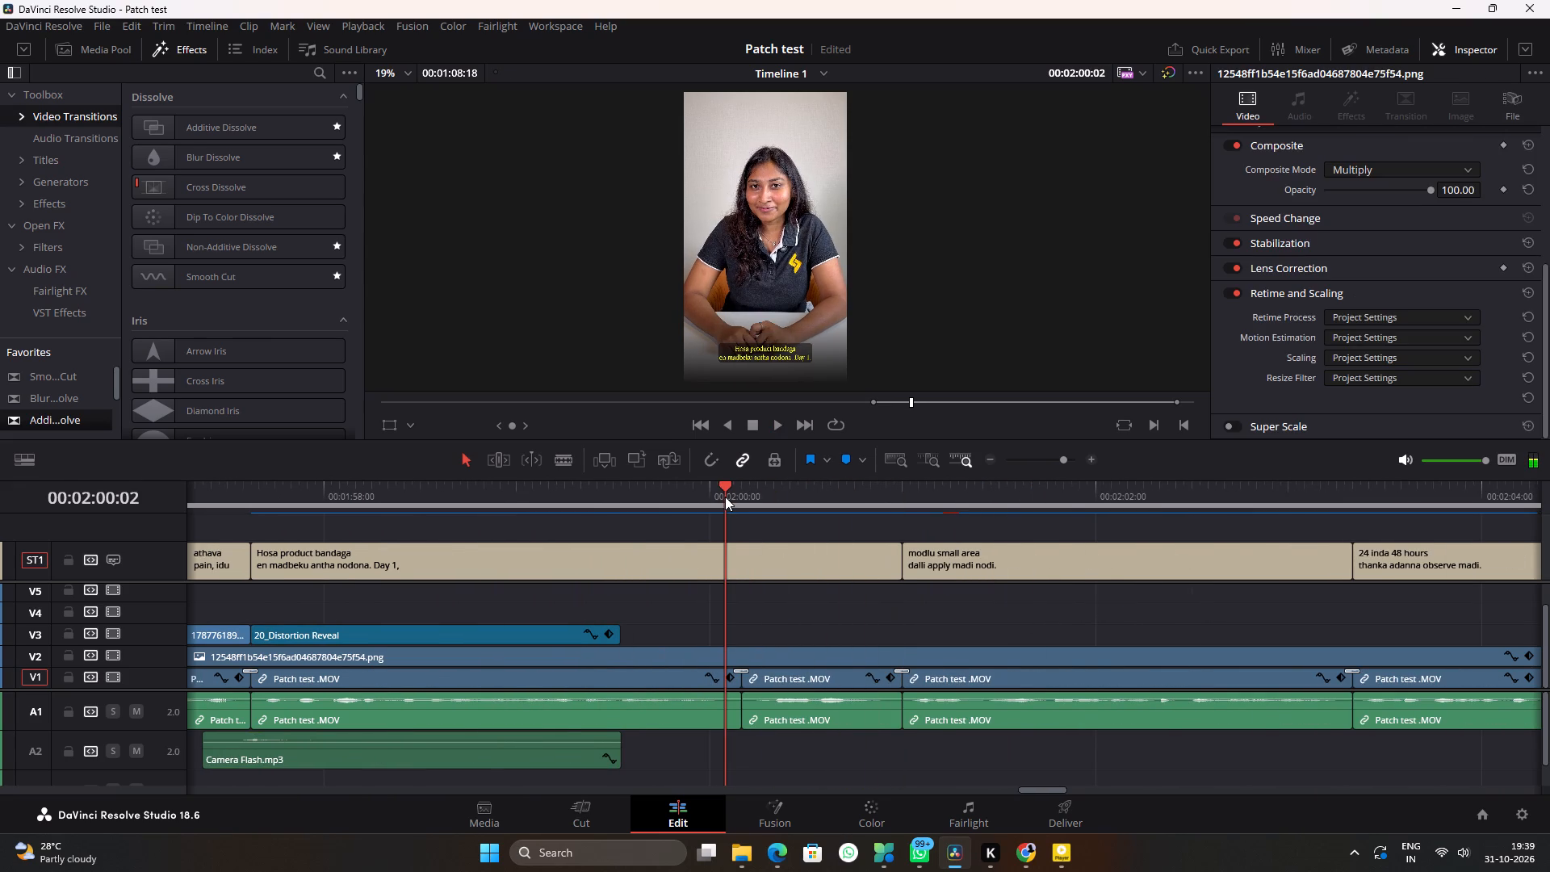
key(i)
ctrl+scroll(810, 583, down, 5)
click(781, 606)
Play the talking-head section from 00:02:00:02 to about 00:02:26 to review its cuts and subtitles.
key(space)
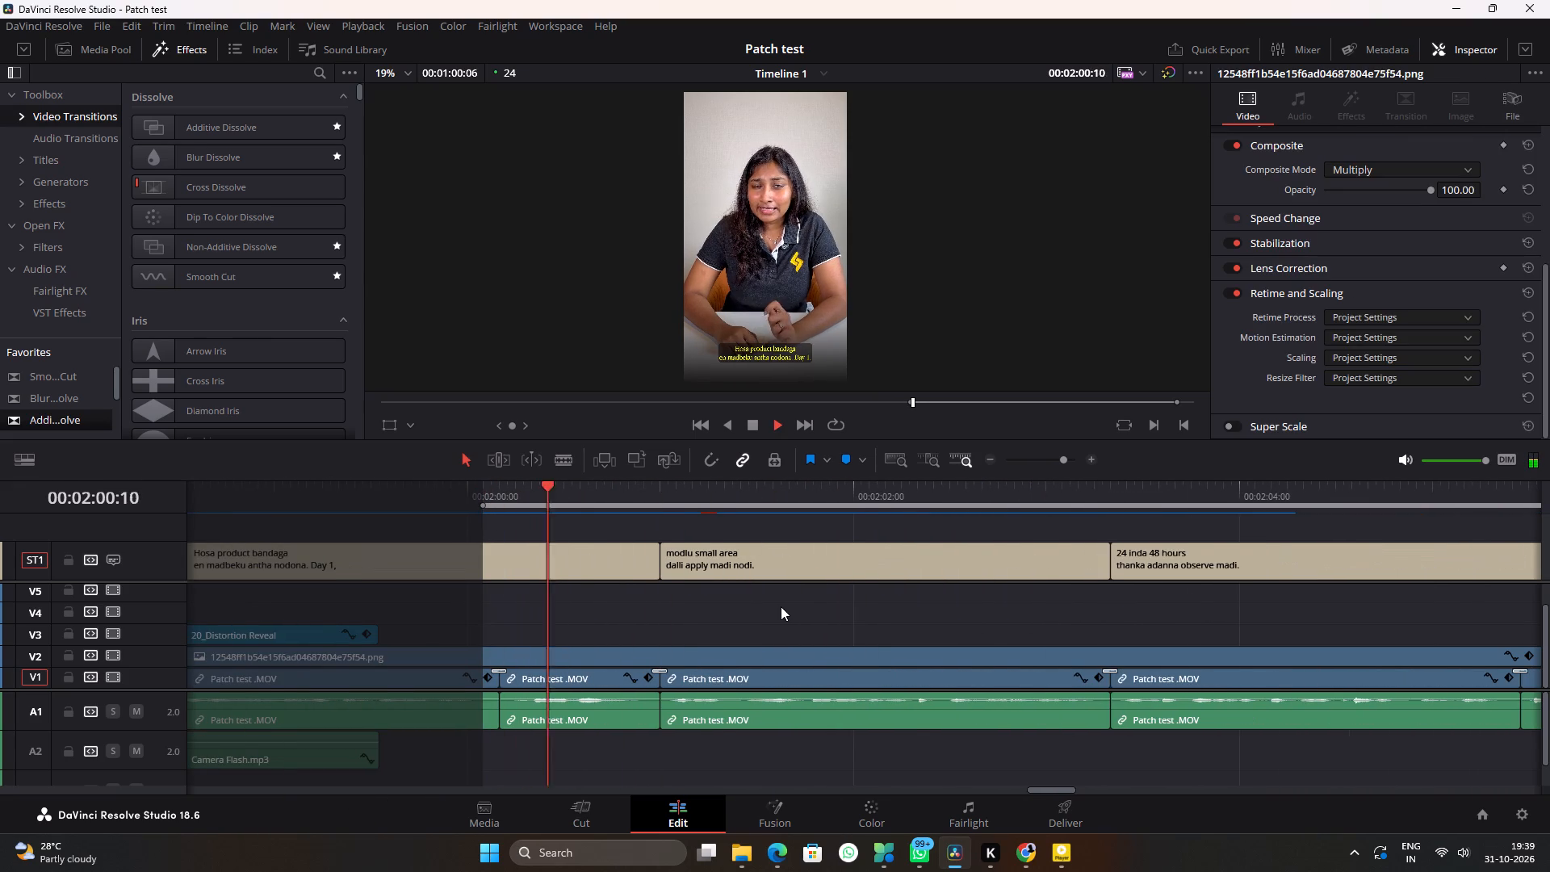
ctrl+scroll(781, 606, down, 2)
alt+scroll(781, 606, down, 2)
ctrl+scroll(843, 604, down, 3)
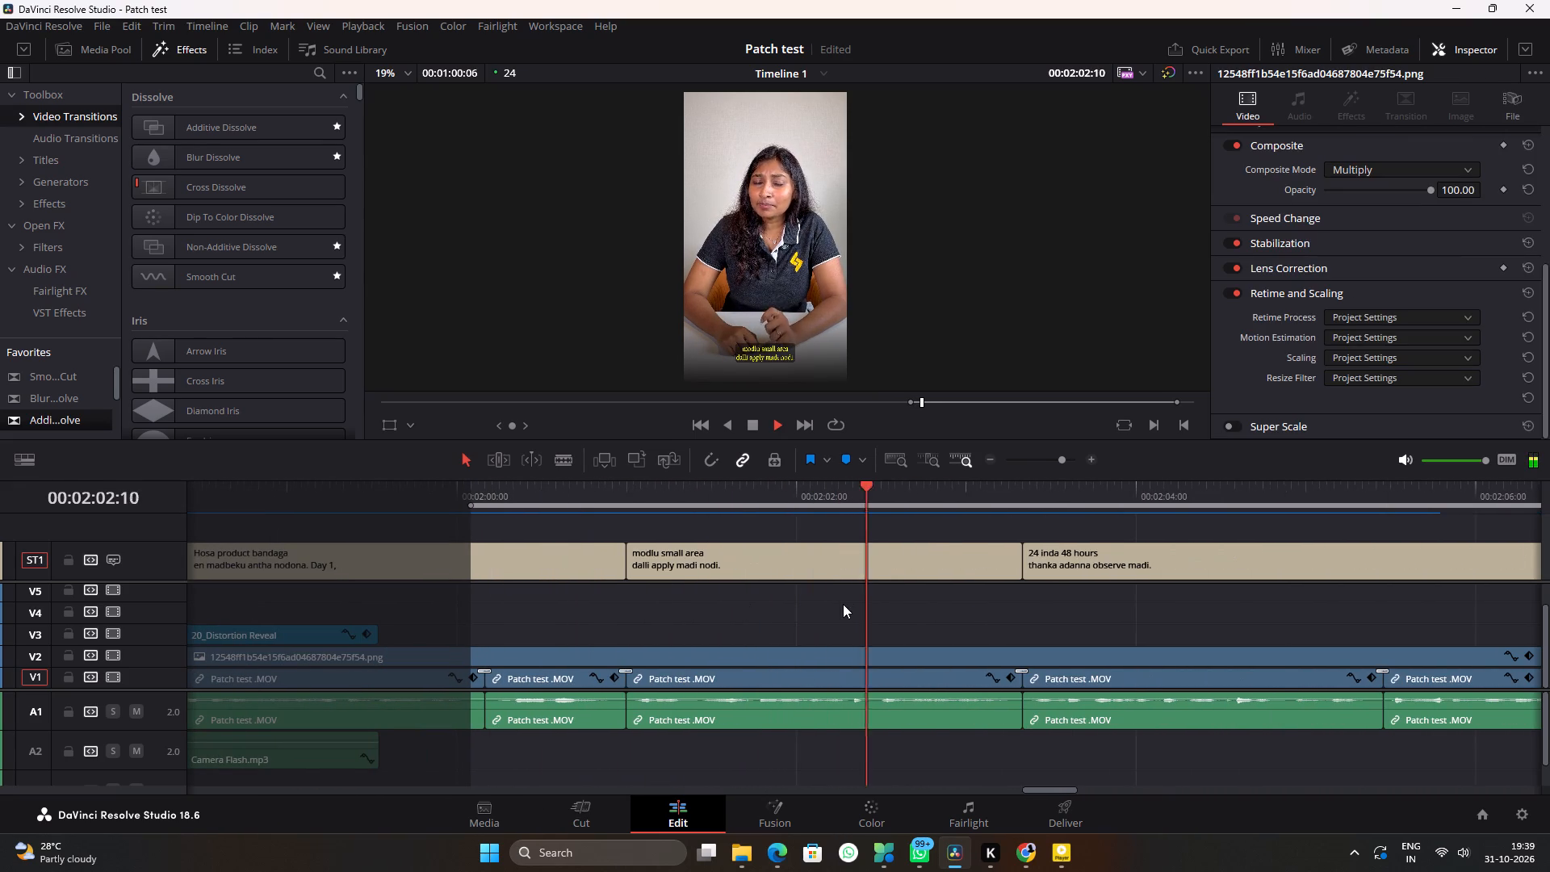
ctrl+scroll(843, 604, down, 5)
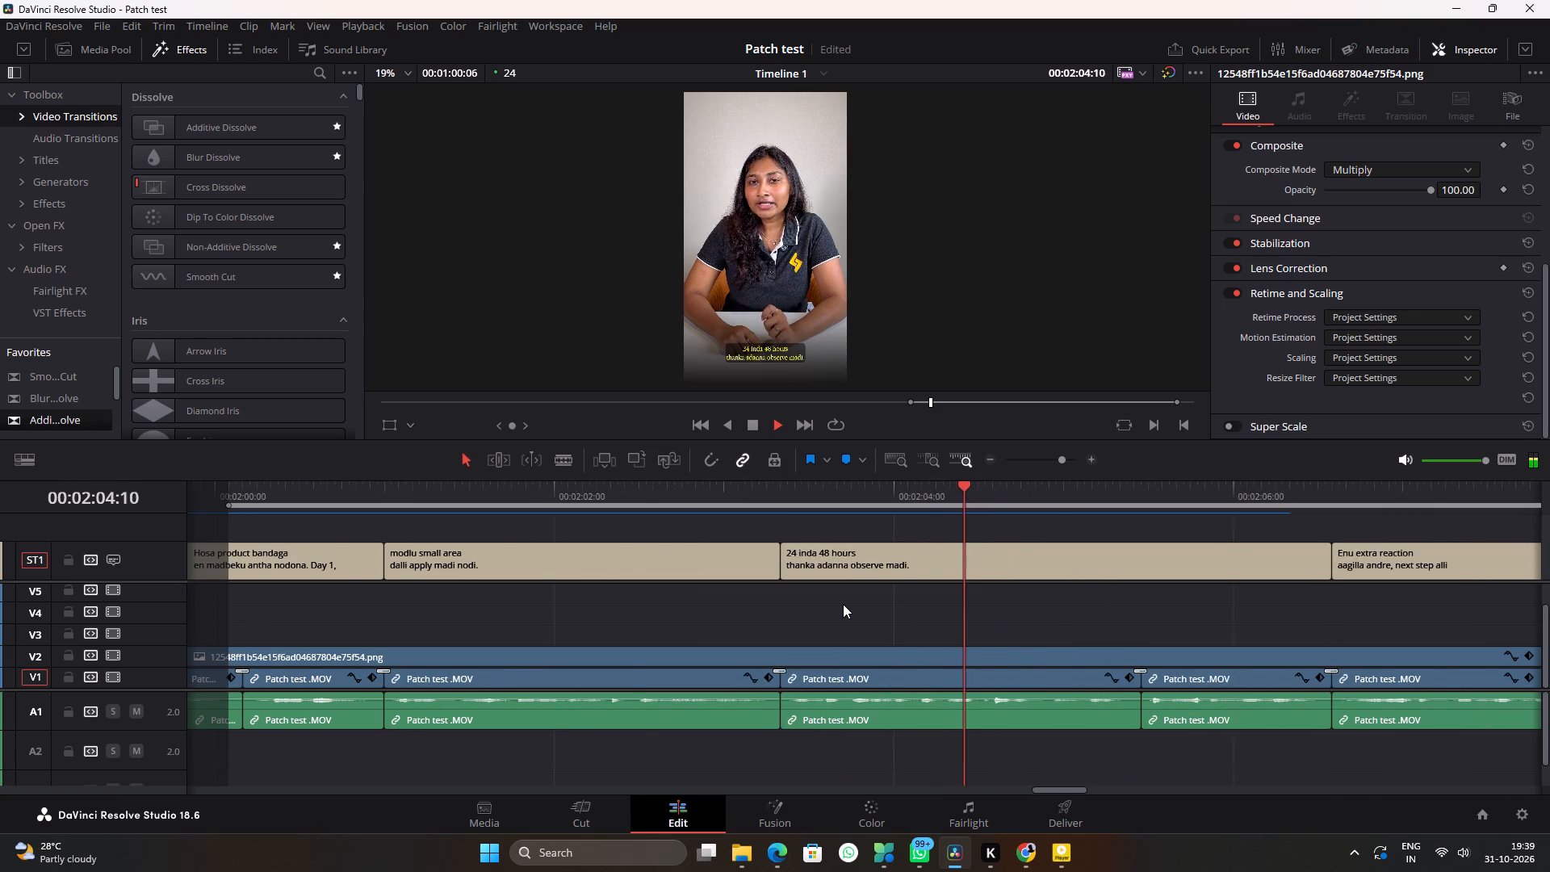
alt+scroll(843, 604, down, 5)
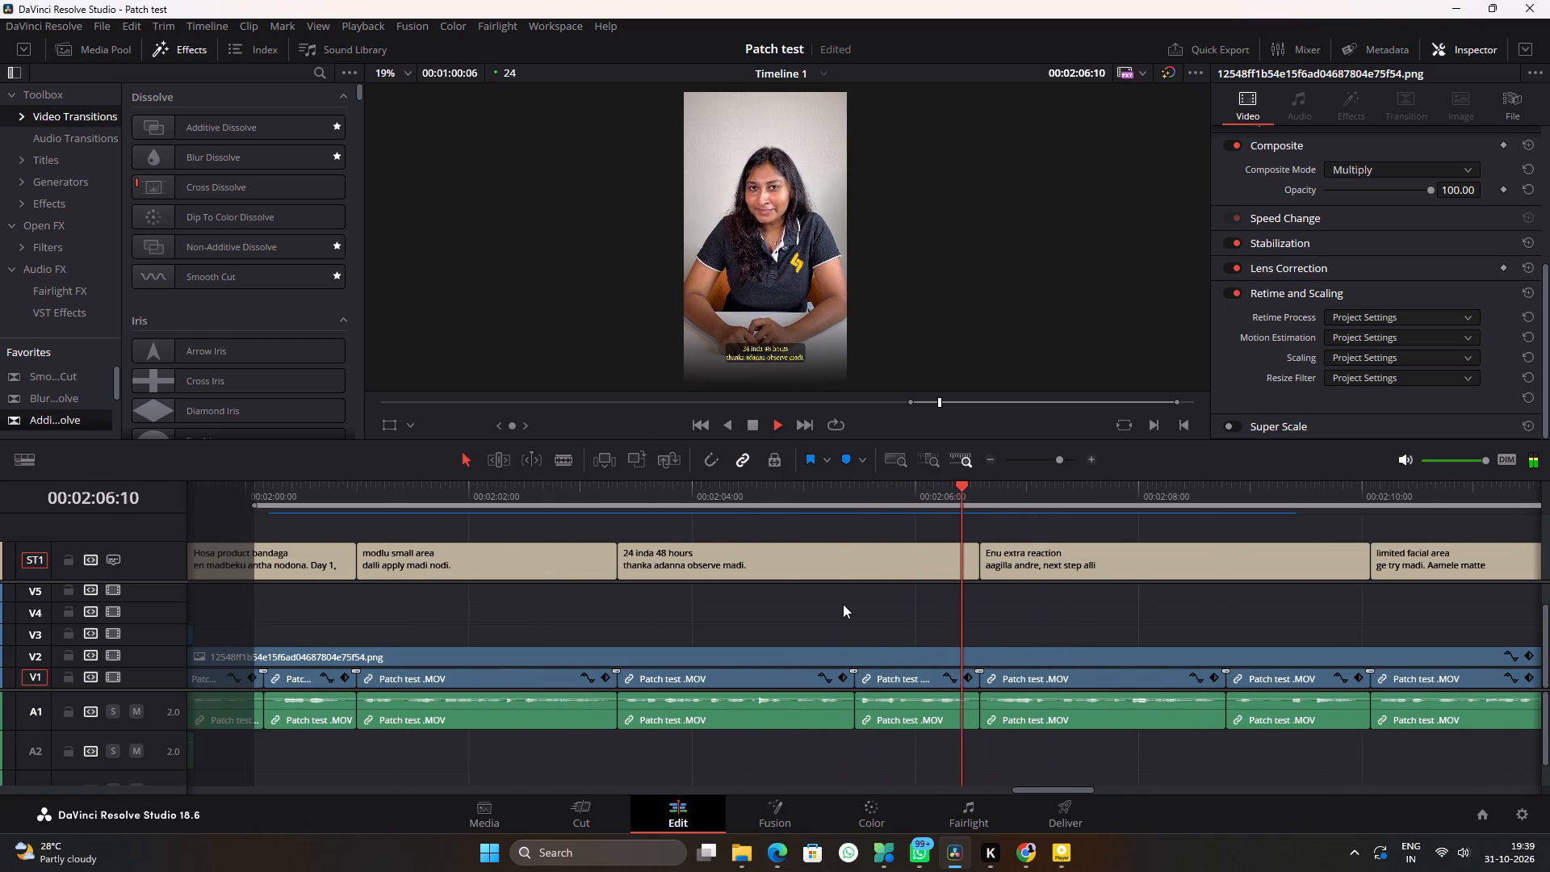
alt+scroll(843, 604, down, 2)
ctrl+scroll(843, 604, up, 3)
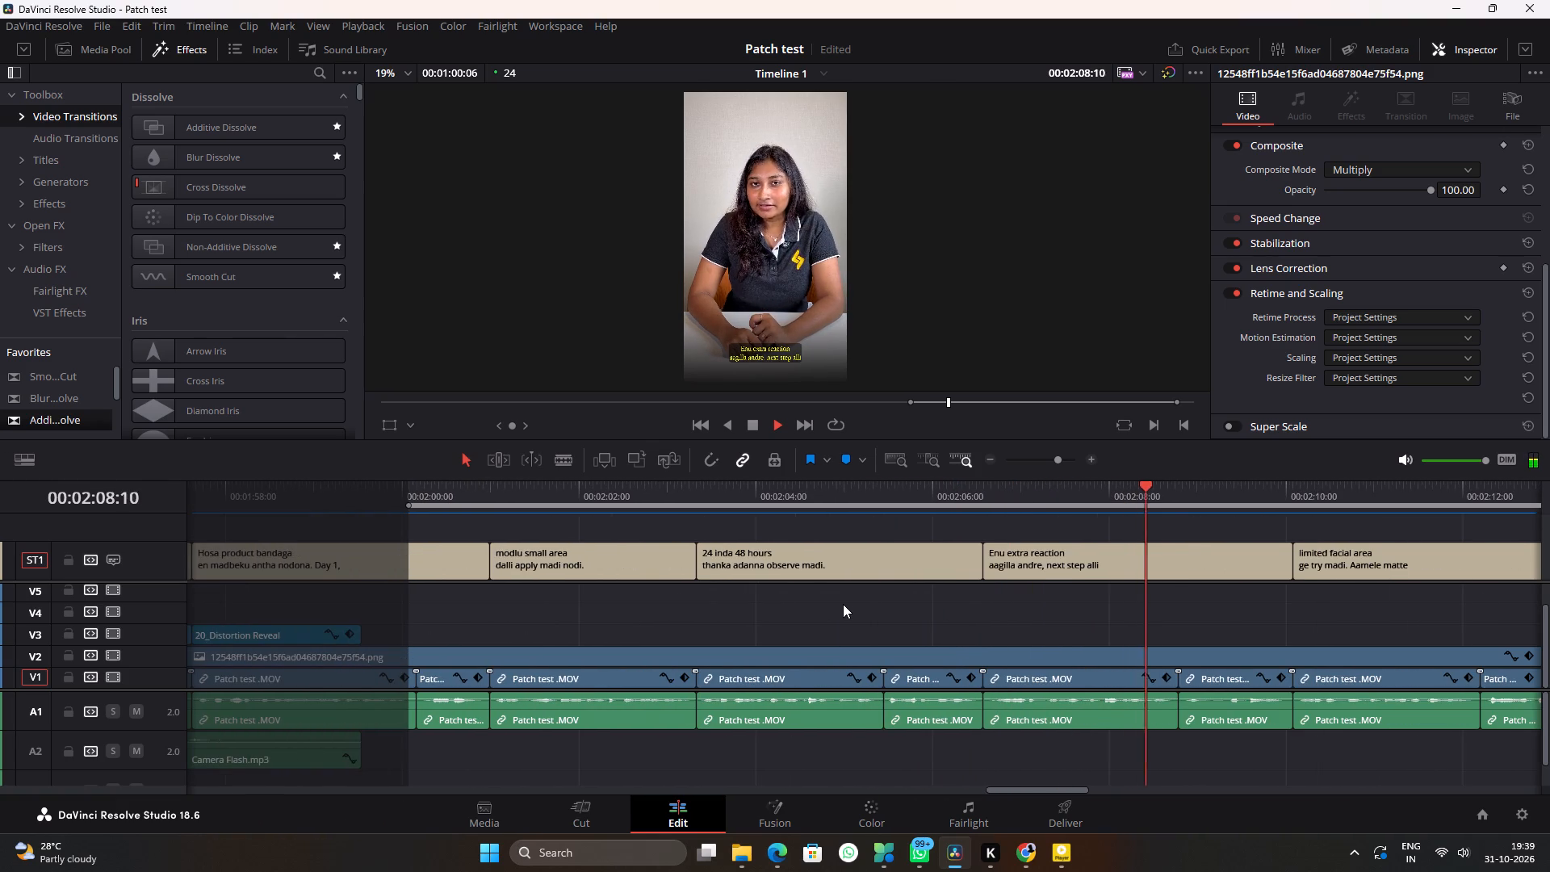
alt+scroll(843, 604, down, 2)
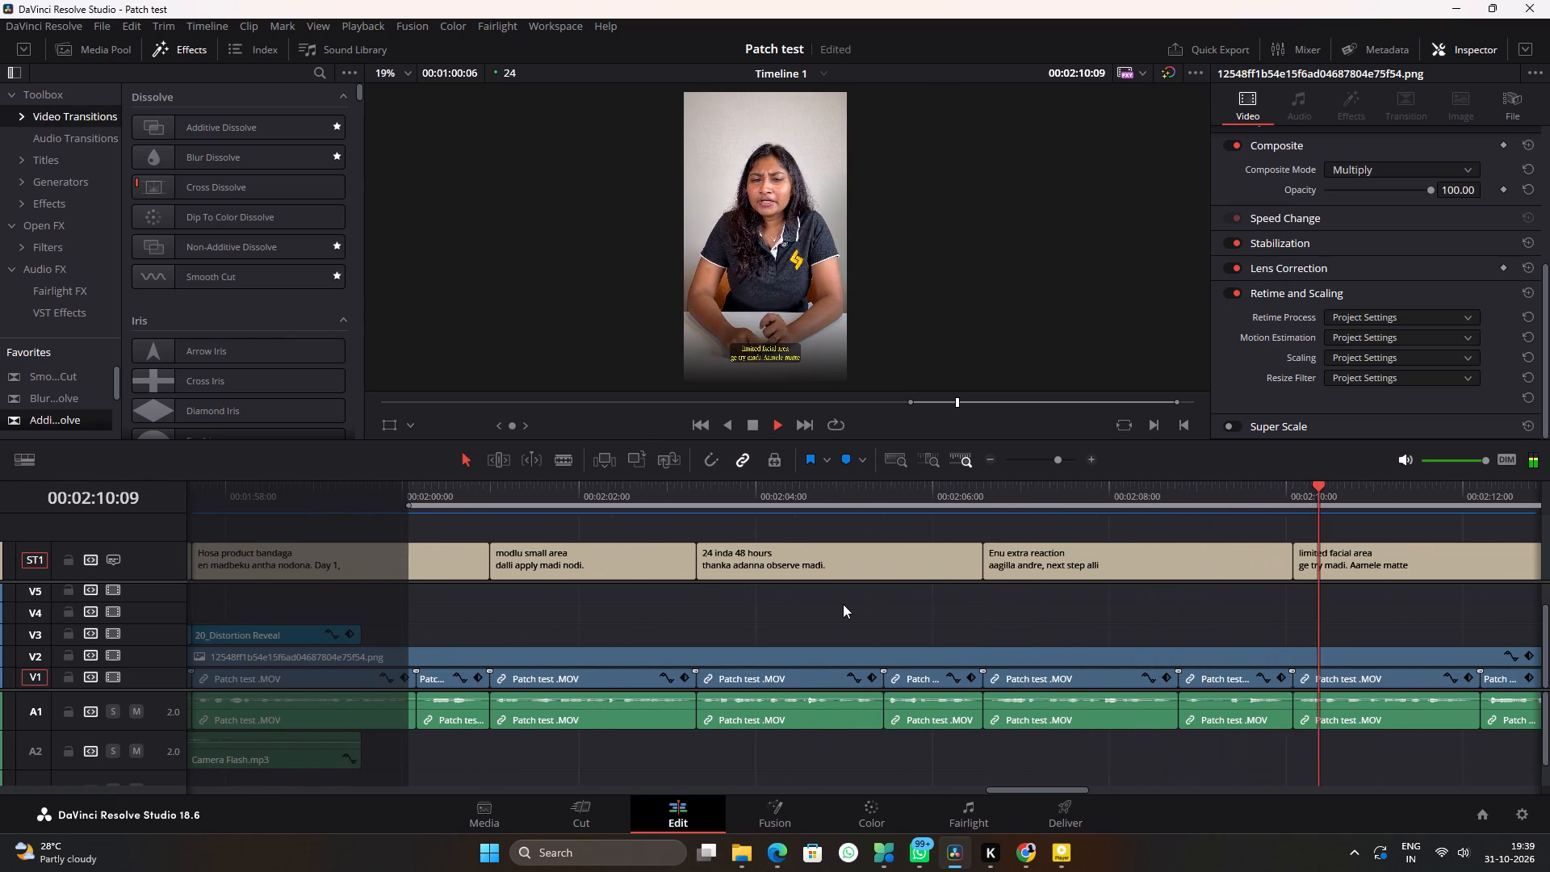
ctrl+scroll(843, 604, up, 3)
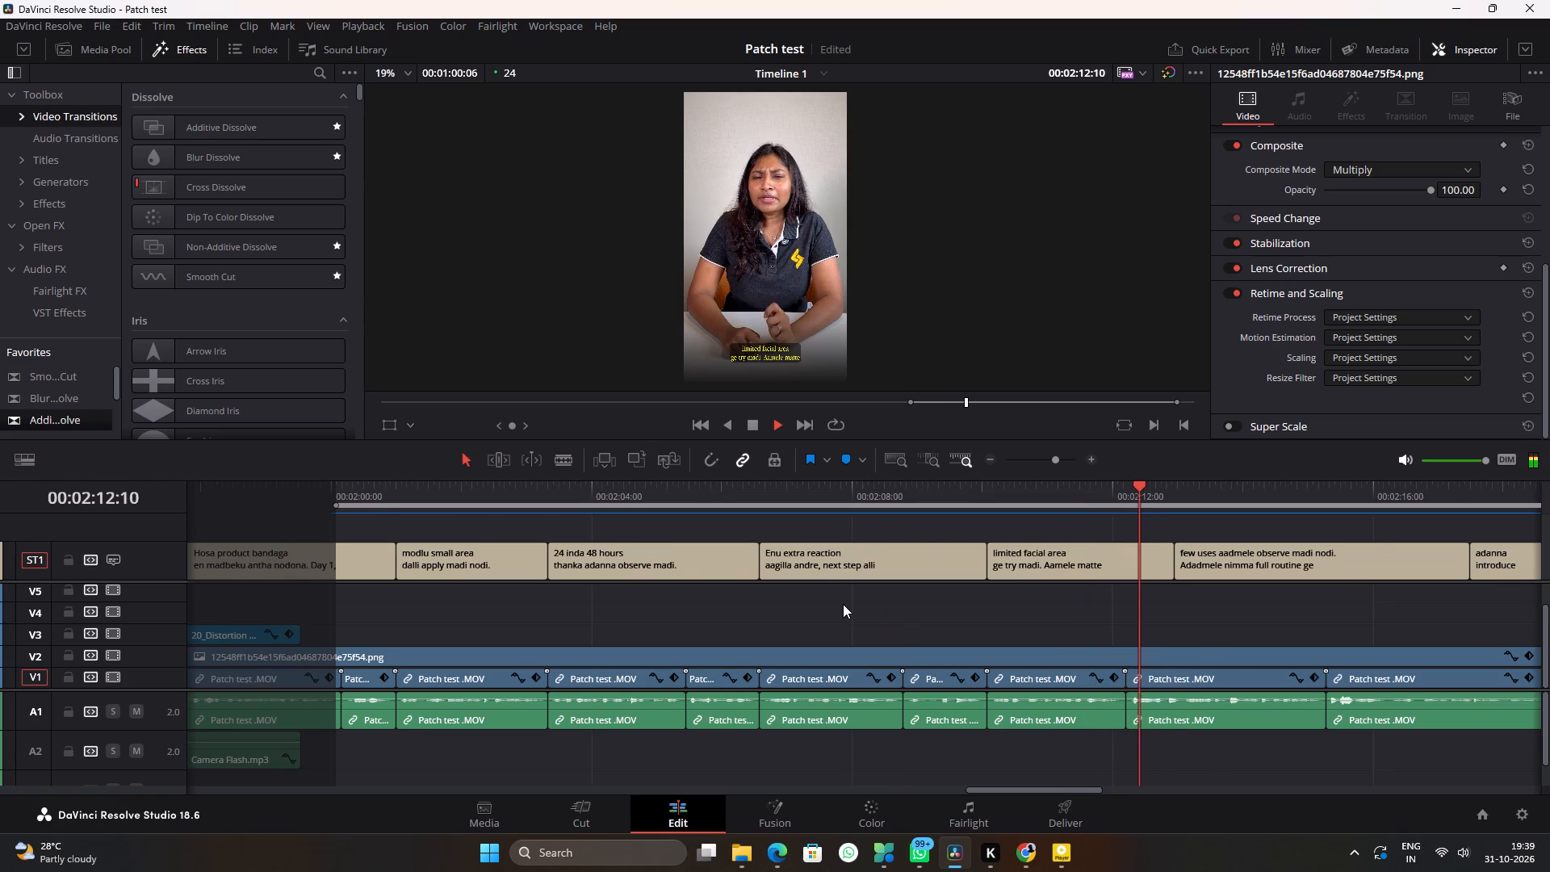
ctrl+scroll(843, 604, up, 1)
alt+scroll(843, 604, down, 1)
ctrl+scroll(843, 604, up, 2)
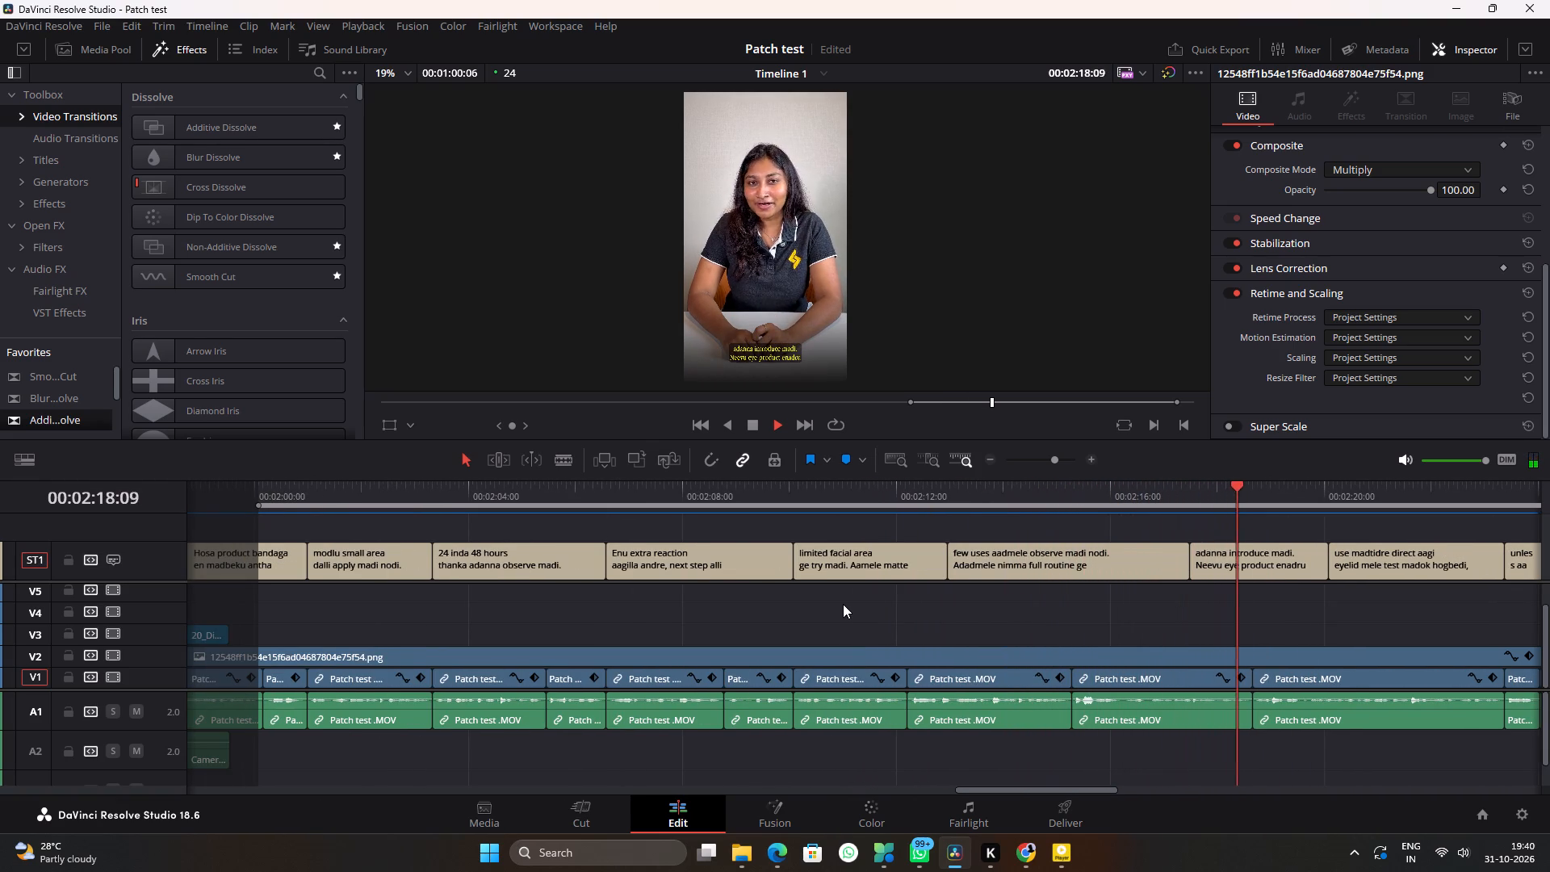
alt+scroll(1133, 609, up, 5)
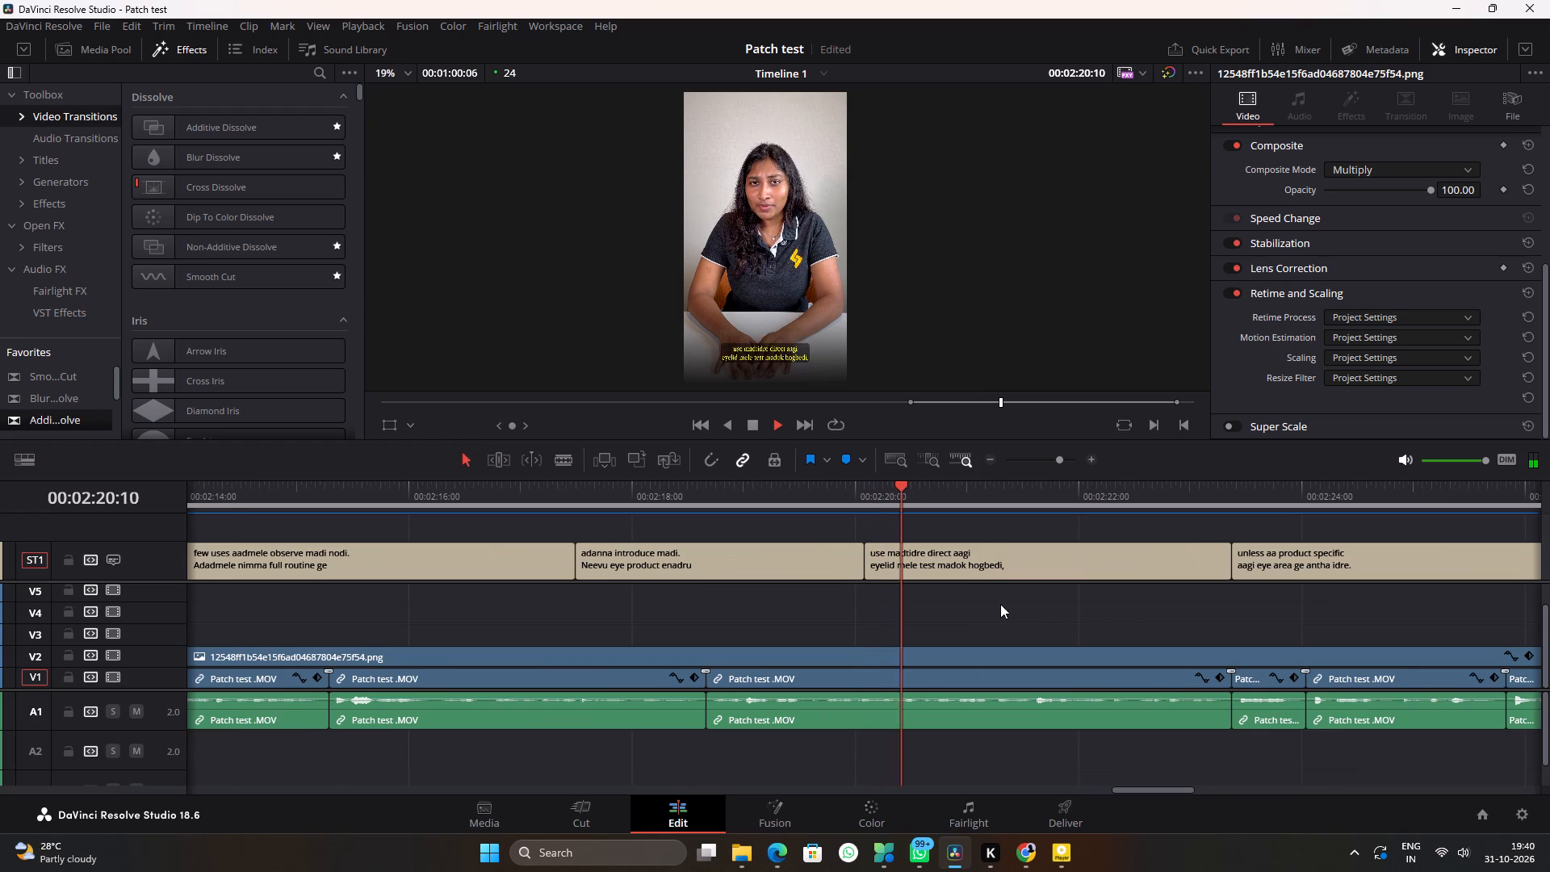
ctrl+scroll(973, 602, down, 2)
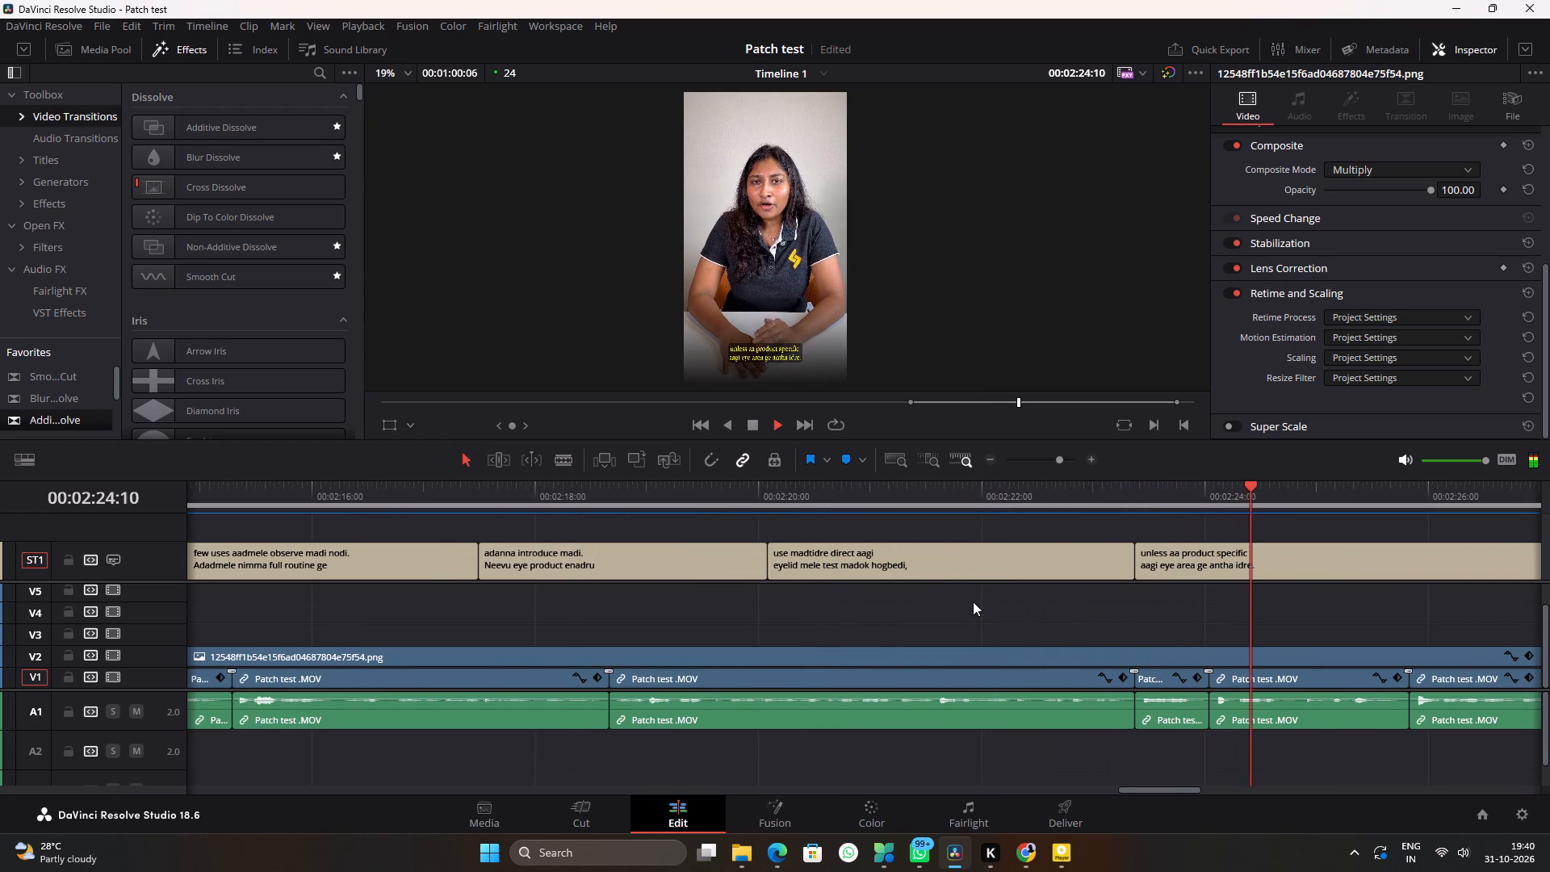
alt+scroll(973, 602, down, 2)
ctrl+scroll(957, 602, up, 4)
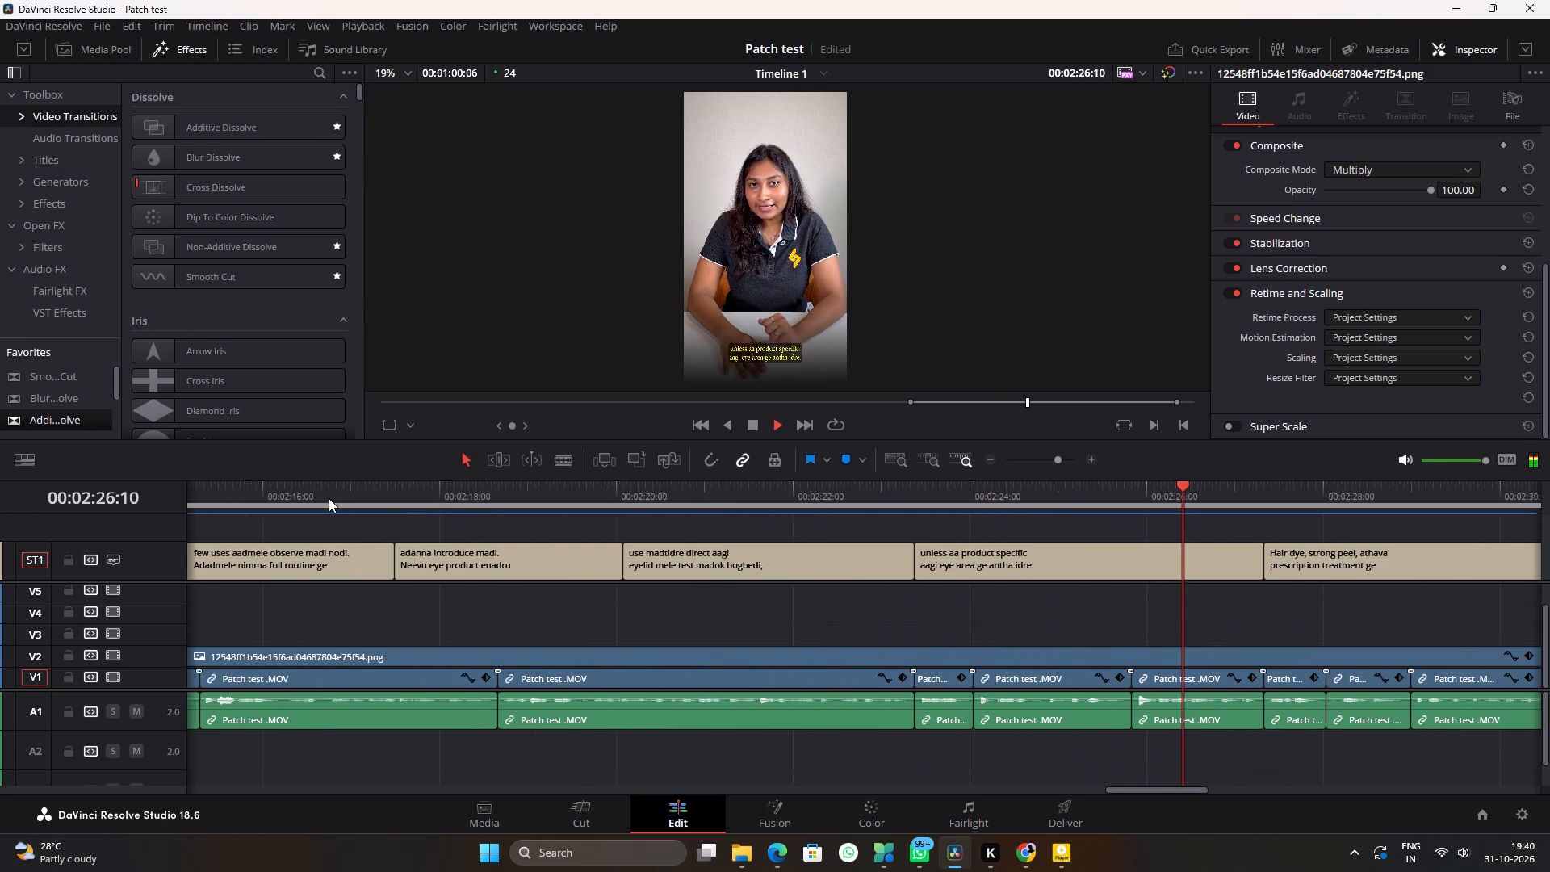
Replay the timeline from about 00:02:16 to 00:02:33:12 to review the eye-product and hair-dye passages.
click(329, 498)
alt+scroll(457, 623, up, 3)
alt+scroll(672, 618, up, 3)
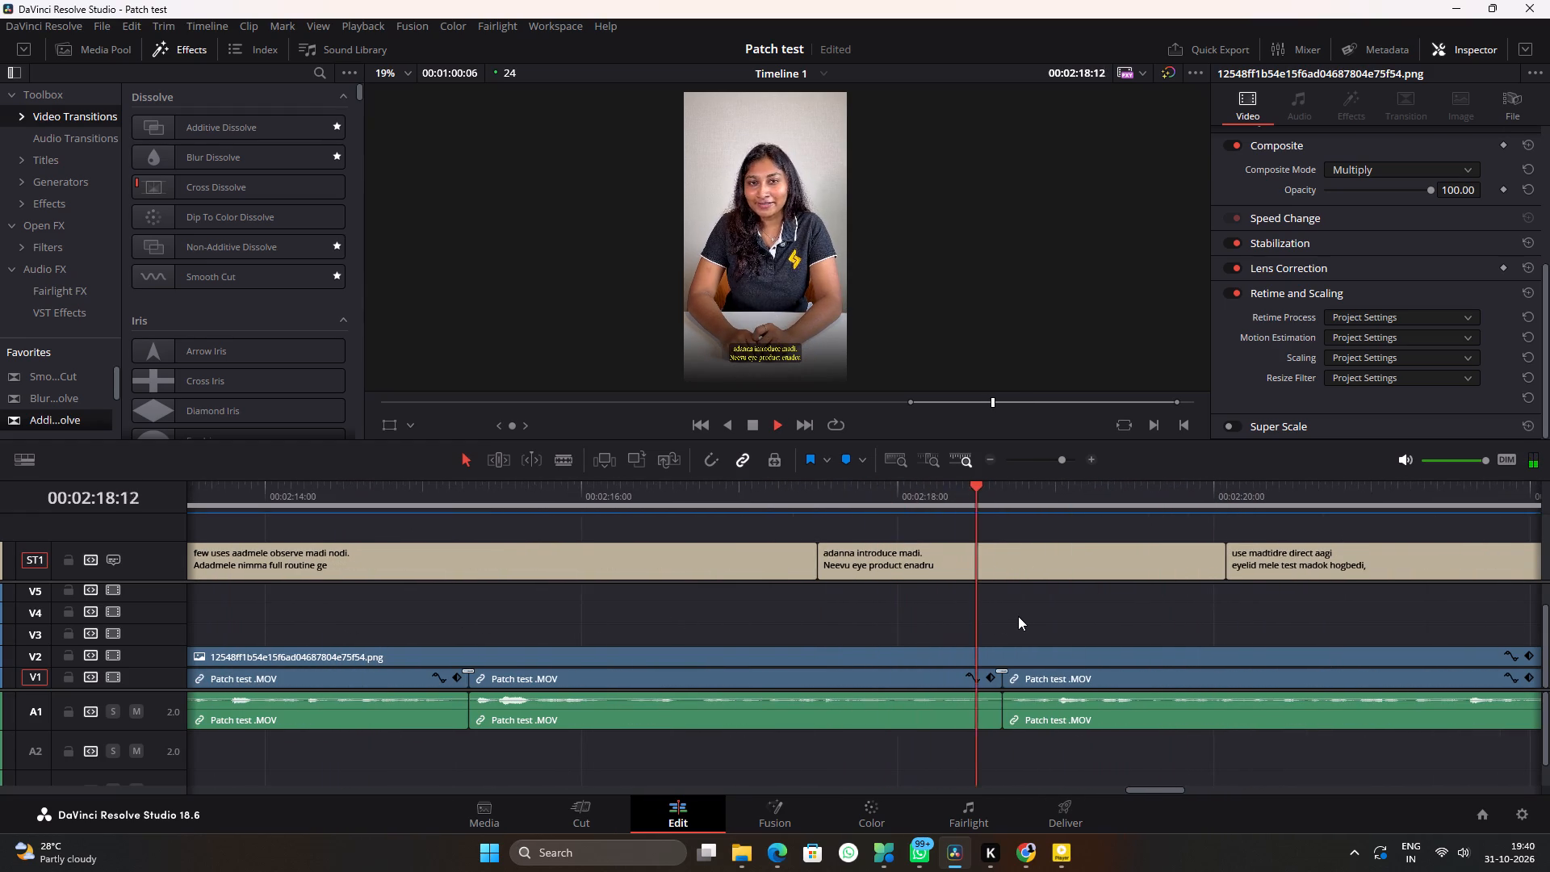
alt+scroll(1022, 616, down, 4)
click(1045, 618)
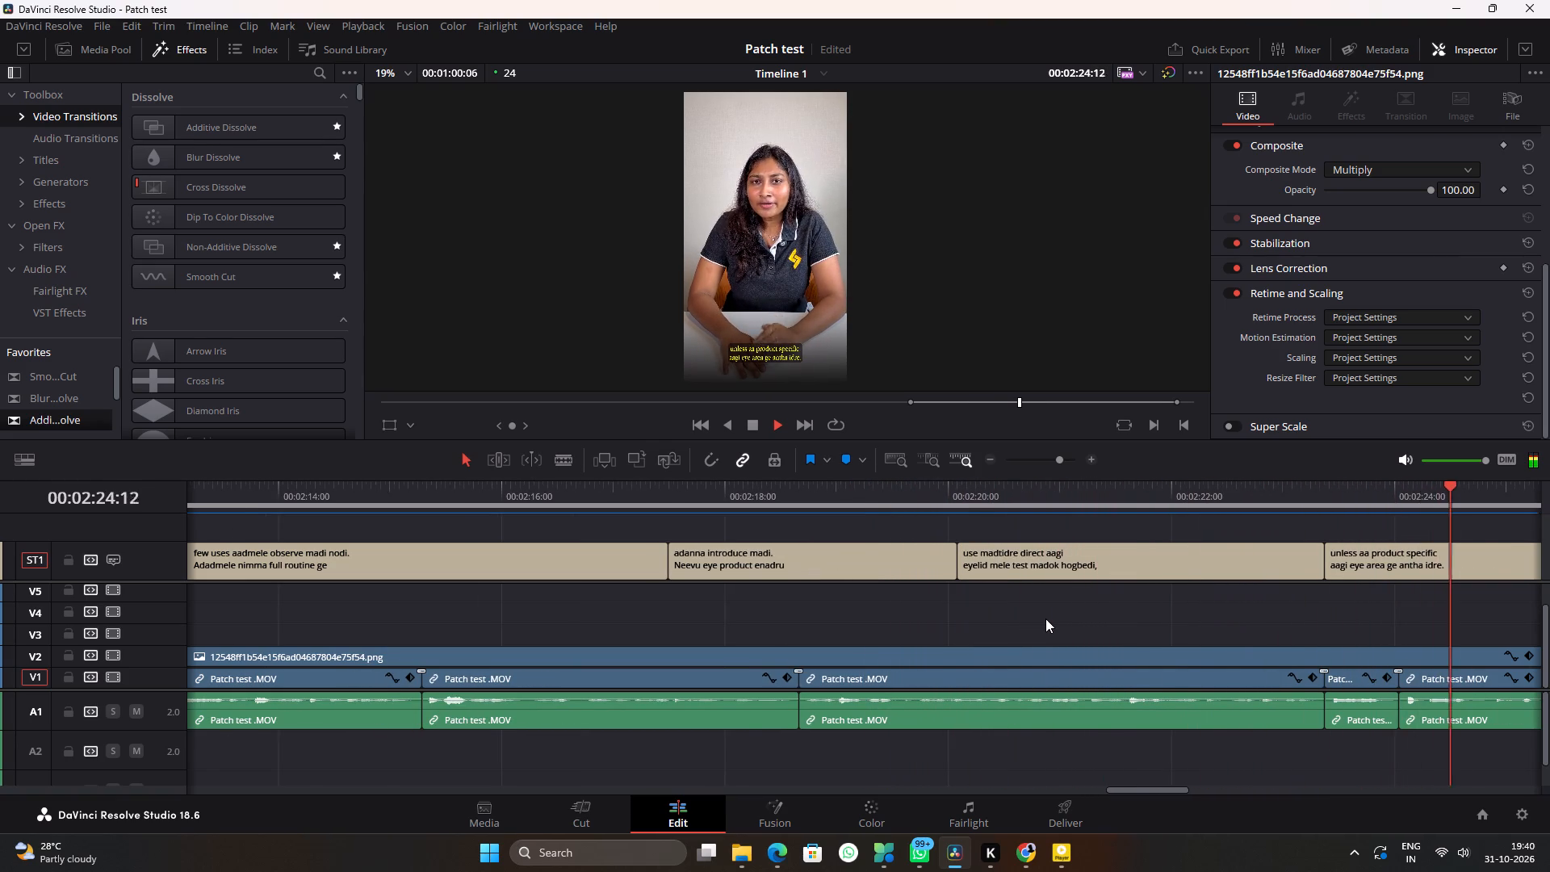
alt+scroll(1045, 618, down, 3)
ctrl+scroll(1003, 617, up, 3)
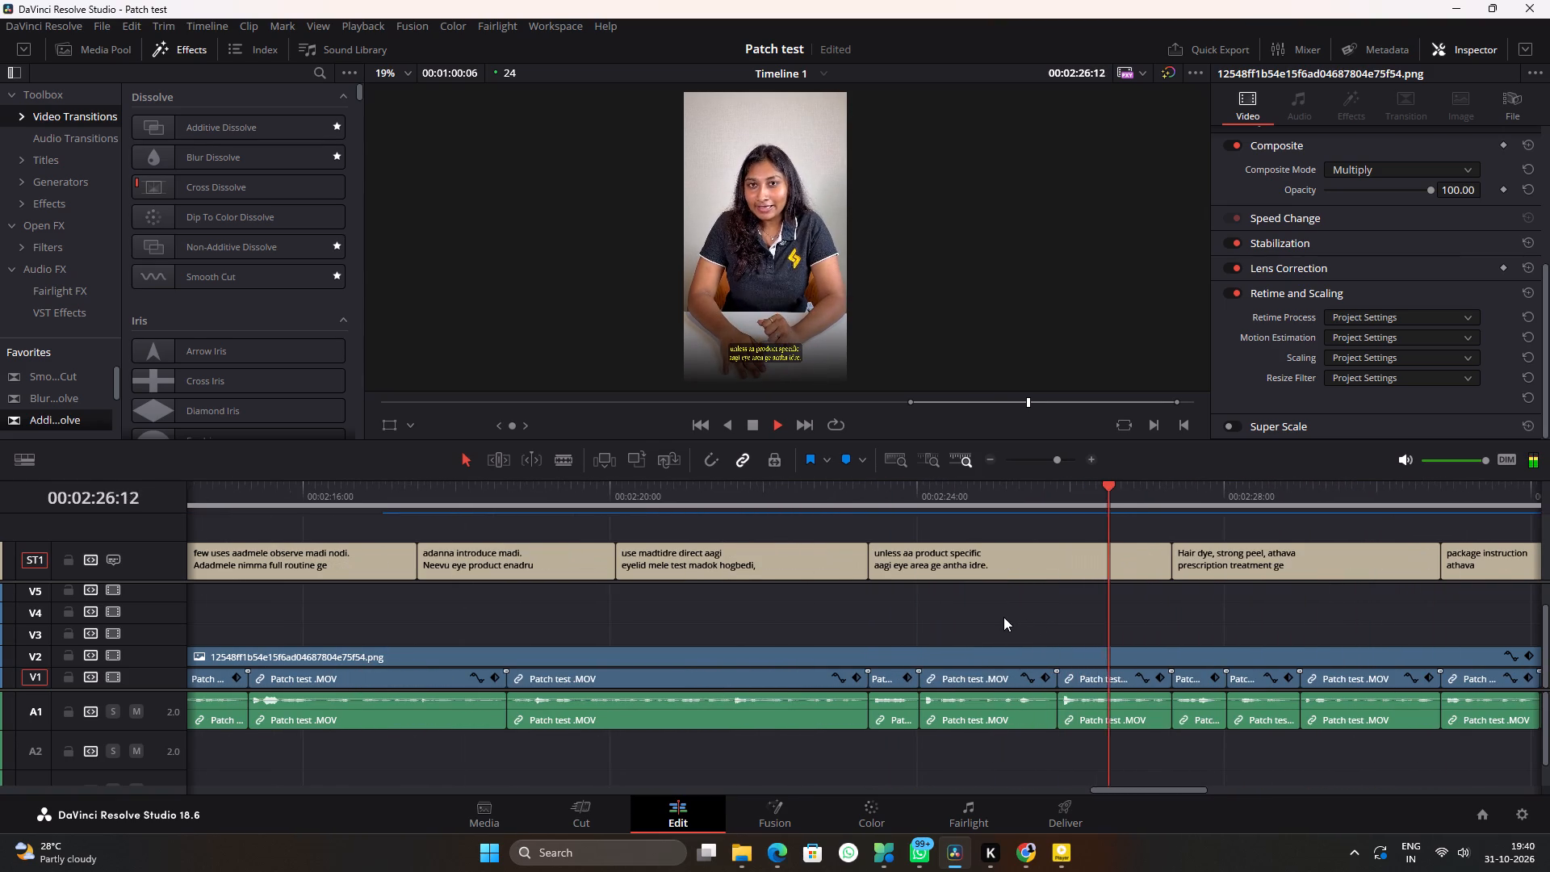
ctrl+scroll(1003, 617, up, 2)
alt+scroll(1003, 617, down, 2)
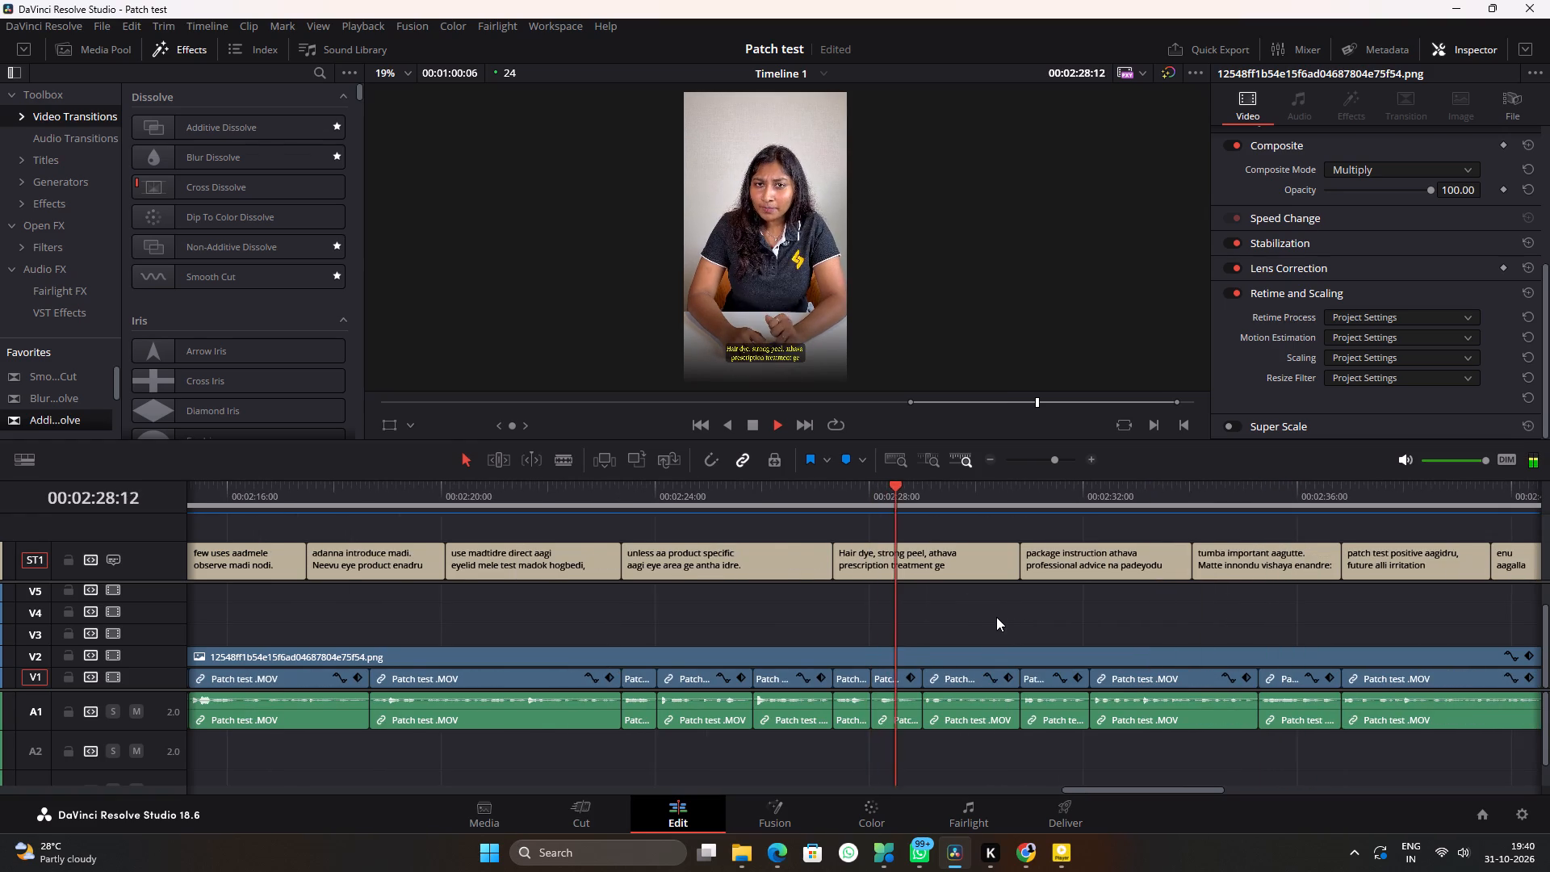
ctrl+scroll(994, 617, up, 1)
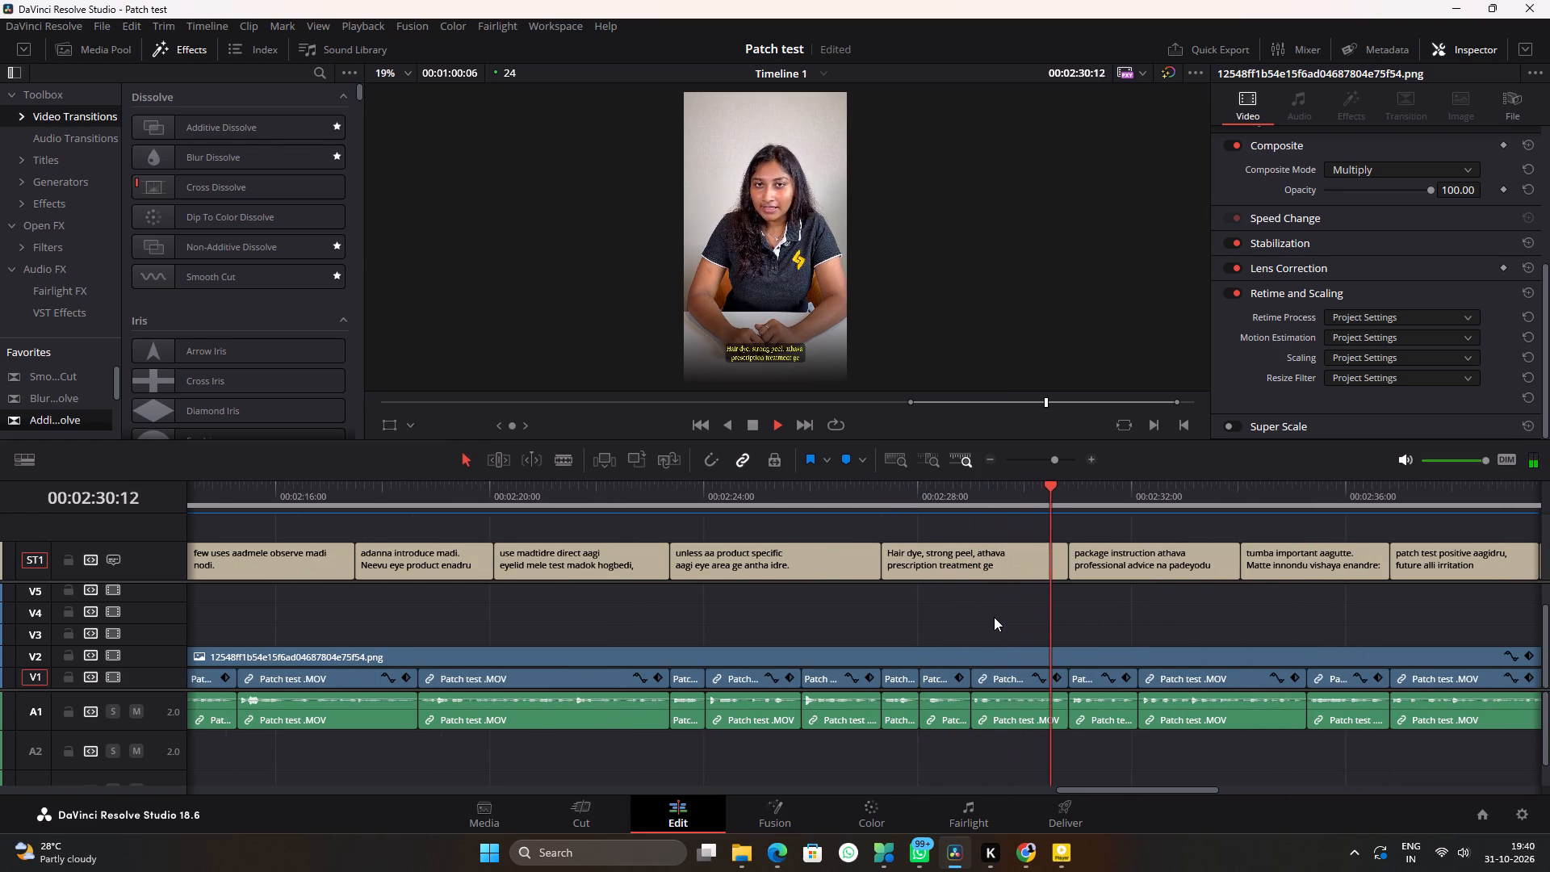
alt+scroll(994, 617, down, 1)
ctrl+scroll(832, 610, up, 6)
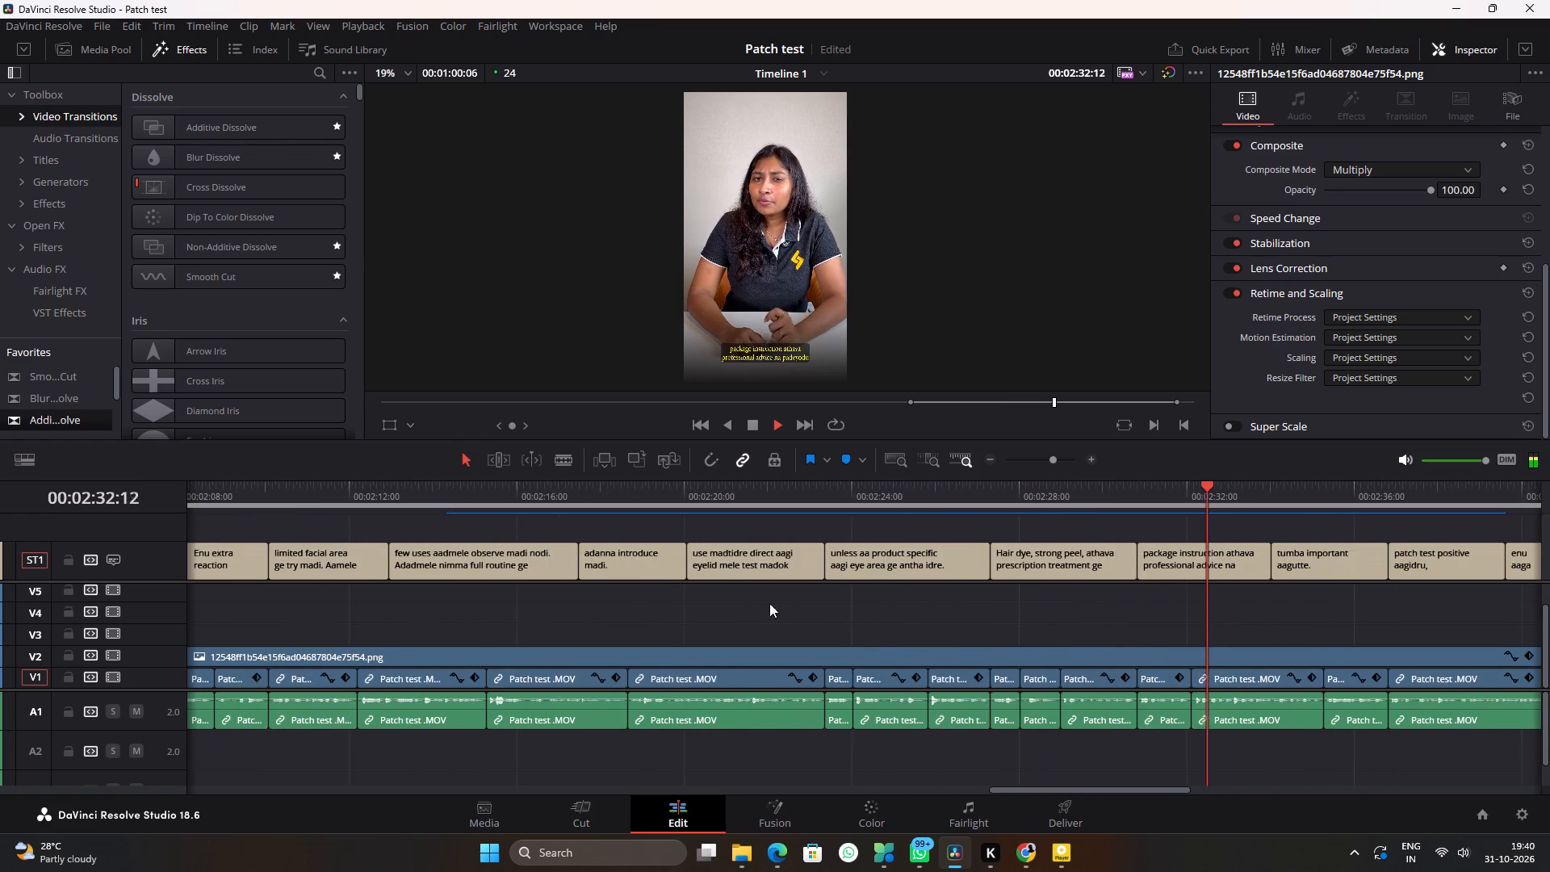
ctrl+scroll(664, 605, up, 5)
key(space)
ctrl+scroll(440, 594, up, 5)
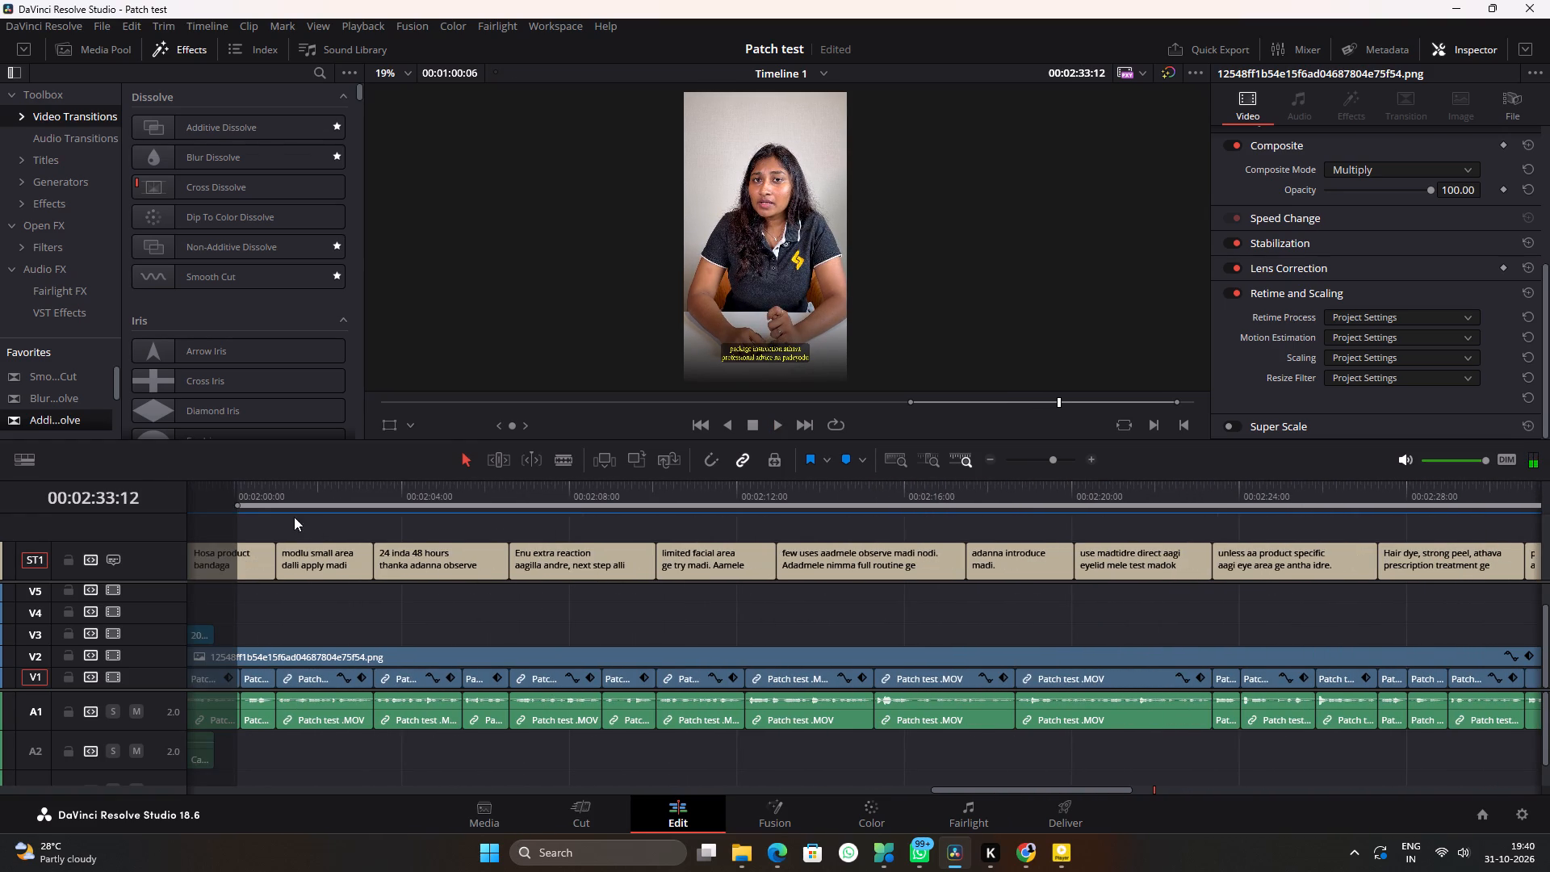
Replay the talking-head section from about 00:02:00 and stop at 00:02:20:03 to check where visuals are needed.
click(244, 492)
key(space)
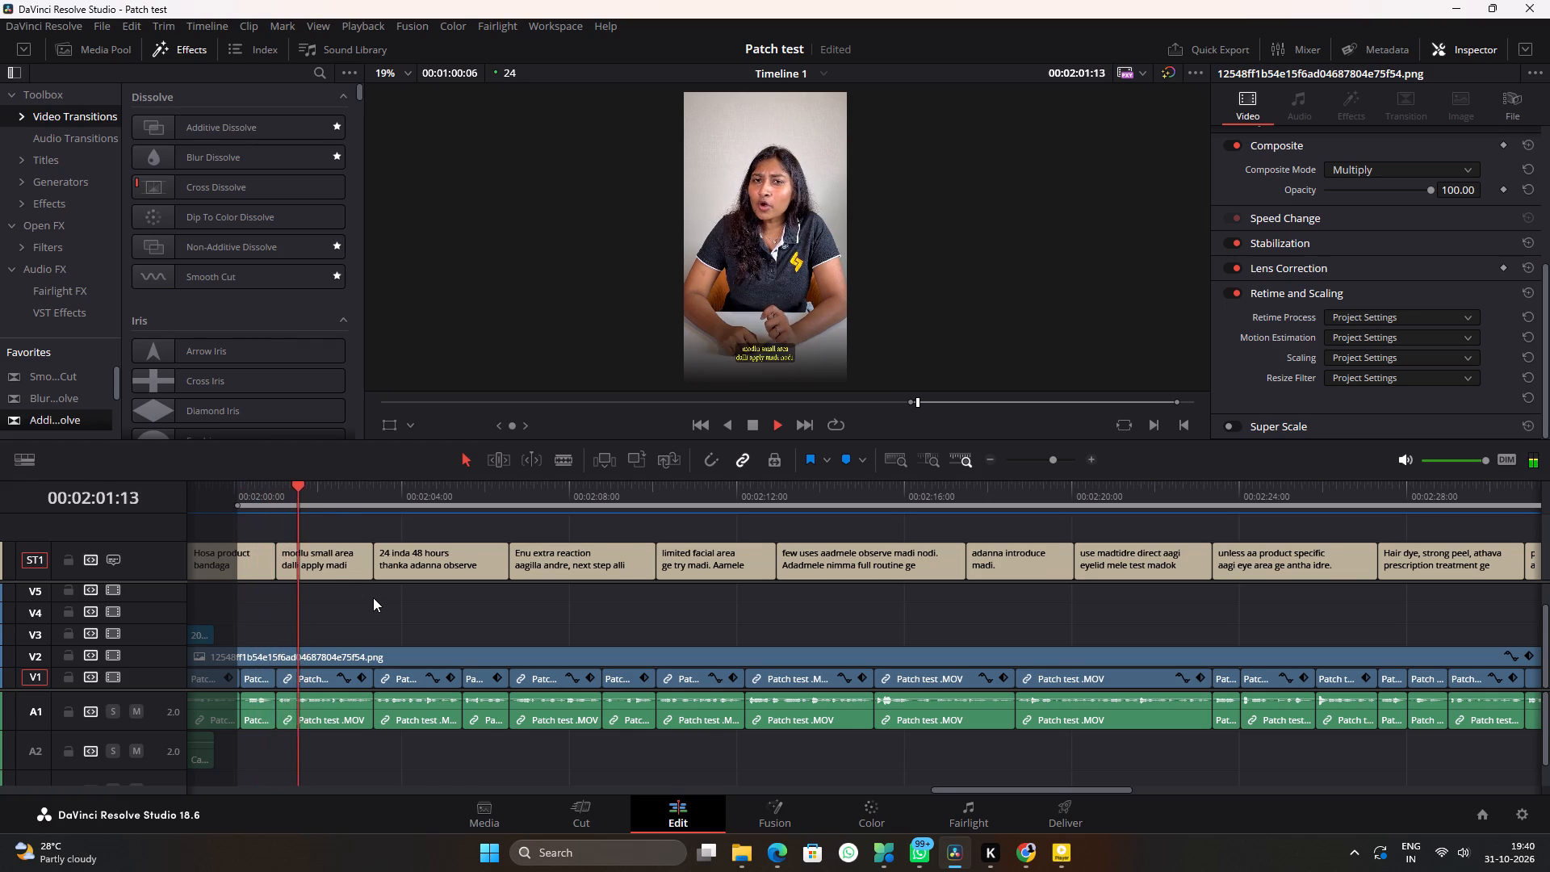
ctrl+scroll(373, 597, up, 3)
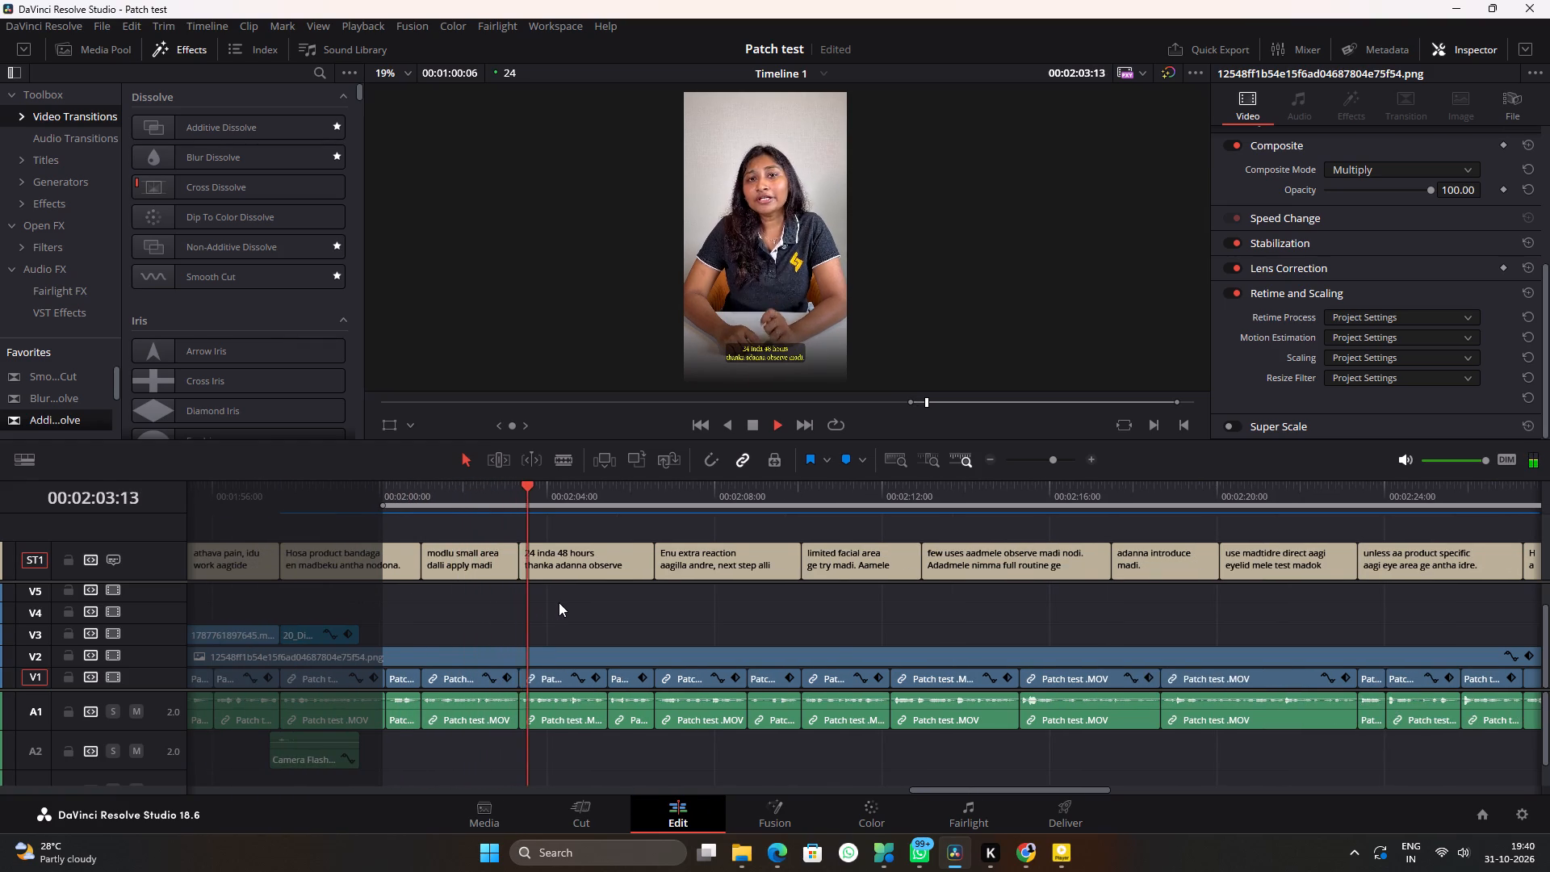
ctrl+scroll(559, 602, down, 1)
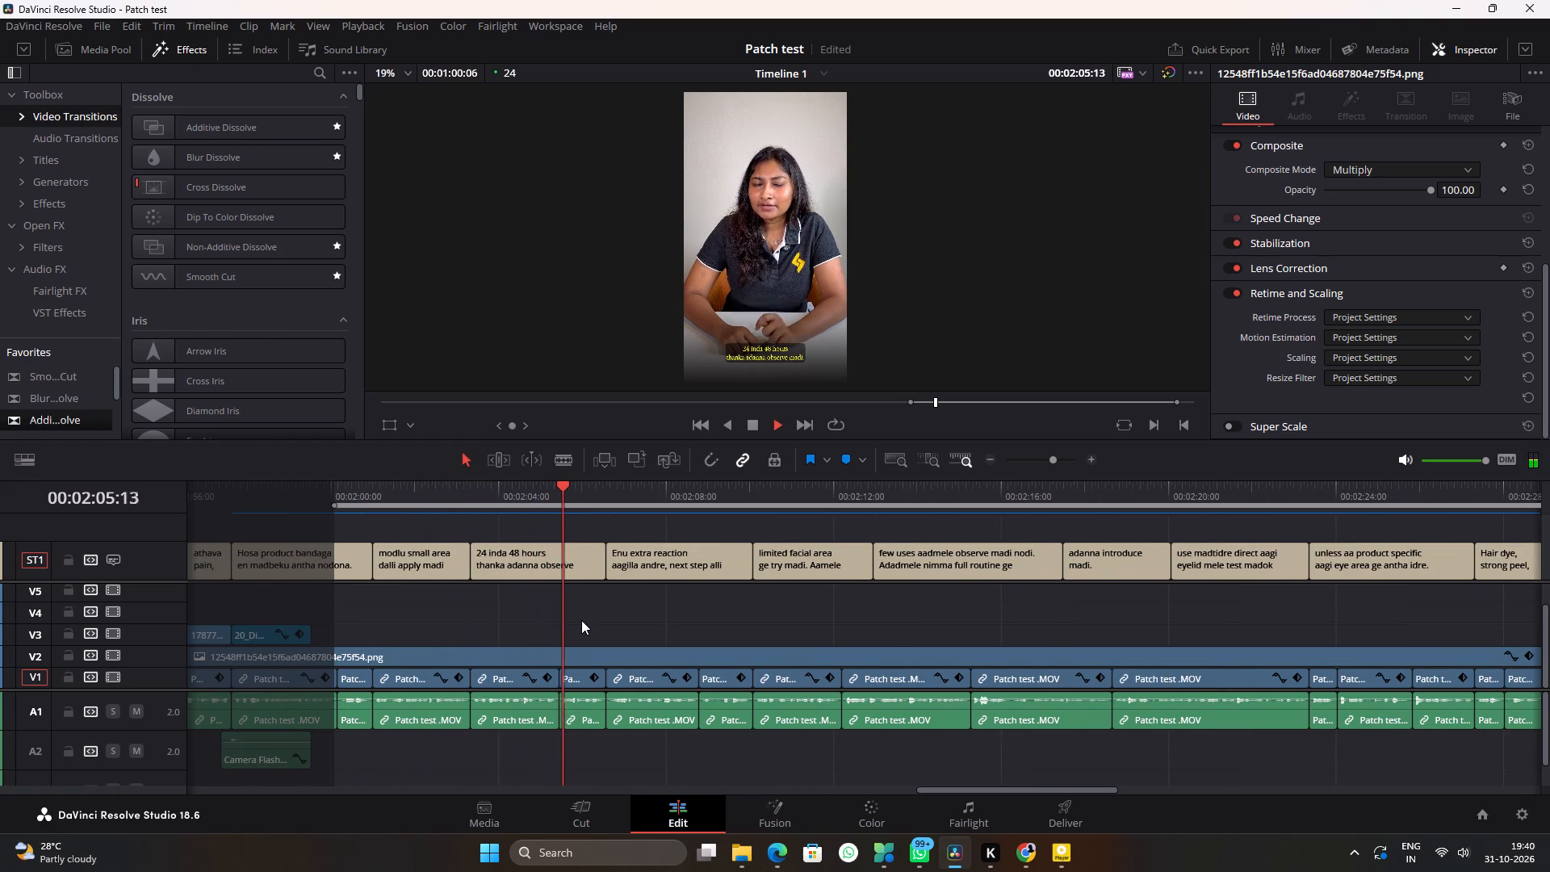
ctrl+scroll(581, 620, down, 1)
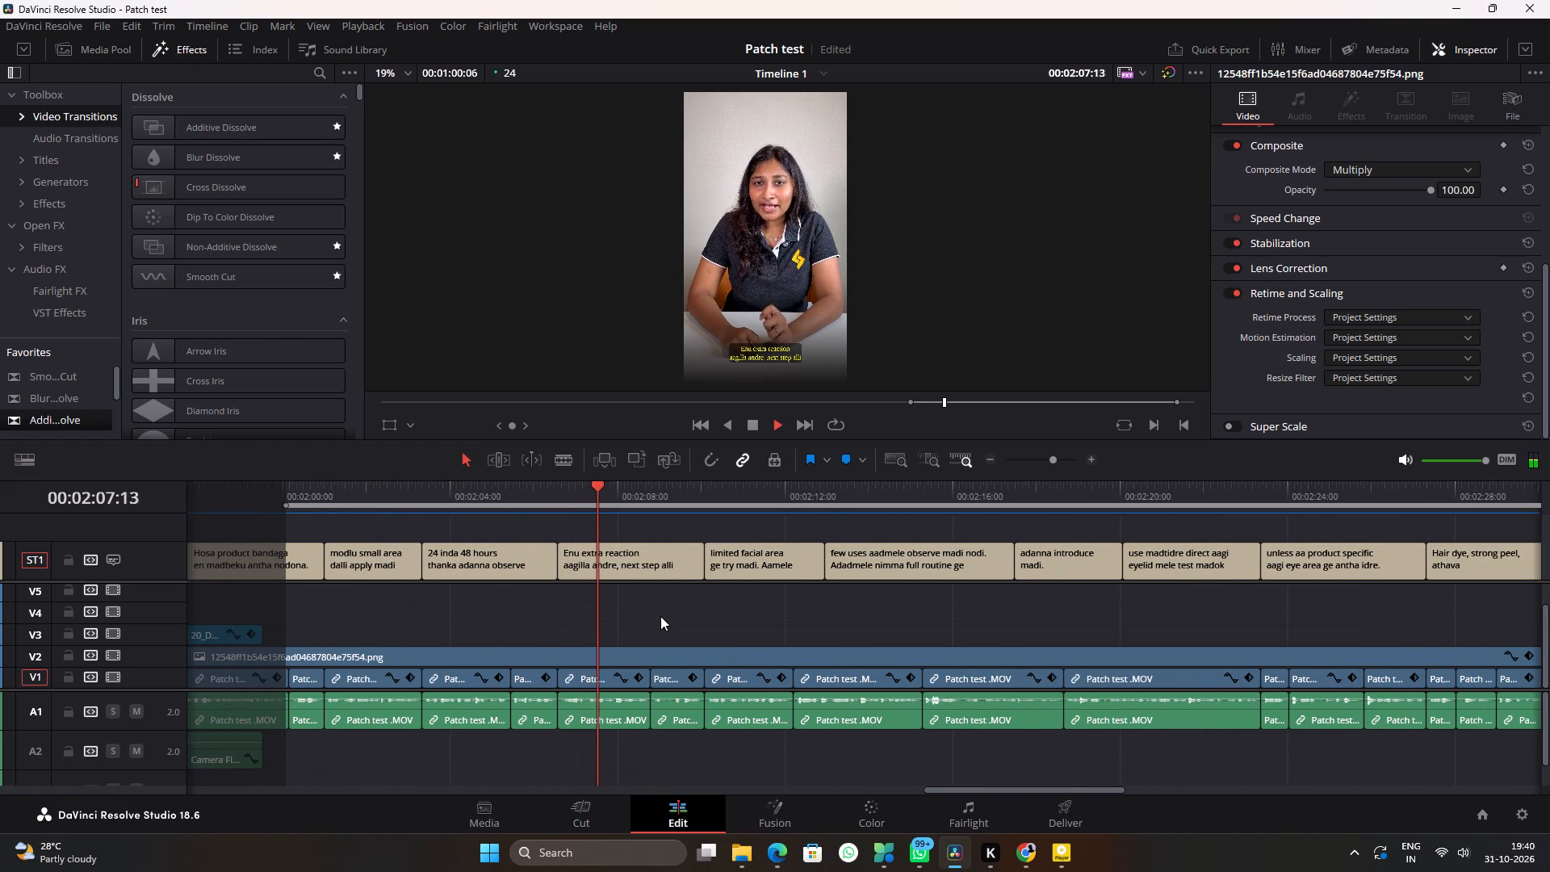
ctrl+scroll(660, 616, down, 1)
alt+scroll(660, 616, up, 2)
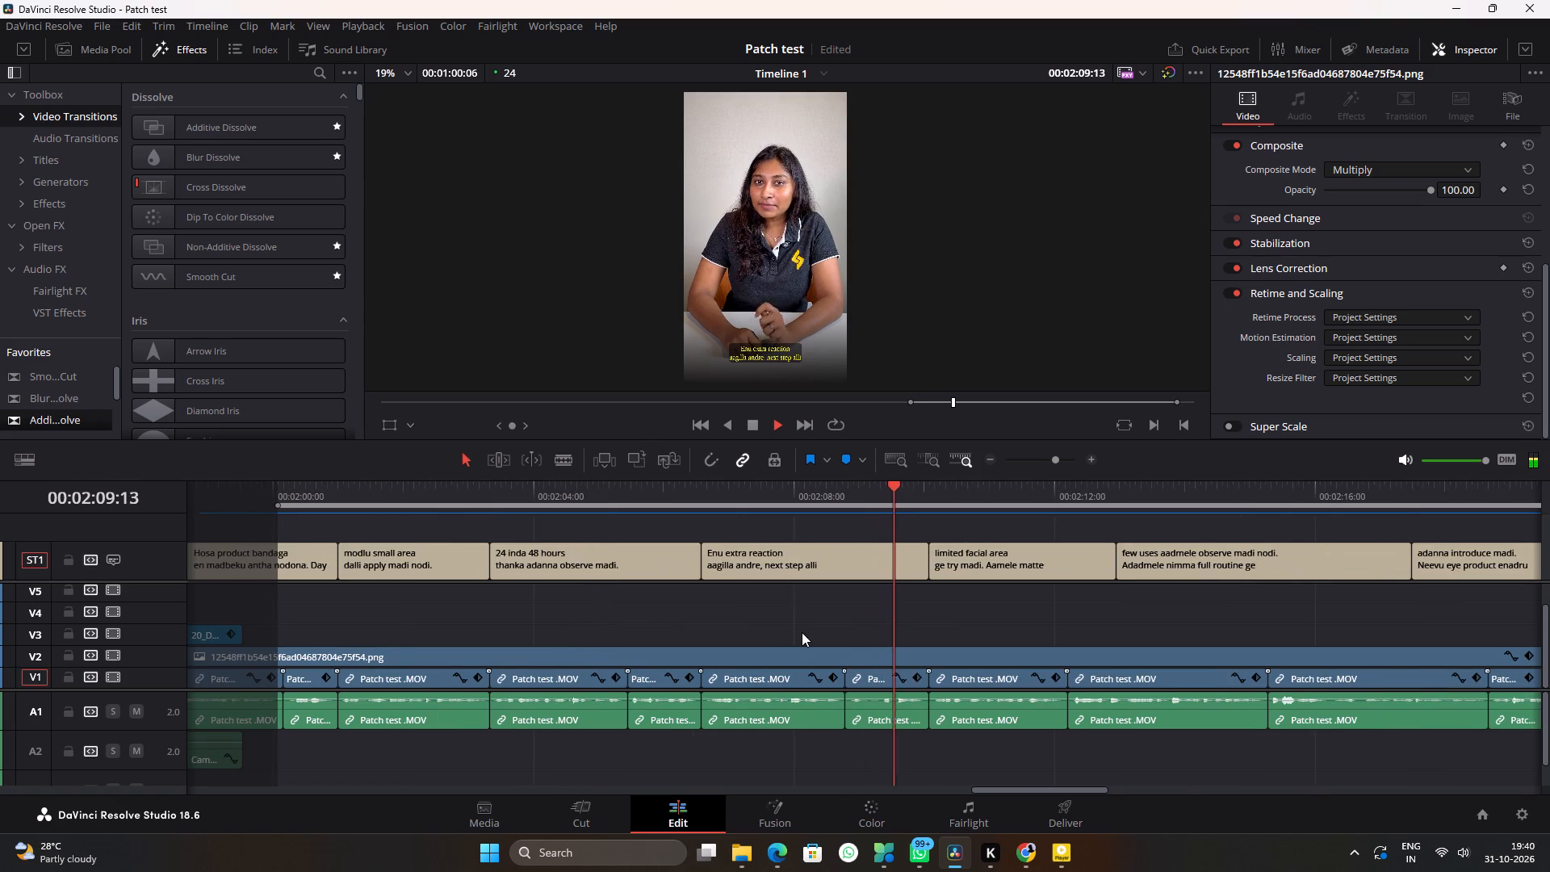
alt+scroll(802, 632, down, 1)
ctrl+scroll(941, 624, down, 3)
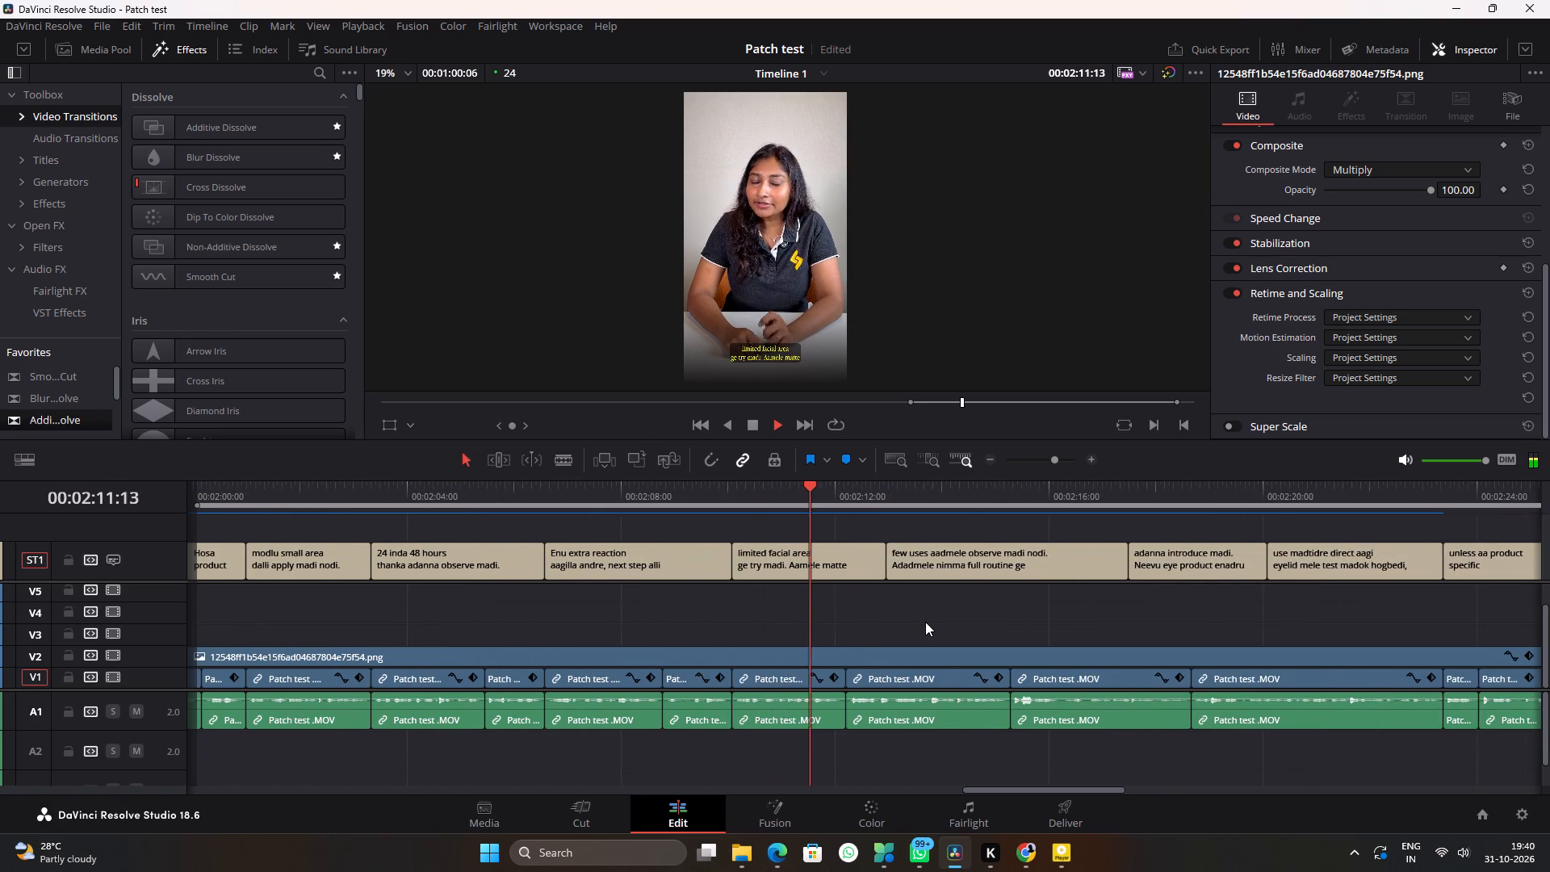
ctrl+scroll(925, 622, down, 4)
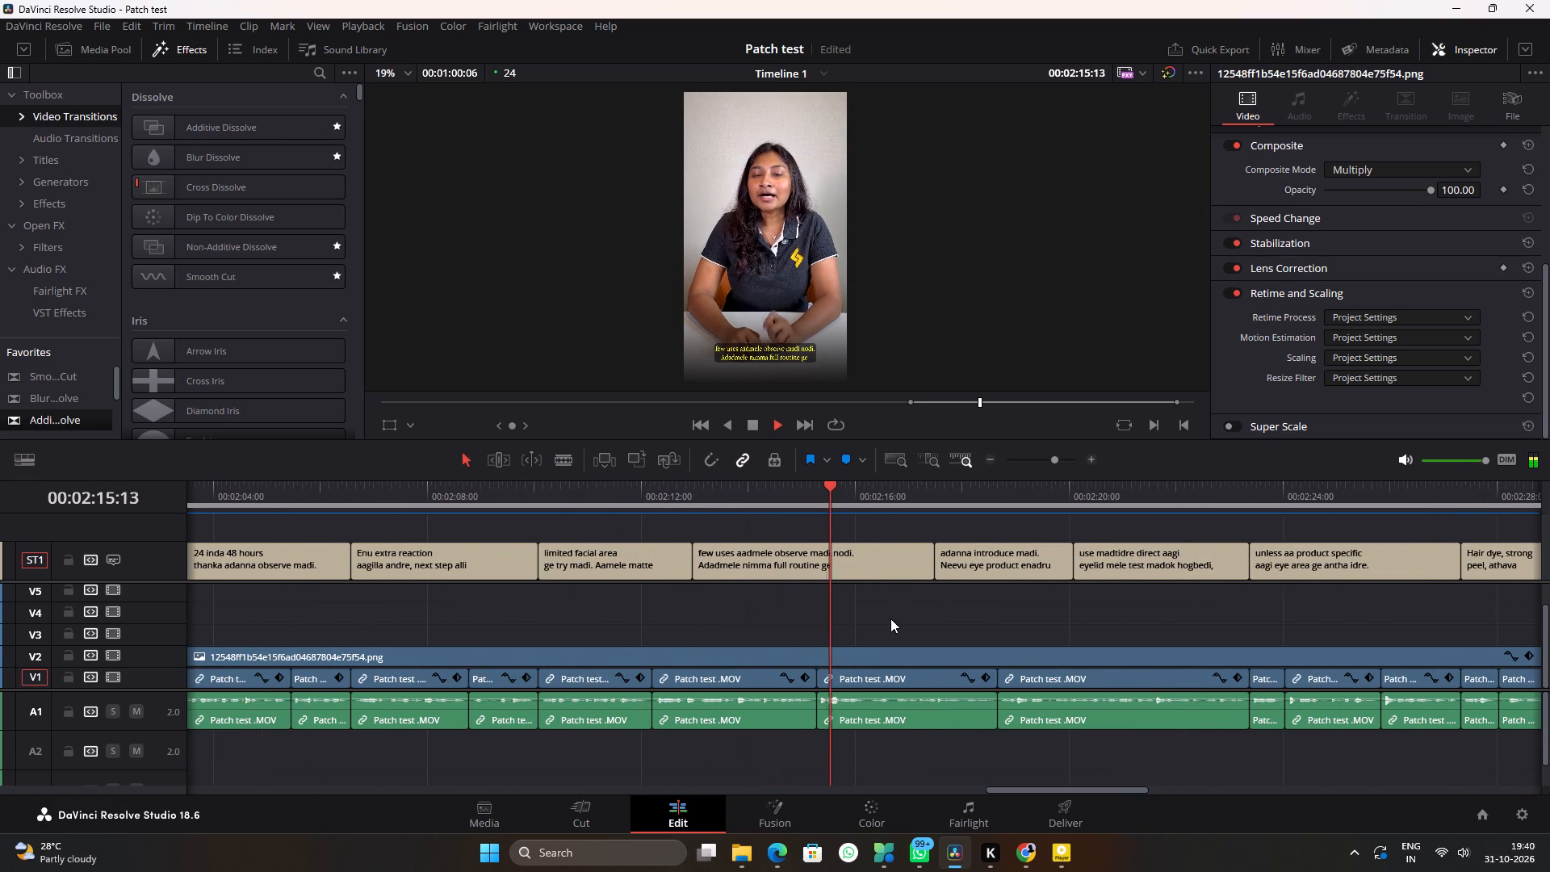
alt+scroll(890, 618, up, 2)
ctrl+scroll(890, 618, down, 2)
alt+scroll(890, 618, down, 2)
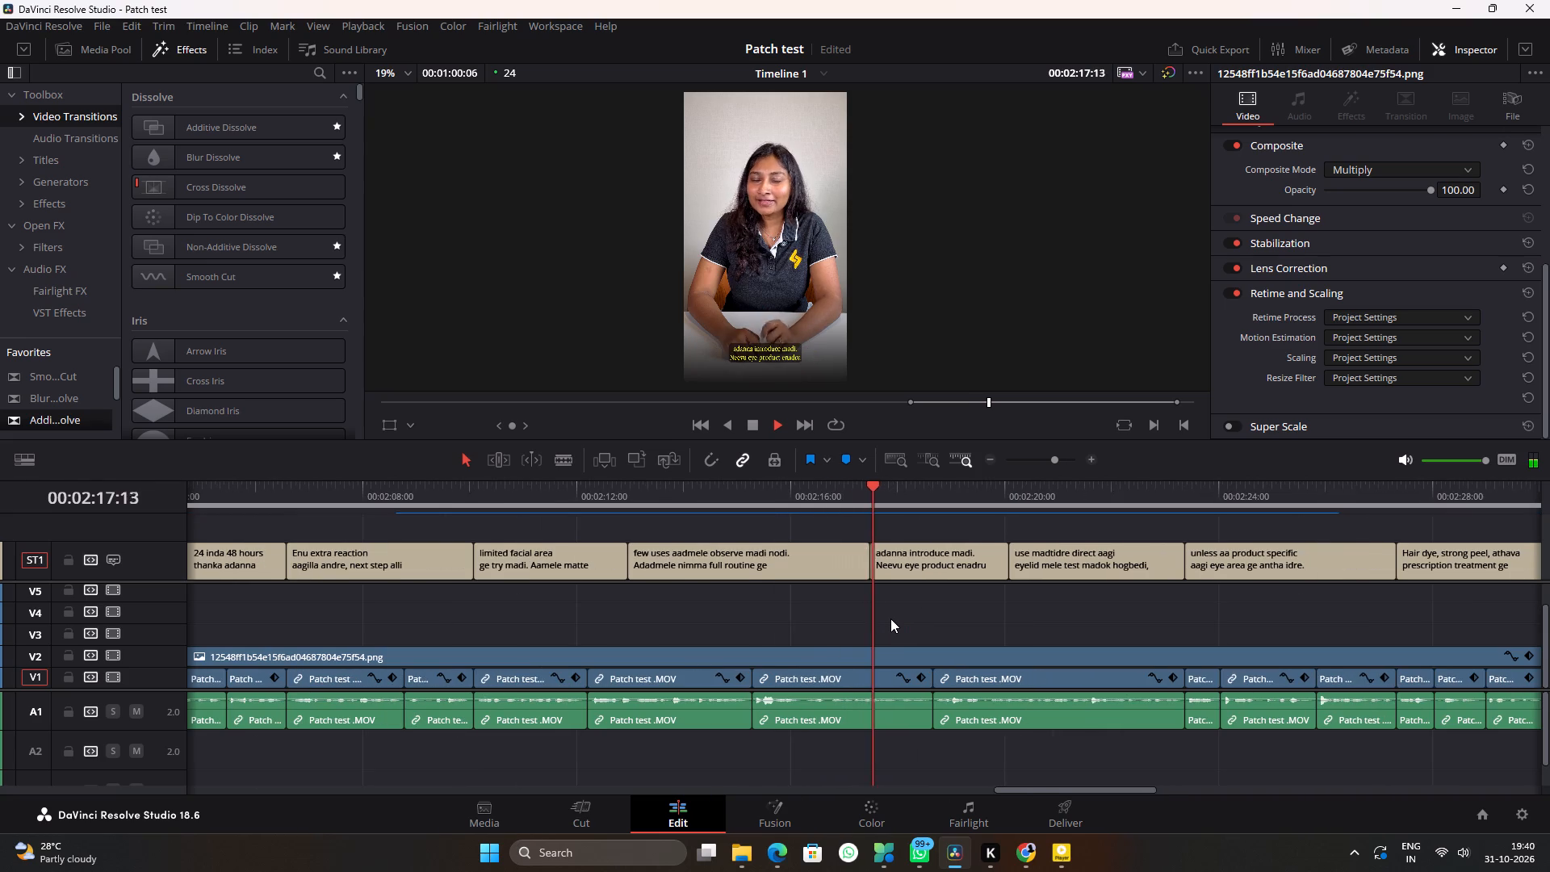
ctrl+scroll(890, 618, down, 1)
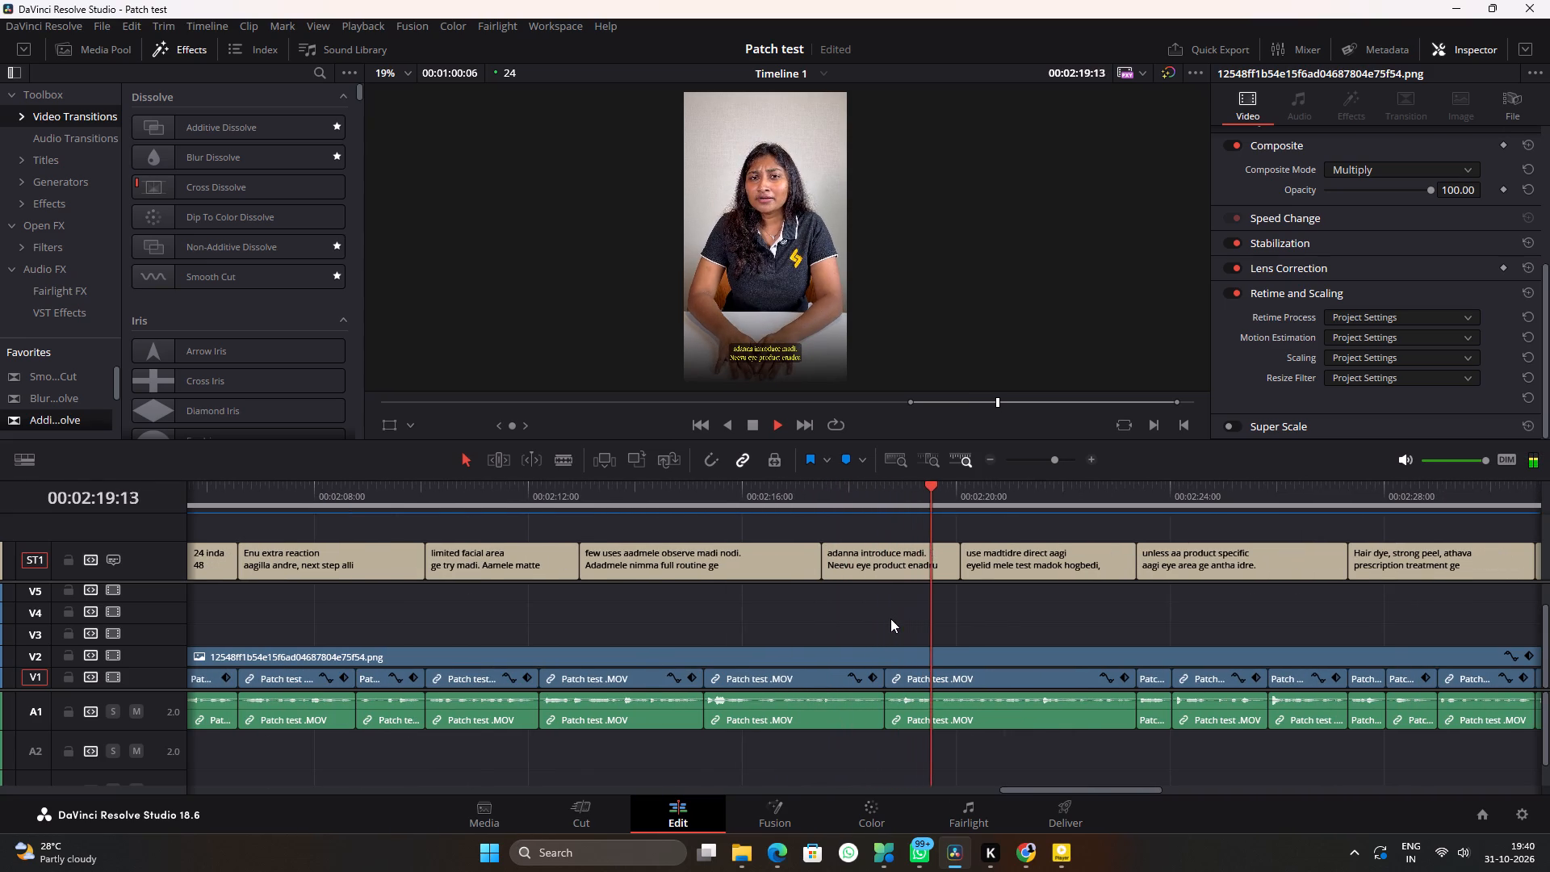